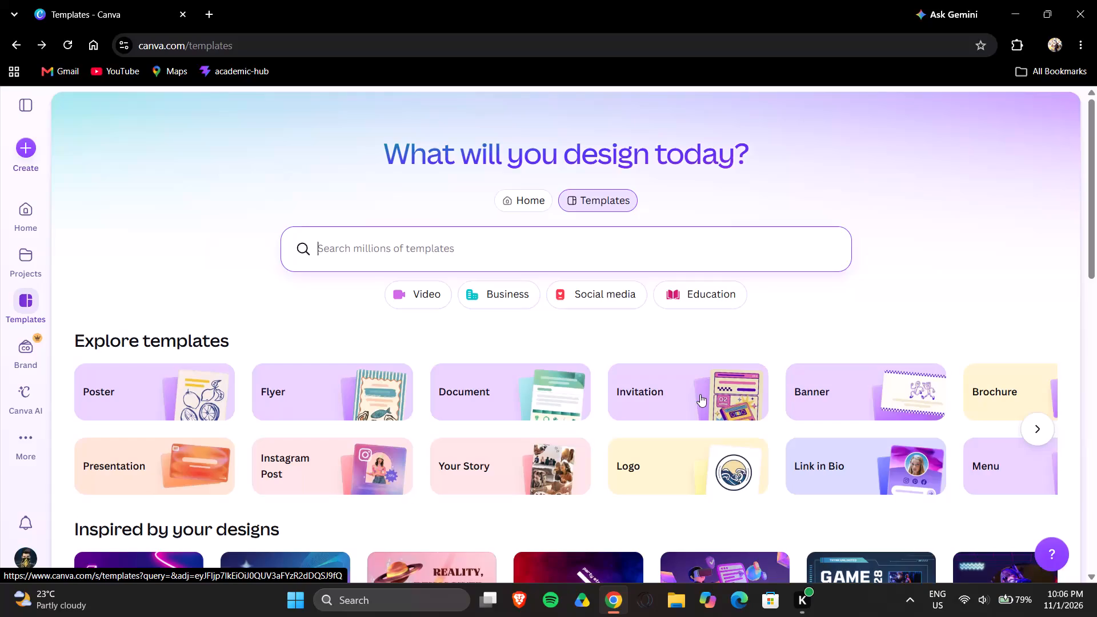
Open the Invitation category of the template library.
left_click(700, 394)
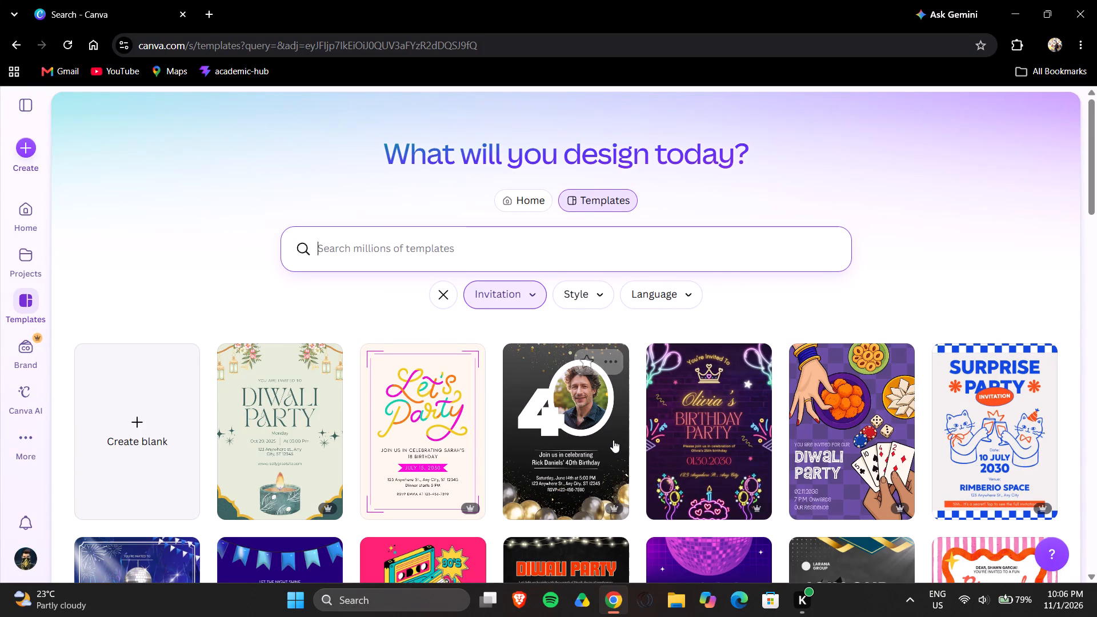
Look through the invitation templates for a suitable party design.
scroll(607, 440, "down", 3)
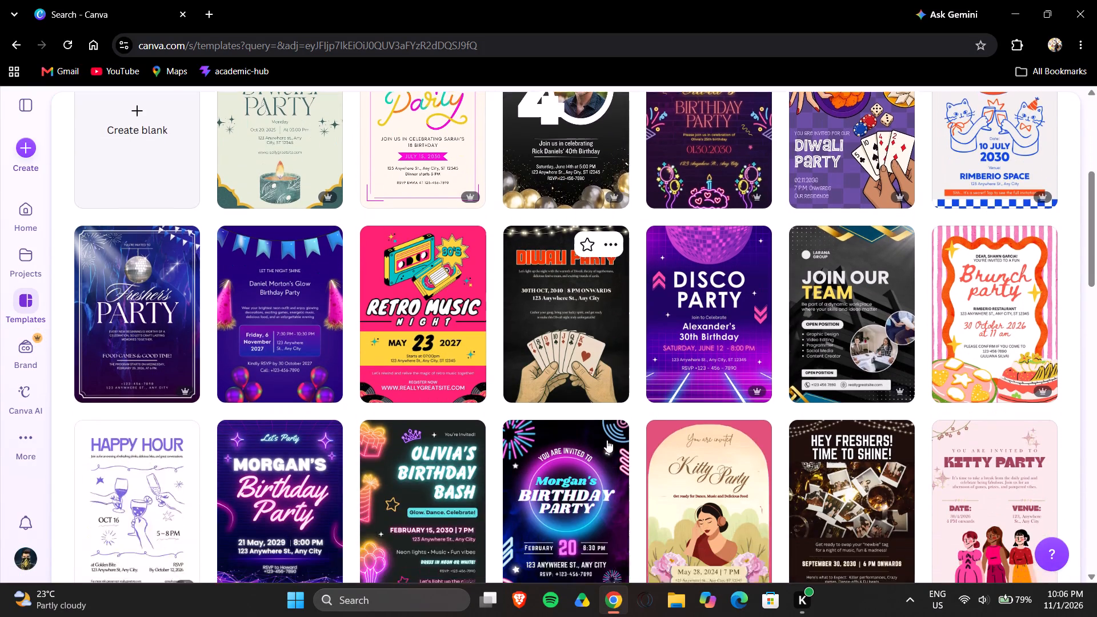
scroll(607, 440, "down", 4)
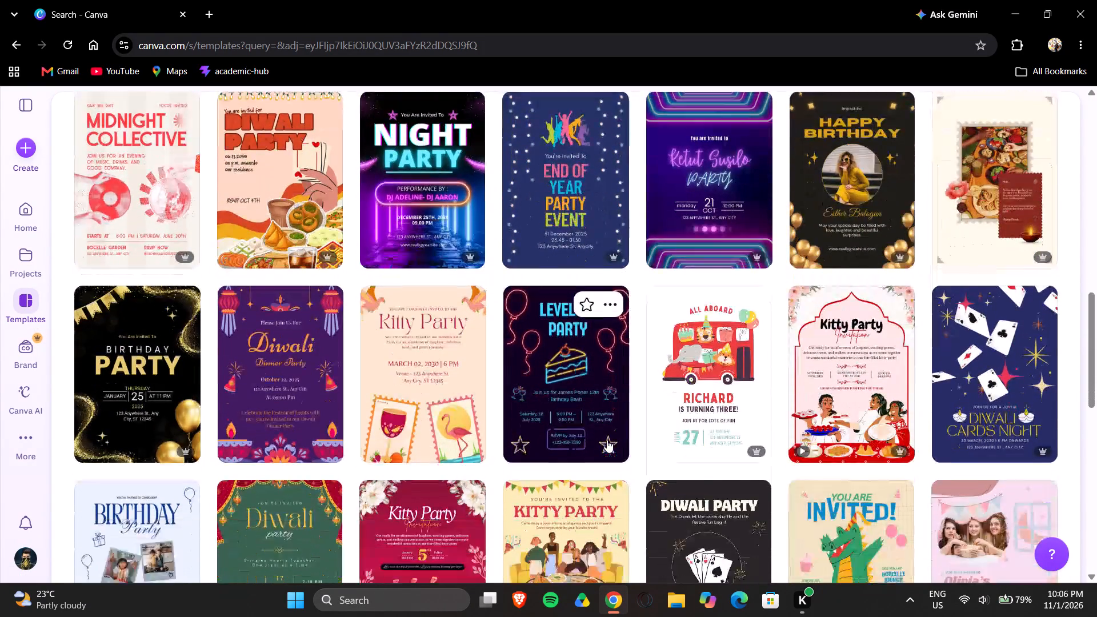
scroll(607, 440, "down", 2)
scroll(607, 440, "up", 6)
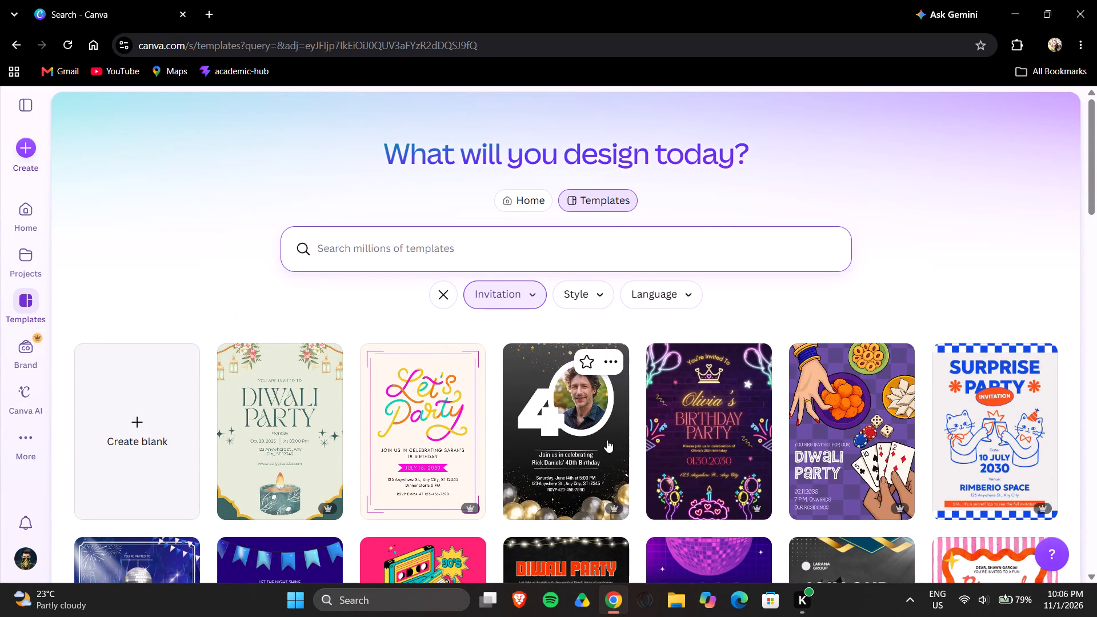
scroll(607, 440, "down", 7)
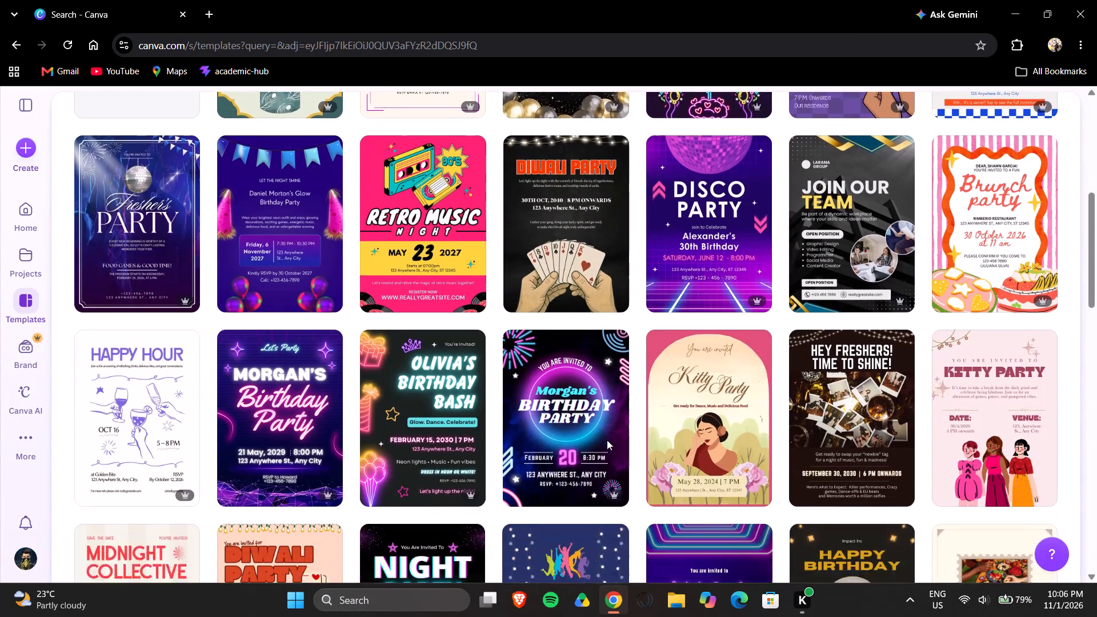
scroll(607, 440, "down", 5)
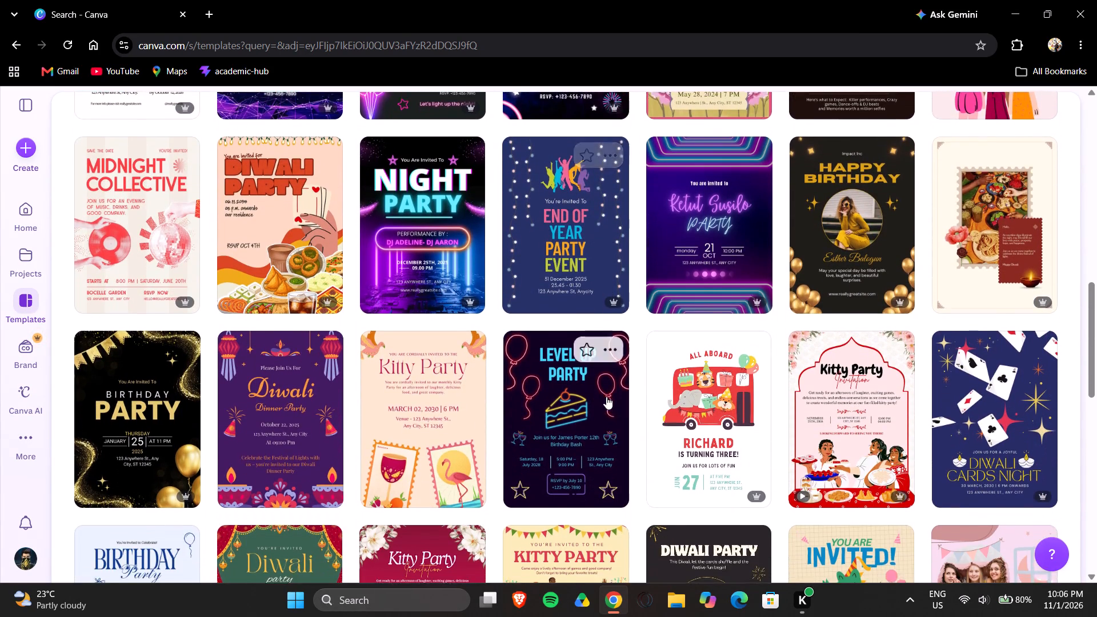
scroll(606, 396, "down", 2)
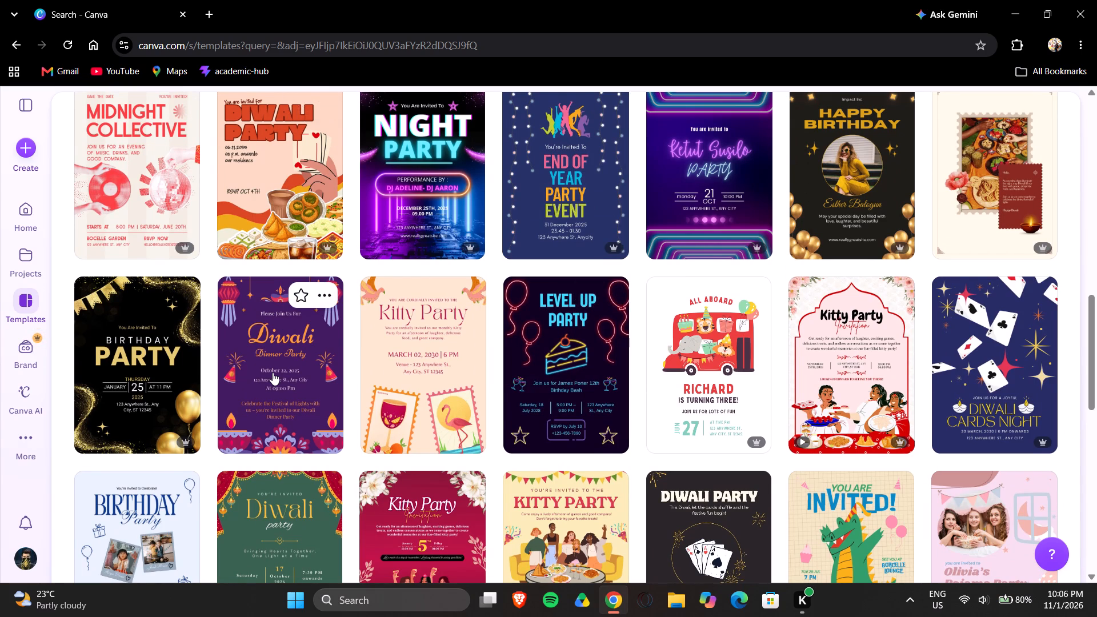
scroll(273, 372, "down", 1)
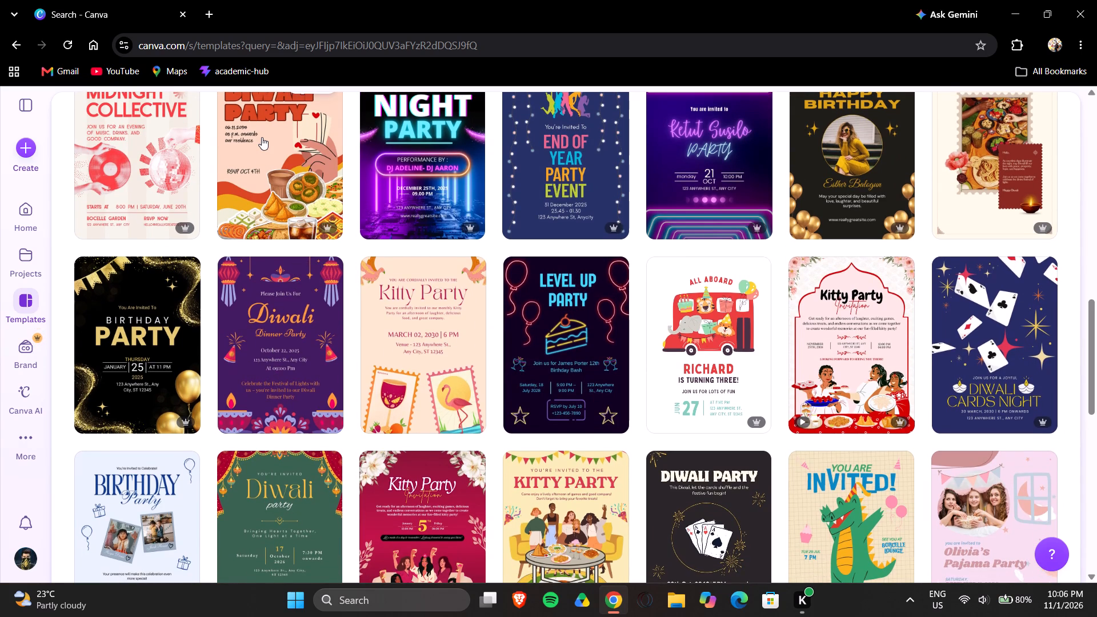
scroll(262, 137, "down", 5)
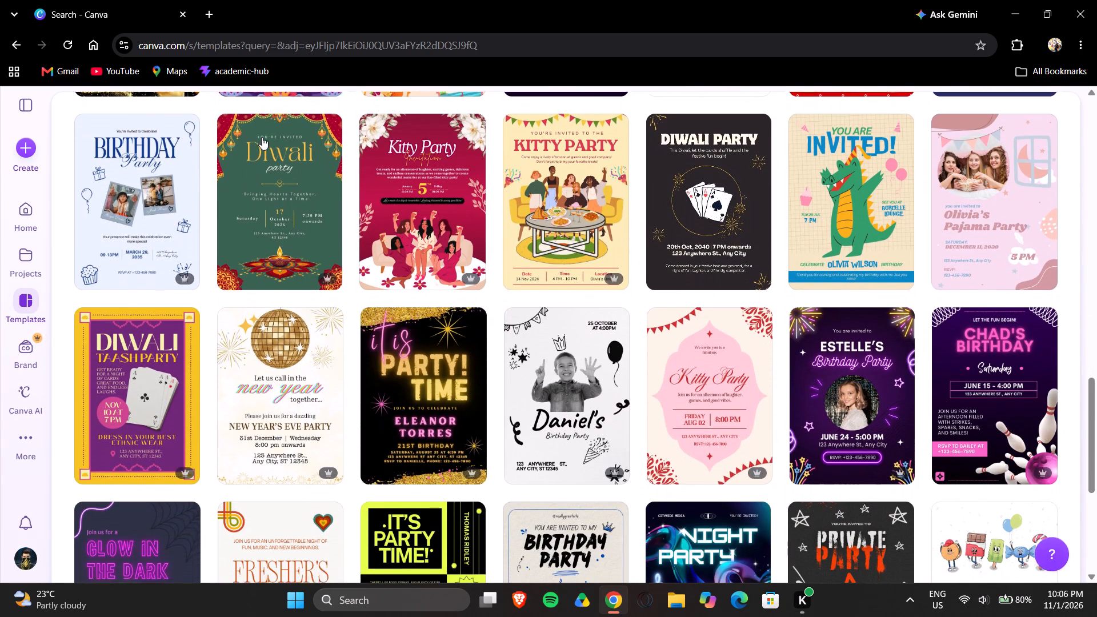
scroll(262, 137, "down", 6)
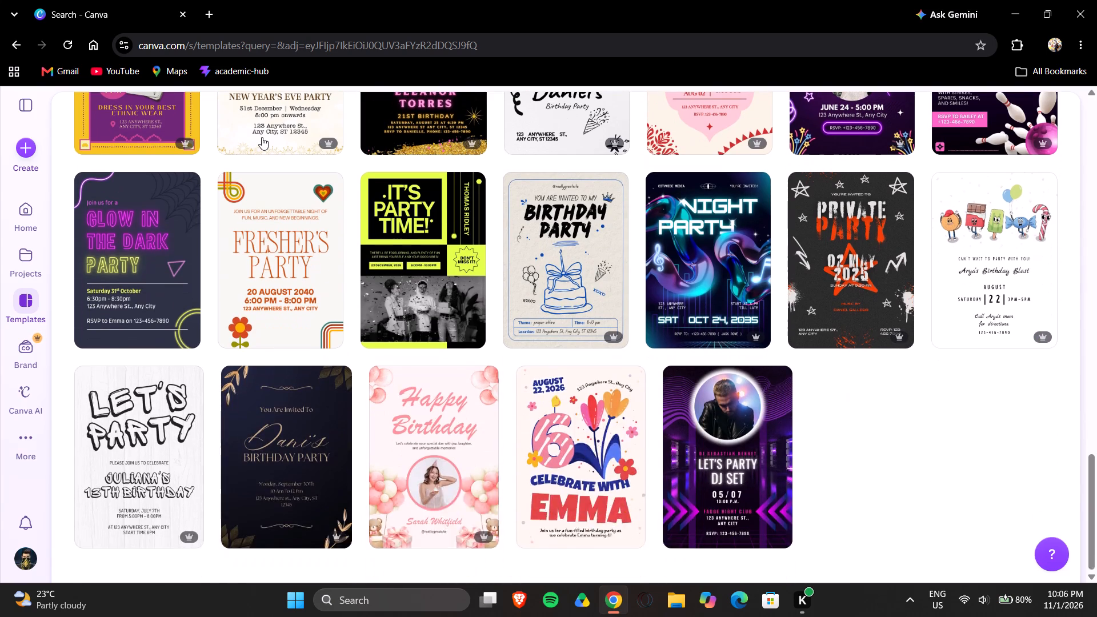
scroll(262, 137, "down", 1)
scroll(262, 137, "right", 3)
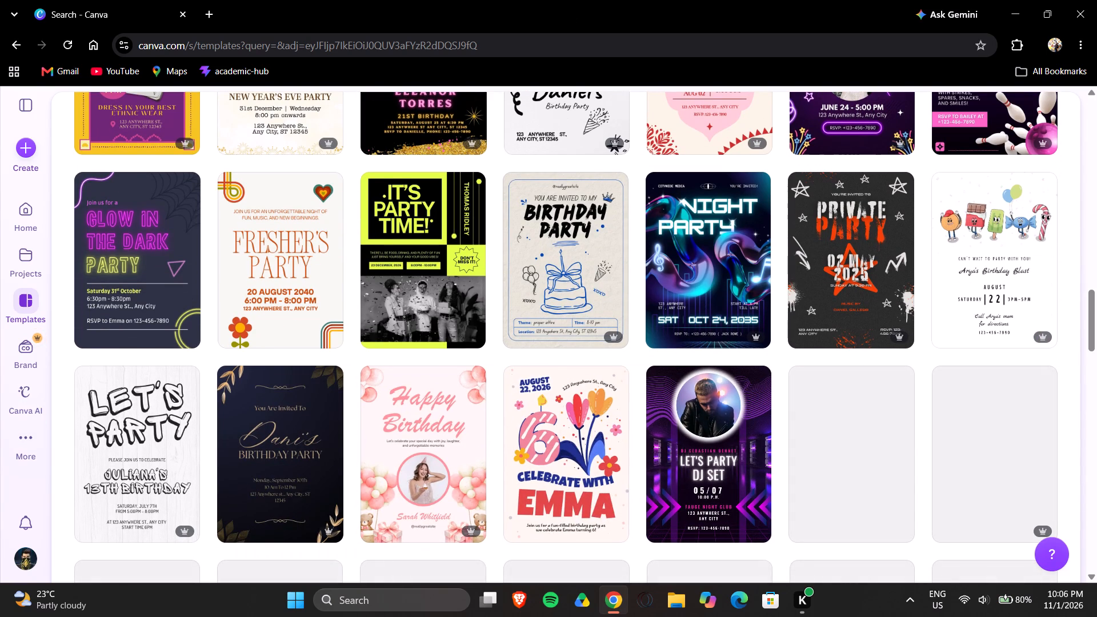
scroll(344, 432, "up", 1)
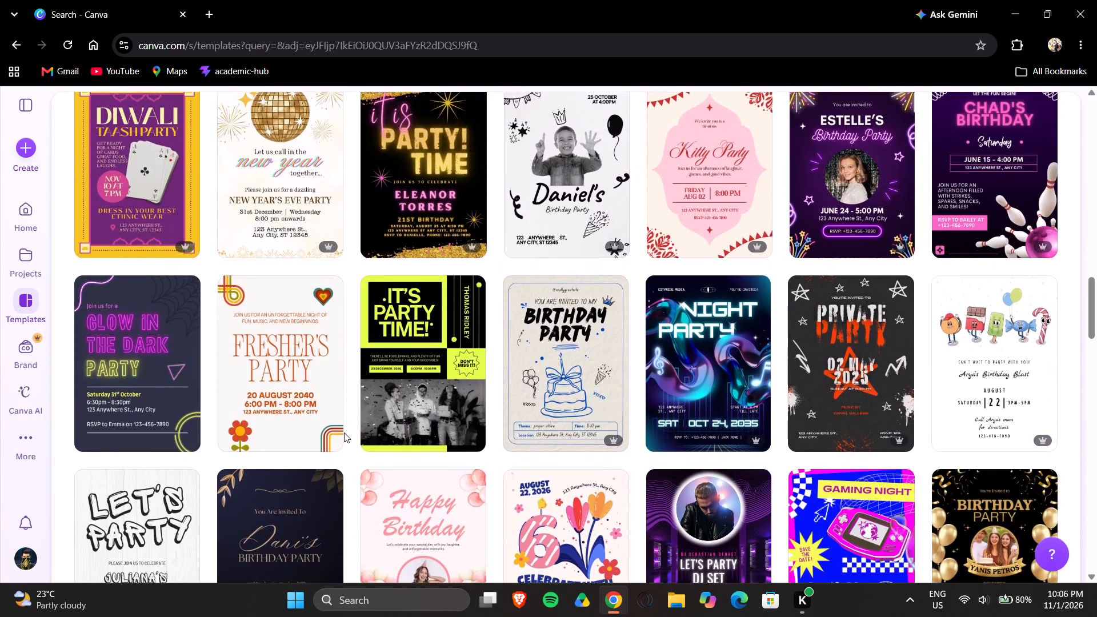
scroll(344, 432, "up", 1)
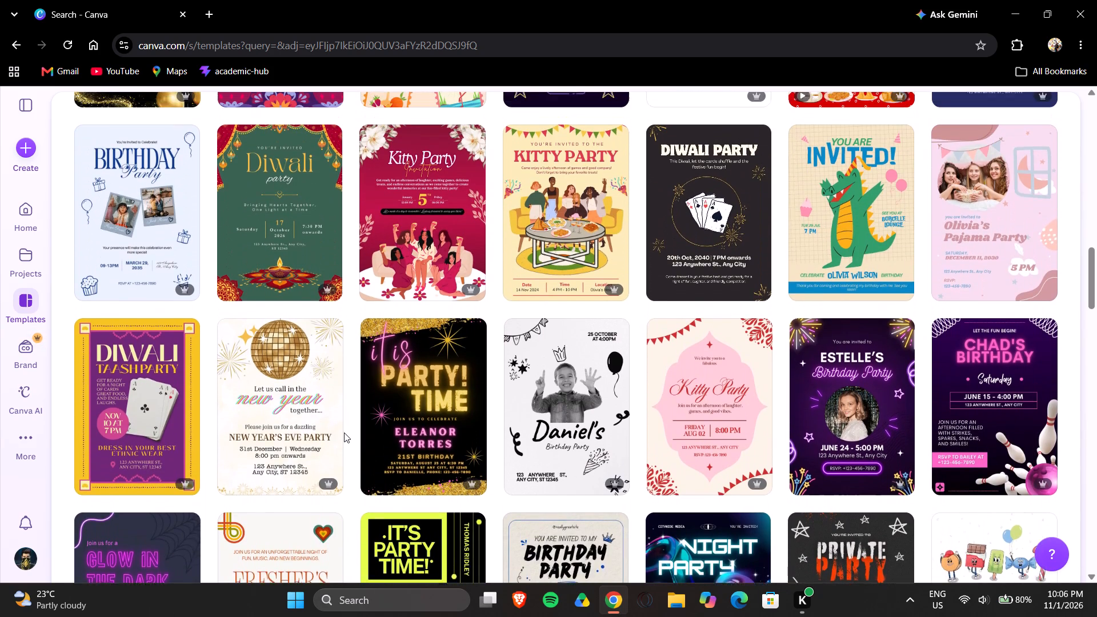
Open the Green Gold And Red Festive Diwali Party Invitation template for customizing.
scroll(344, 432, "up", 1)
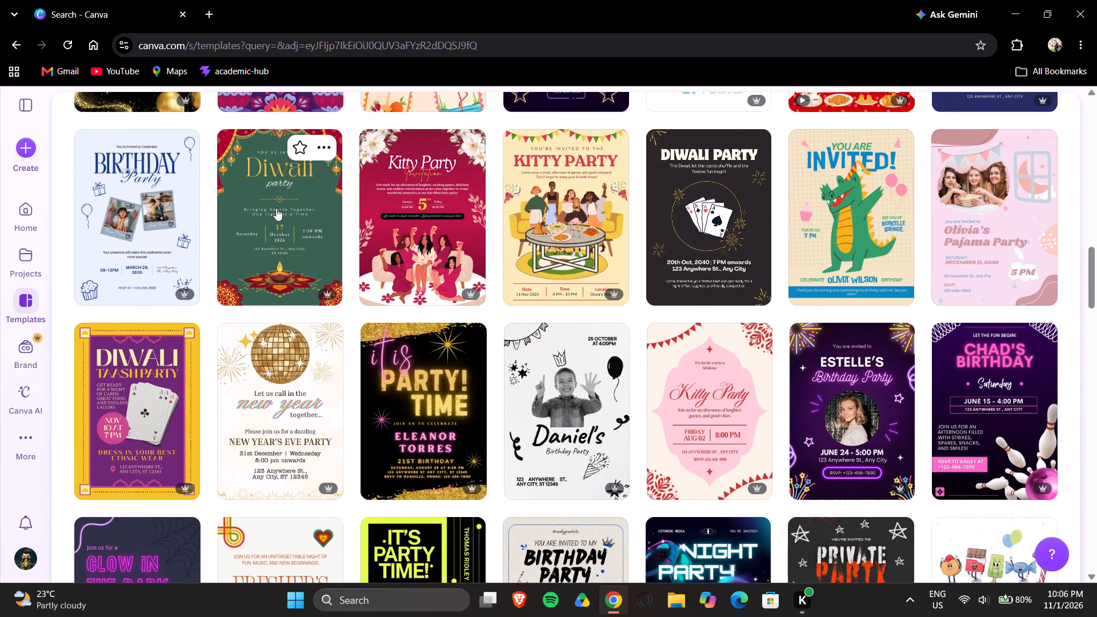
scroll(276, 208, "up", 1)
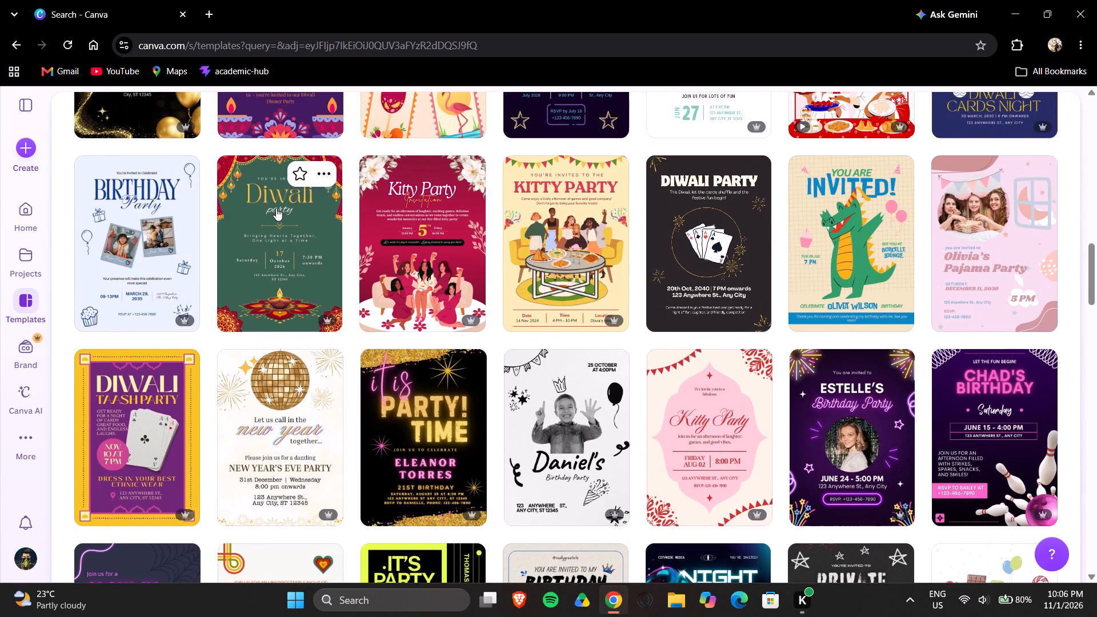
scroll(276, 208, "up", 1)
left_click(276, 208)
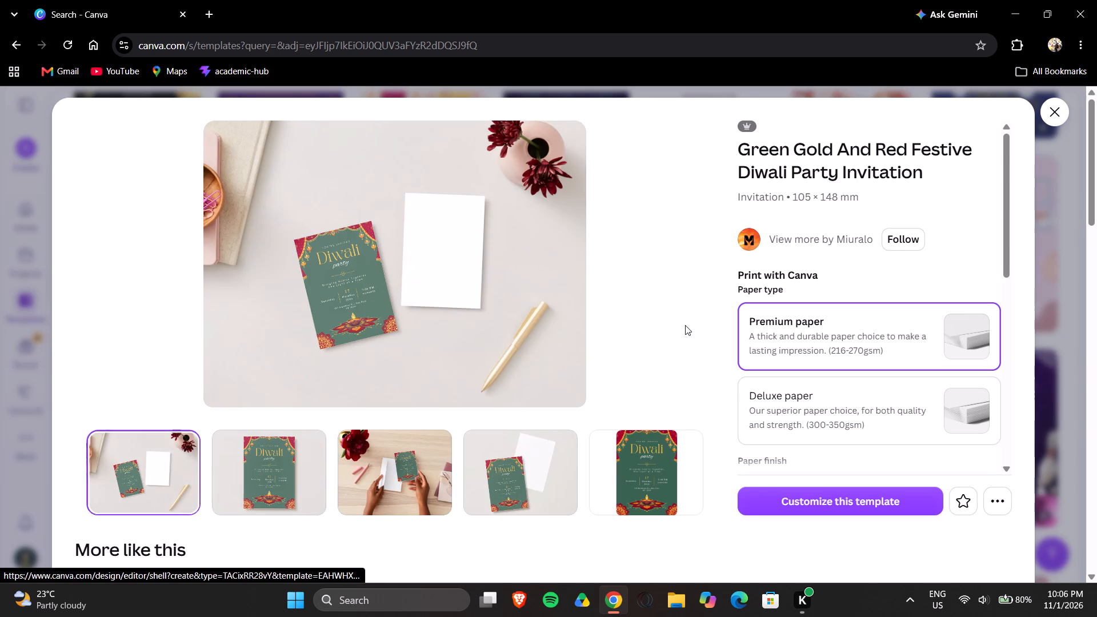
left_click(834, 488)
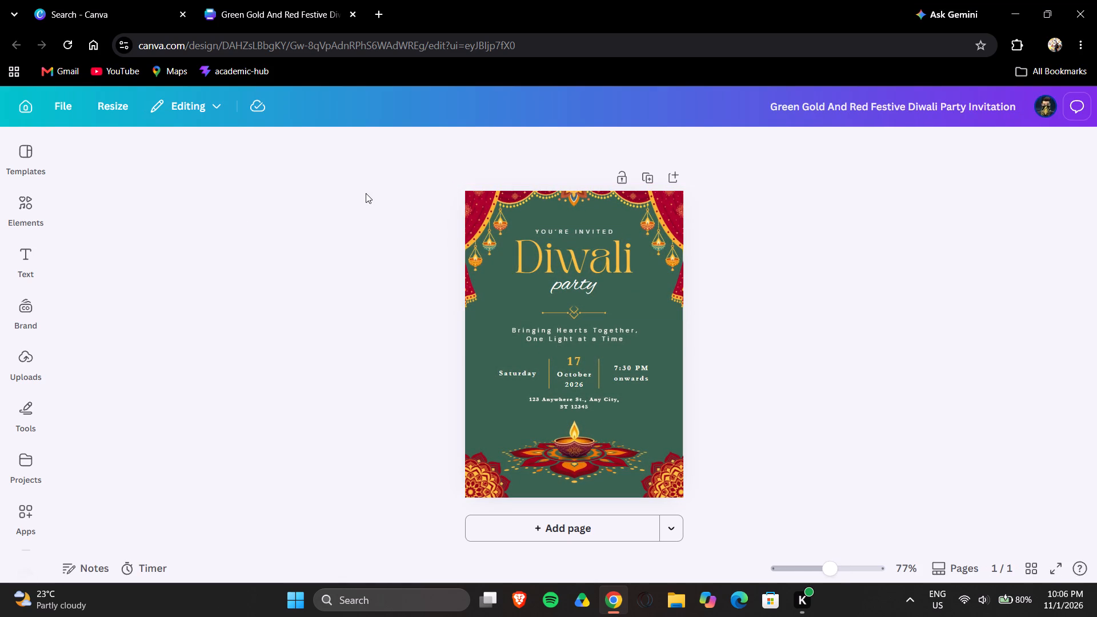
Look through the available design elements and their categories for the invitation.
left_click(17, 211)
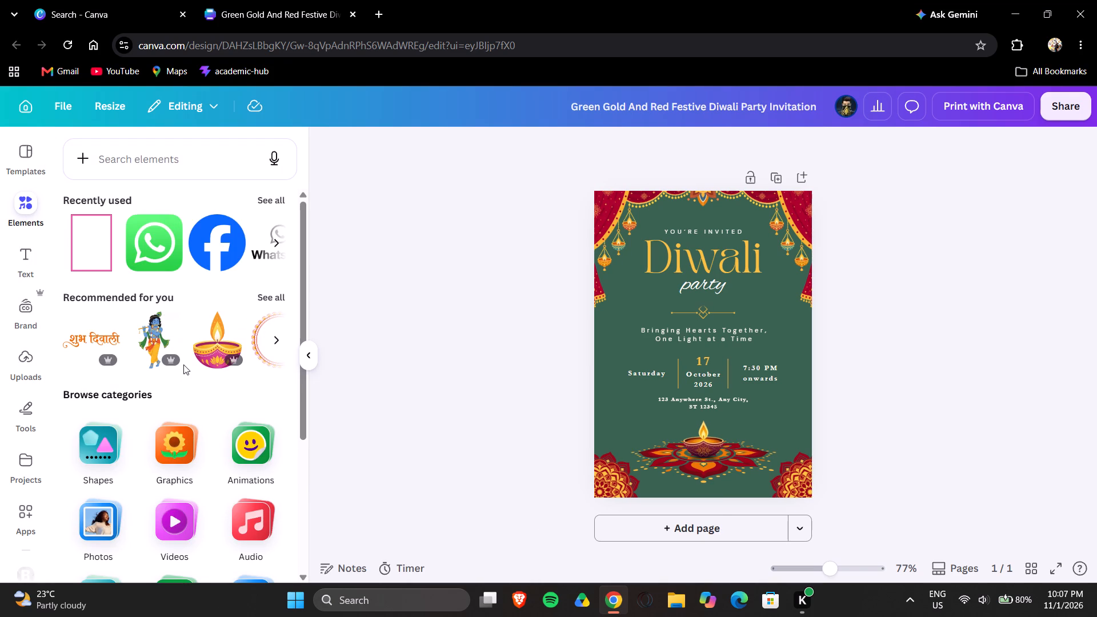
scroll(183, 364, "down", 3)
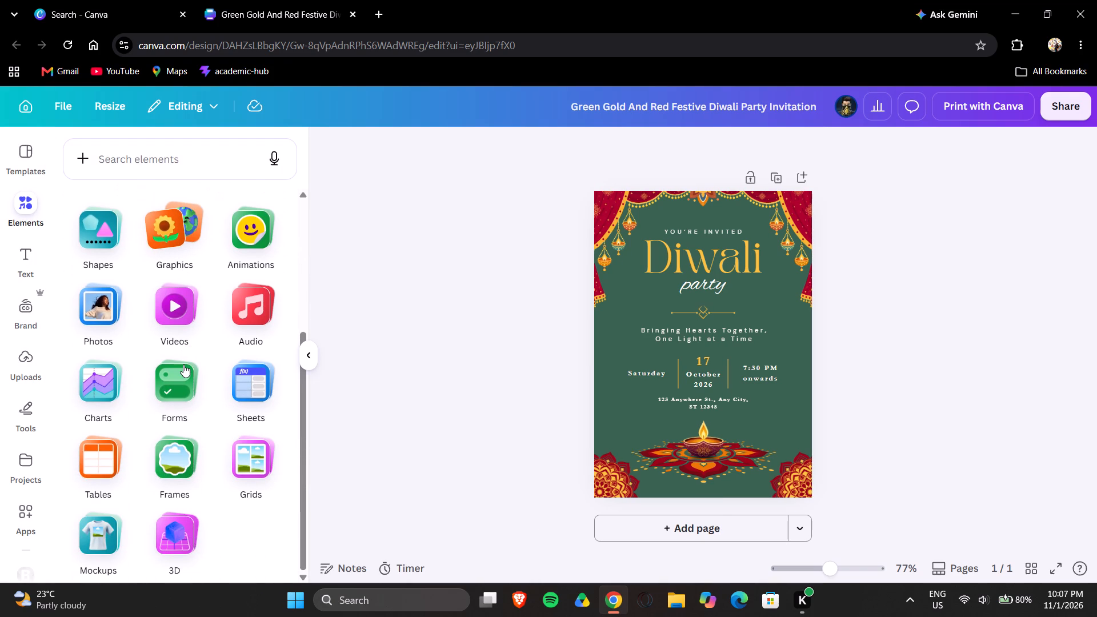
scroll(183, 364, "down", 1)
scroll(190, 362, "right", 1)
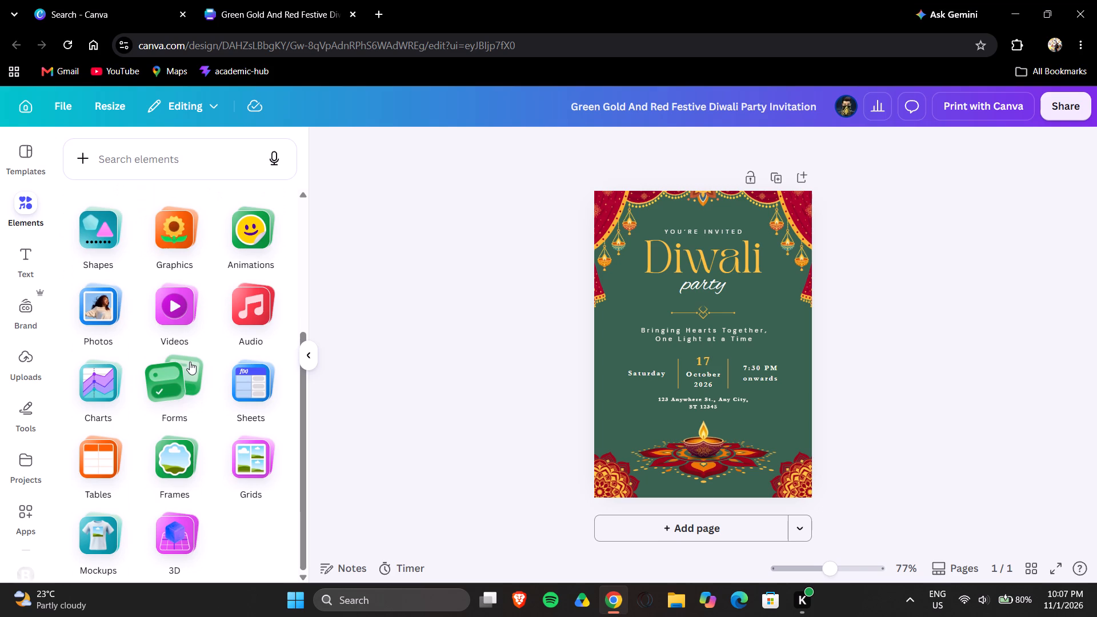
scroll(190, 362, "right", 1)
scroll(190, 362, "up", 6)
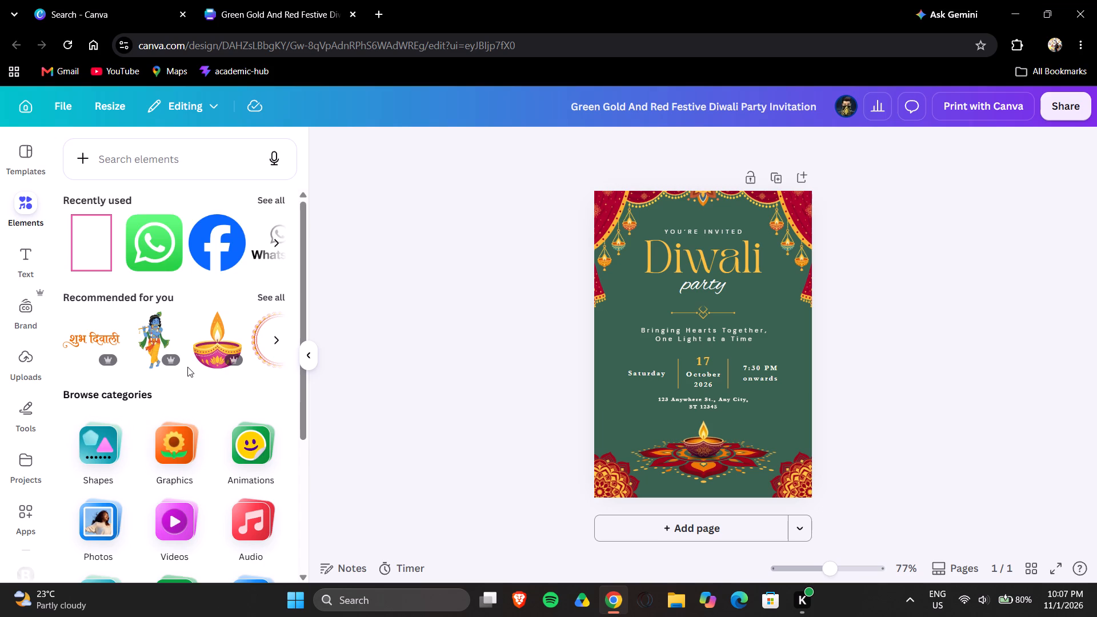
scroll(187, 367, "down", 5)
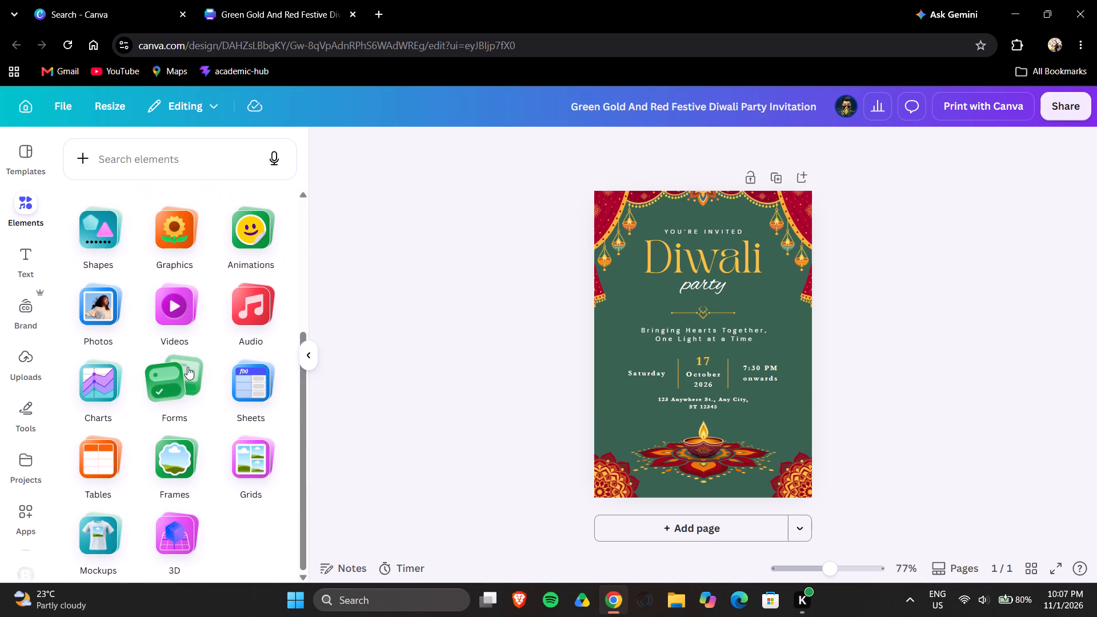
scroll(265, 491, "up", 1)
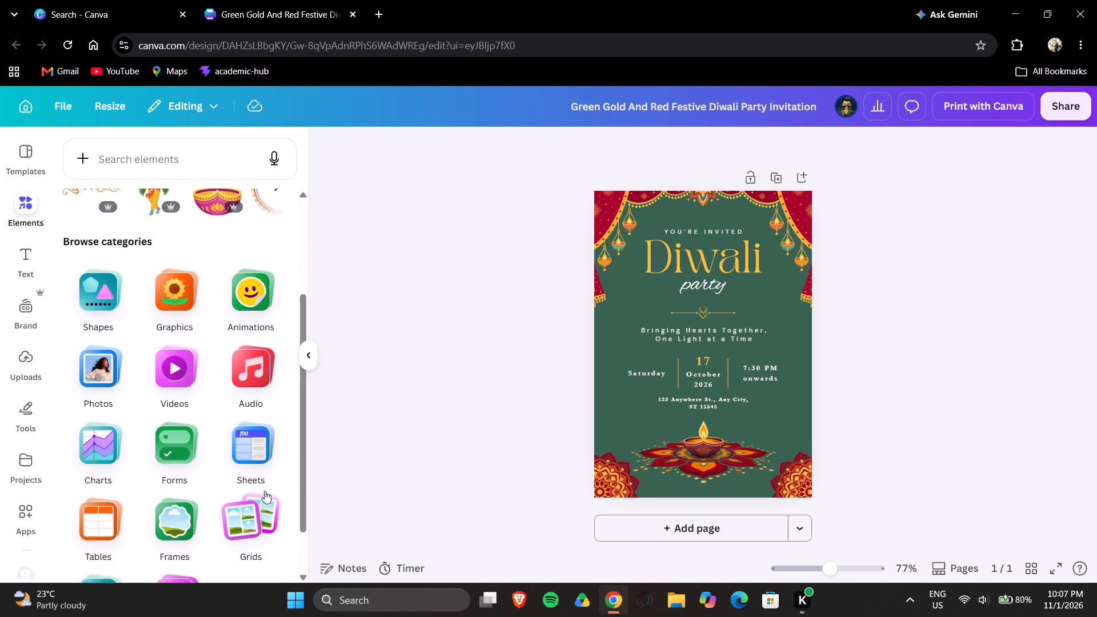
scroll(265, 491, "up", 5)
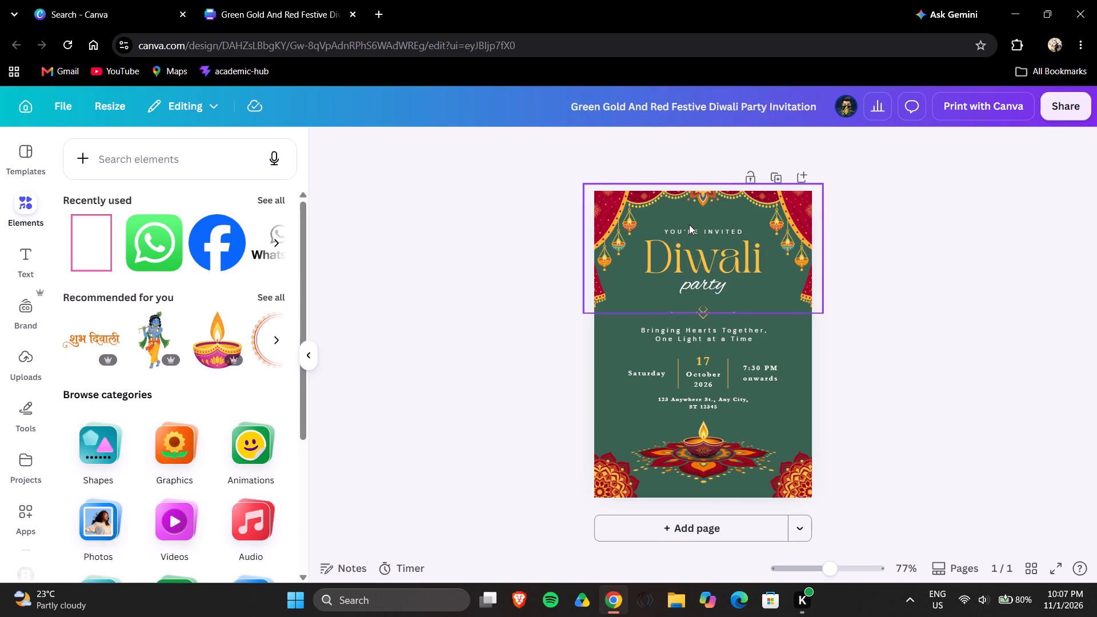
Delete the red mandala ornaments from both bottom corners of the invitation.
left_click(689, 256)
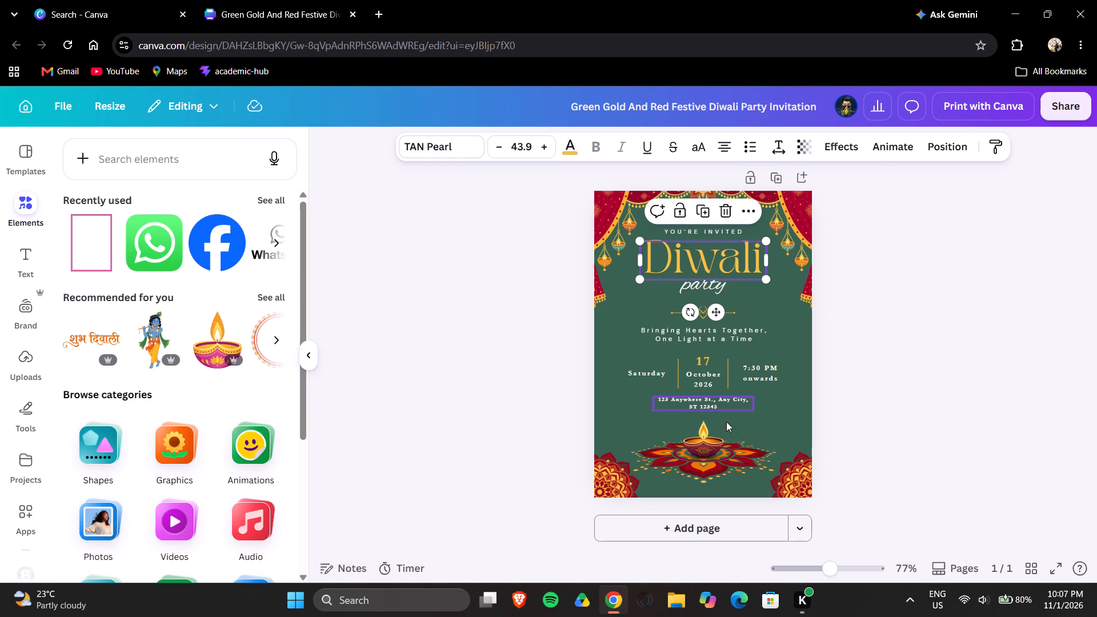
left_click(743, 458)
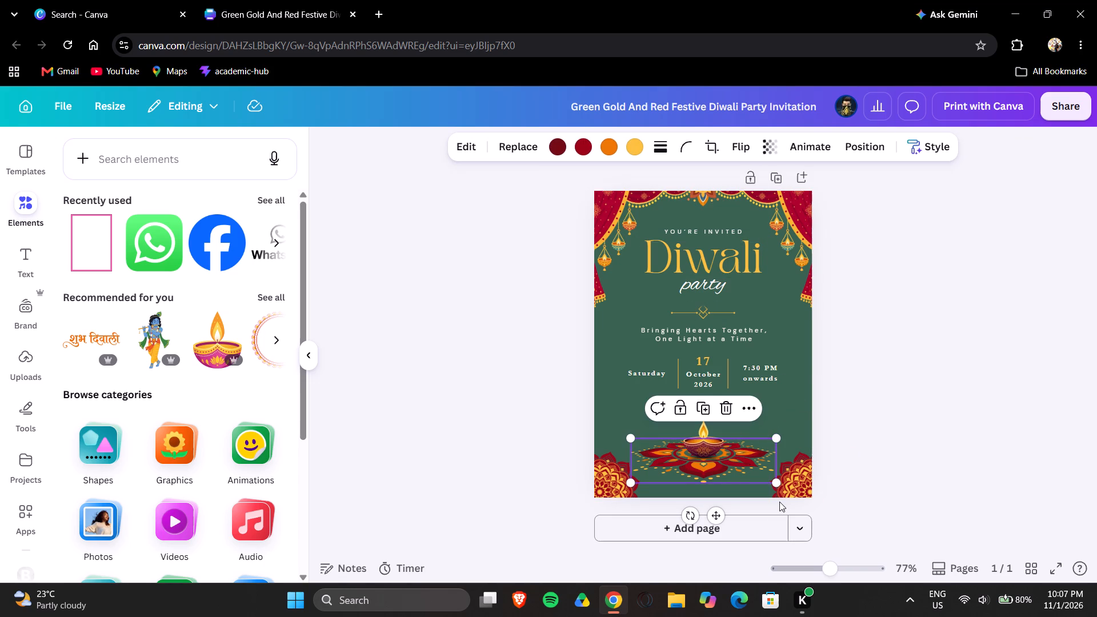
left_click(804, 458)
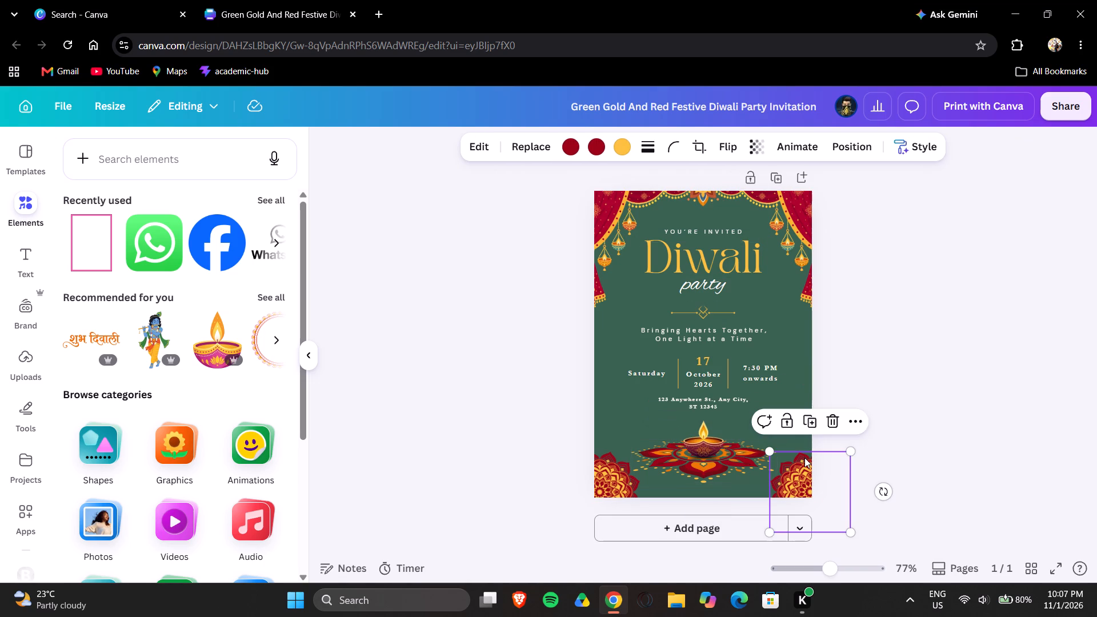
left_click(835, 423)
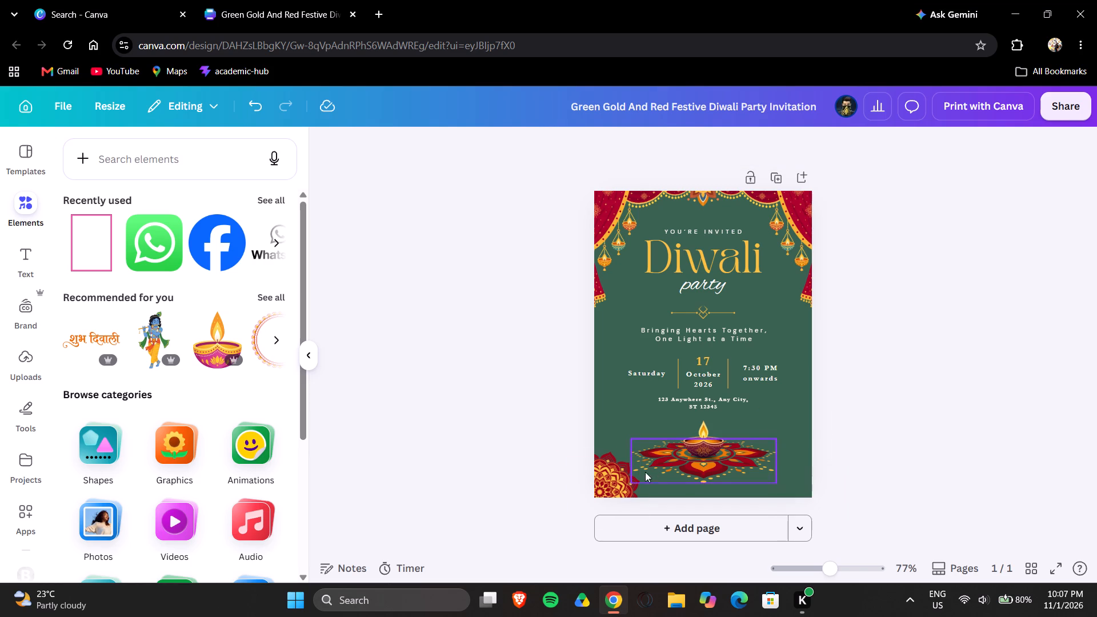
left_click(608, 487)
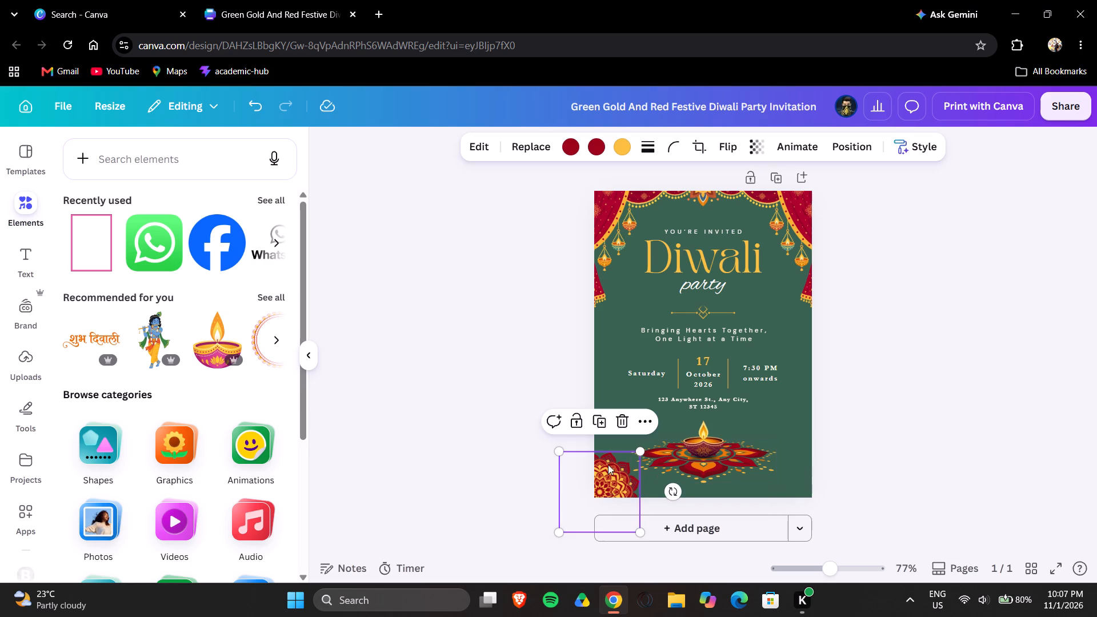
left_click(617, 411)
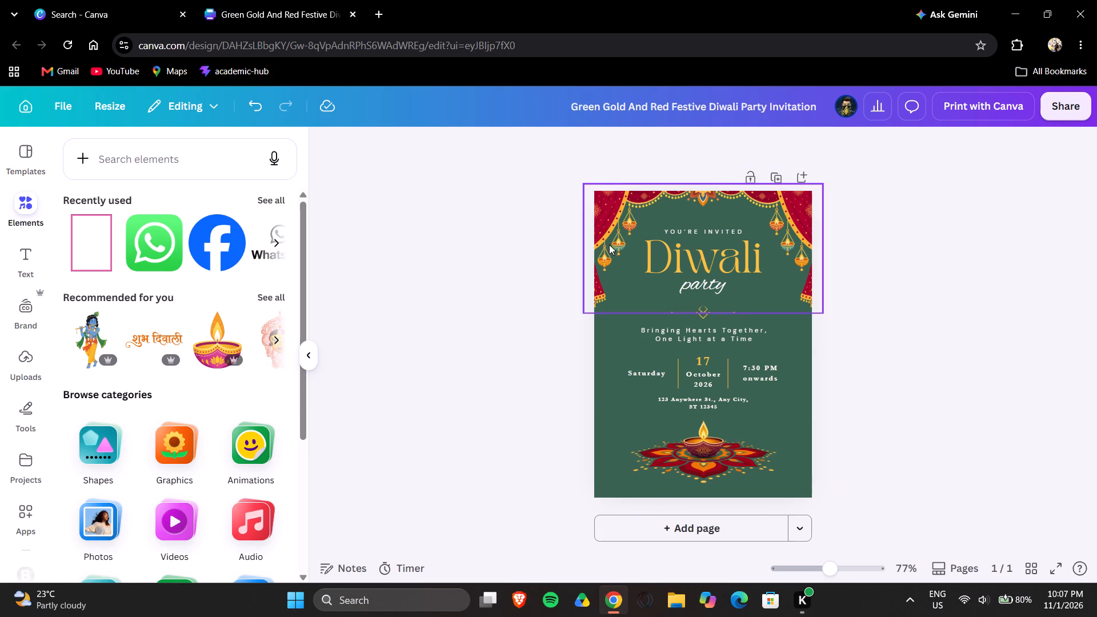
Delete the red curtain and hanging lantern decoration across the top of the invitation.
left_click(610, 233)
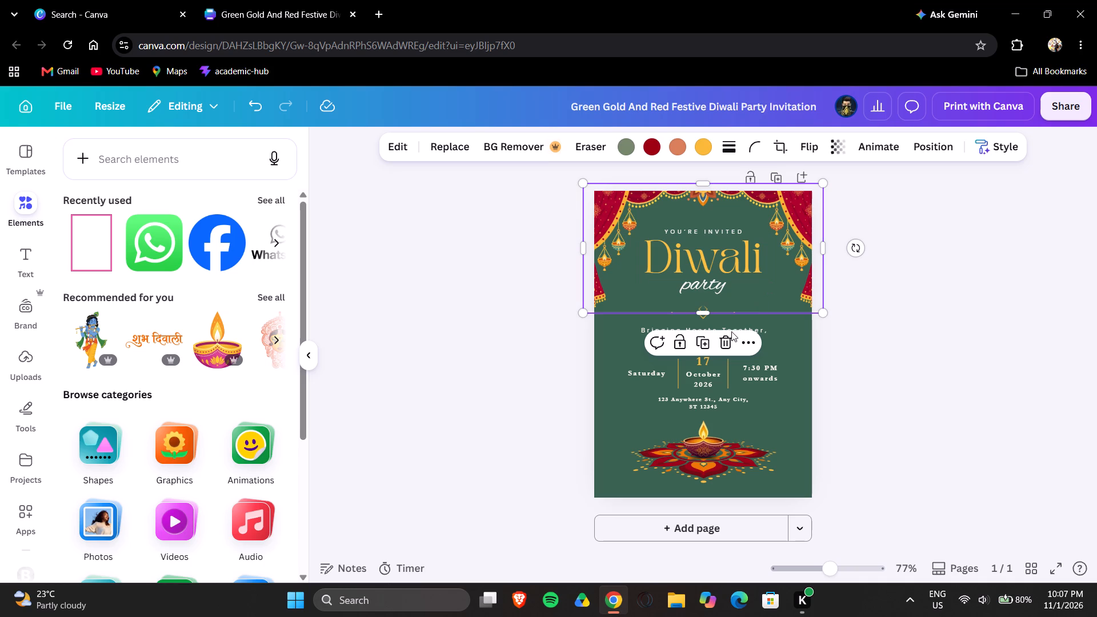
left_click(728, 337)
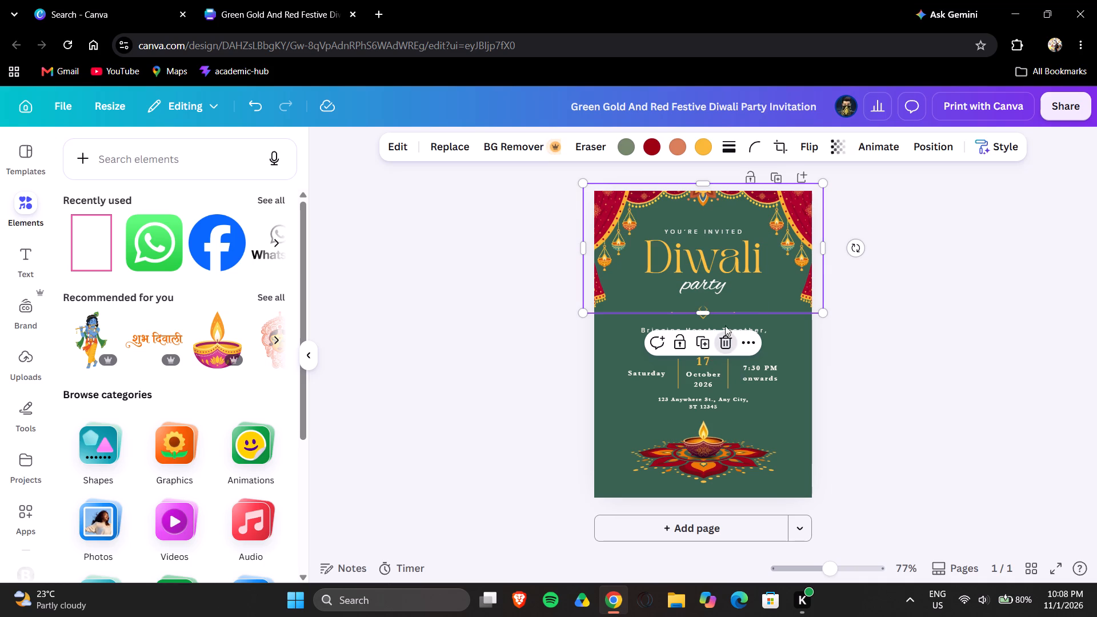
Delete the rangoli pattern and the diya lamp at the bottom of the invitation.
left_click(706, 470)
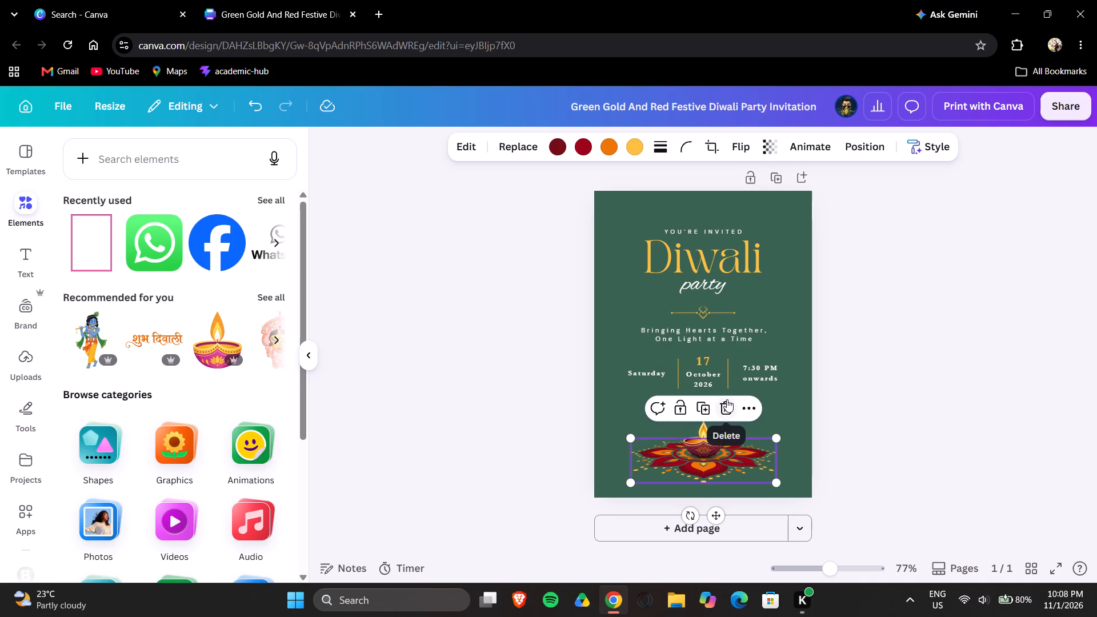
left_click(727, 399)
left_click(699, 442)
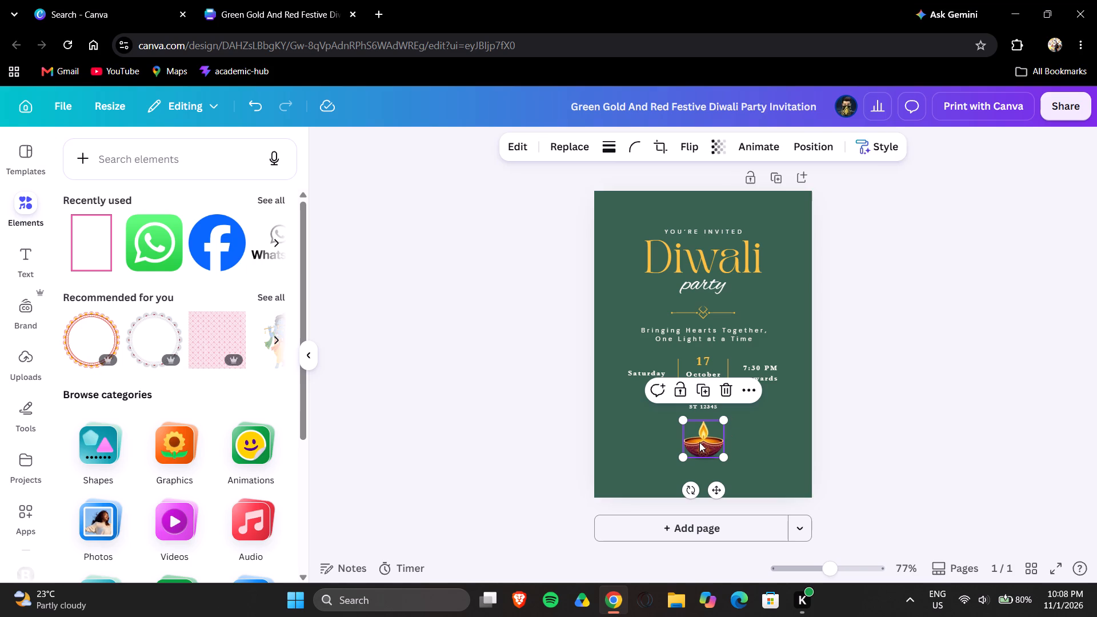
left_click(732, 384)
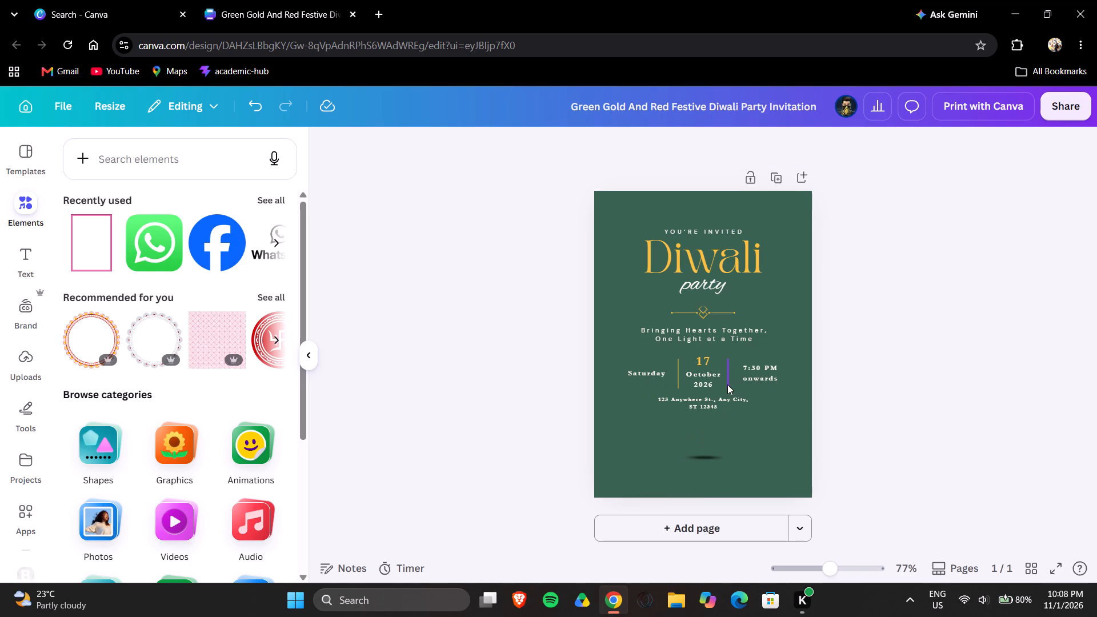
Delete the leftover dark lamp shadow near the bottom of the invitation.
left_click(707, 459)
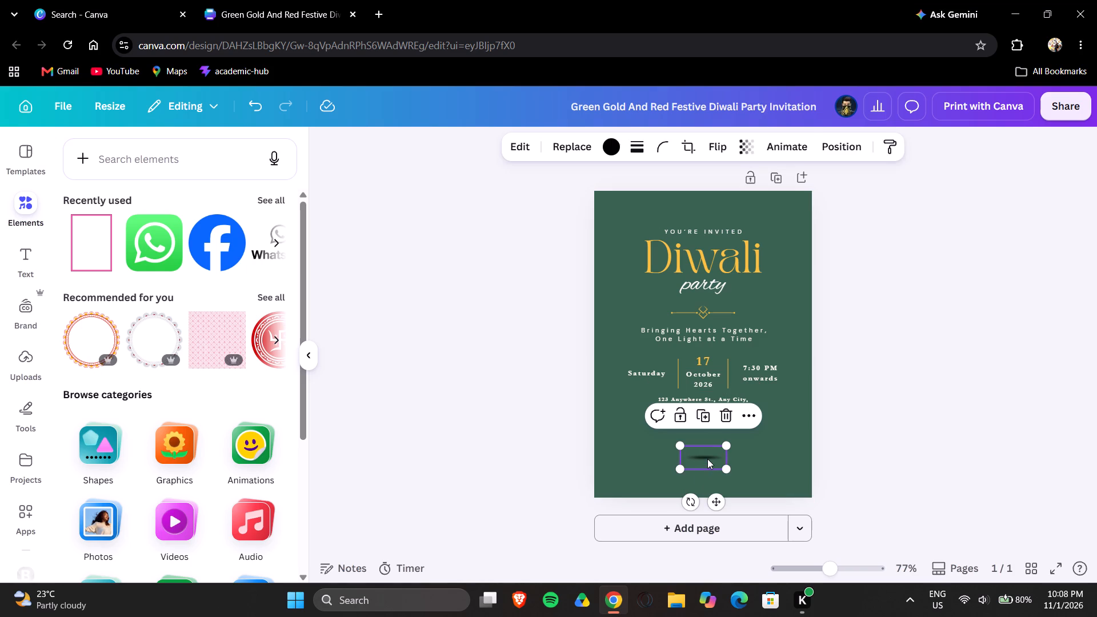
left_click(730, 407)
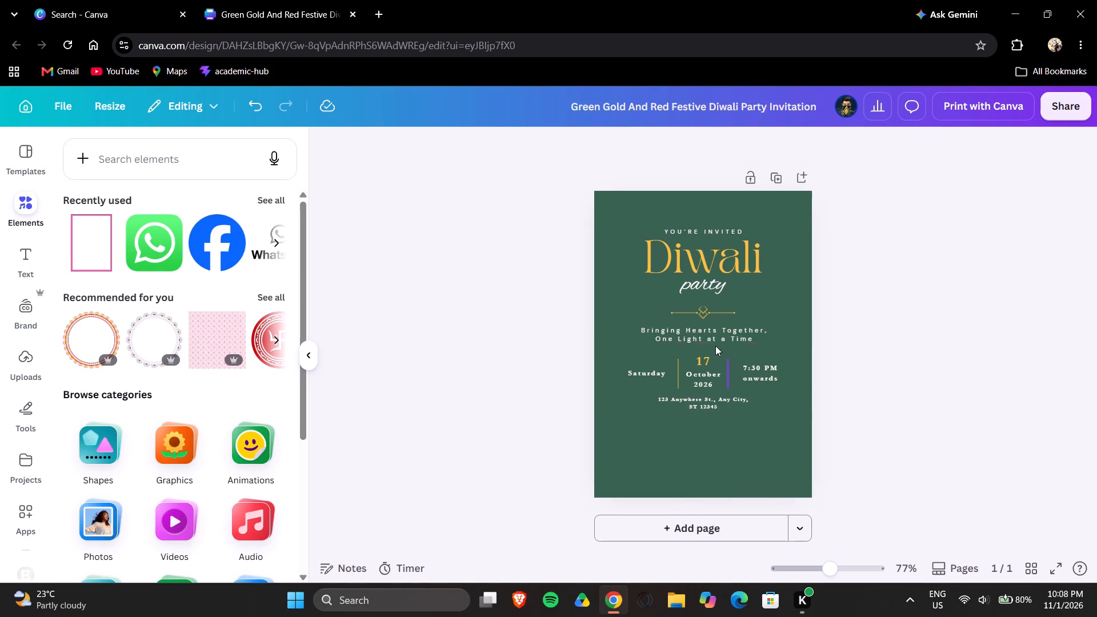
Delete the heading texts "Diwali", "You're invited" and "party" from the invitation.
left_click(716, 261)
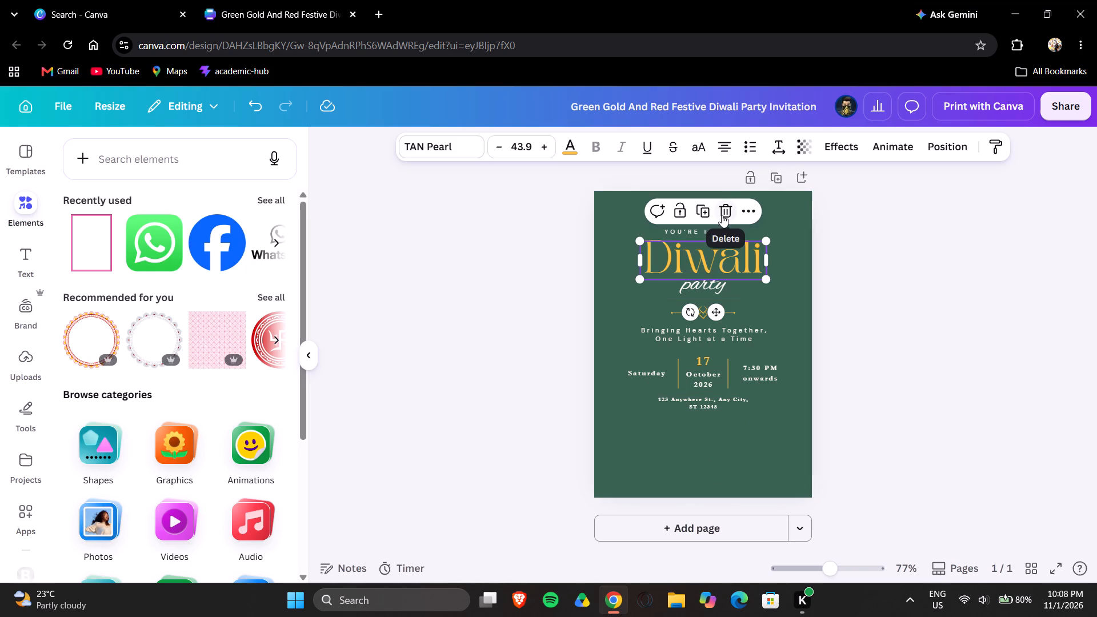
left_click(722, 215)
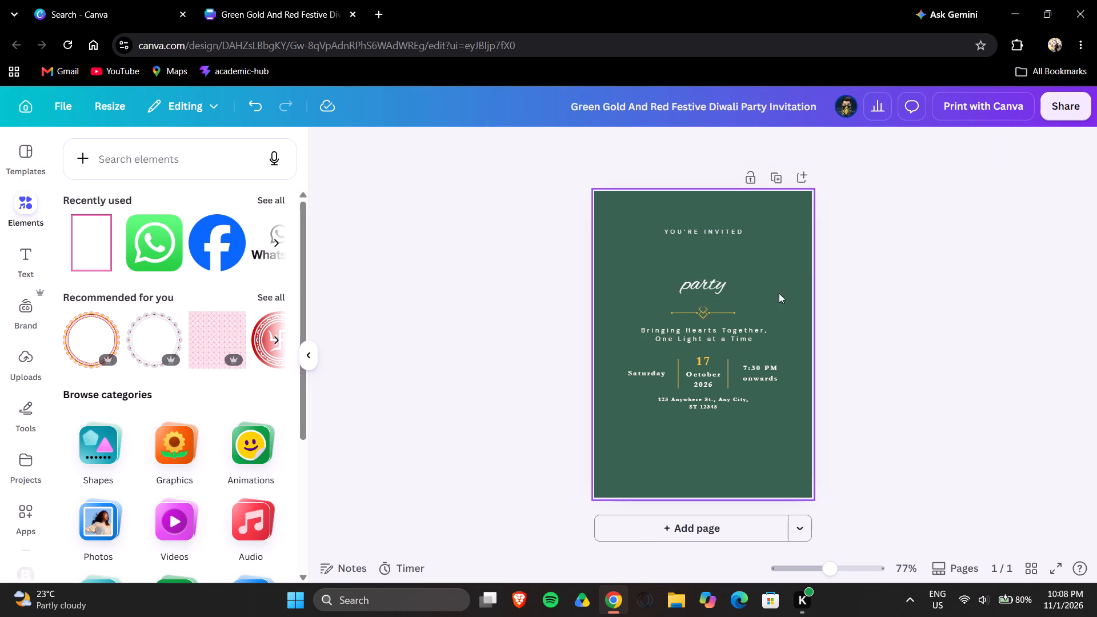
left_click(774, 310)
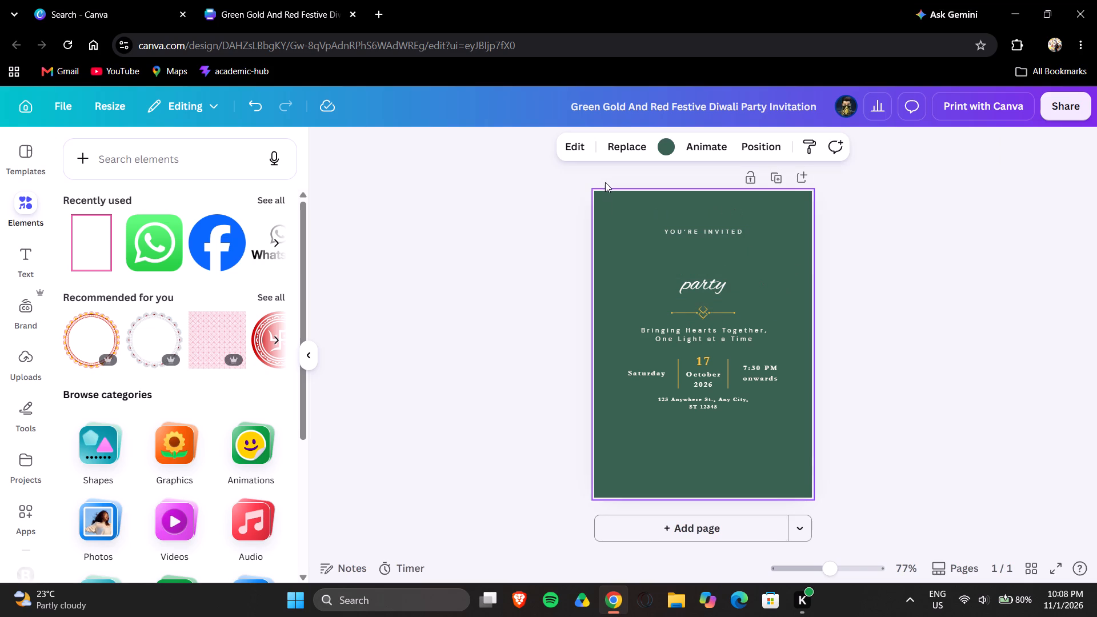
left_click(714, 228)
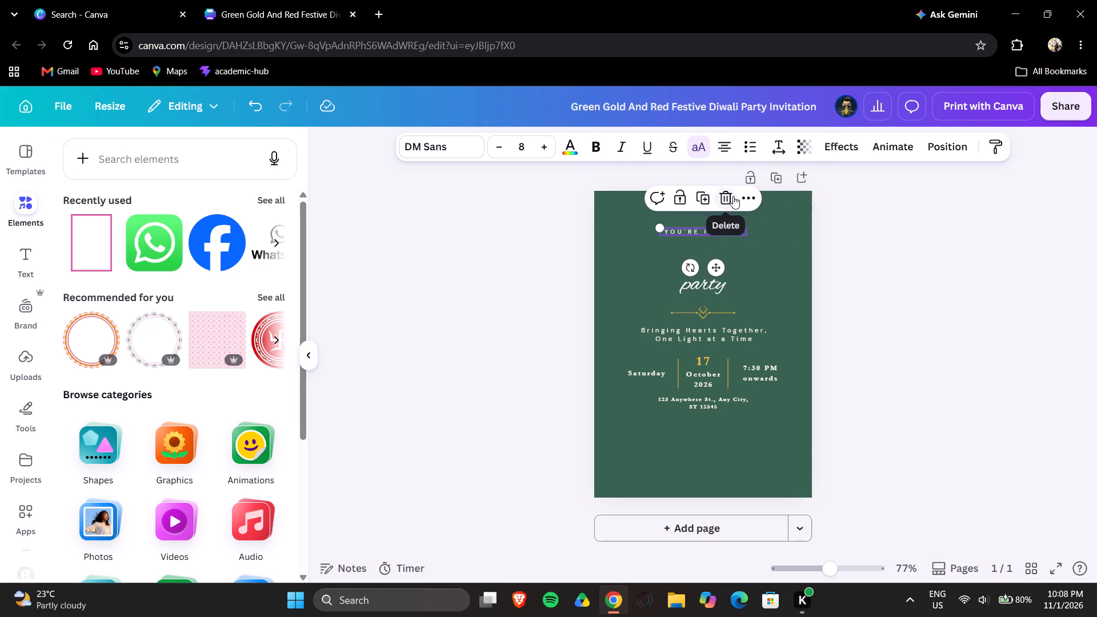
left_click(733, 196)
left_click(709, 295)
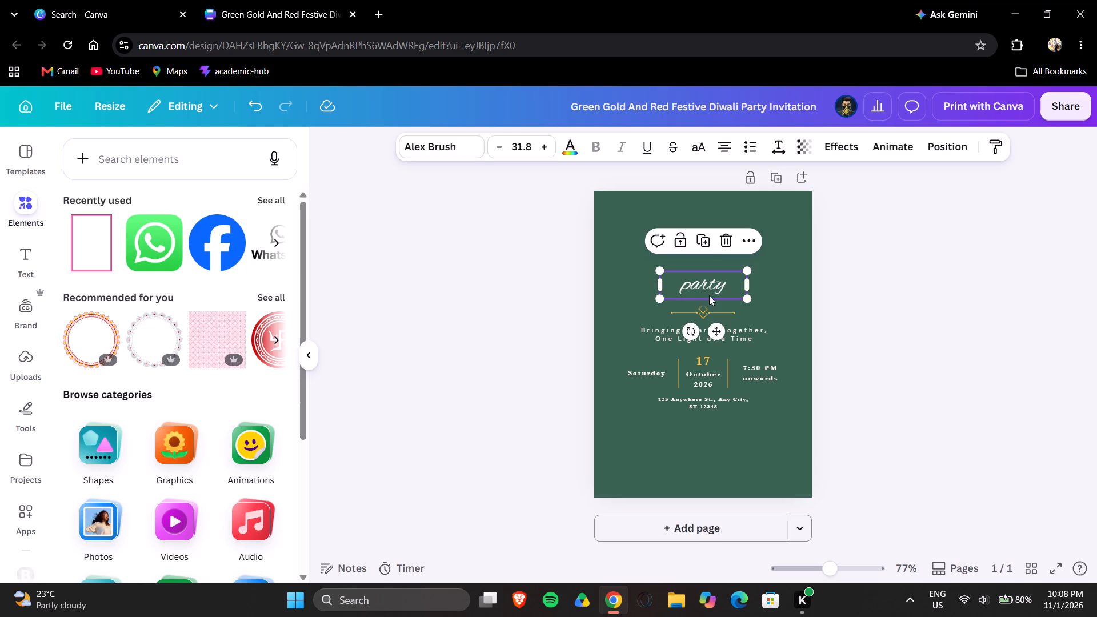
left_click(725, 242)
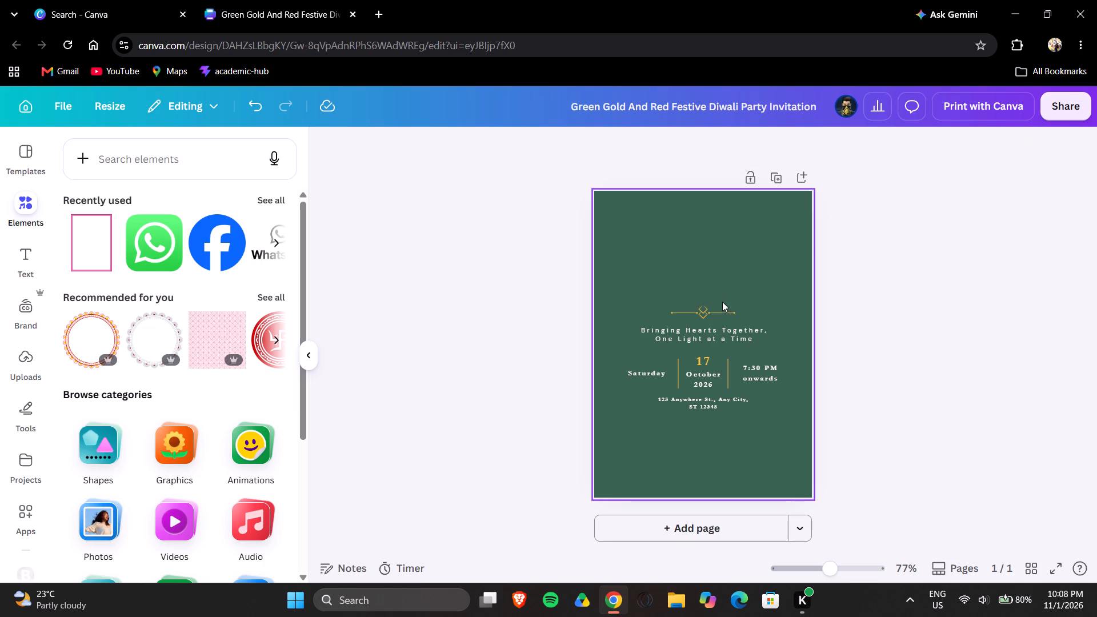
Delete the gold ornamental divider and the tagline "Bringing Hearts Together, One Light at a Time".
left_click_drag(704, 314, 724, 277)
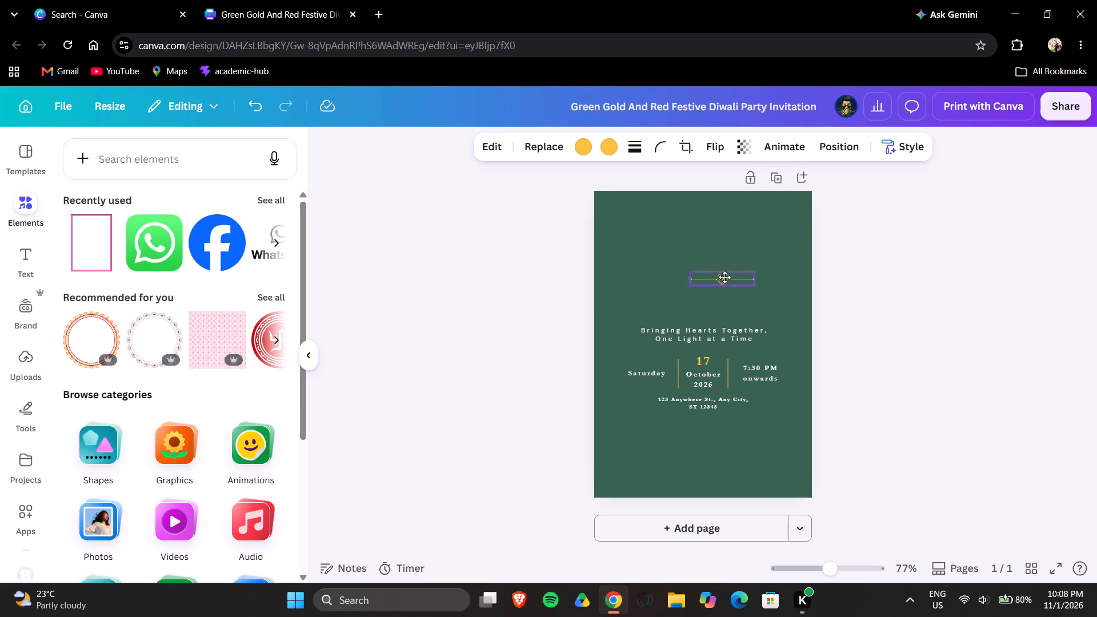
left_click_drag(724, 277, 732, 269)
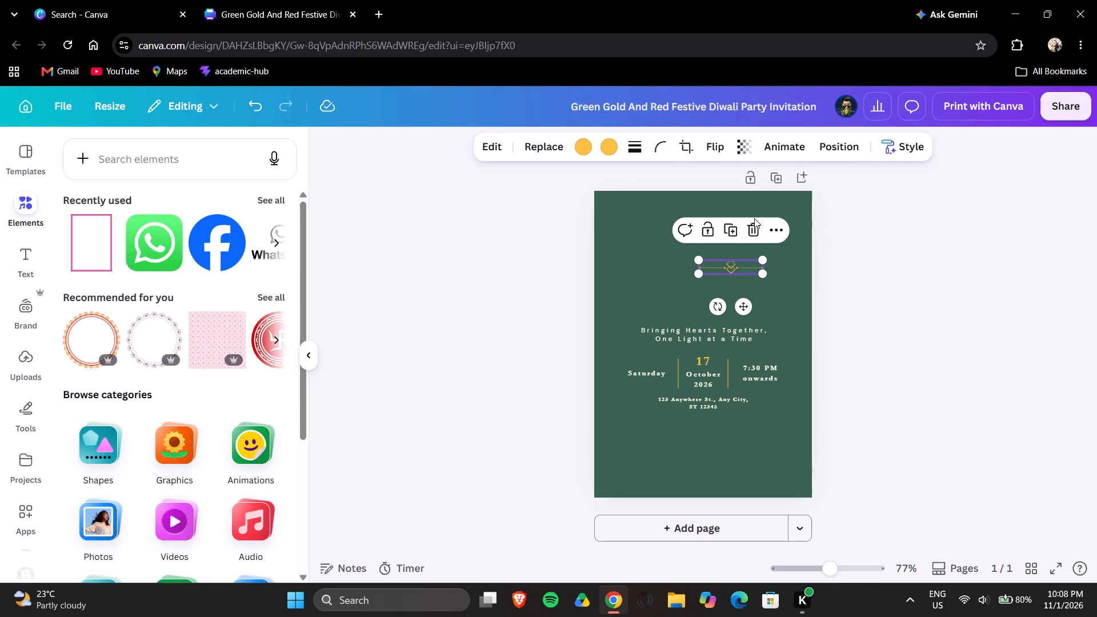
left_click(756, 226)
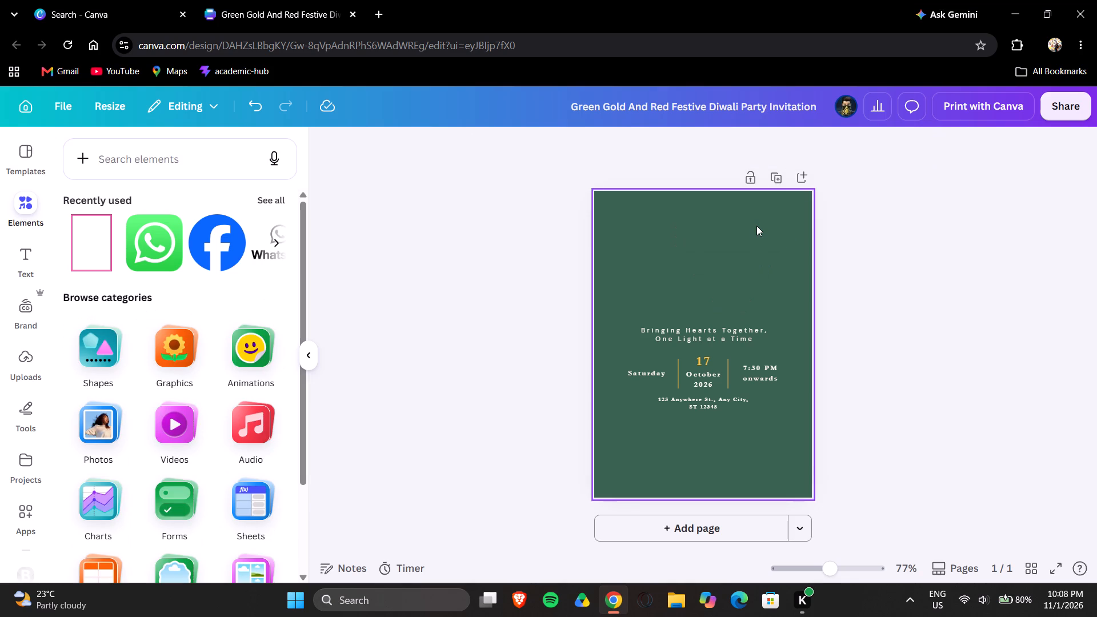
left_click(705, 340)
left_click(724, 297)
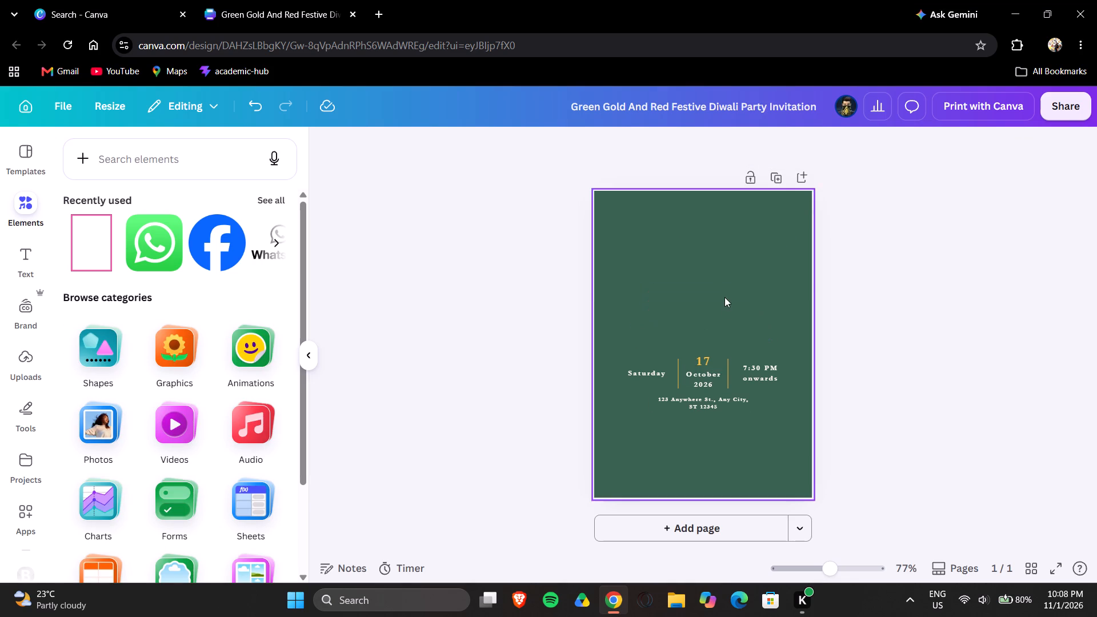
Delete the date and time texts: "October 2026", "Saturday", "7:30 PM onwards" and the gold "17".
left_click(712, 386)
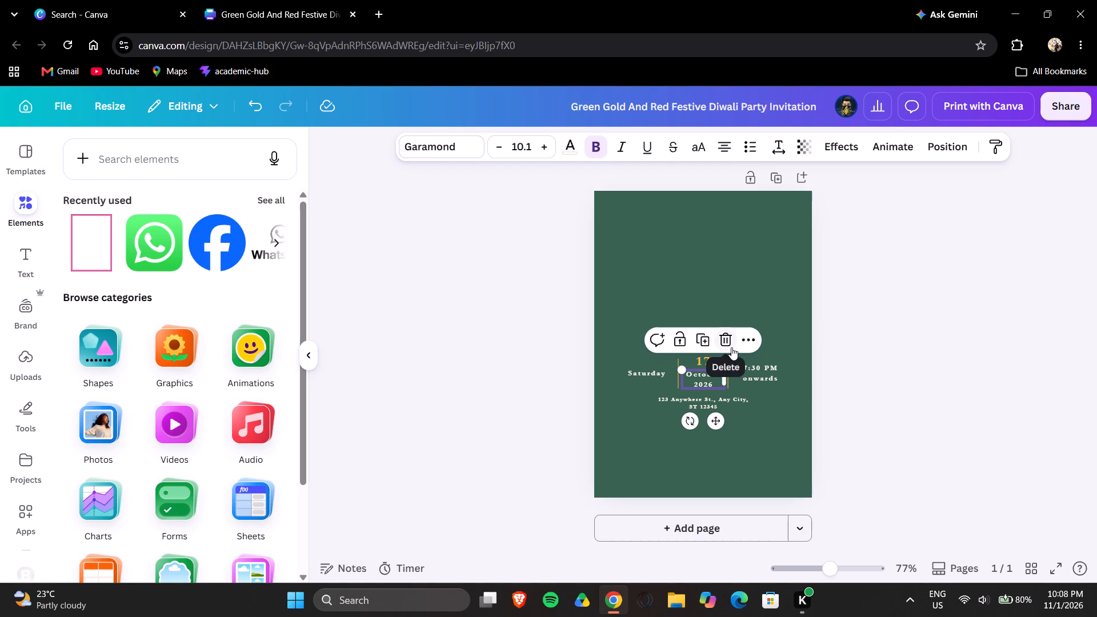
left_click(730, 344)
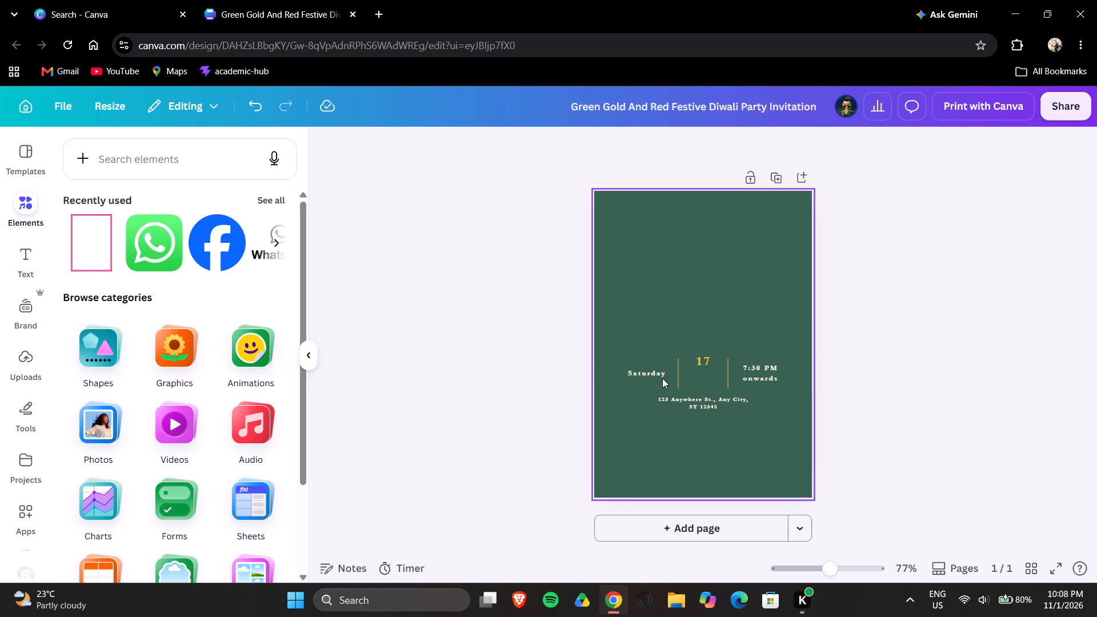
left_click_drag(659, 378, 682, 344)
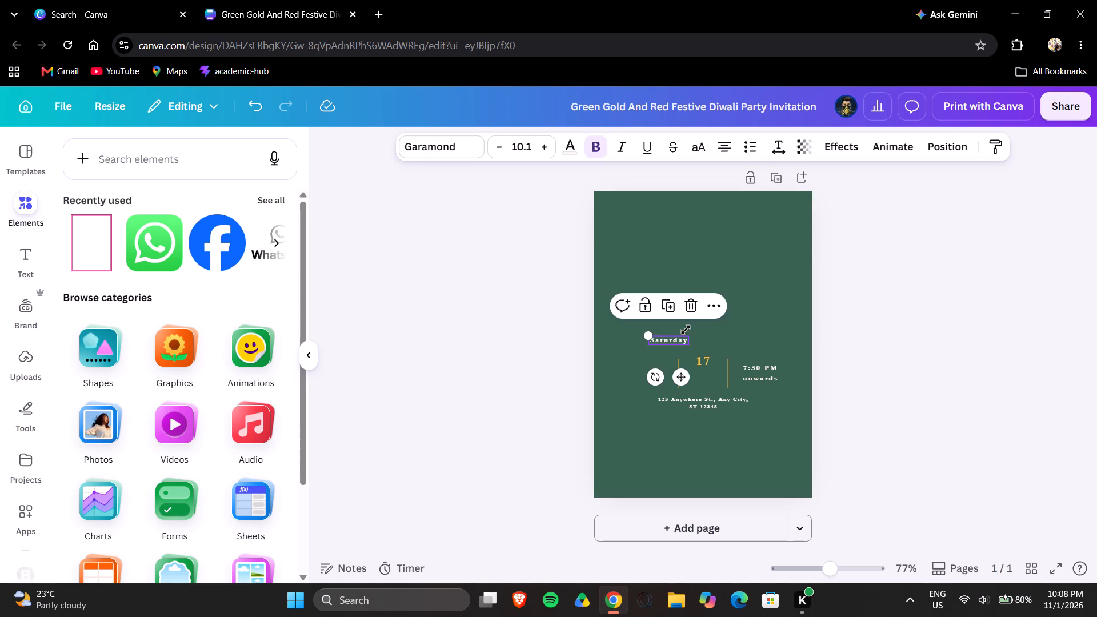
left_click(685, 311)
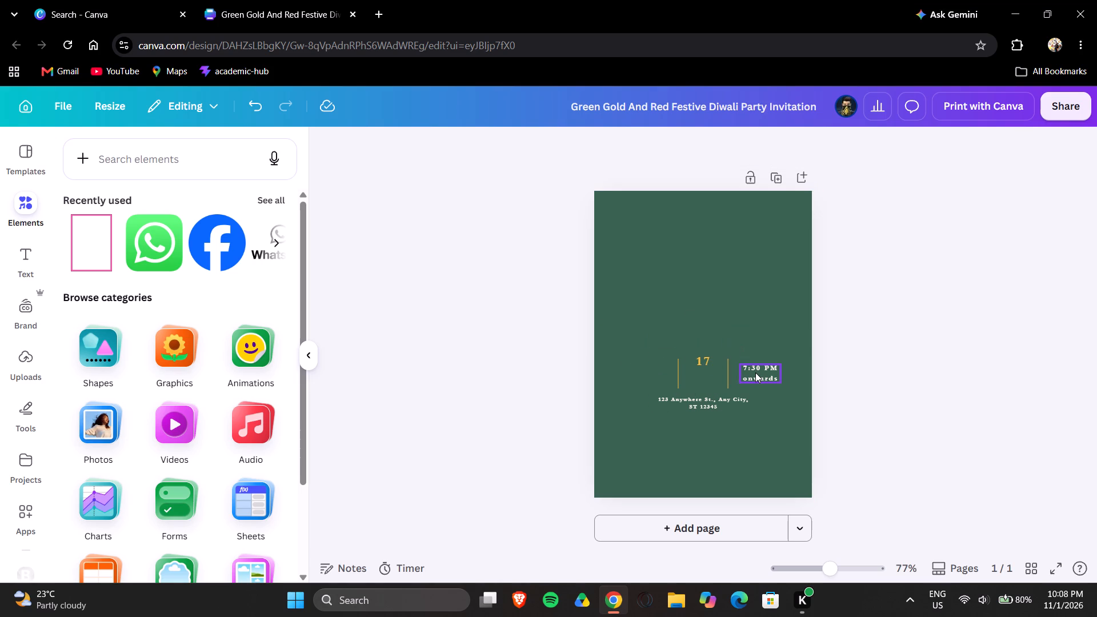
left_click(755, 372)
left_click(784, 333)
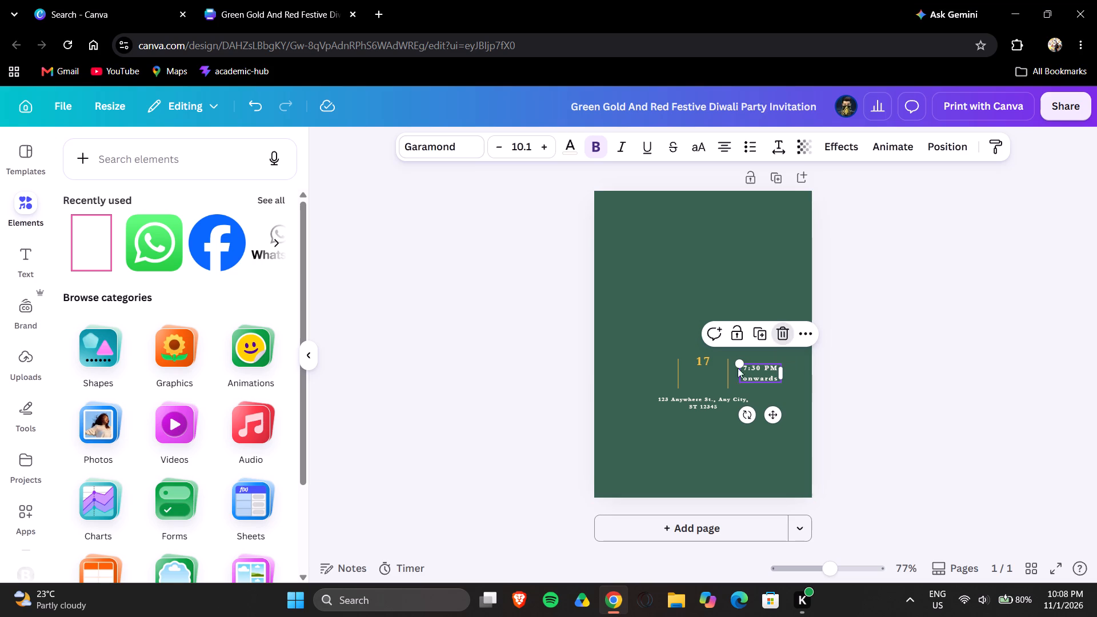
left_click(783, 335)
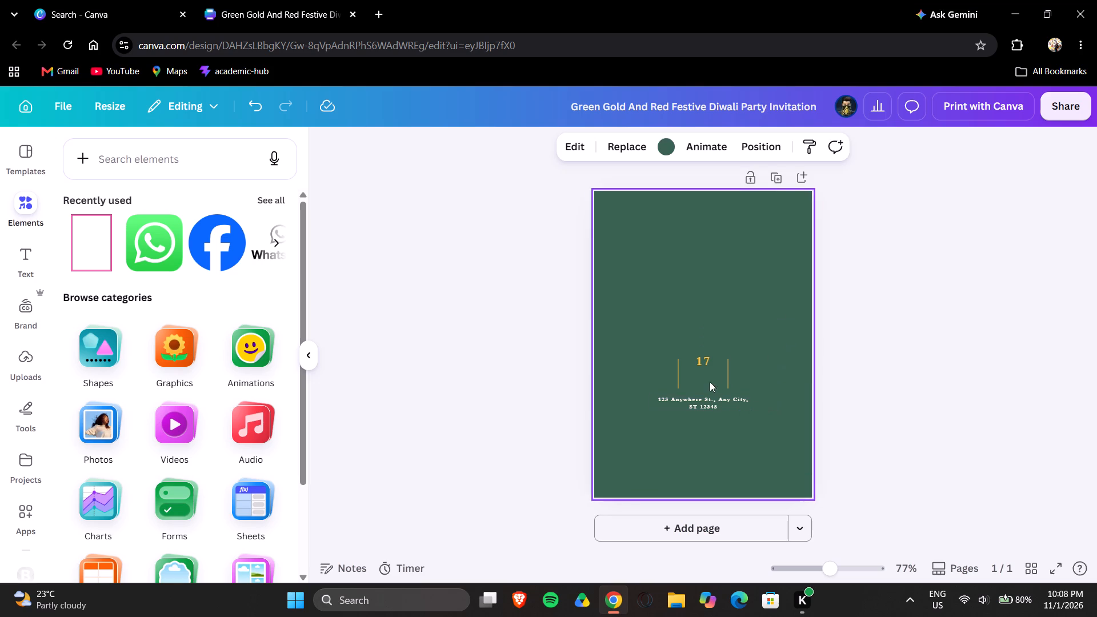
left_click_drag(712, 364, 726, 319)
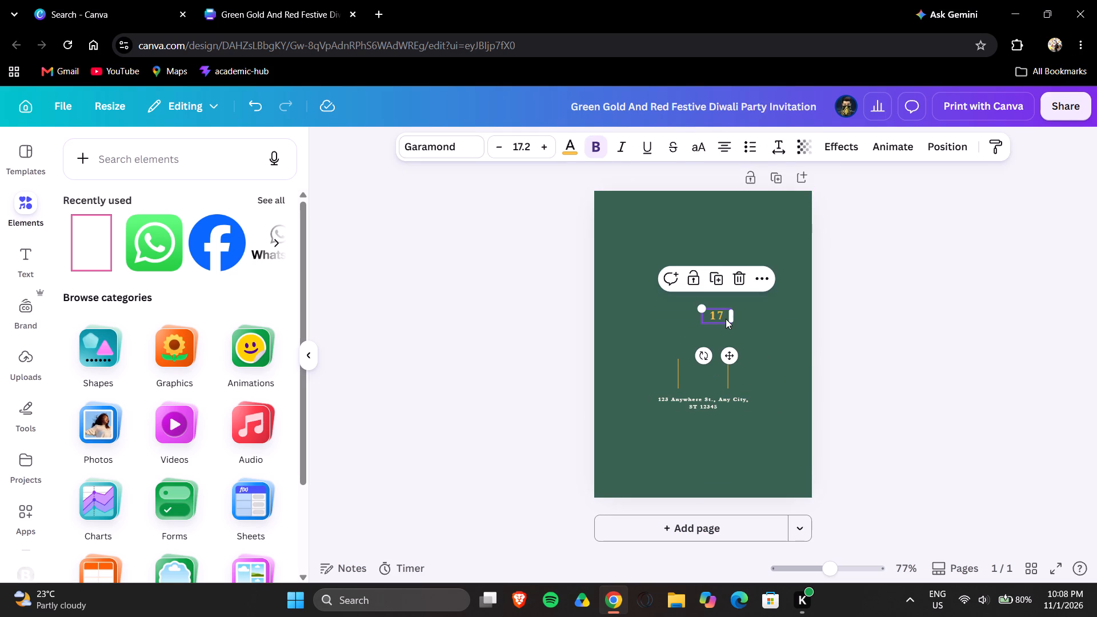
left_click(743, 274)
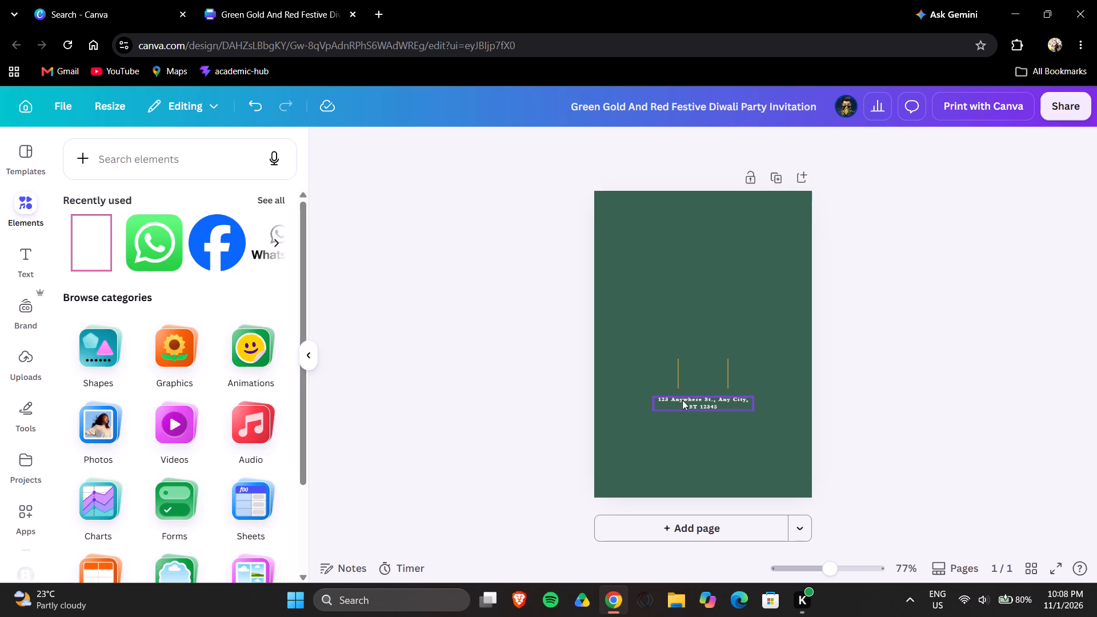
Delete the placeholder address text from the invitation.
left_click_drag(692, 401, 715, 280)
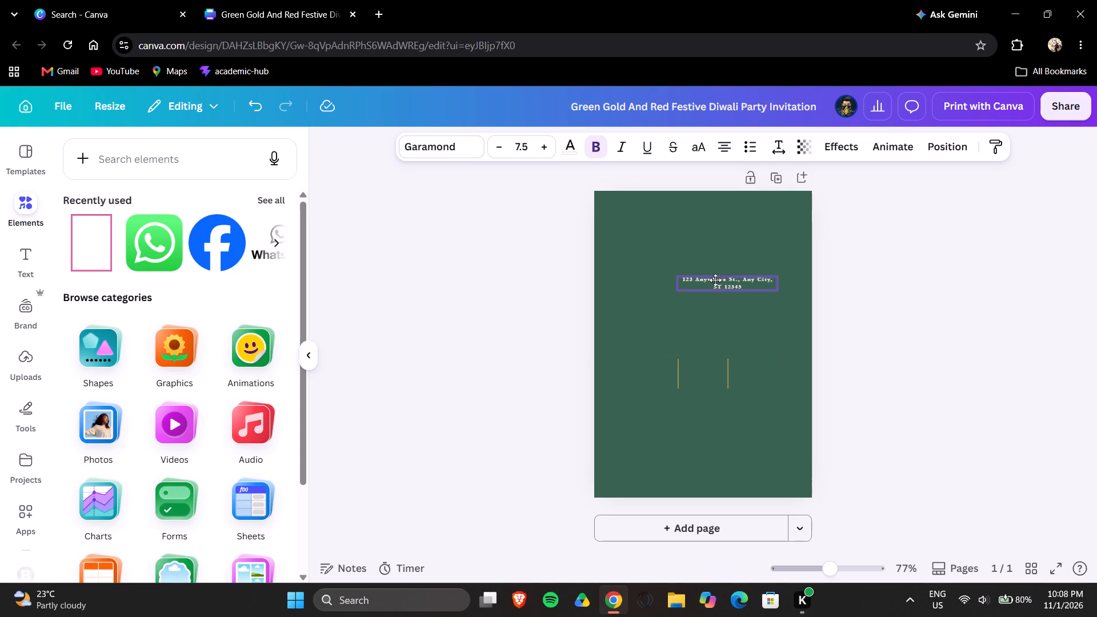
left_click_drag(715, 280, 715, 279)
left_click(743, 244)
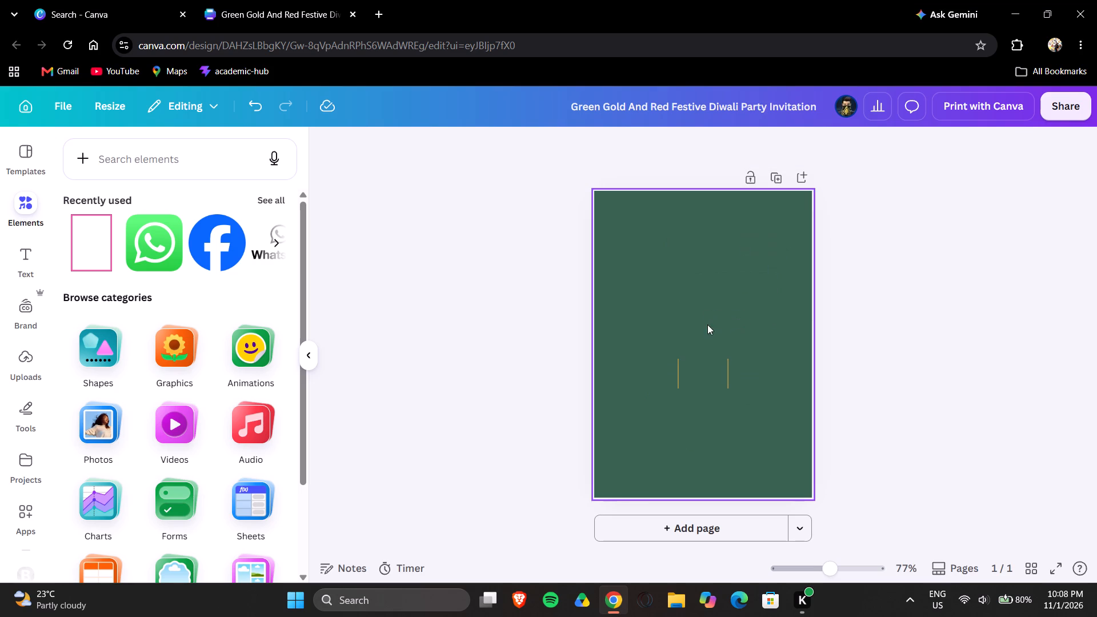
Delete the two thin vertical gold lines that separated the date details.
left_click(682, 367)
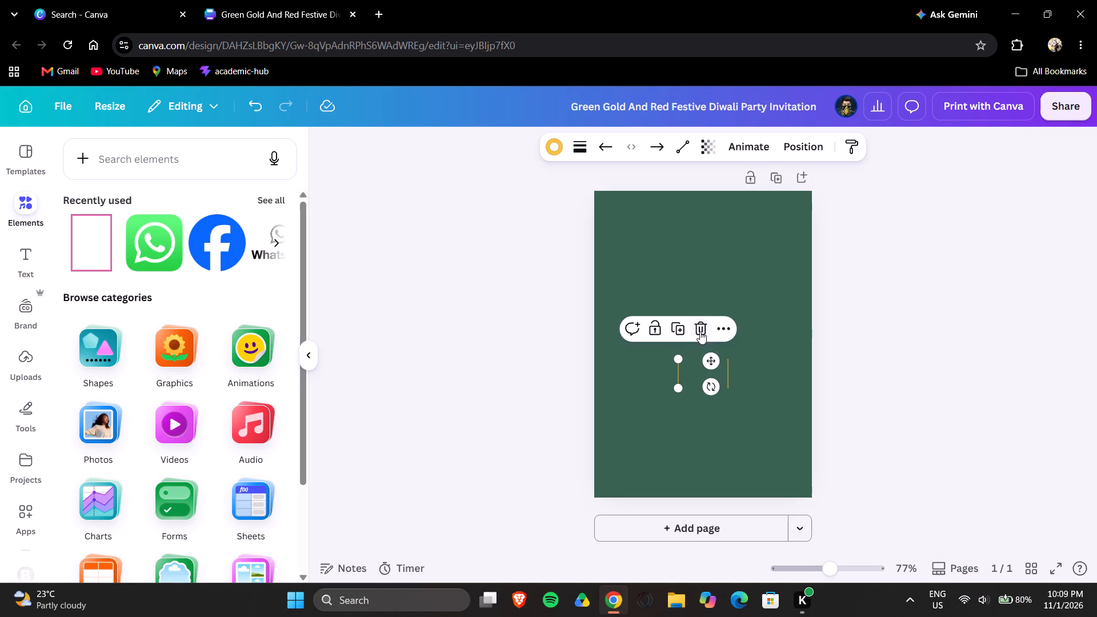
left_click(703, 326)
left_click(731, 362)
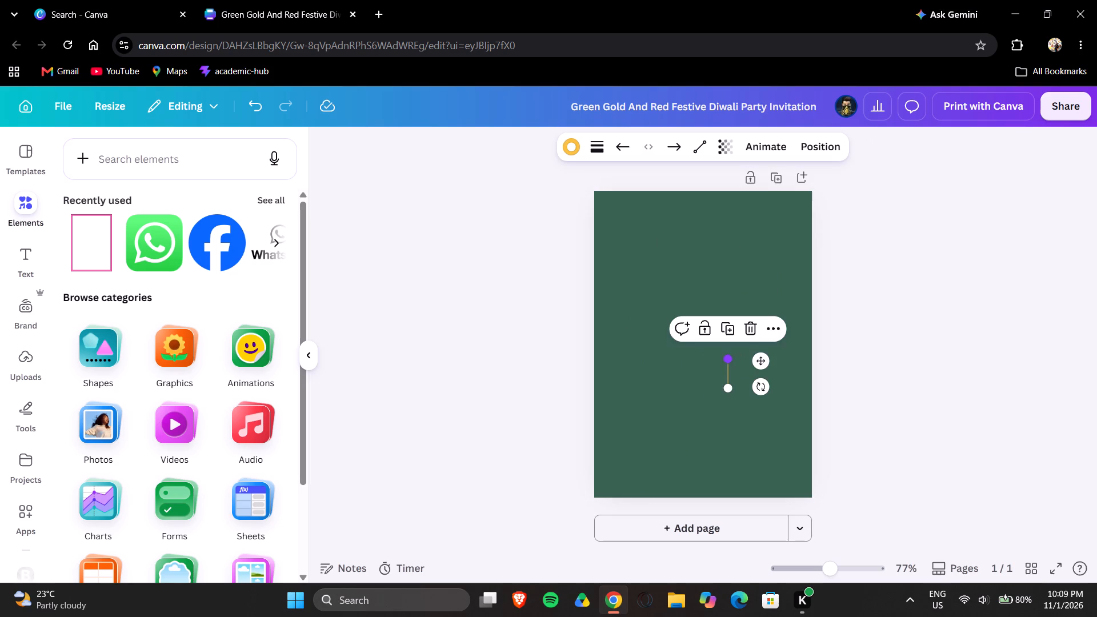
left_click(750, 319)
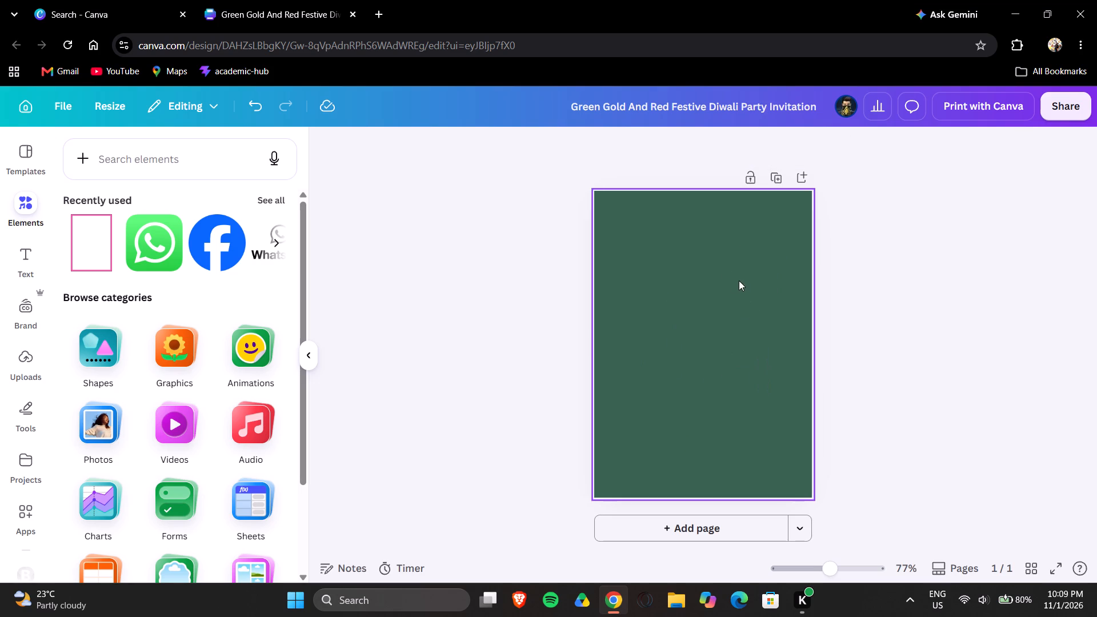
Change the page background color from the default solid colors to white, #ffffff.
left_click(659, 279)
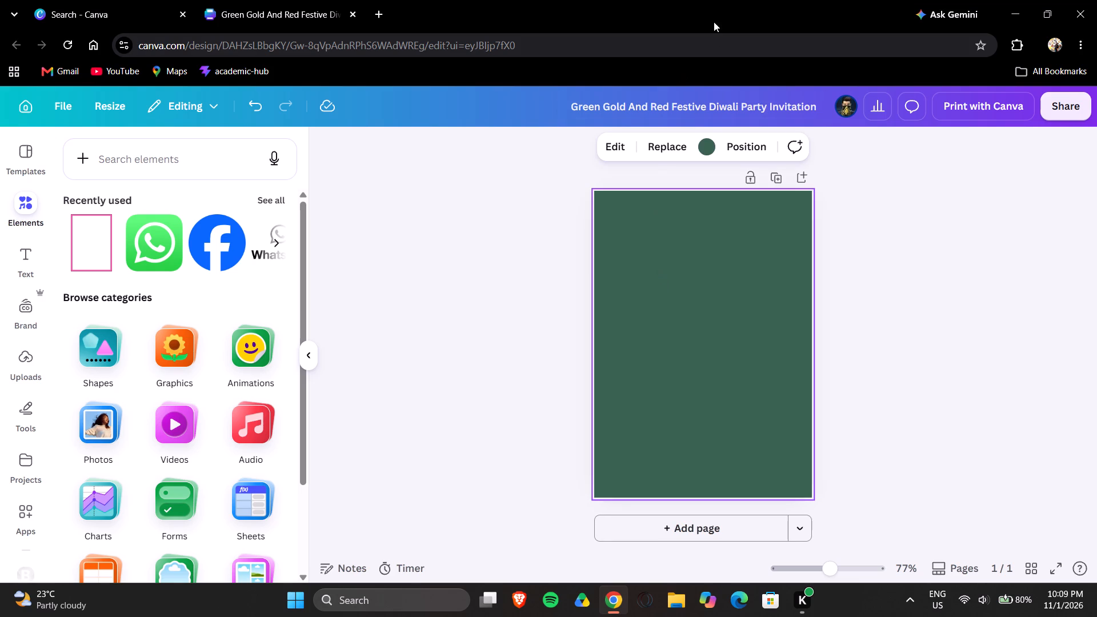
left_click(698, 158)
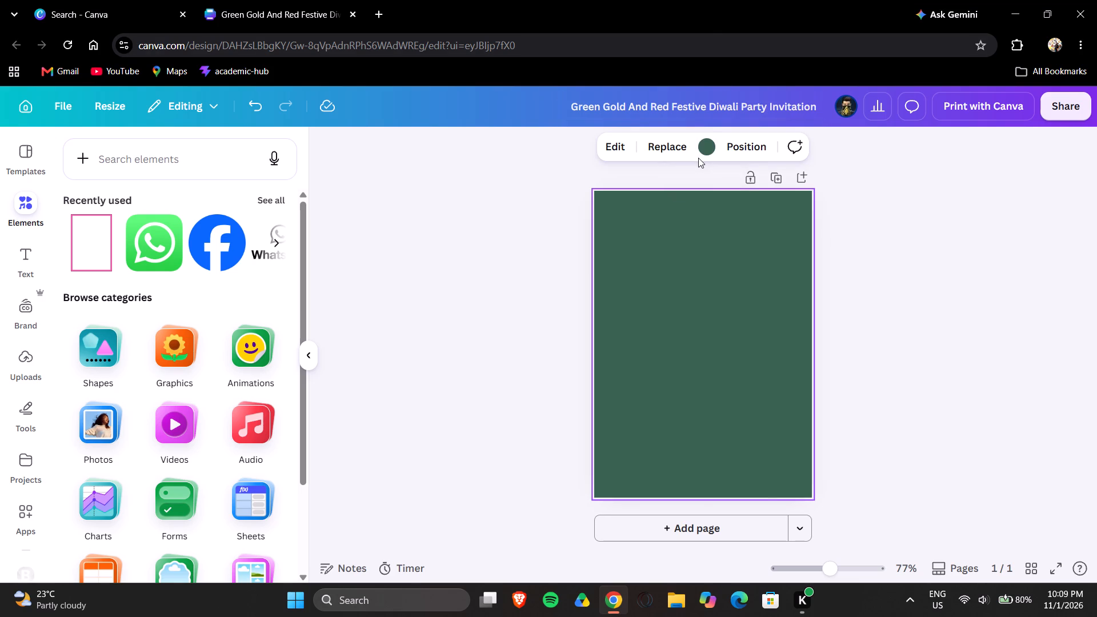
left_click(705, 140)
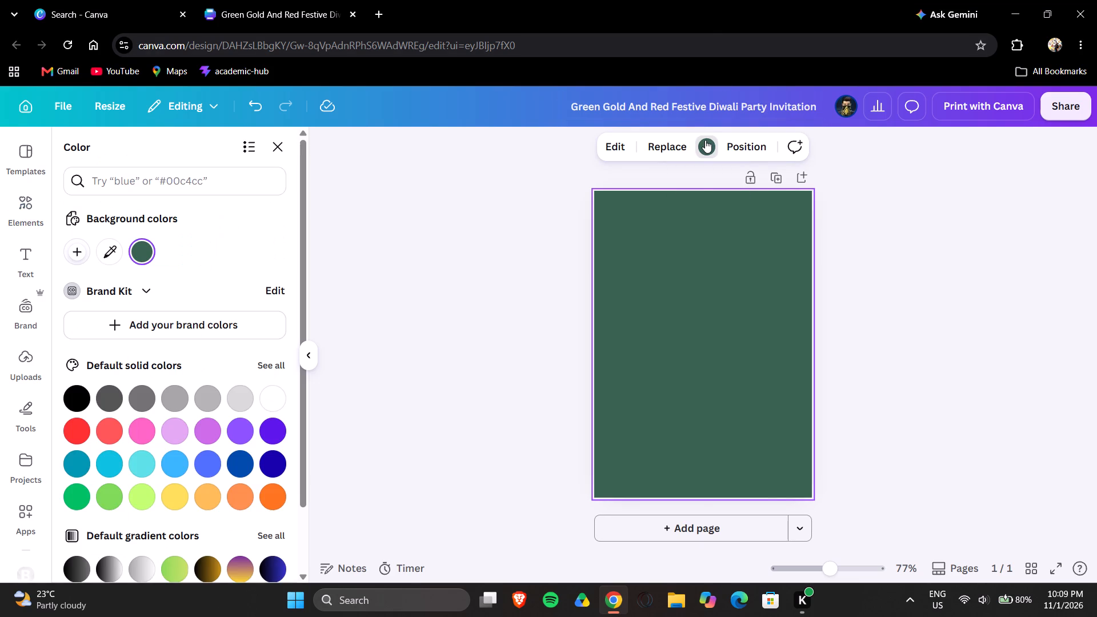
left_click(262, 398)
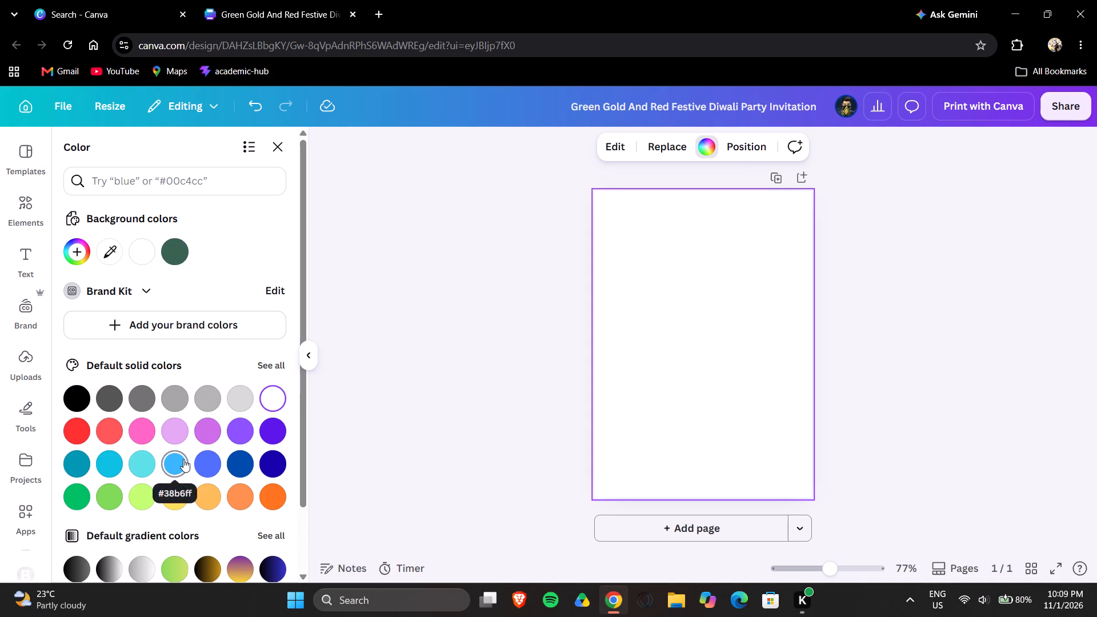
Fill the page background with the default pale yellow to pink gradient.
scroll(183, 459, "down", 3)
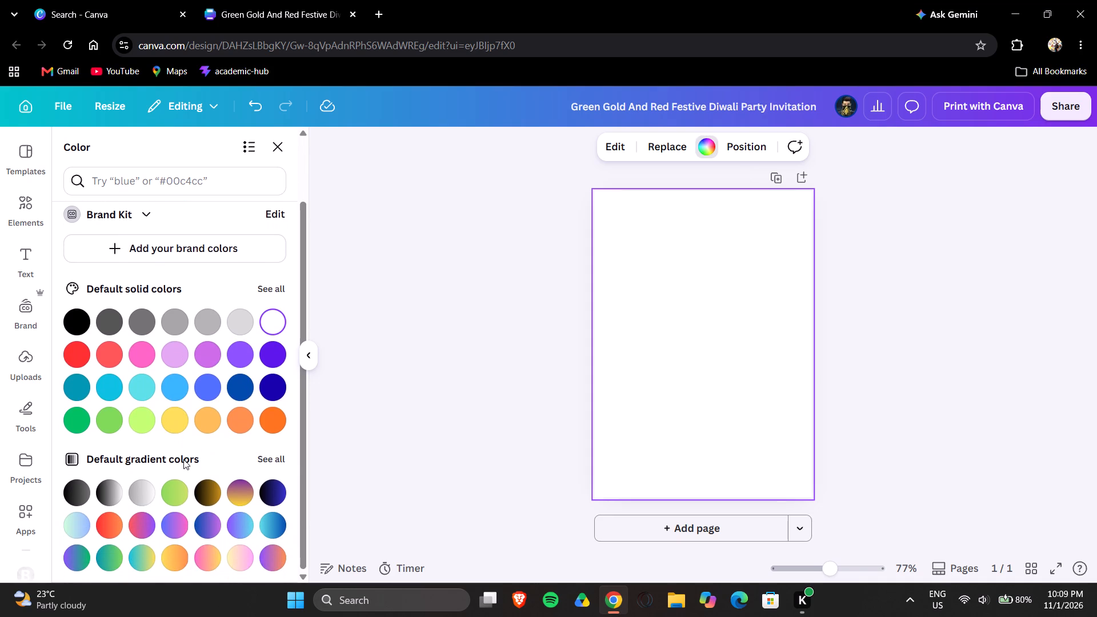
scroll(183, 459, "down", 1)
scroll(183, 459, "up", 3)
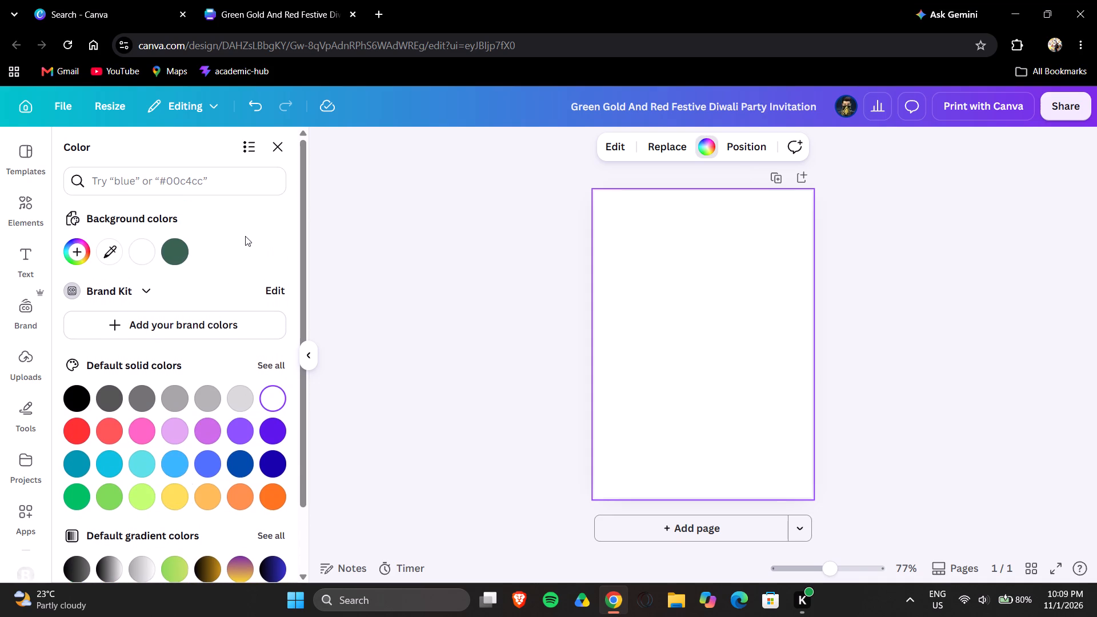
scroll(241, 213, "down", 2)
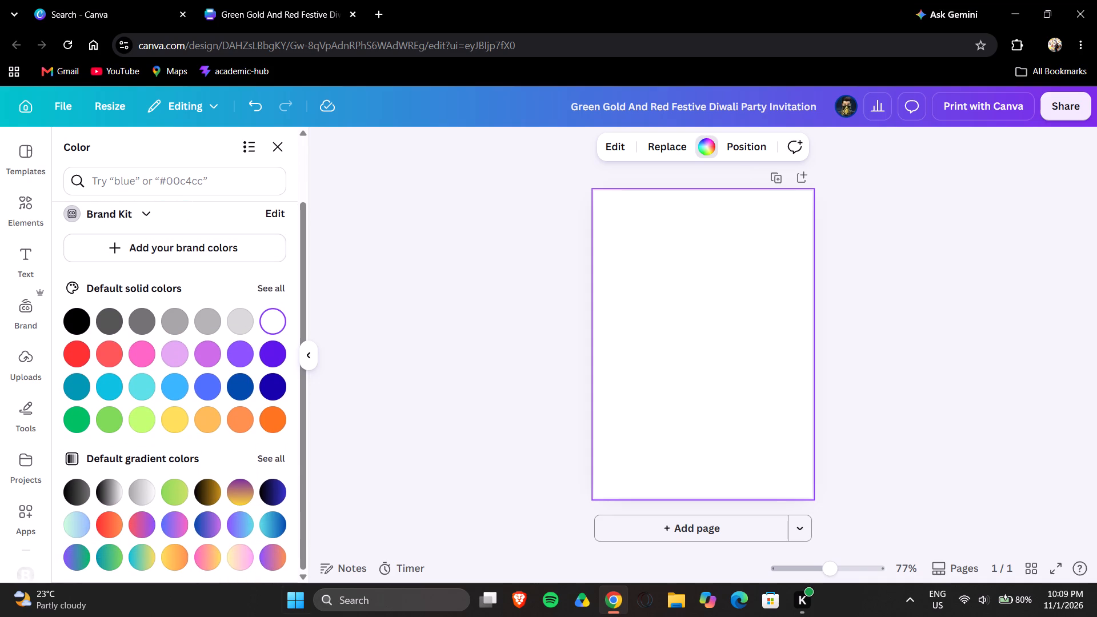
left_click(235, 554)
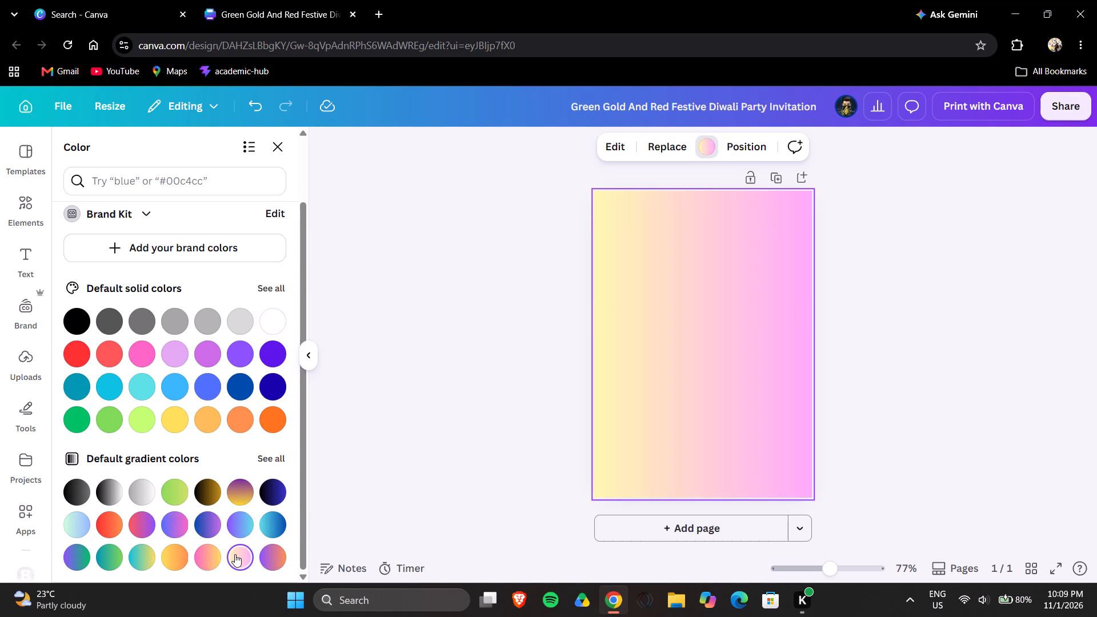
scroll(235, 554, "down", 1)
scroll(235, 554, "up", 1)
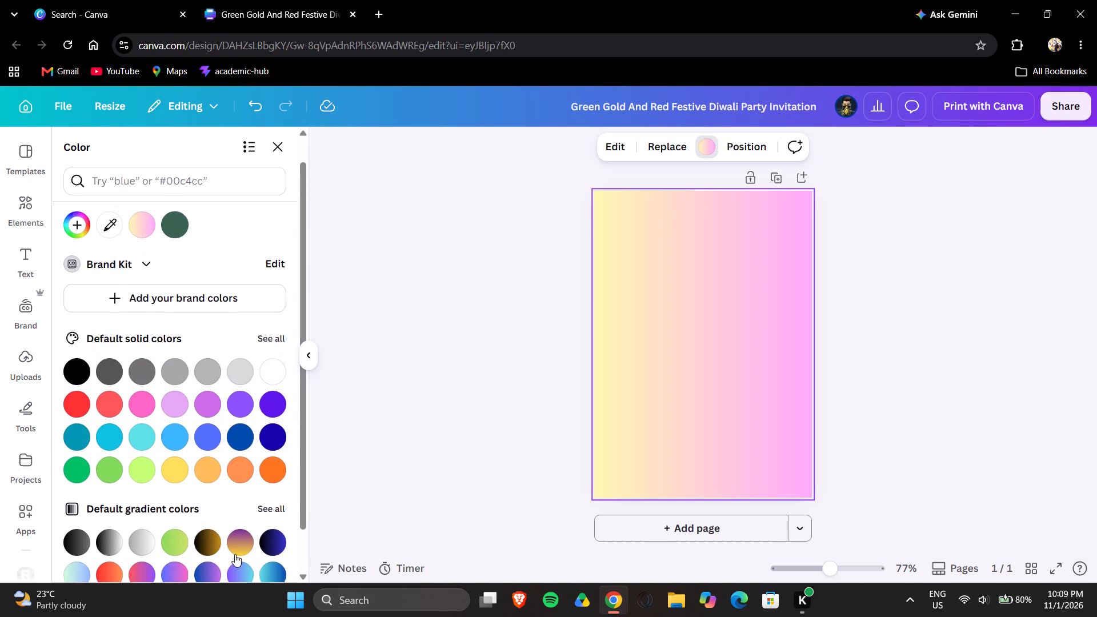
scroll(235, 554, "up", 1)
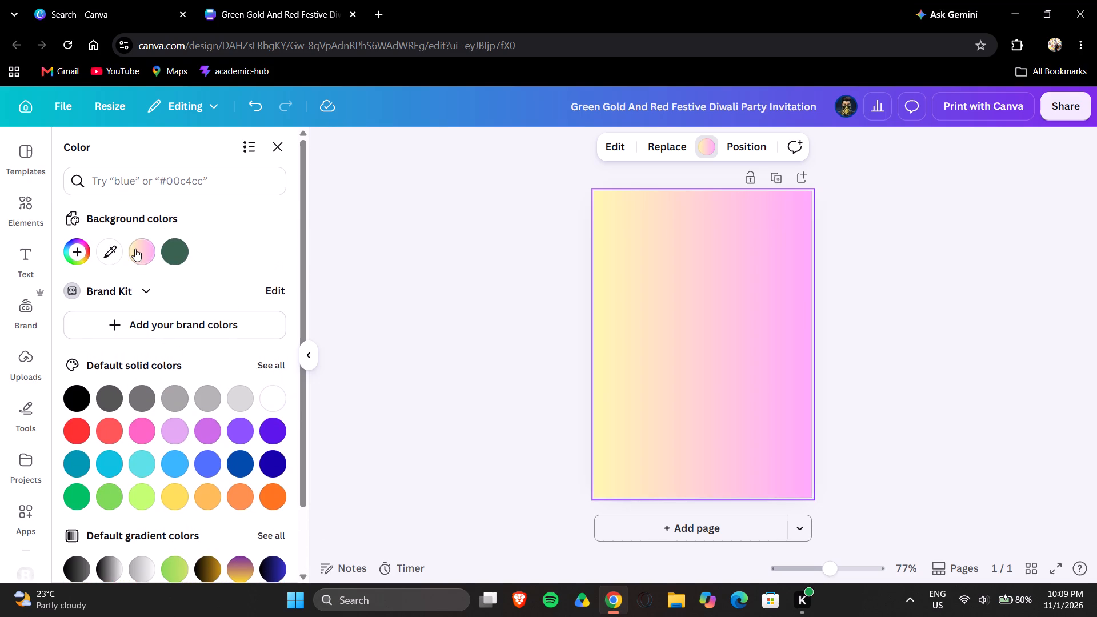
Set the page background back to the dark green design color, #396250.
left_click(165, 259)
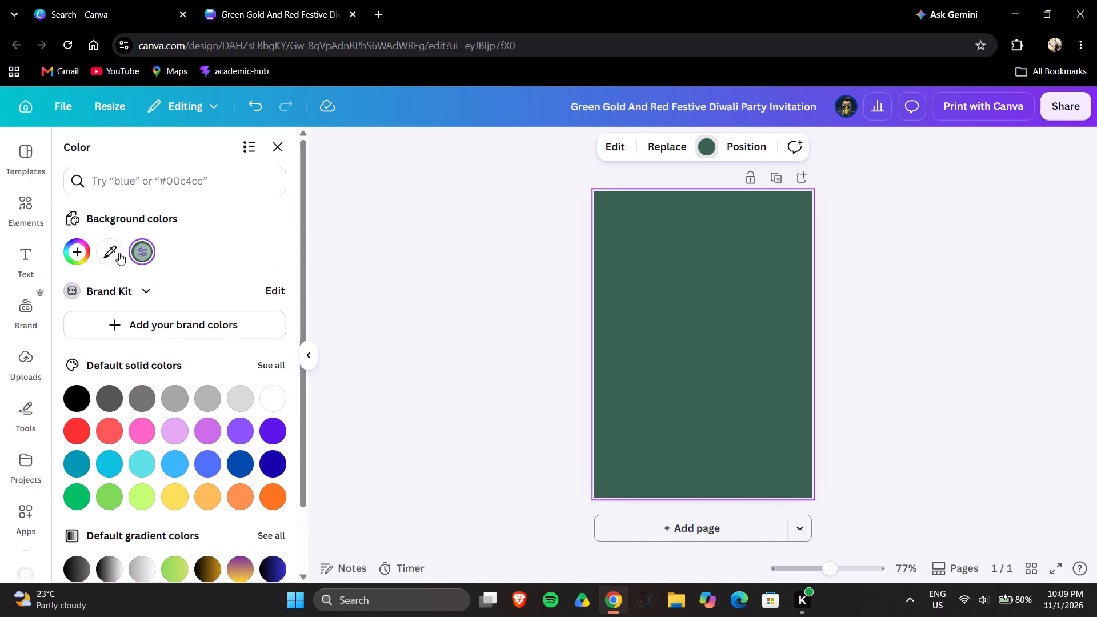
left_click(74, 251)
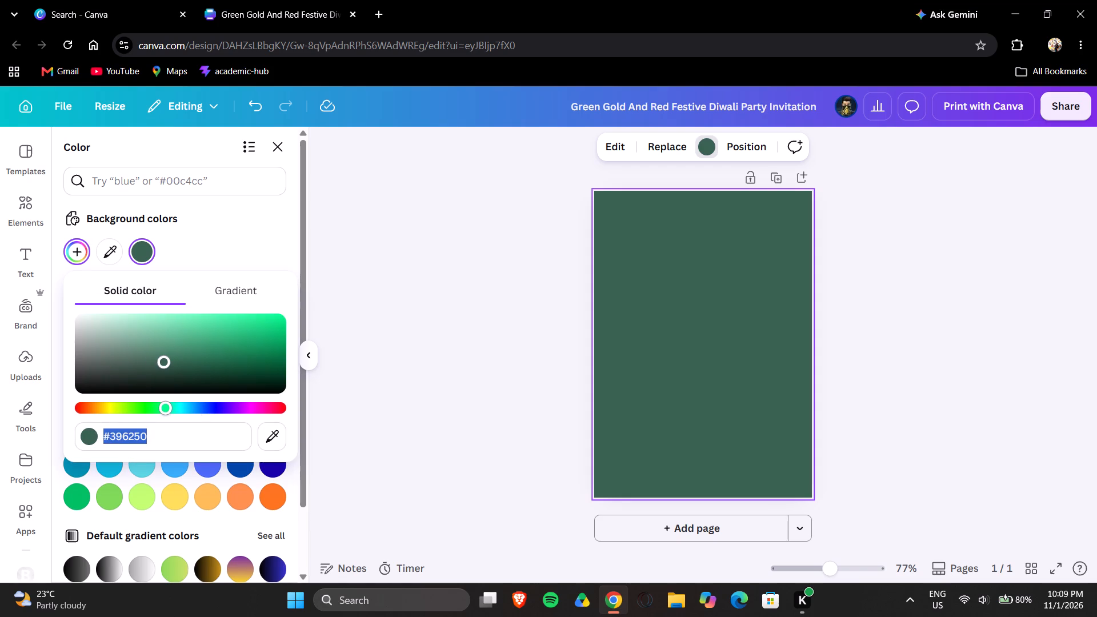
left_click(659, 289)
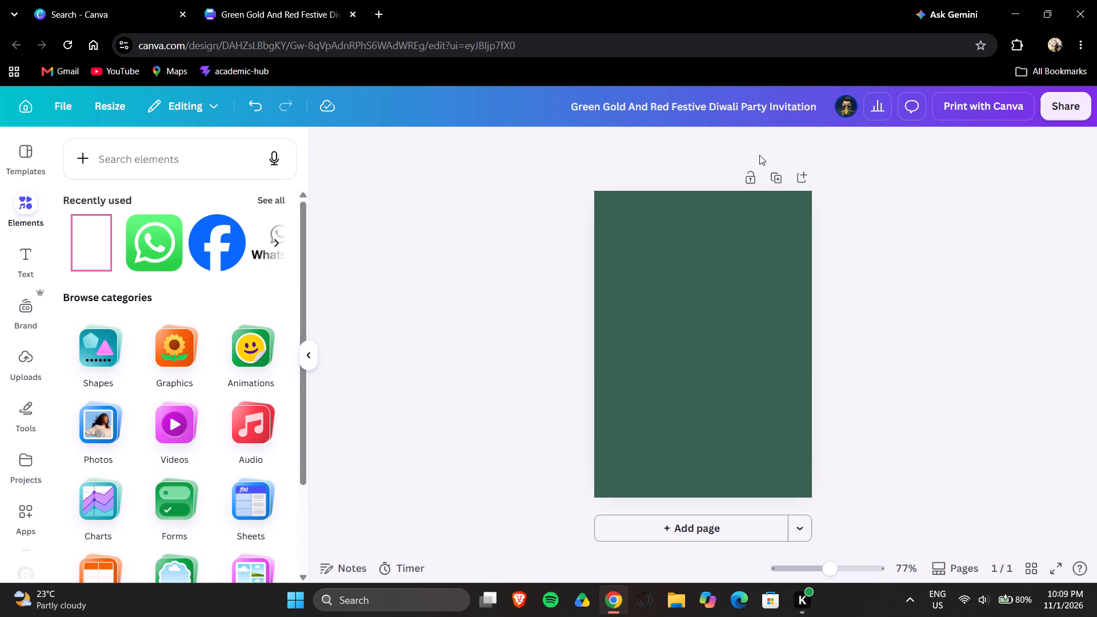
Look through the Shapes collection for an element that suits the blank invitation page.
left_click(107, 376)
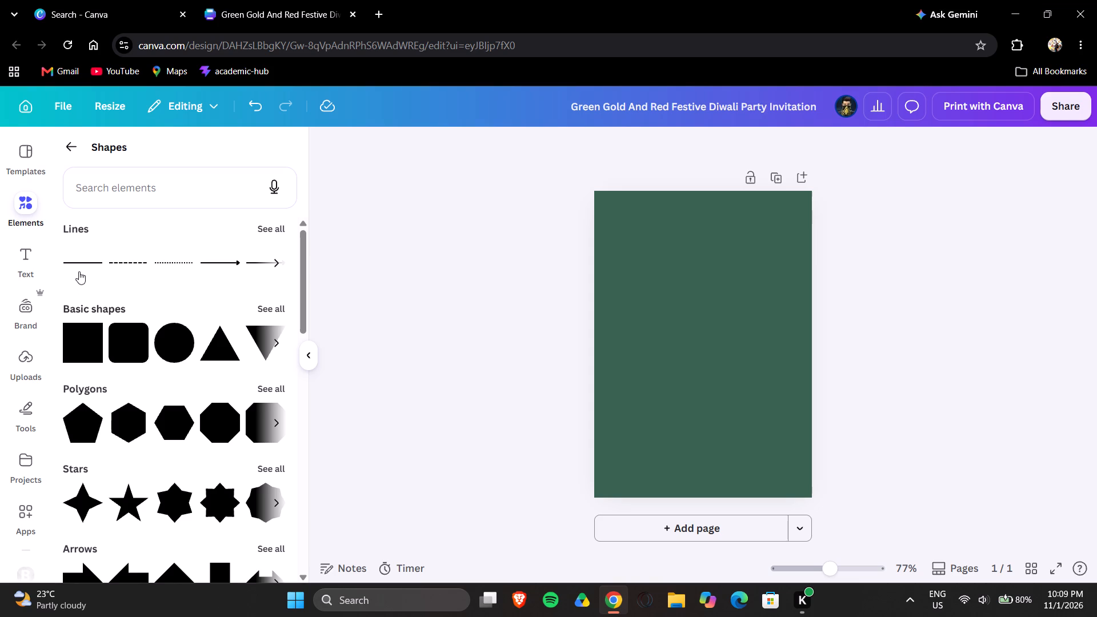
scroll(207, 316, "down", 3)
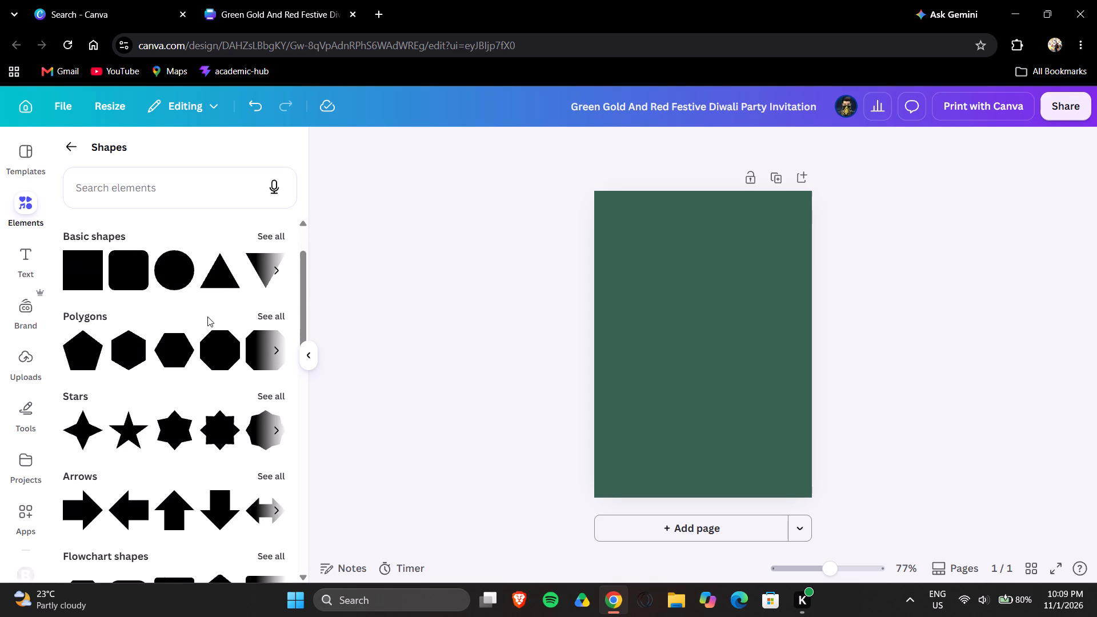
scroll(207, 316, "down", 6)
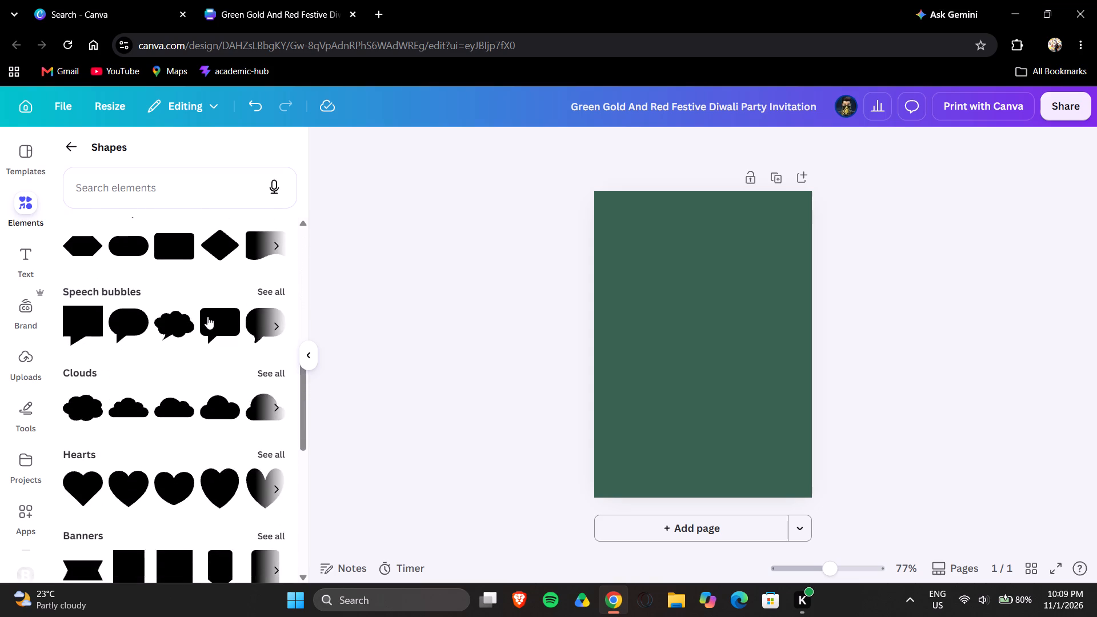
scroll(207, 316, "down", 6)
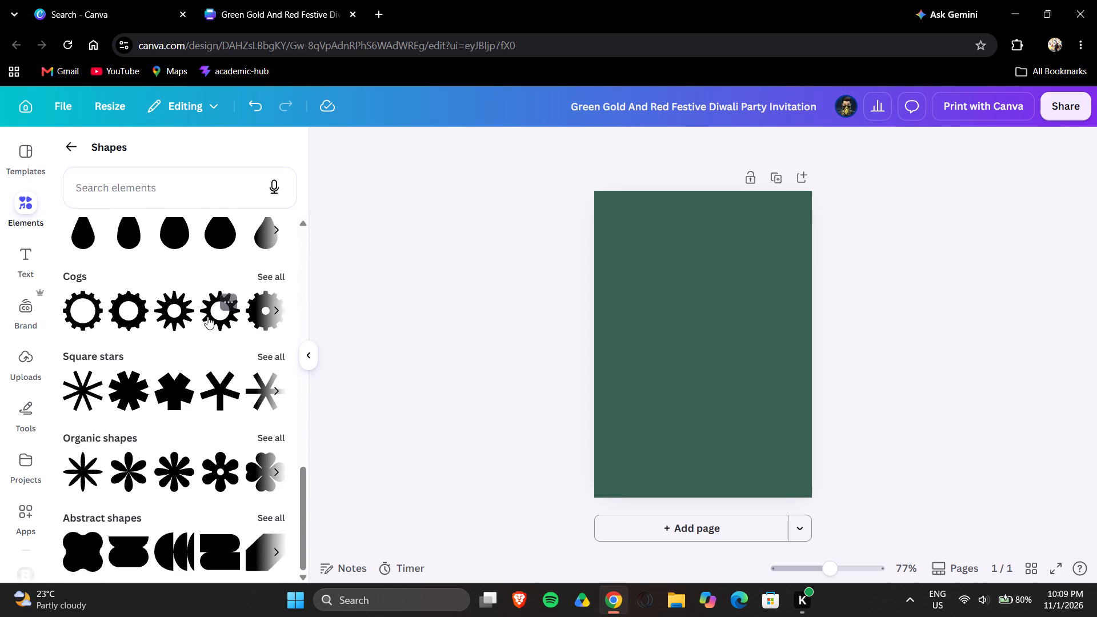
scroll(207, 316, "down", 3)
scroll(207, 316, "up", 9)
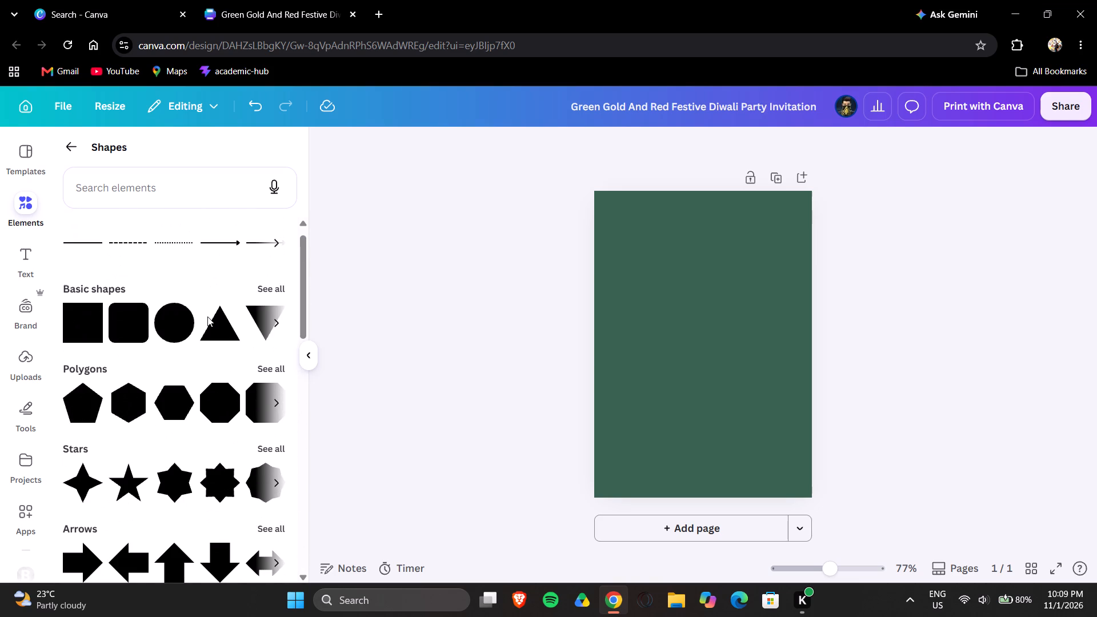
scroll(207, 316, "up", 1)
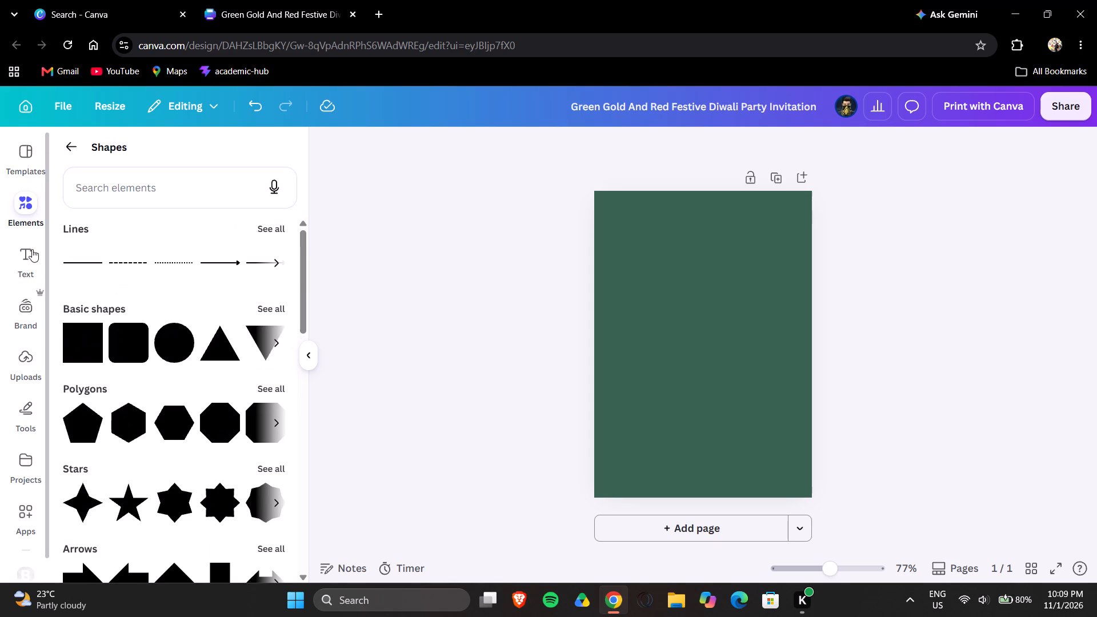
left_click(23, 201)
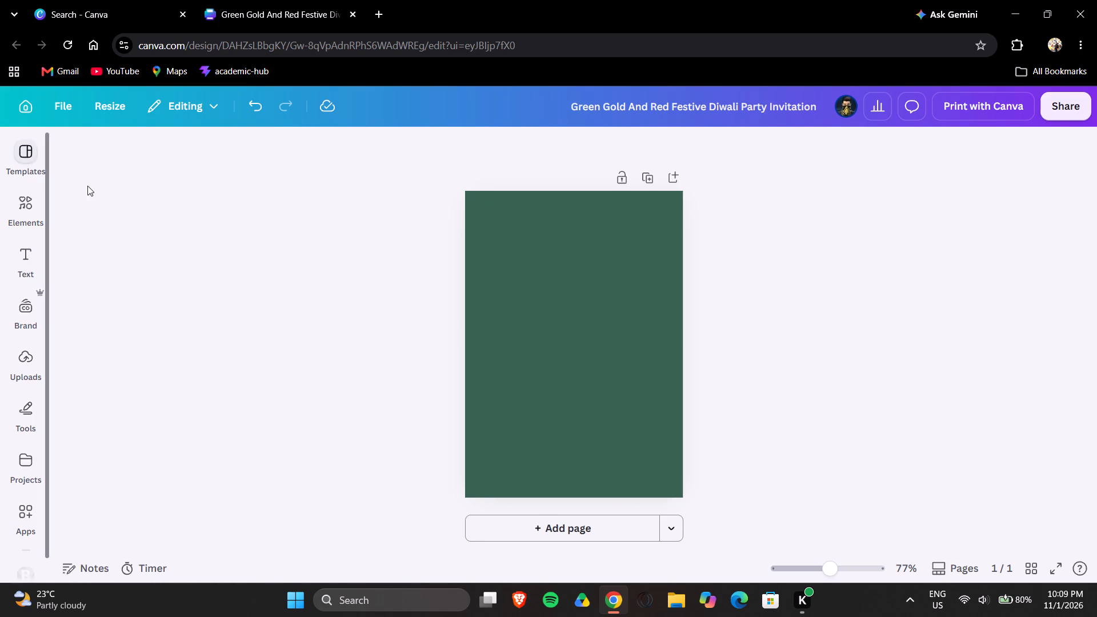
left_click(15, 216)
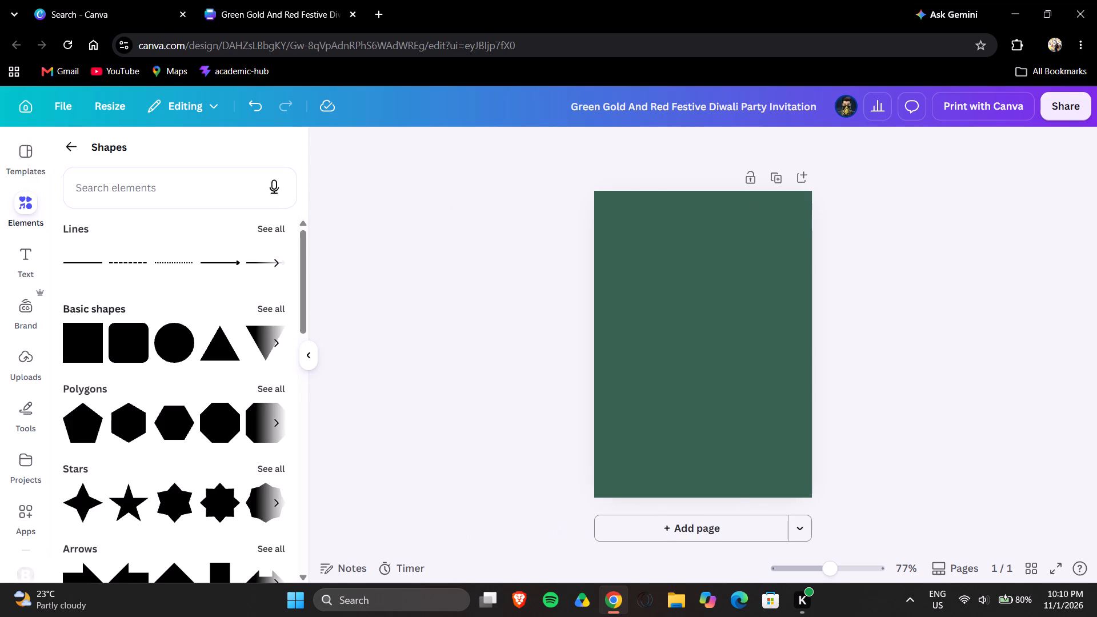
left_click_drag(73, 137, 46, 137)
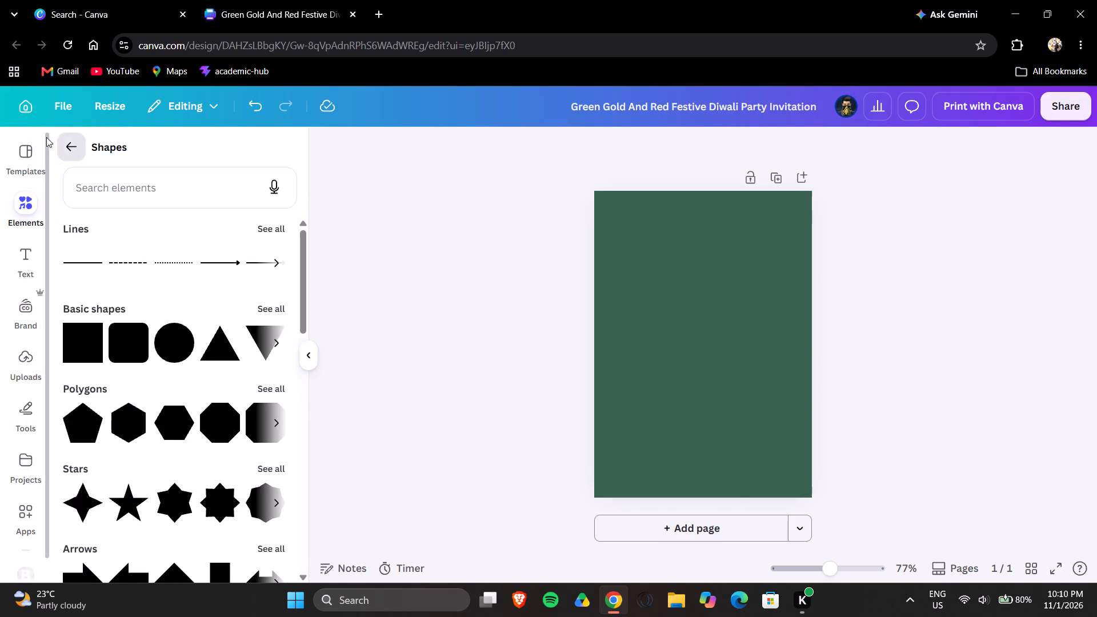
left_click_drag(46, 137, 69, 143)
left_click(69, 143)
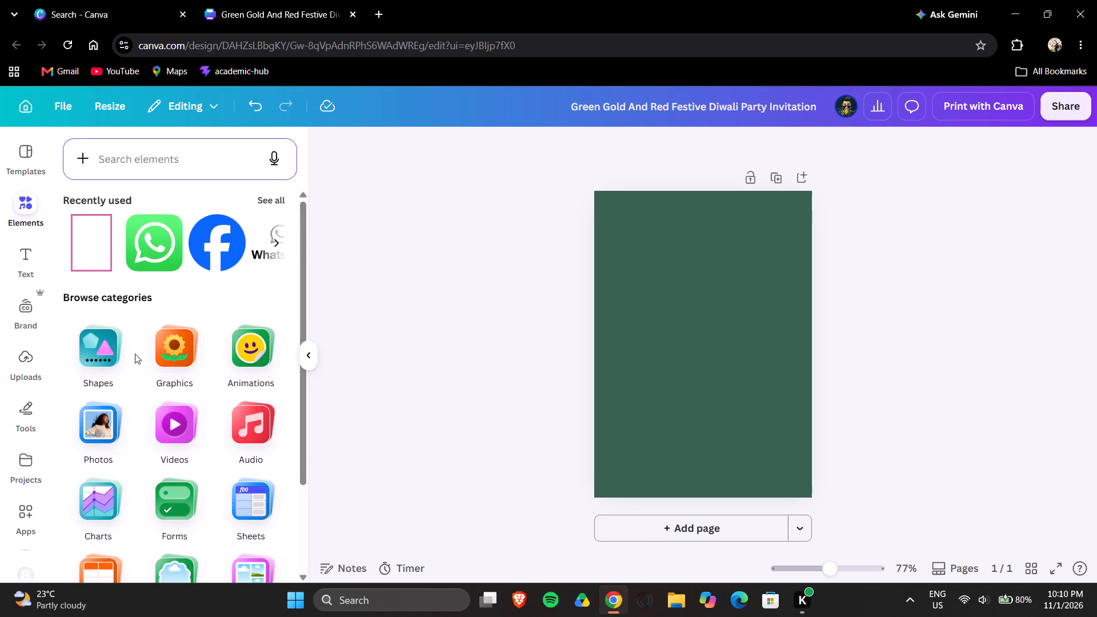
Look through the Graphics collection for an element that suits the invitation.
scroll(135, 355, "down", 1)
left_click(158, 324)
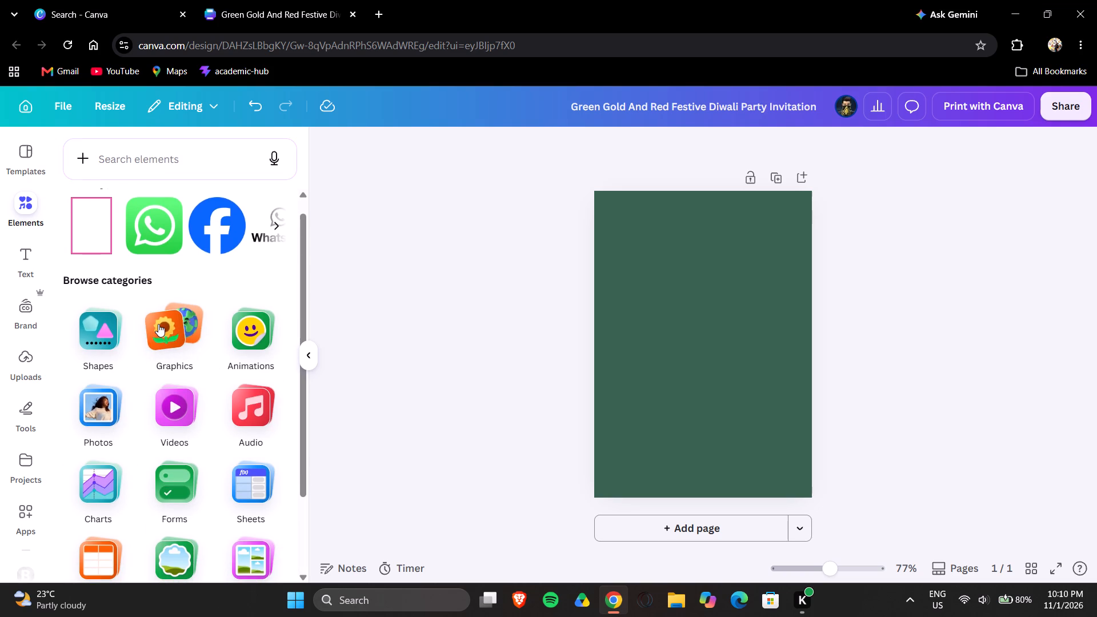
scroll(158, 324, "down", 1)
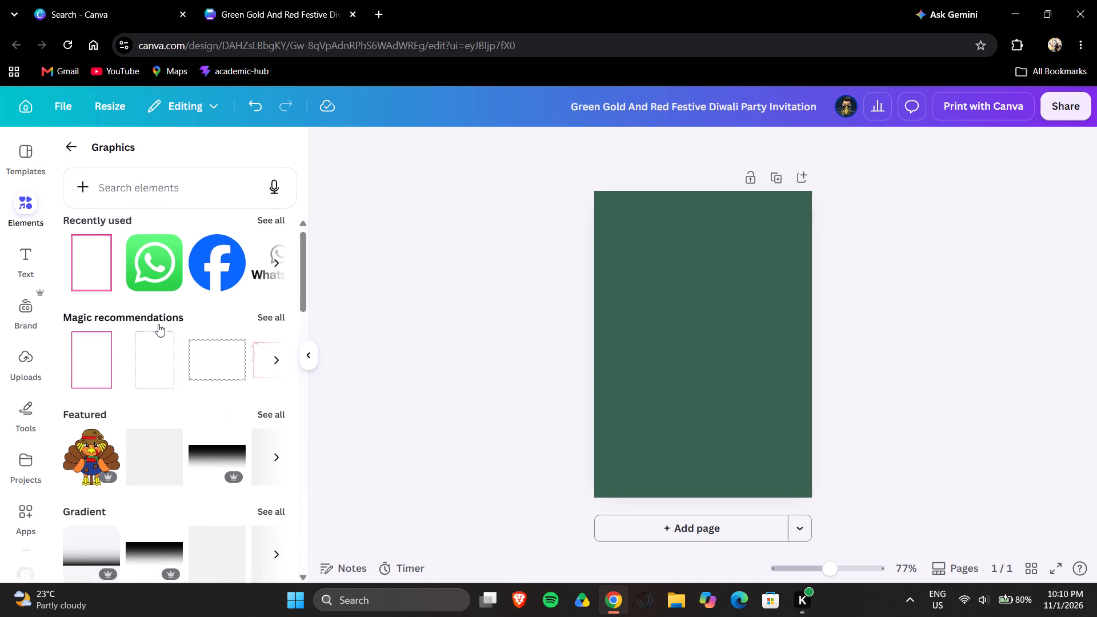
scroll(158, 324, "down", 2)
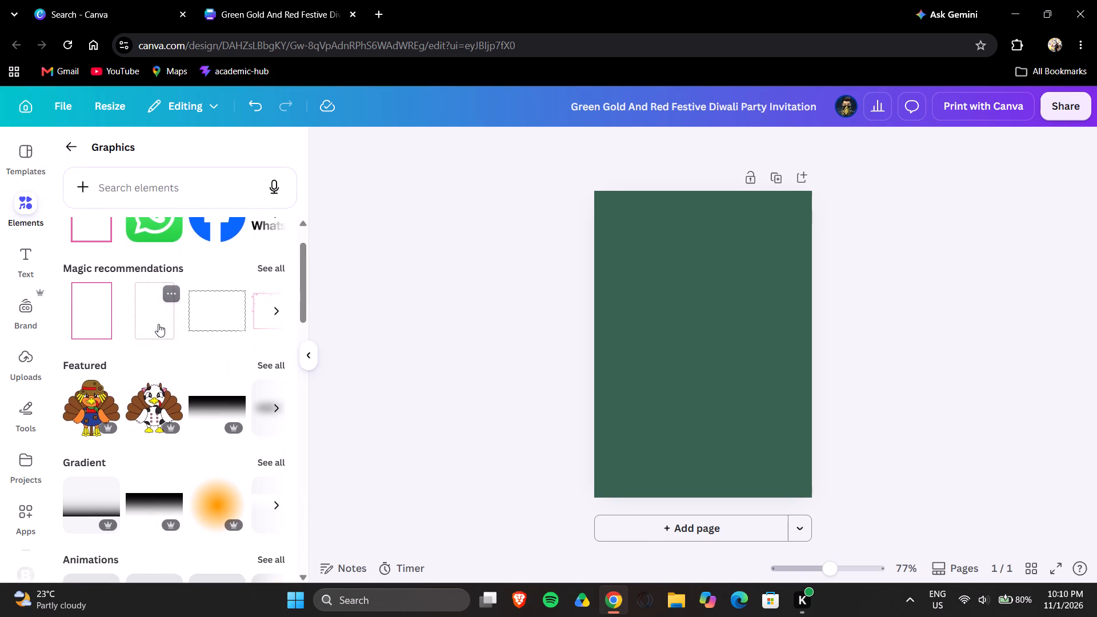
scroll(158, 324, "down", 1)
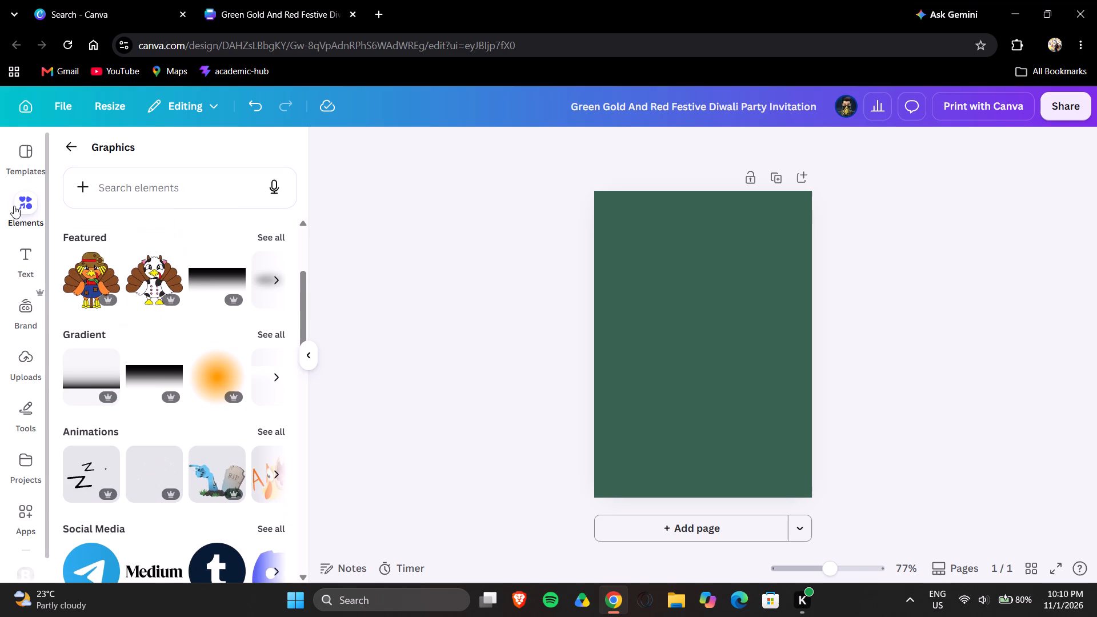
left_click(74, 150)
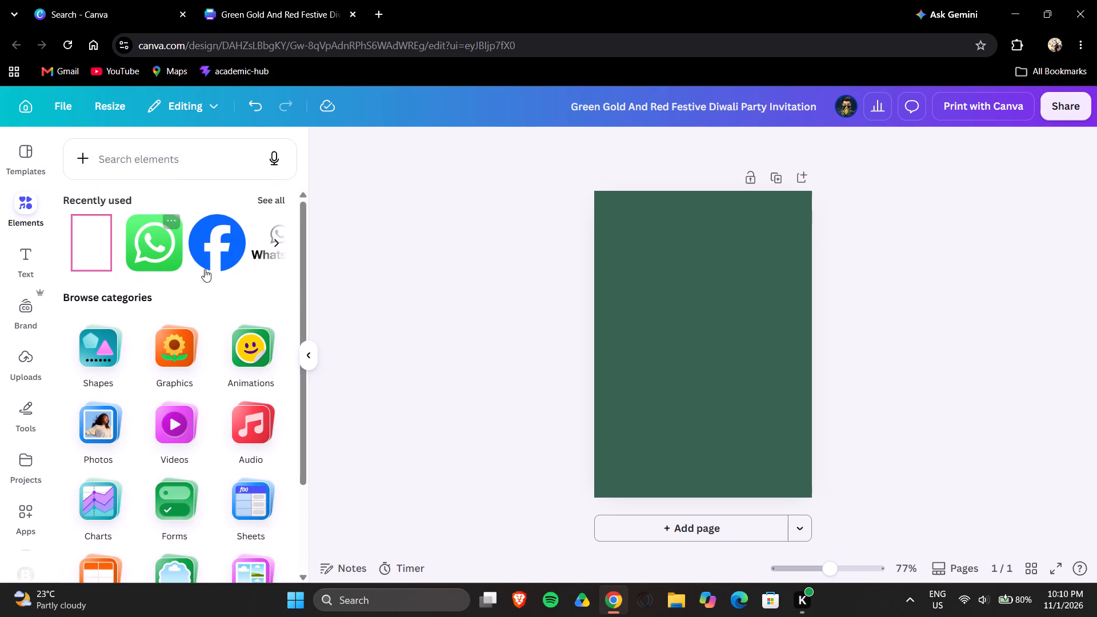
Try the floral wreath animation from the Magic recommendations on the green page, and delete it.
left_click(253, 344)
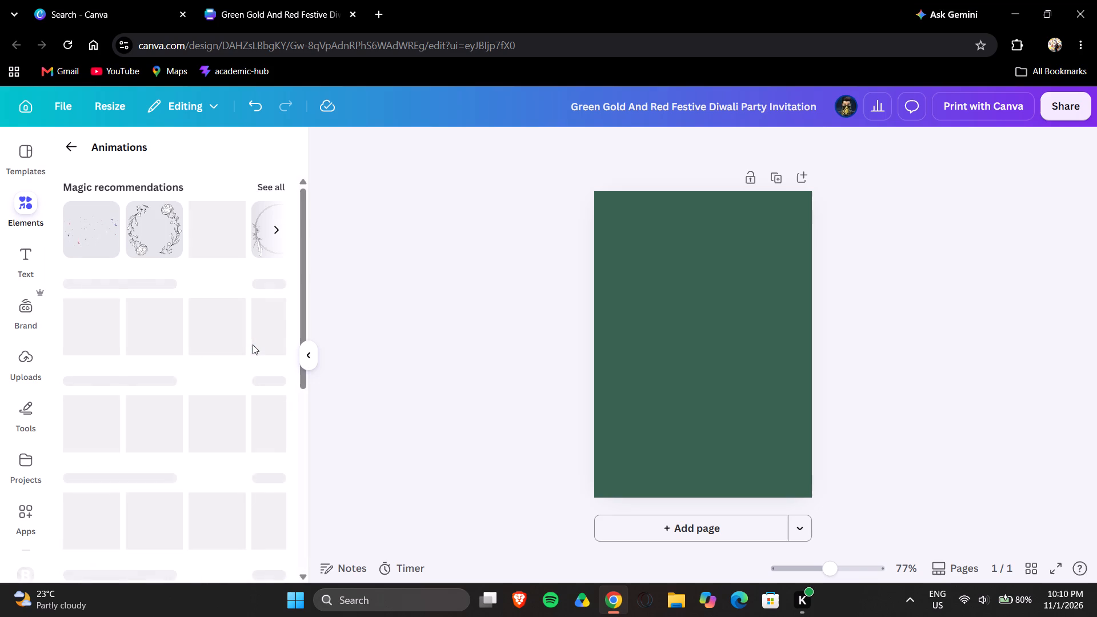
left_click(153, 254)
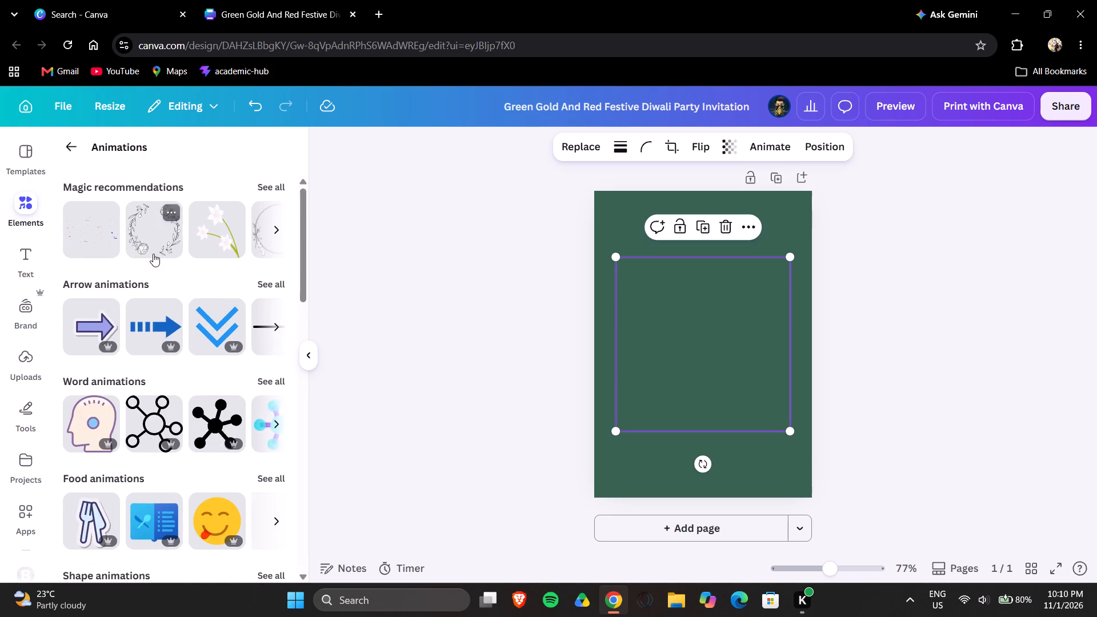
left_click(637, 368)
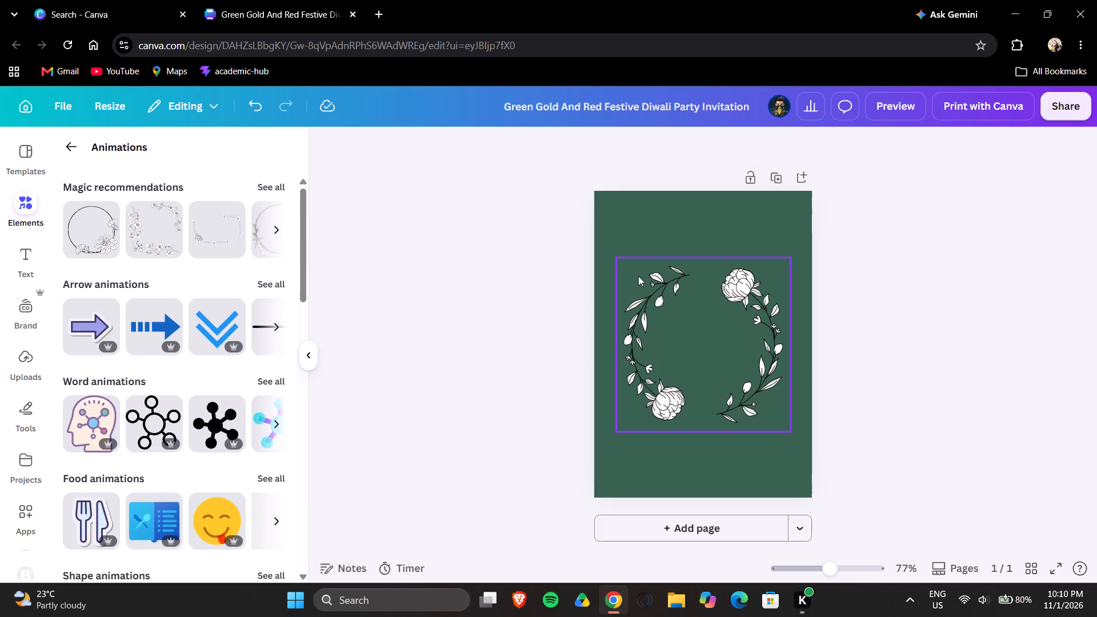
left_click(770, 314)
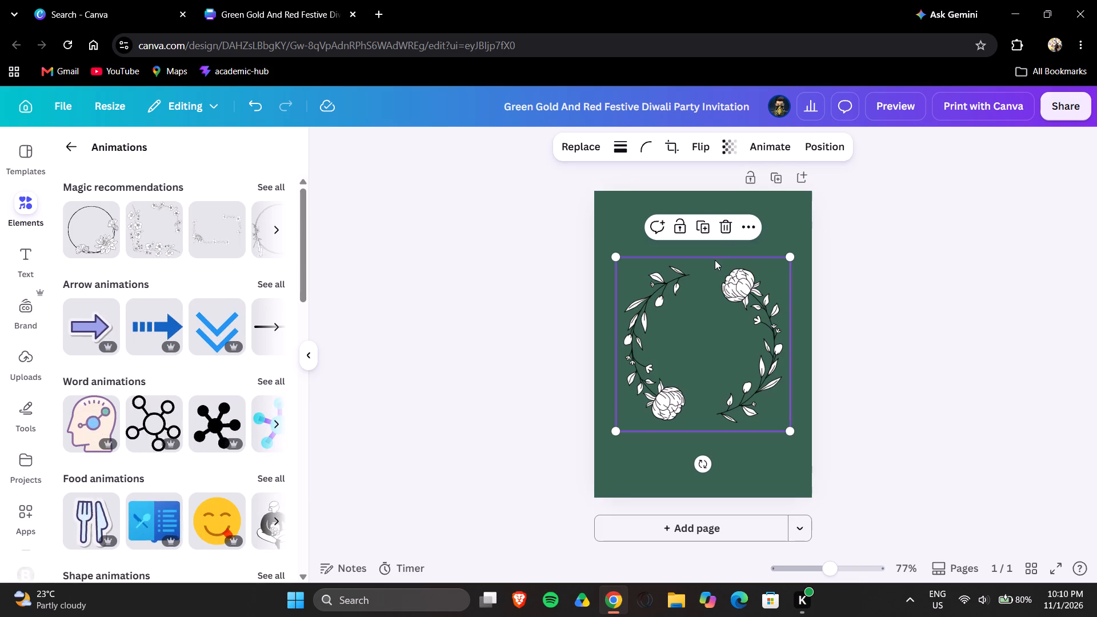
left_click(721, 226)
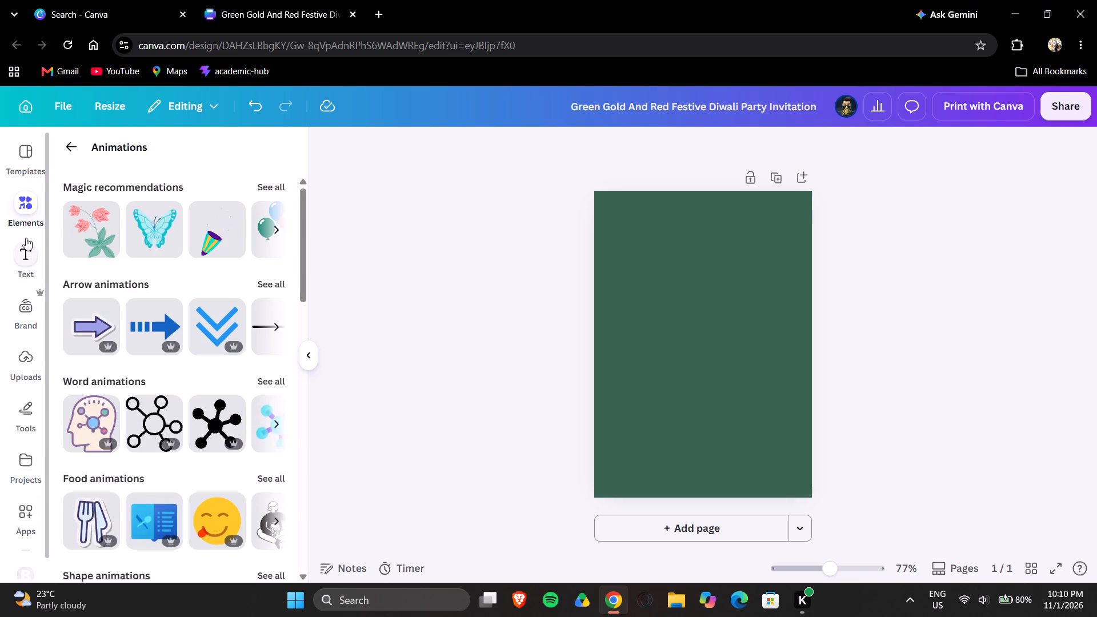
Add the black rectangle from the flowchart shapes to the middle of the page.
left_click(66, 150)
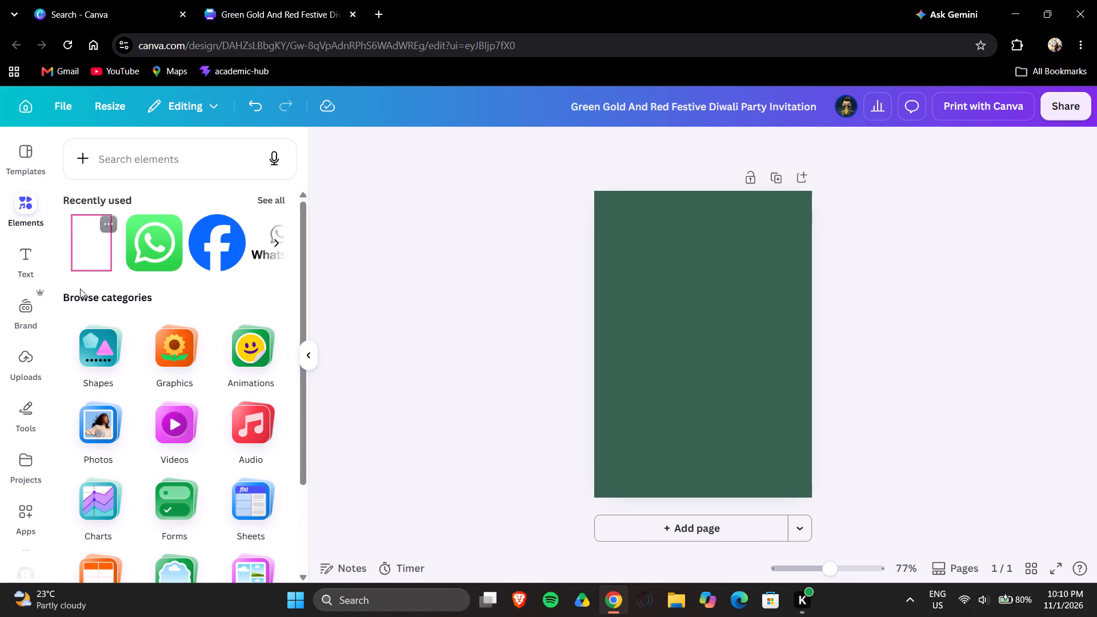
left_click(103, 363)
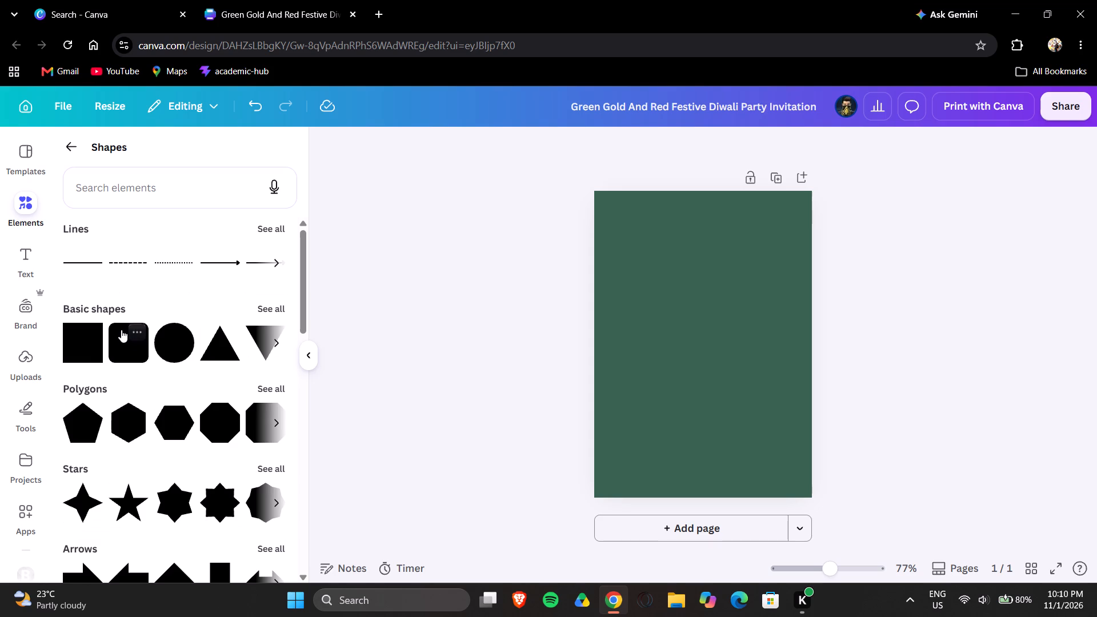
scroll(245, 343, "down", 1)
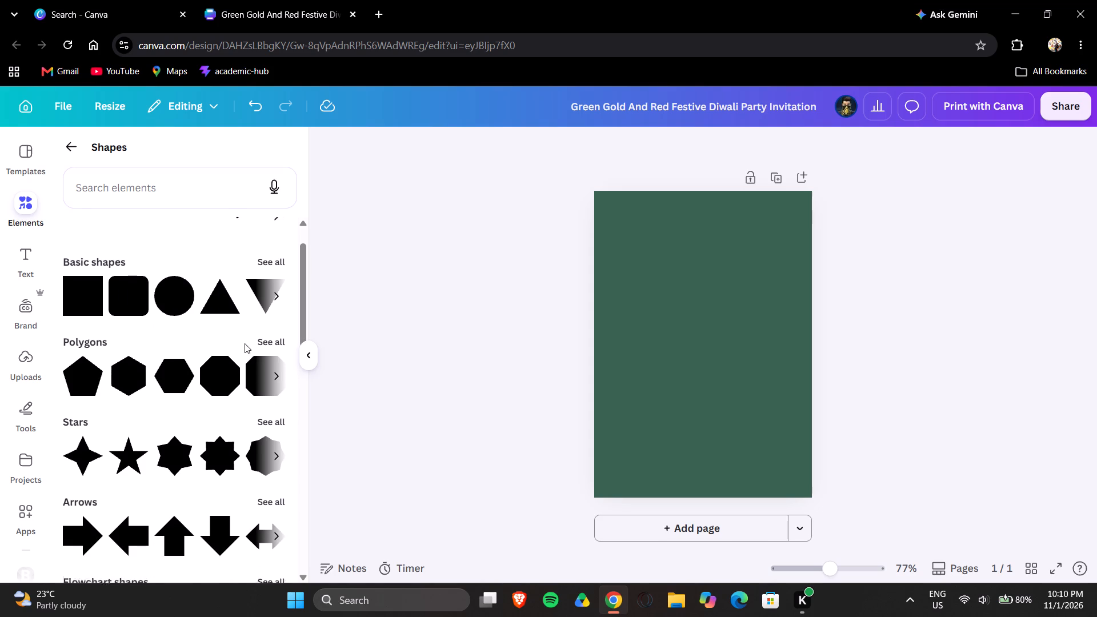
scroll(245, 343, "down", 3)
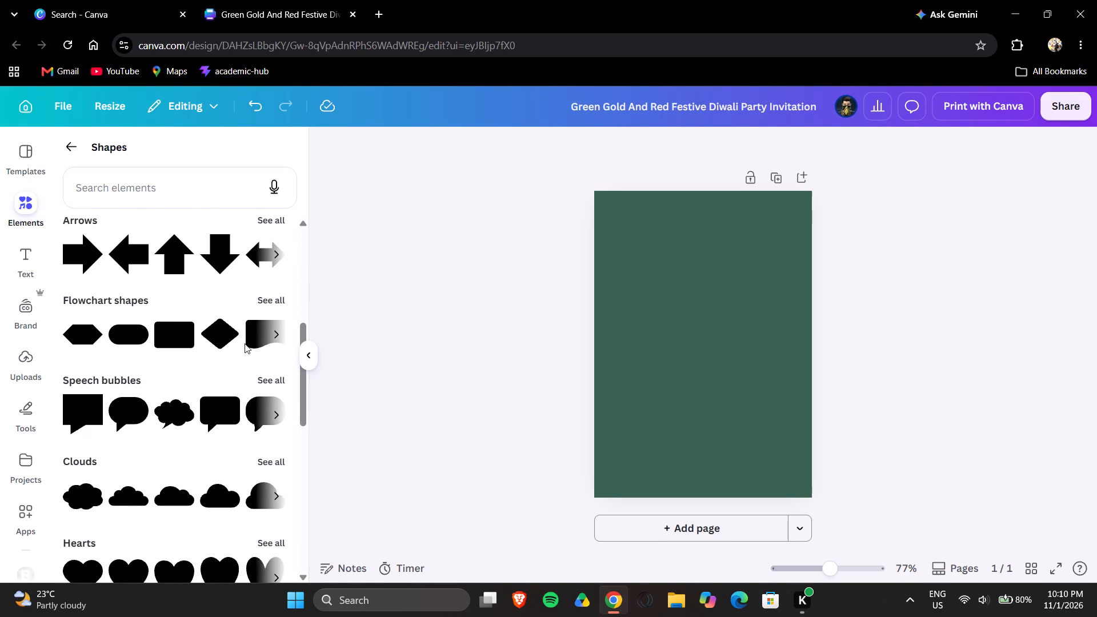
scroll(245, 343, "down", 1)
left_click(172, 314)
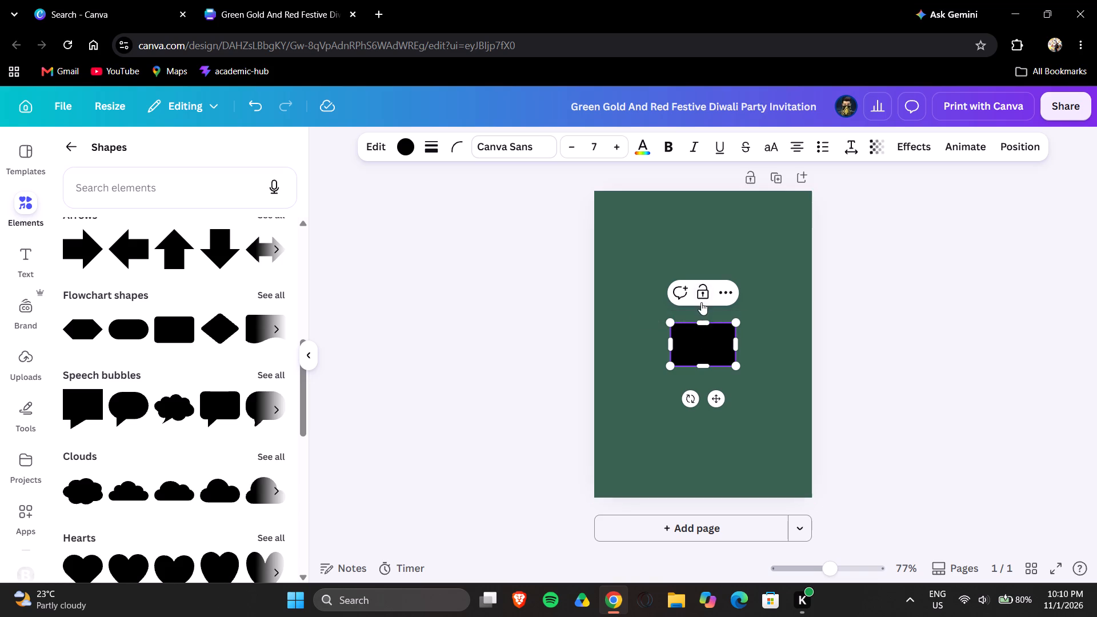
Resize the black rectangle from its upper-left corner.
left_click(695, 325)
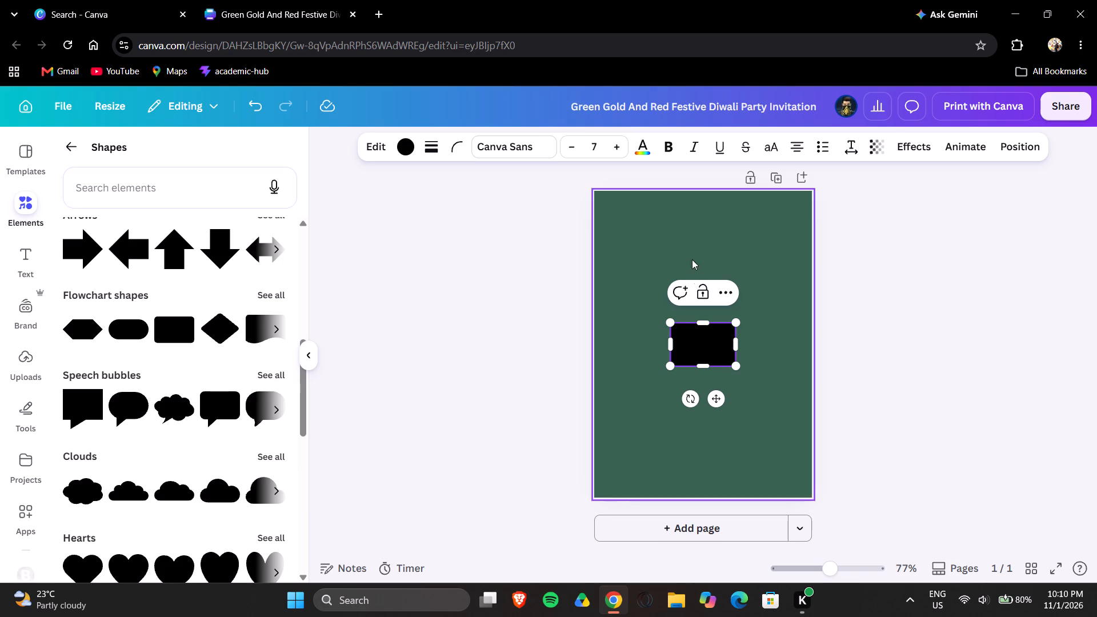
left_click(670, 323)
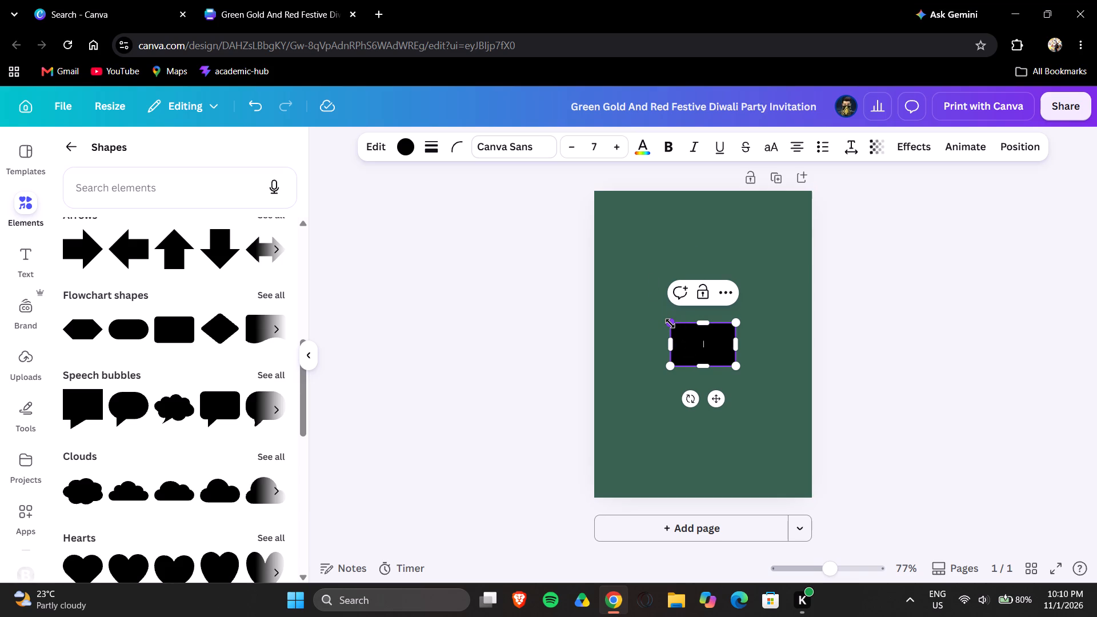
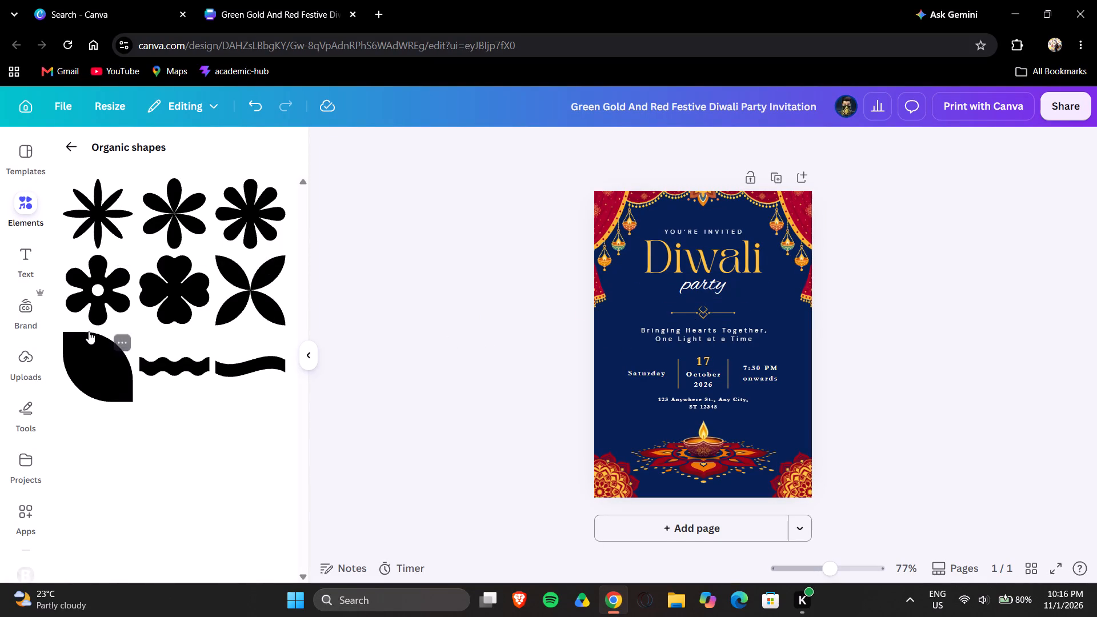
Look through the Shapes collection, from organic shapes back to the basic ones, for a shape that suits the invitation.
left_click(75, 138)
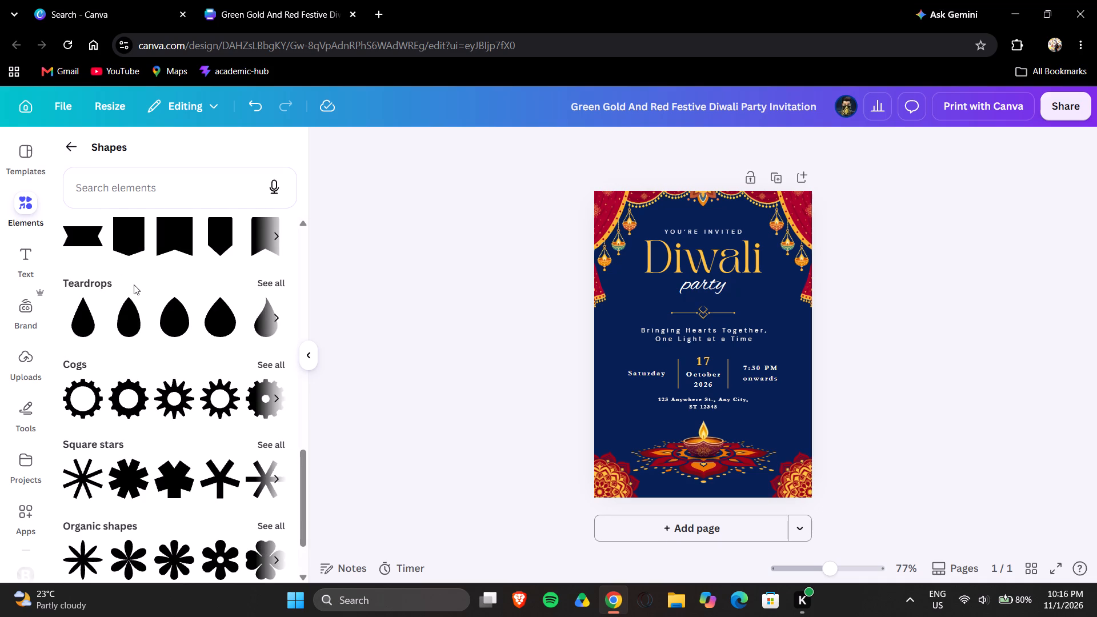
scroll(134, 285, "down", 2)
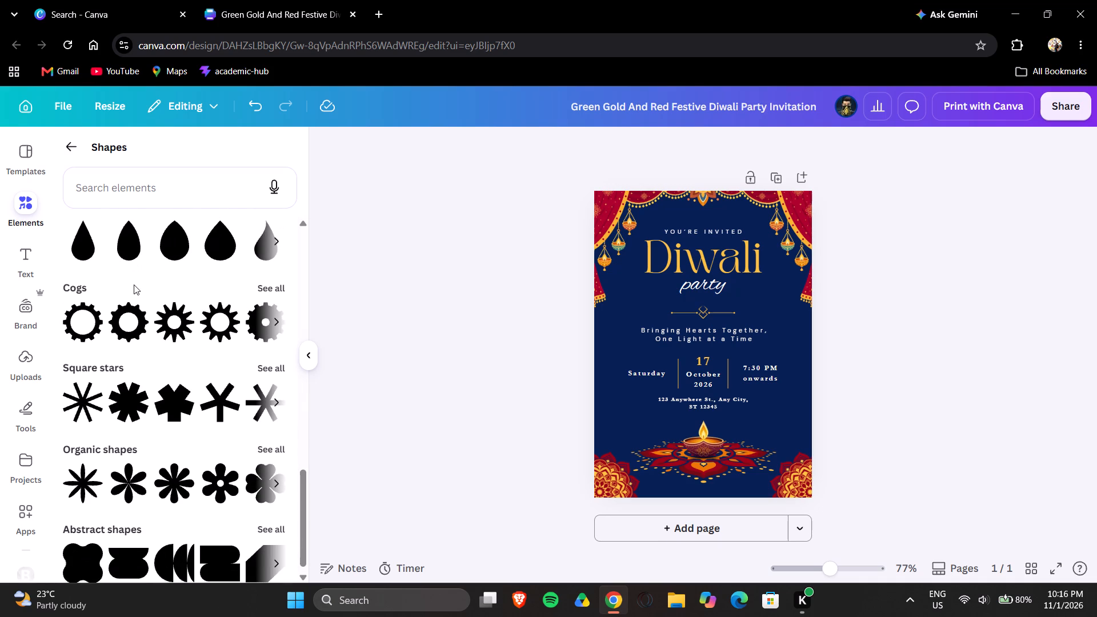
scroll(134, 285, "down", 2)
scroll(134, 285, "up", 7)
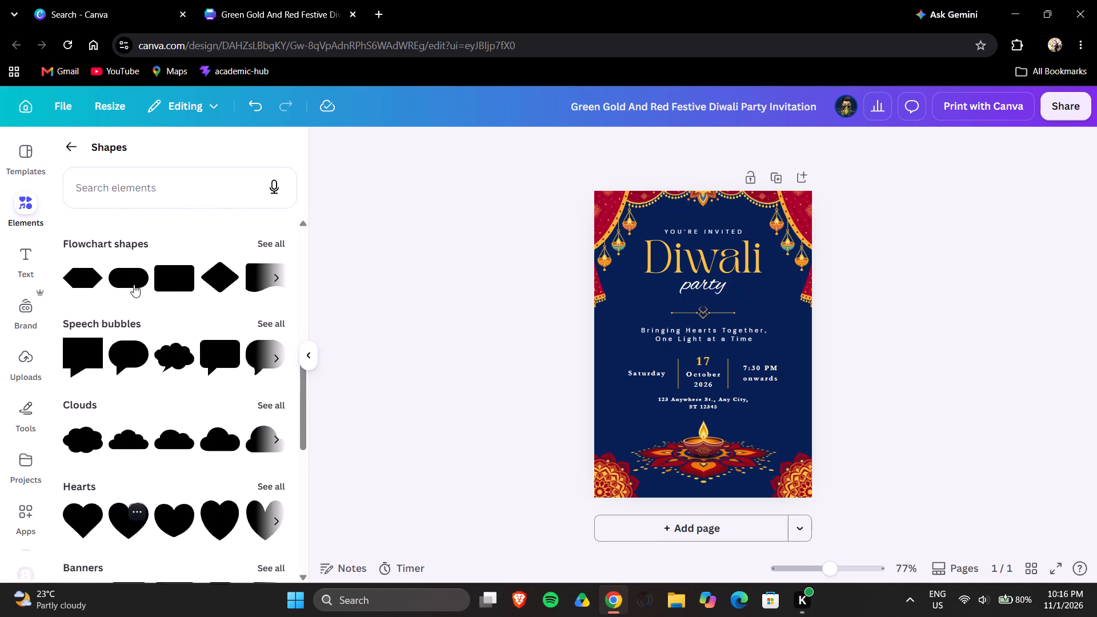
scroll(134, 285, "up", 10)
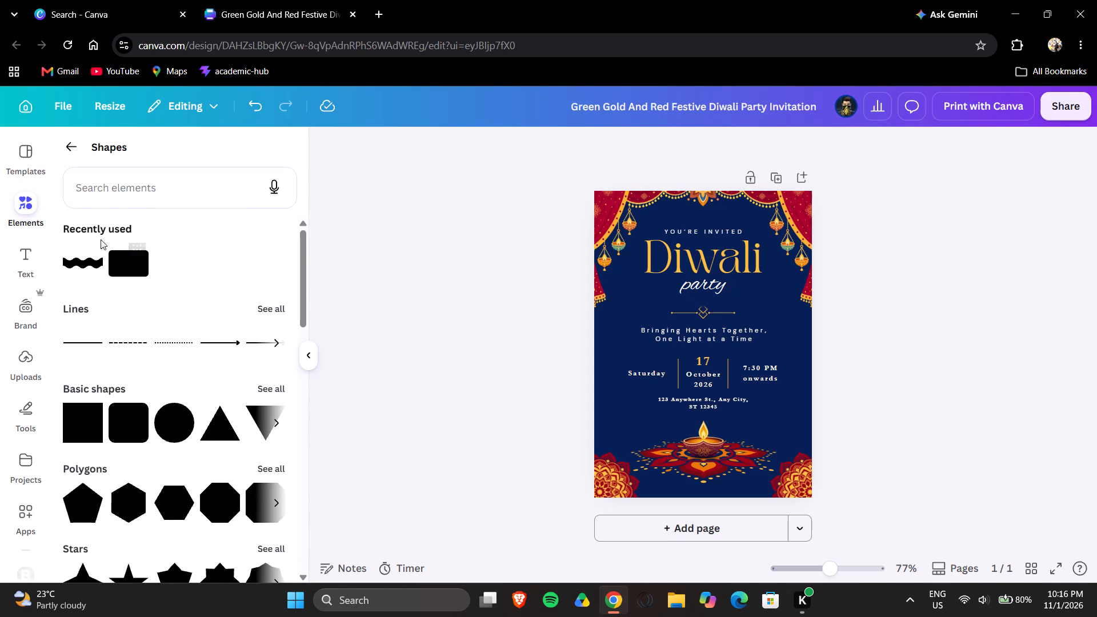
Look through the recommended Diwali graphics in Elements for a decoration that suits the invitation.
left_click(72, 156)
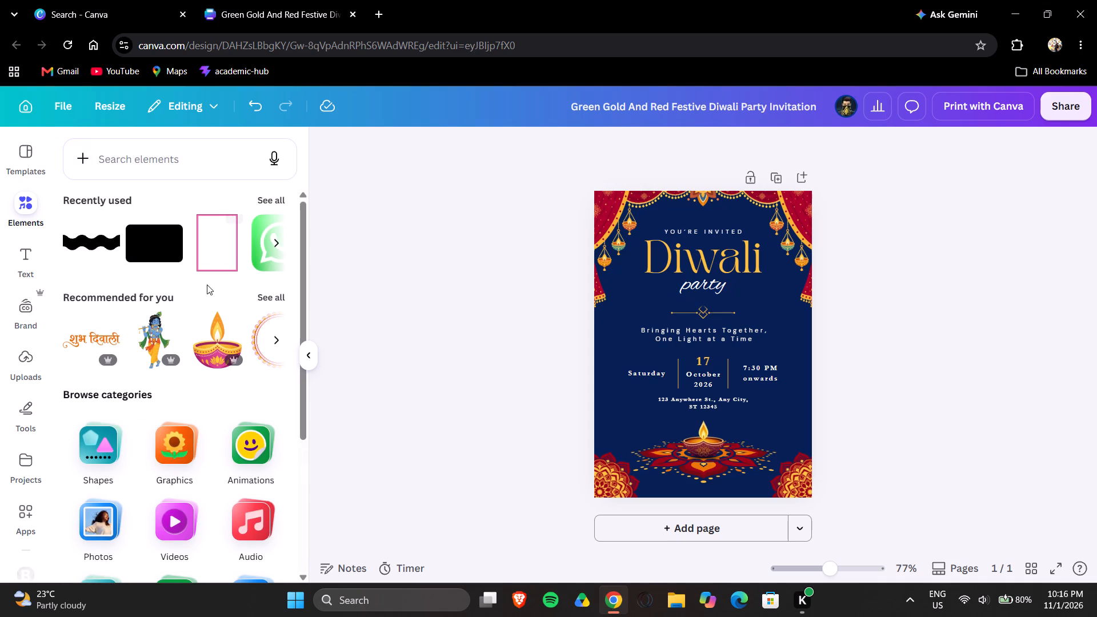
scroll(199, 281, "down", 1)
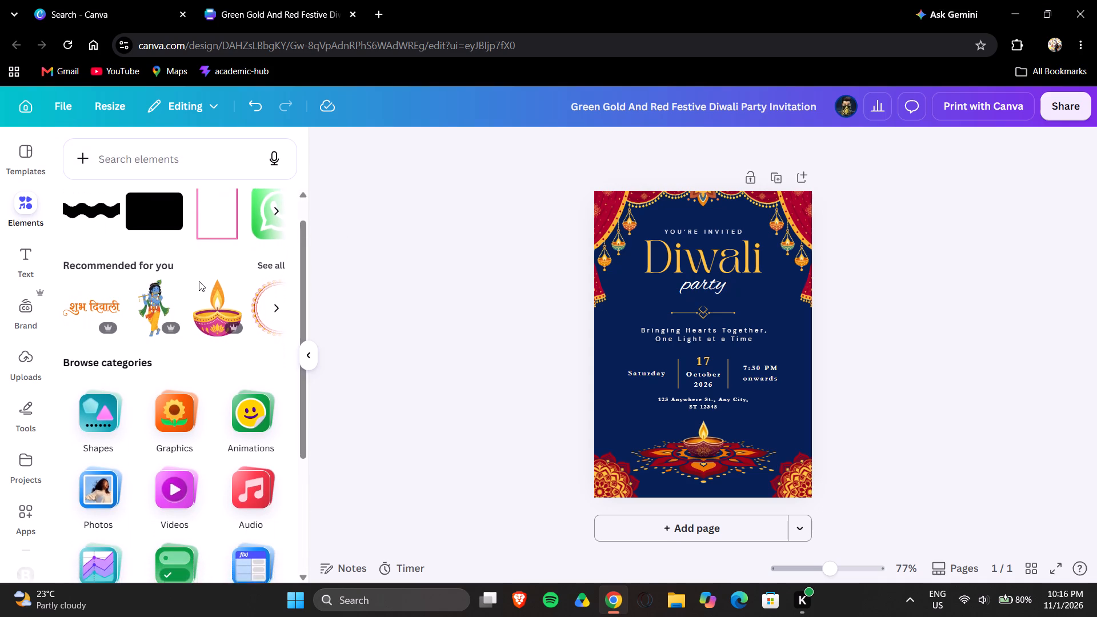
scroll(199, 281, "down", 1)
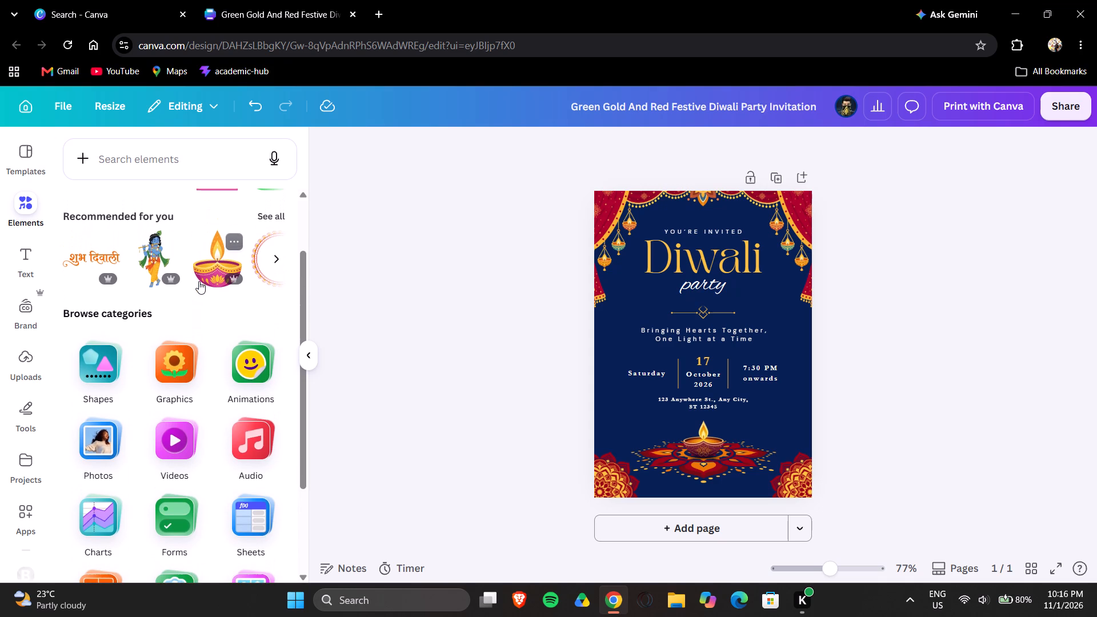
scroll(186, 285, "left", 4)
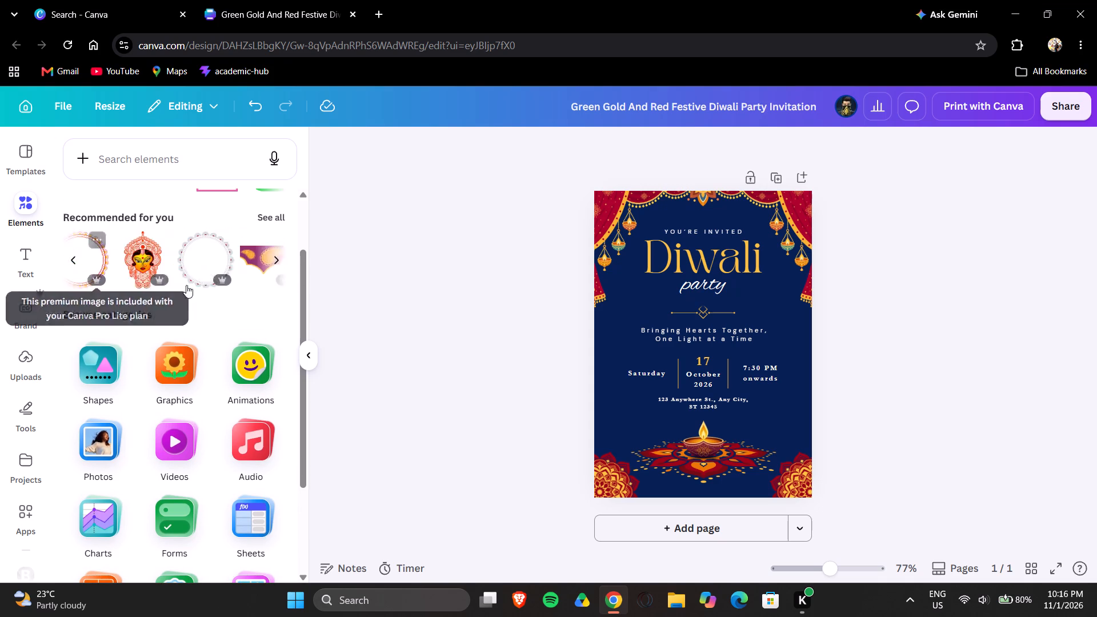
scroll(186, 285, "left", 5)
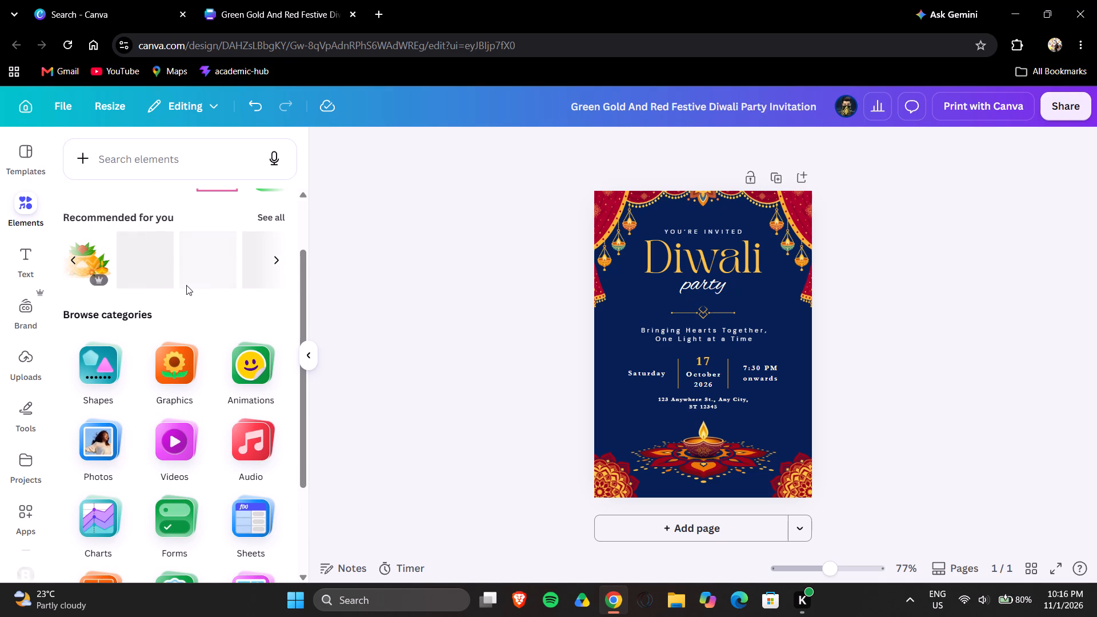
scroll(186, 285, "left", 3)
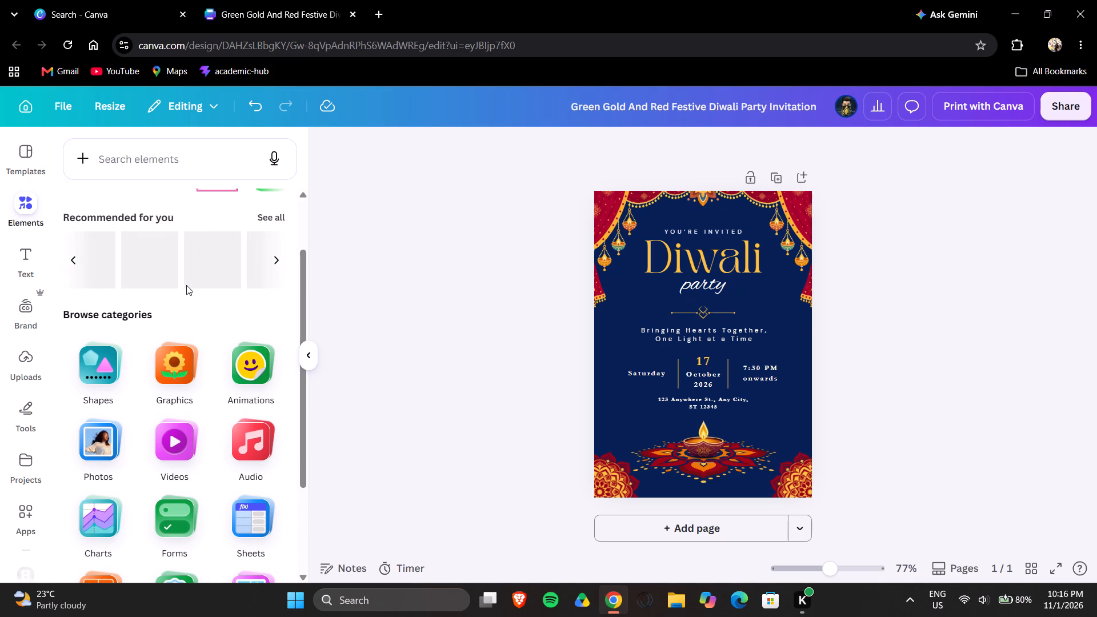
scroll(186, 285, "left", 1)
scroll(186, 285, "up", 2)
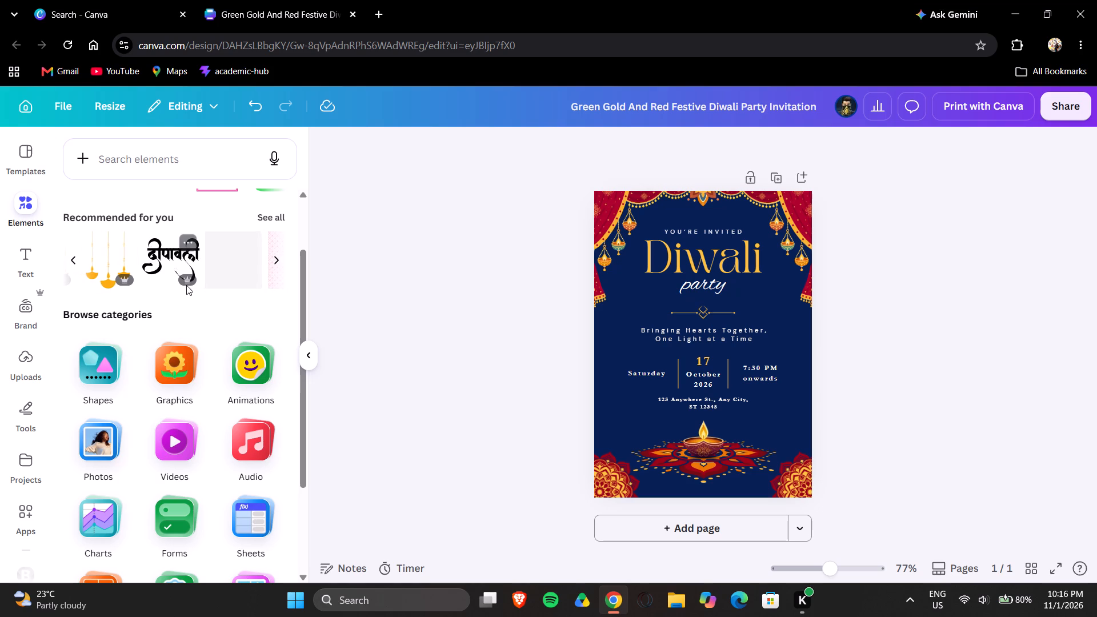
scroll(186, 285, "up", 1)
scroll(186, 285, "right", 1)
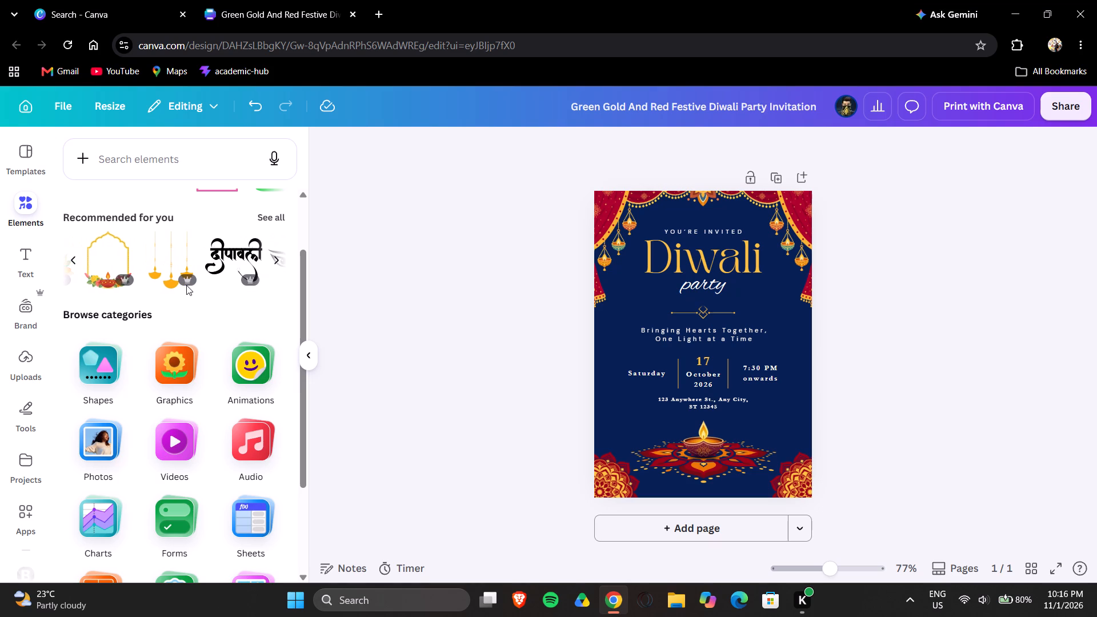
scroll(186, 285, "right", 1)
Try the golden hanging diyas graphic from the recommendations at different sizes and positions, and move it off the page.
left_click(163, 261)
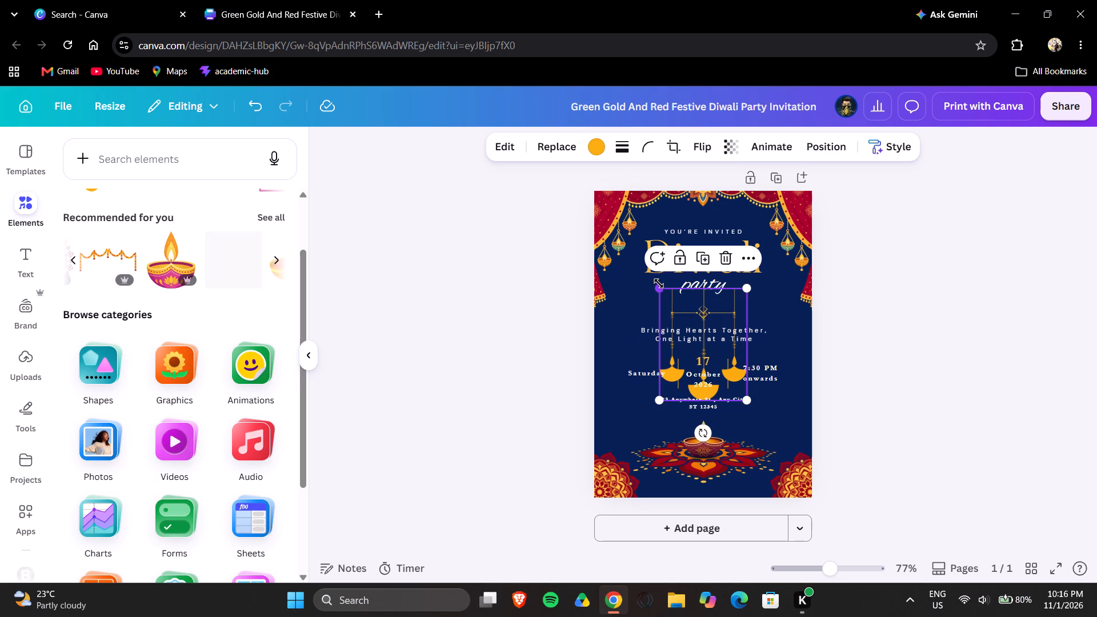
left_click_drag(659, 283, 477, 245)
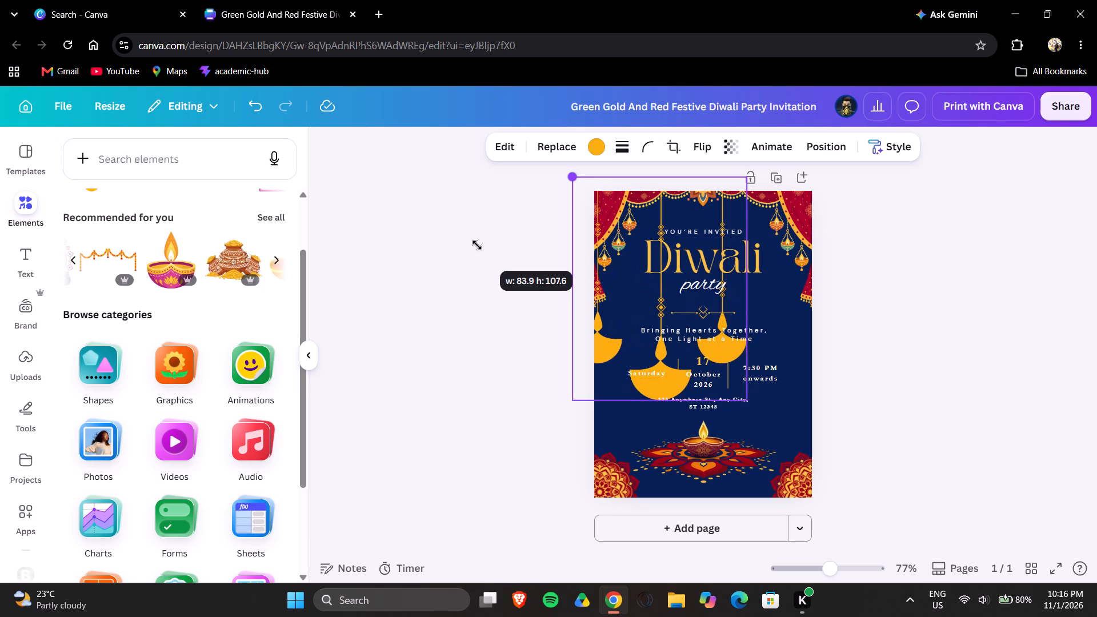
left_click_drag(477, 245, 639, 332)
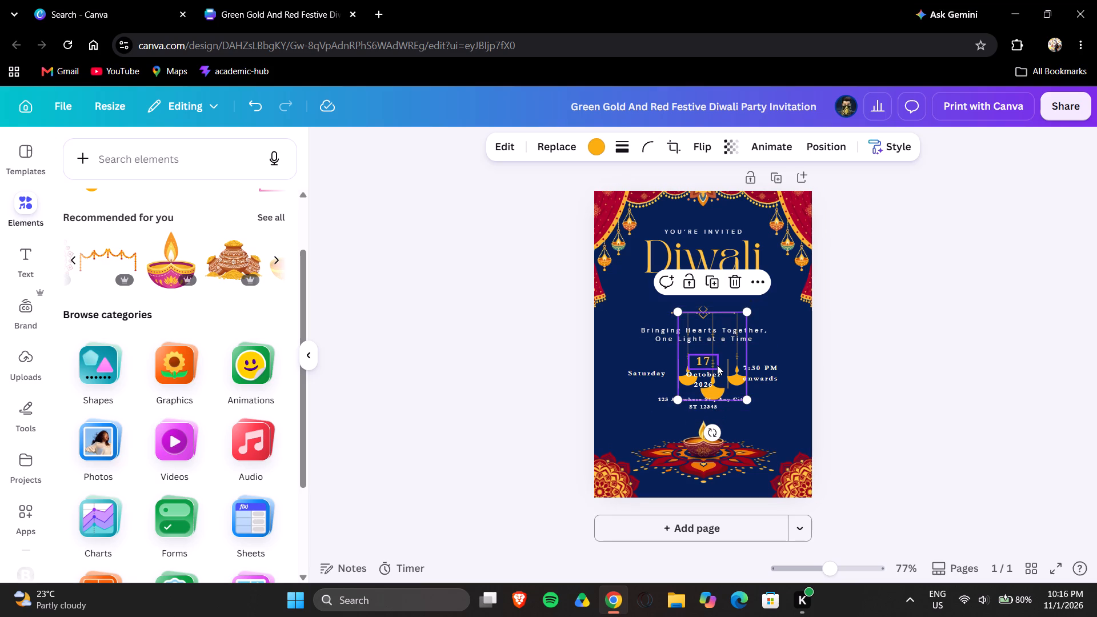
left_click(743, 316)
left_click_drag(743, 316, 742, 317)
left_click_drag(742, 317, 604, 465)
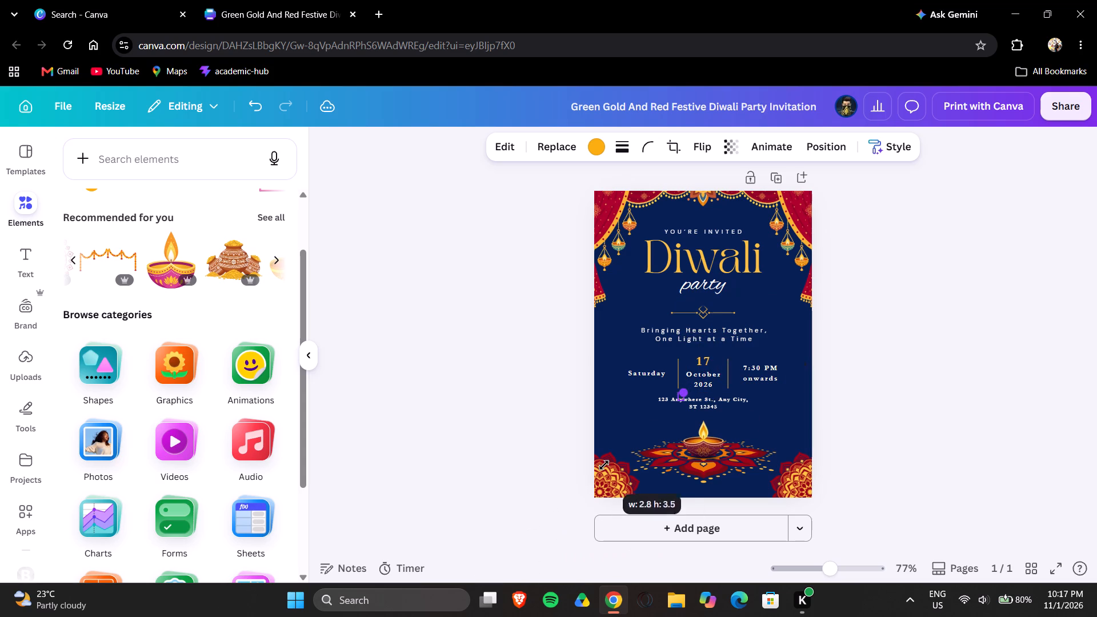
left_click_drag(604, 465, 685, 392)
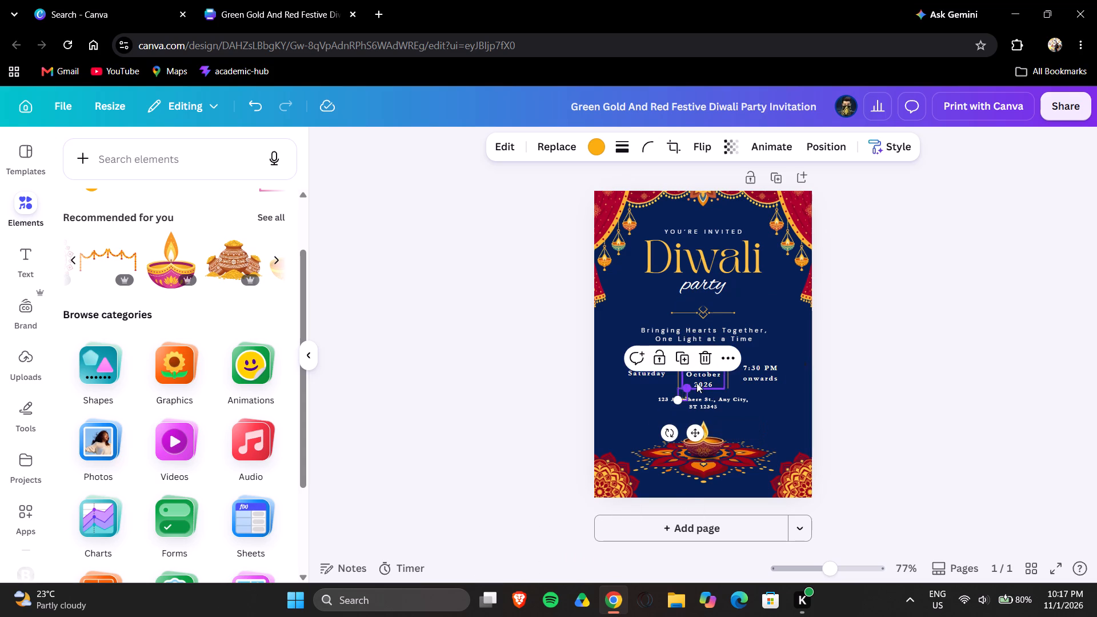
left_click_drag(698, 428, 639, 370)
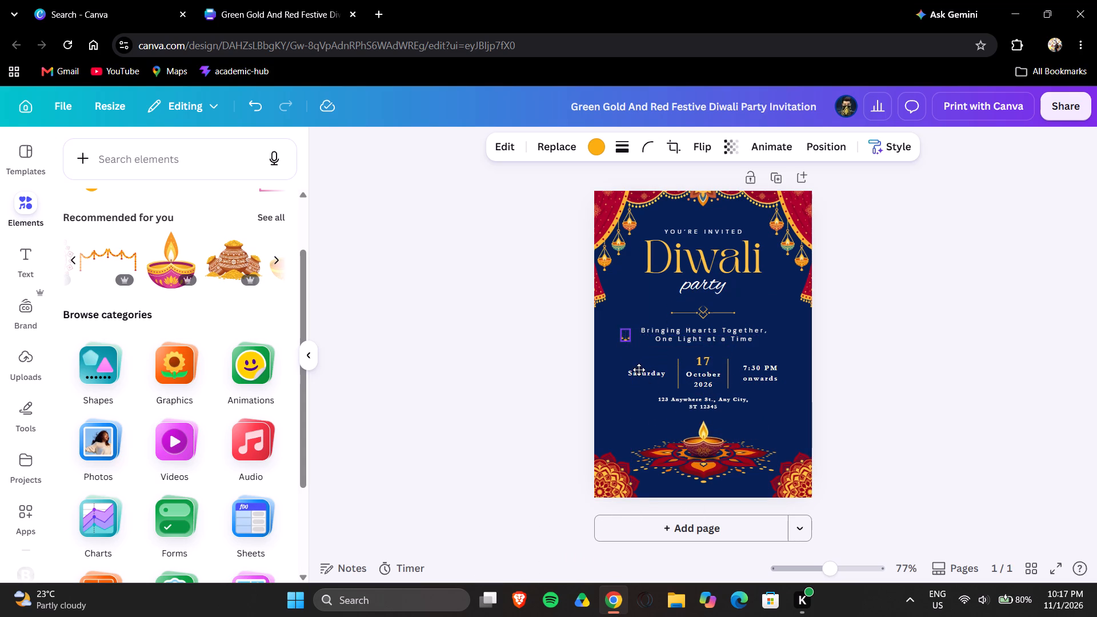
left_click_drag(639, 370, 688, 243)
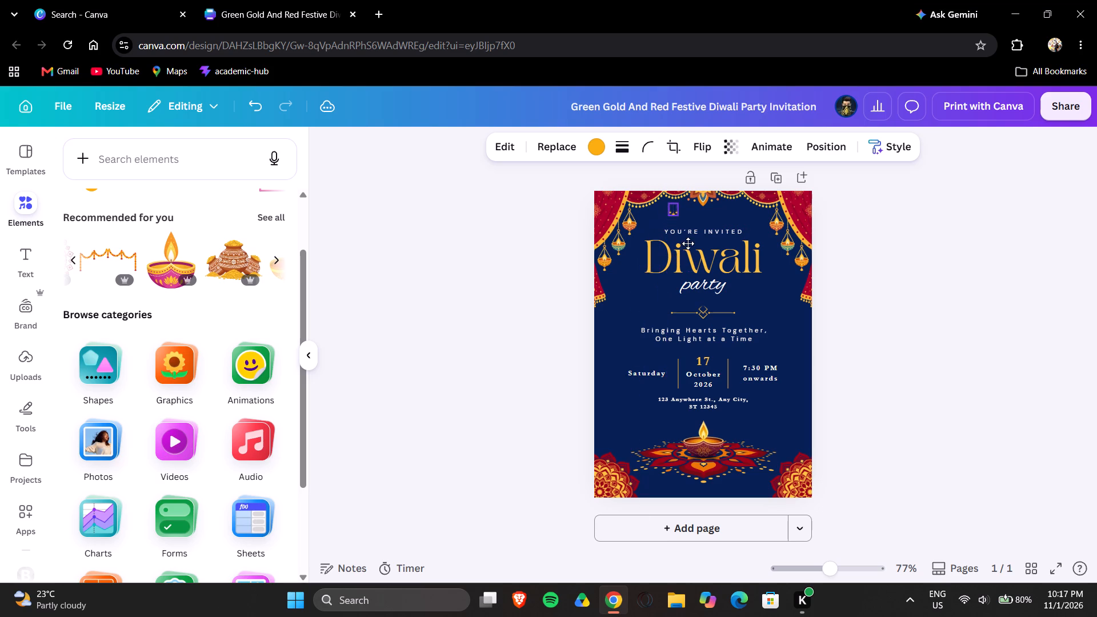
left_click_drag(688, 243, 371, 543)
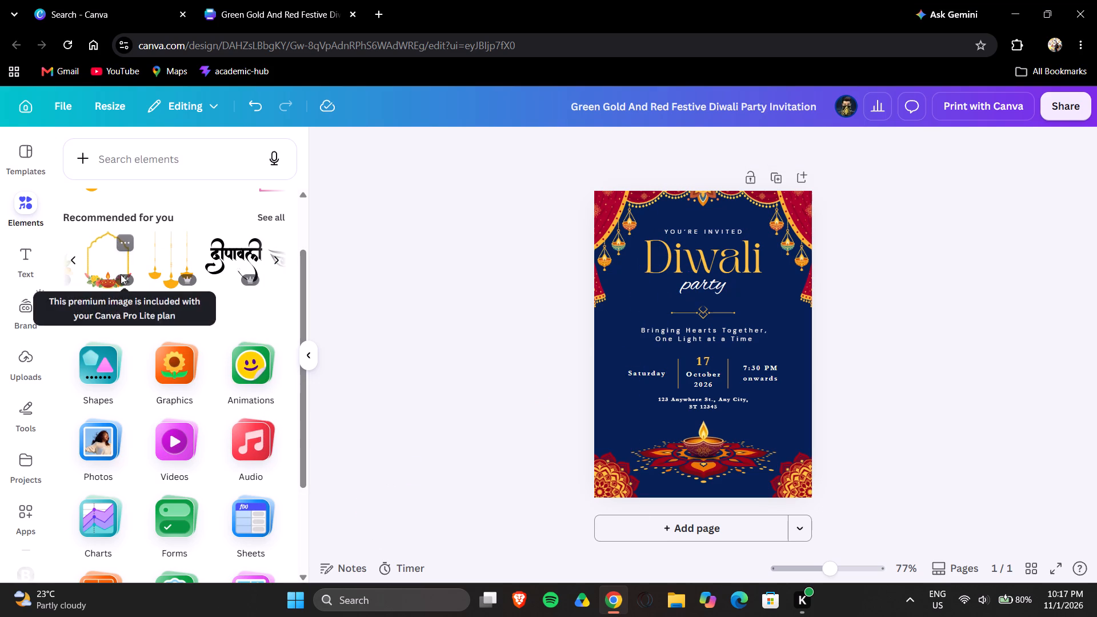
Look through the remaining recommended Diwali graphics for another decoration.
scroll(121, 274, "left", 6)
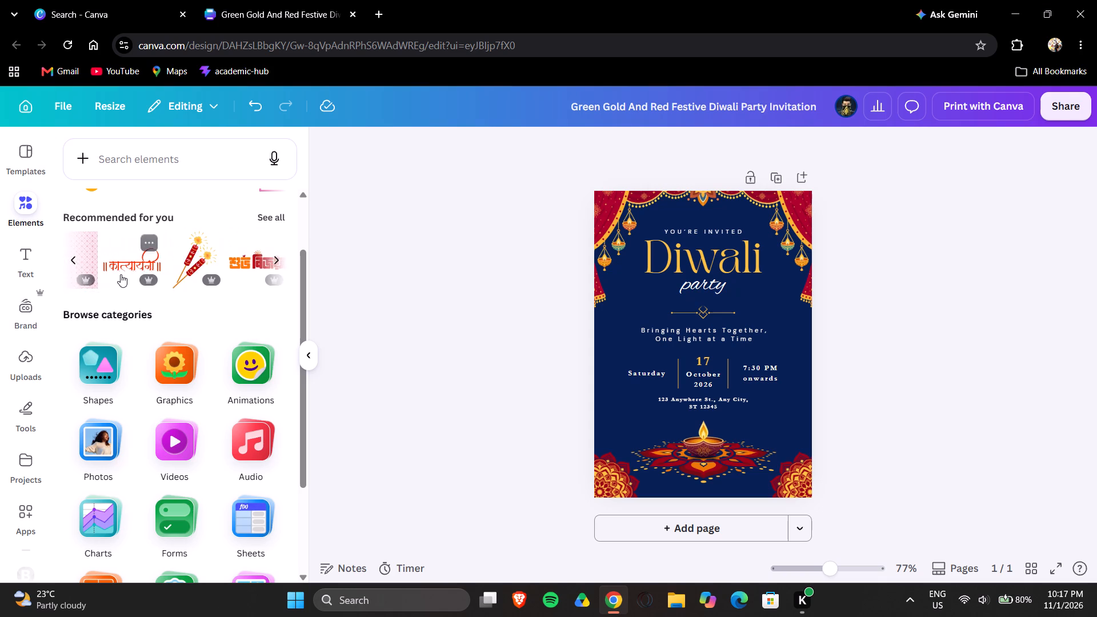
scroll(121, 274, "left", 3)
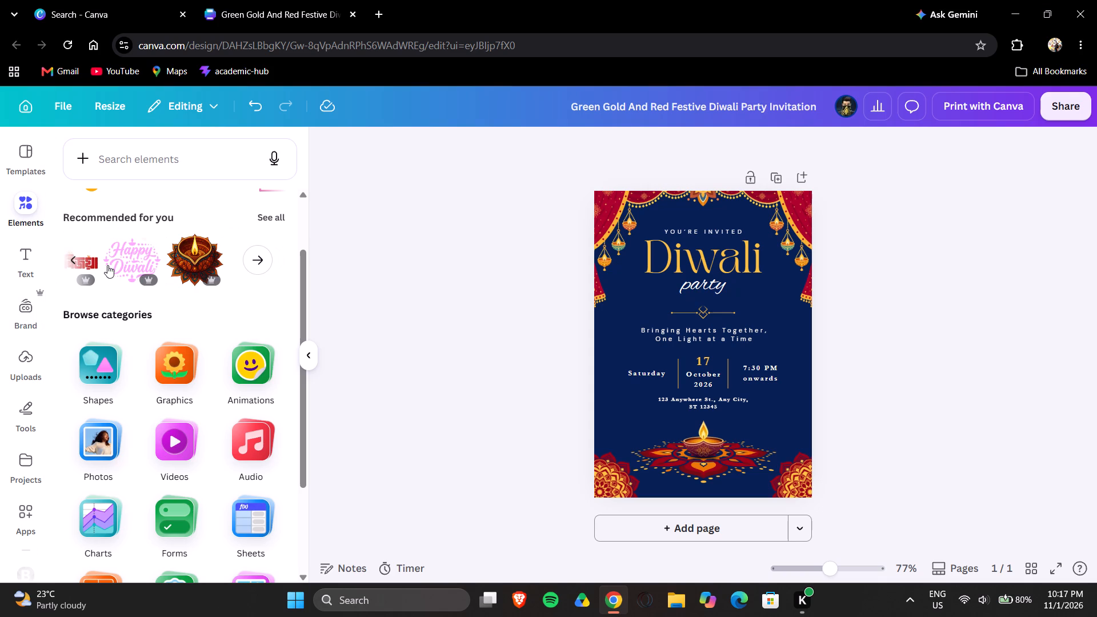
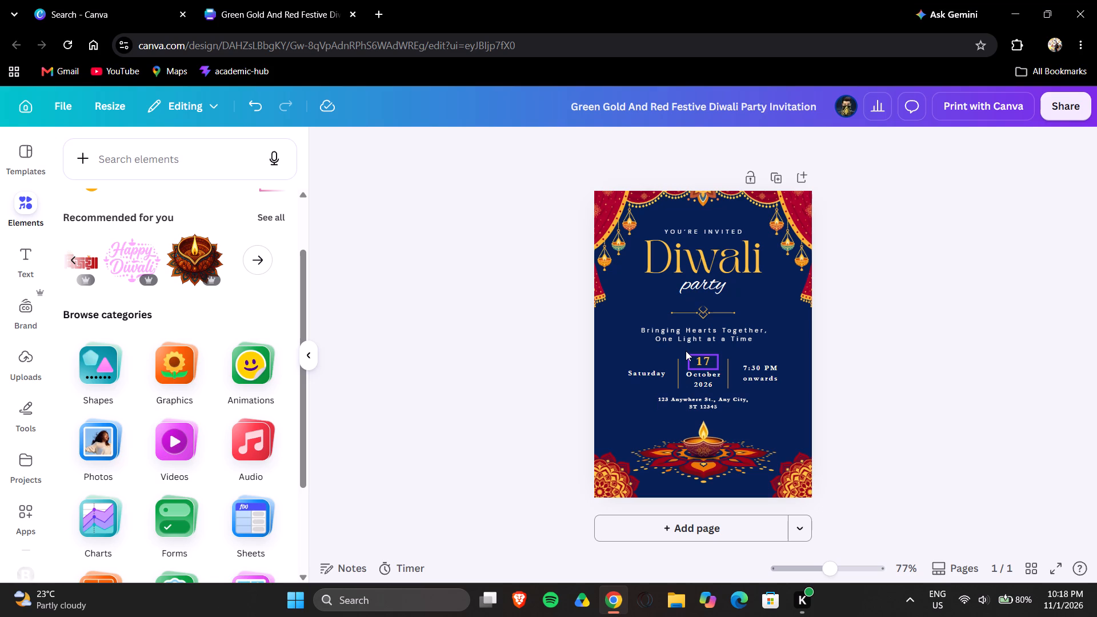
Remove the red rangoli, the lit diya on it and the diya's shadow from the bottom of the invitation.
scroll(686, 351, "left", 2)
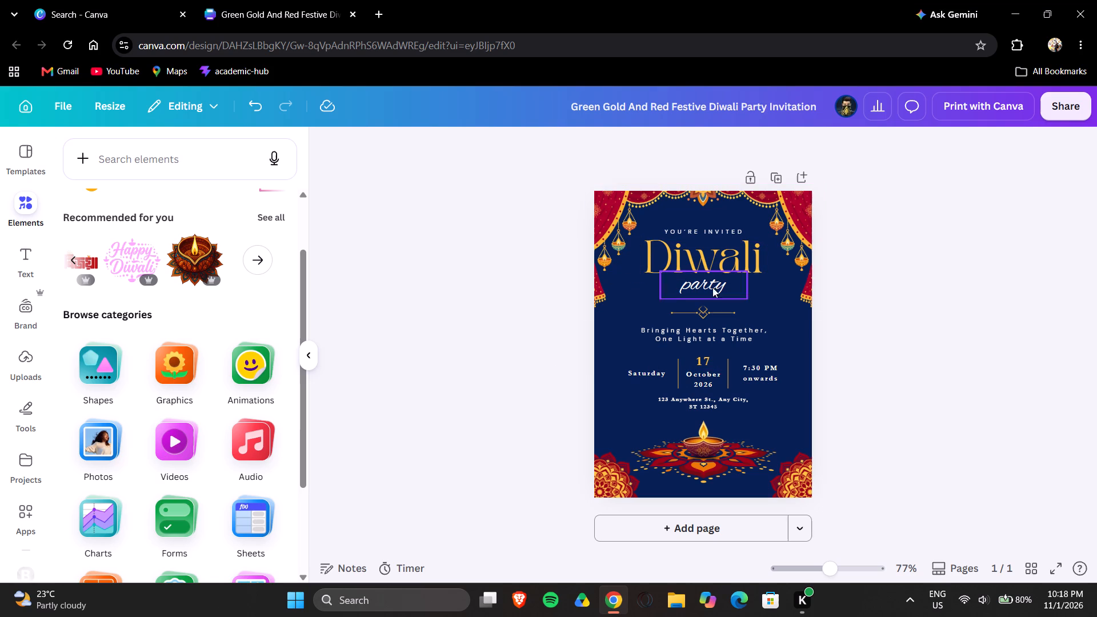
left_click(727, 448)
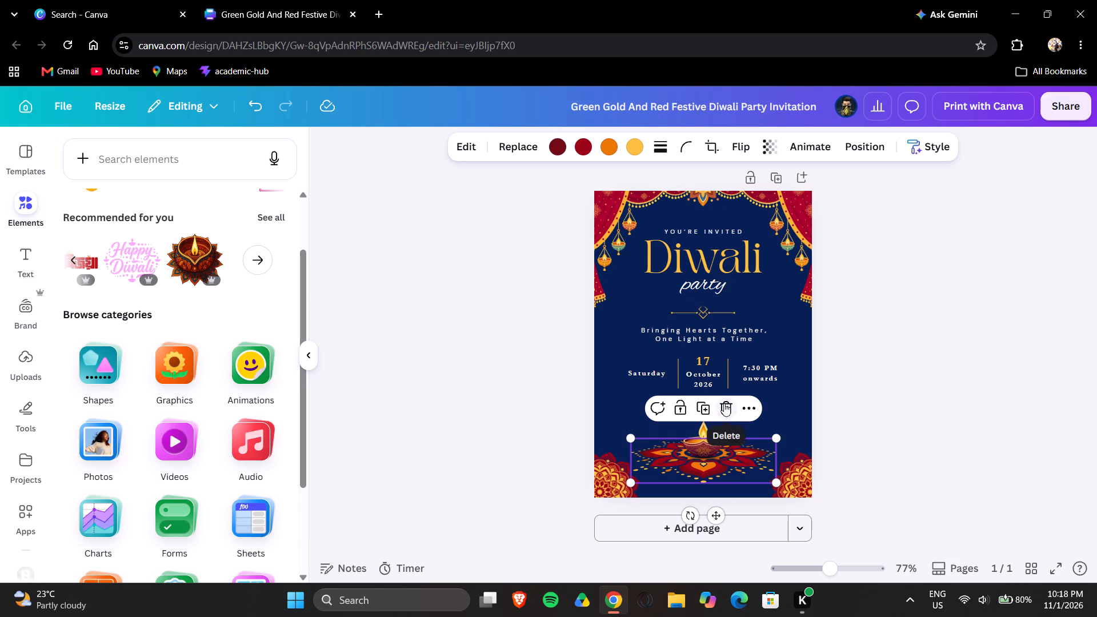
left_click(724, 404)
left_click_drag(686, 430, 851, 367)
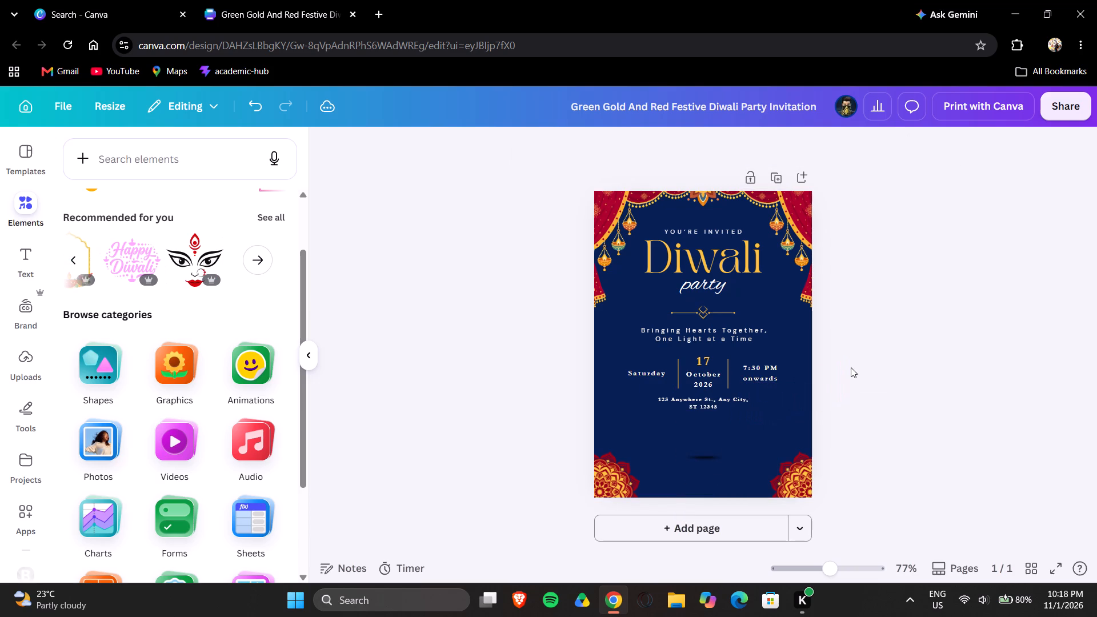
left_click(714, 455)
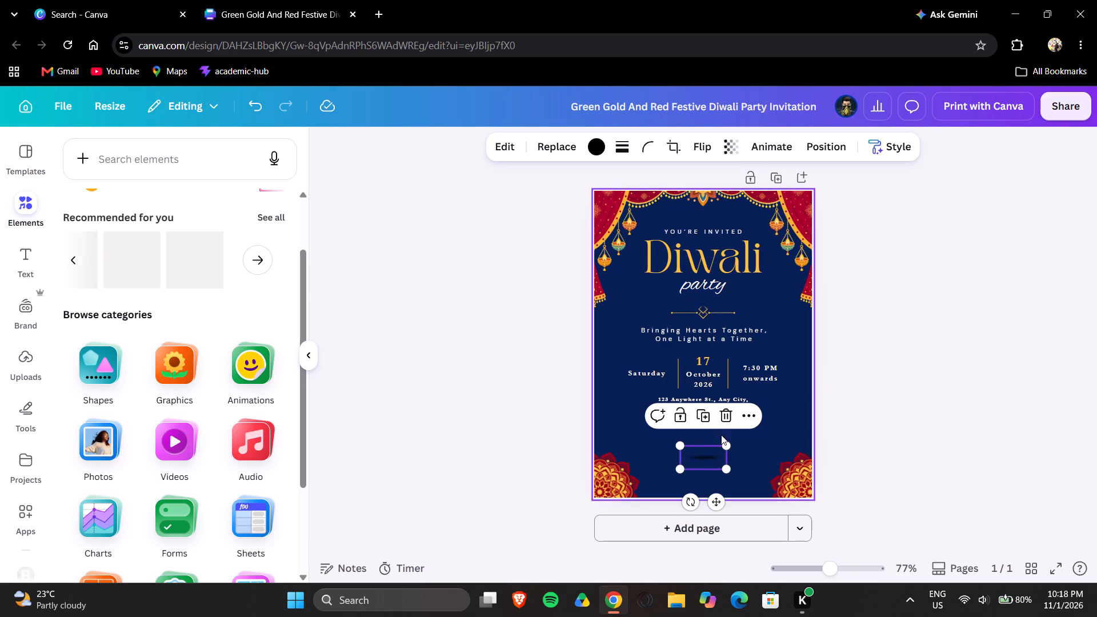
left_click(726, 412)
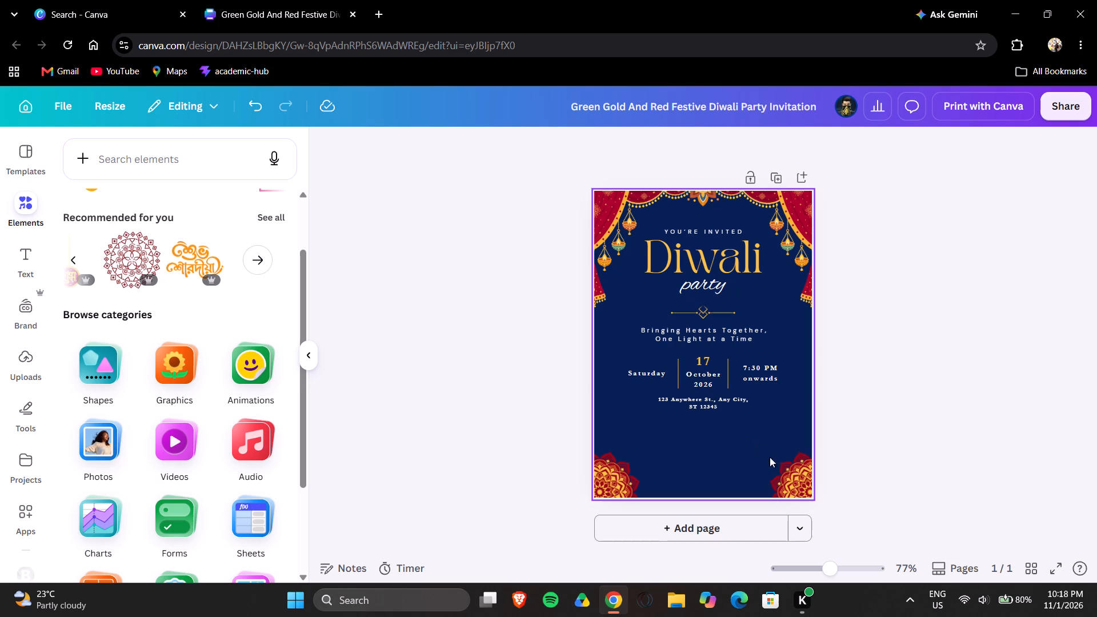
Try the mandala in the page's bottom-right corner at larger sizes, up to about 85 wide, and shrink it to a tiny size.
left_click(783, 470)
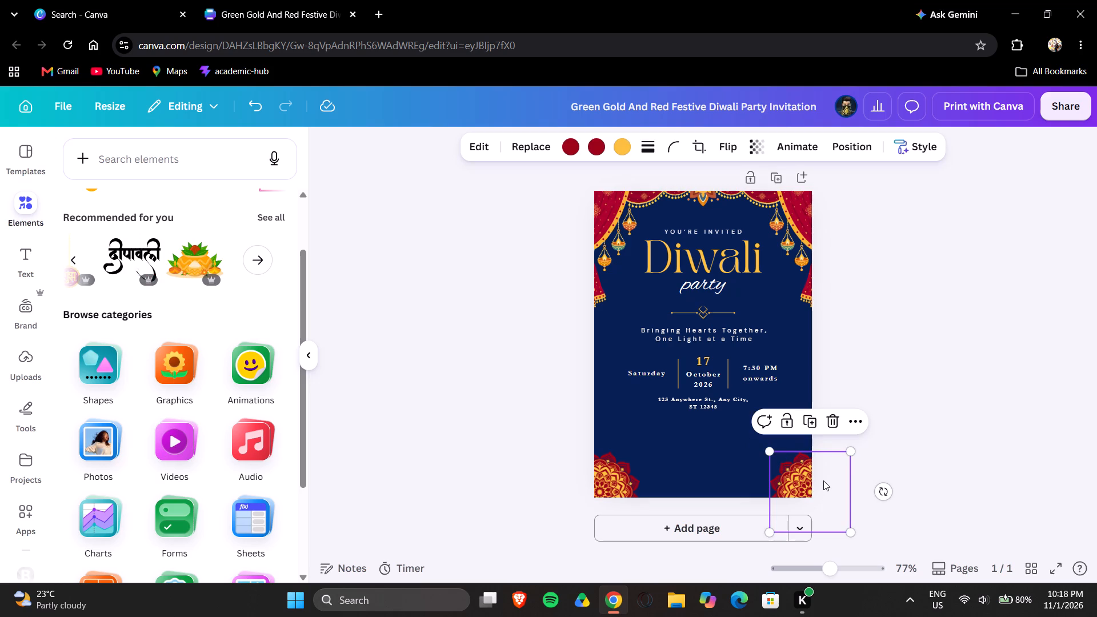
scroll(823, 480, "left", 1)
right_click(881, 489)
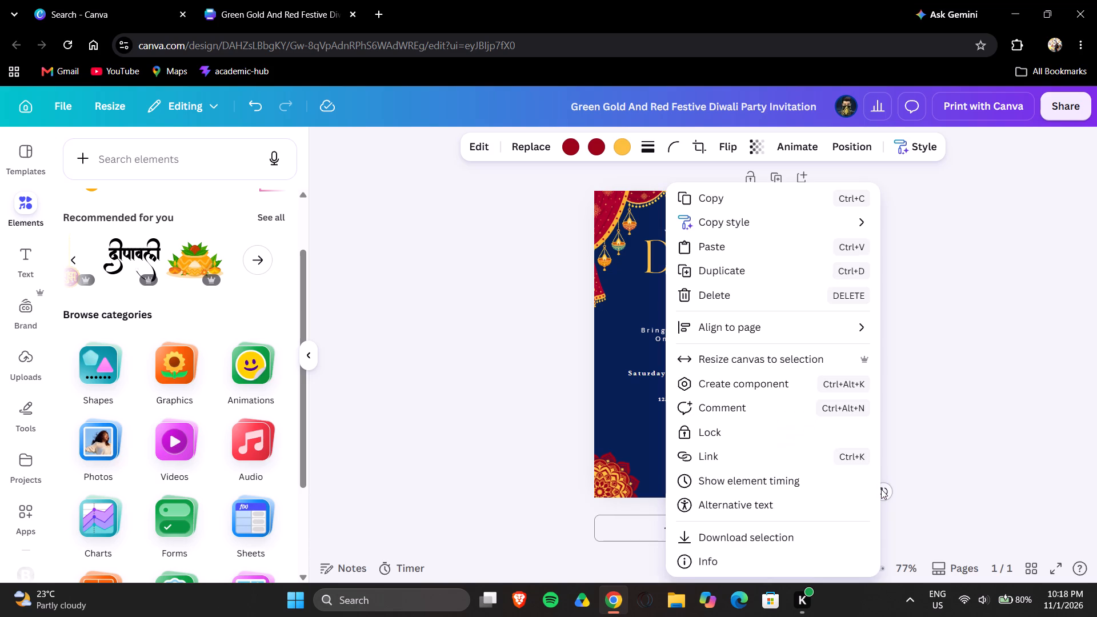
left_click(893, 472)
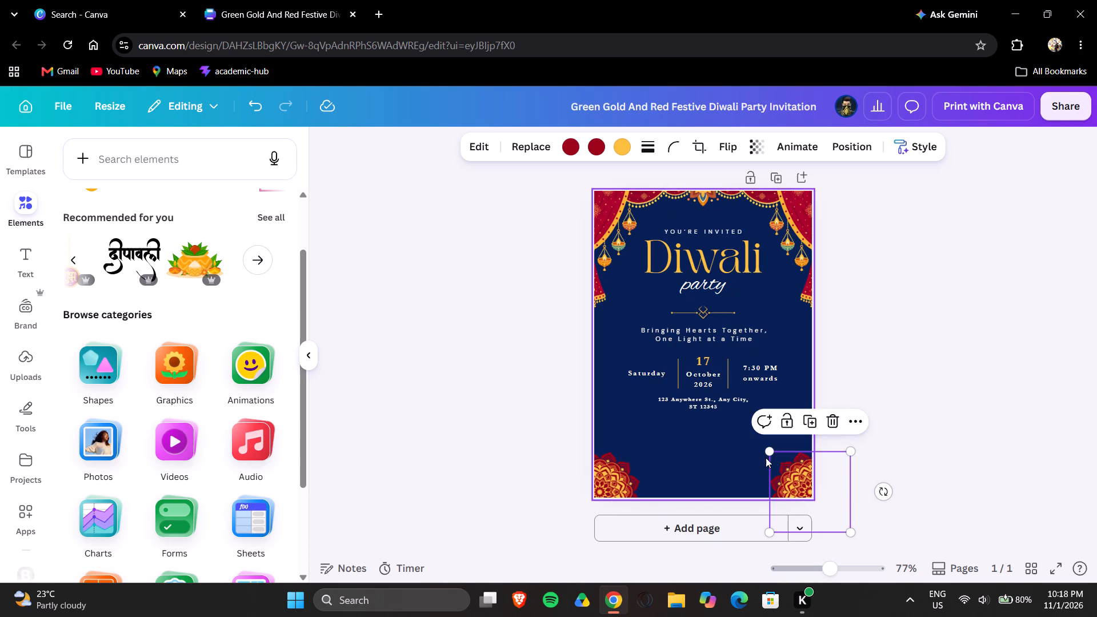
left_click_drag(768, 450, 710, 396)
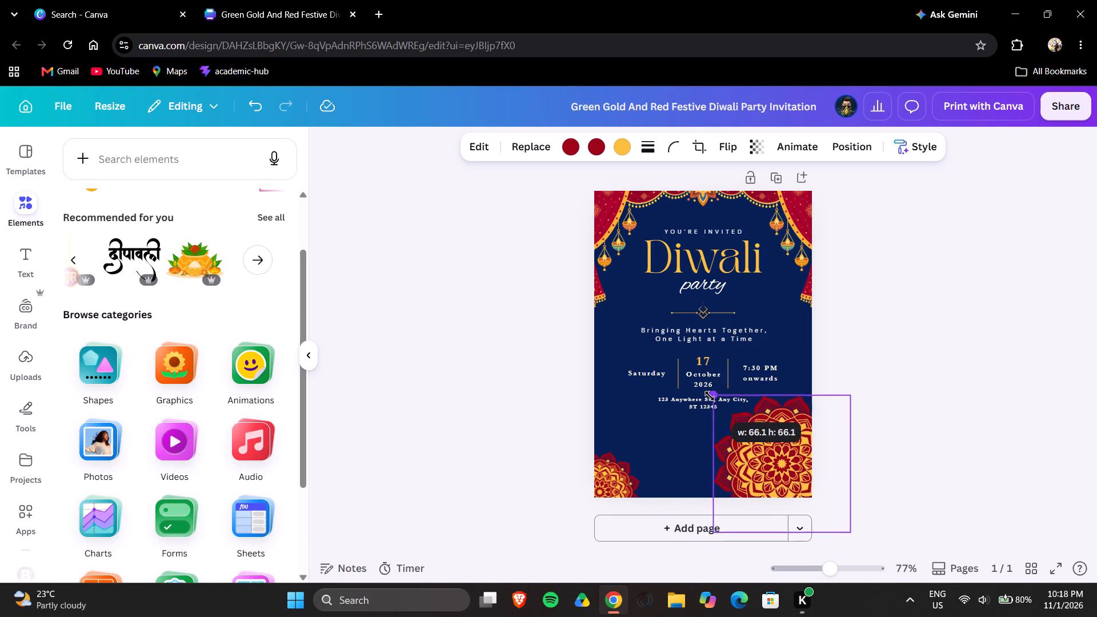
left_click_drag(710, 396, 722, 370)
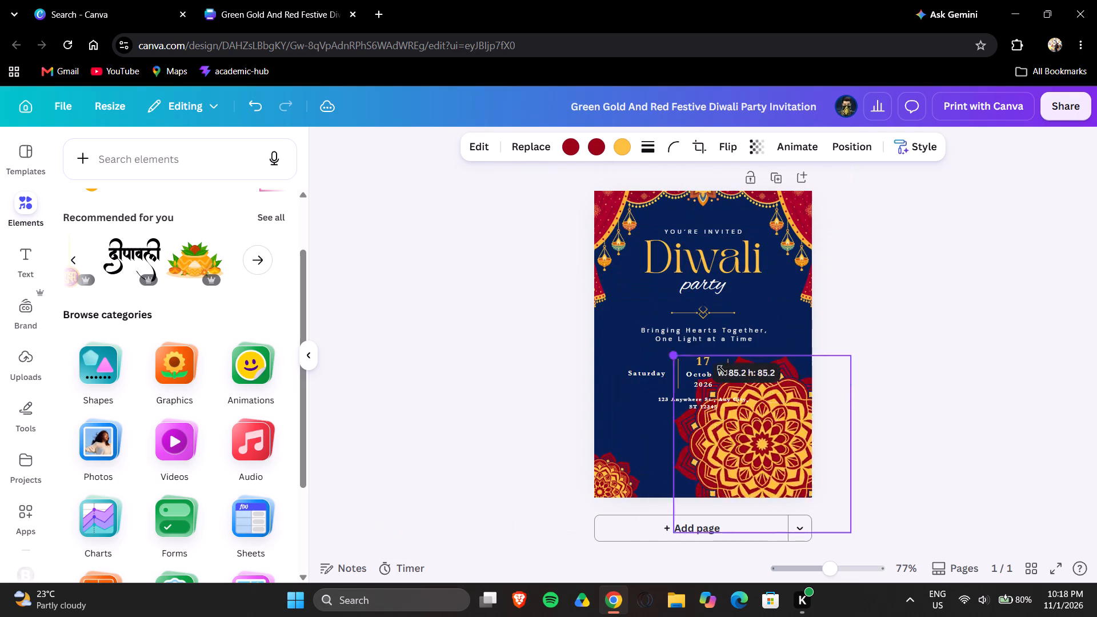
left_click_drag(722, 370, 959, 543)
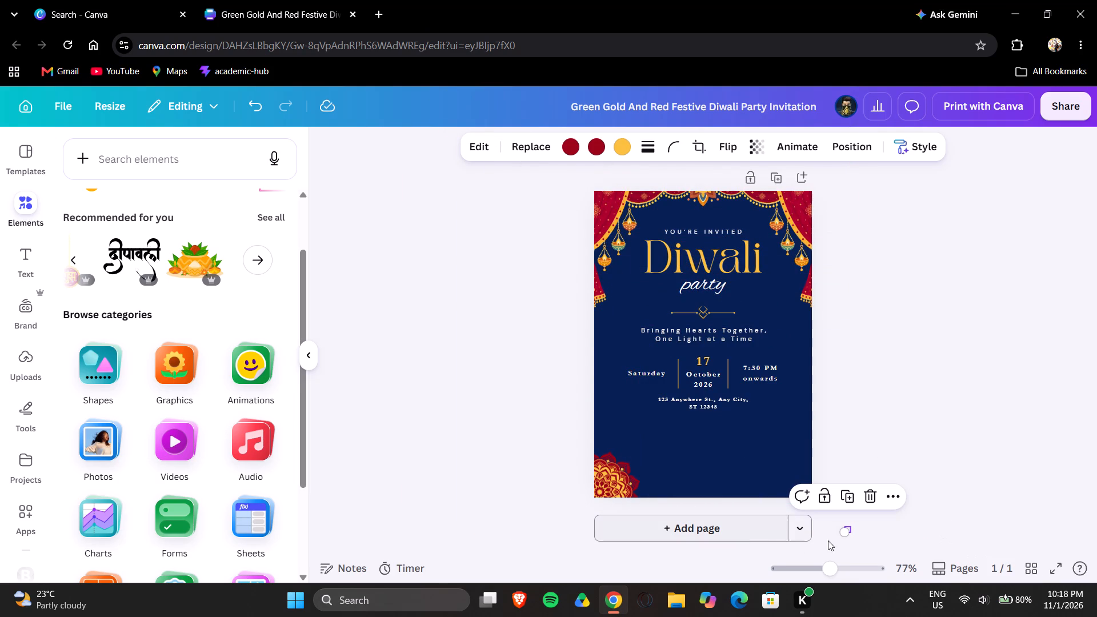
Delete the mandalas of both bottom corners and the red curtain border with hanging lamps across the top of the page.
left_click(879, 500)
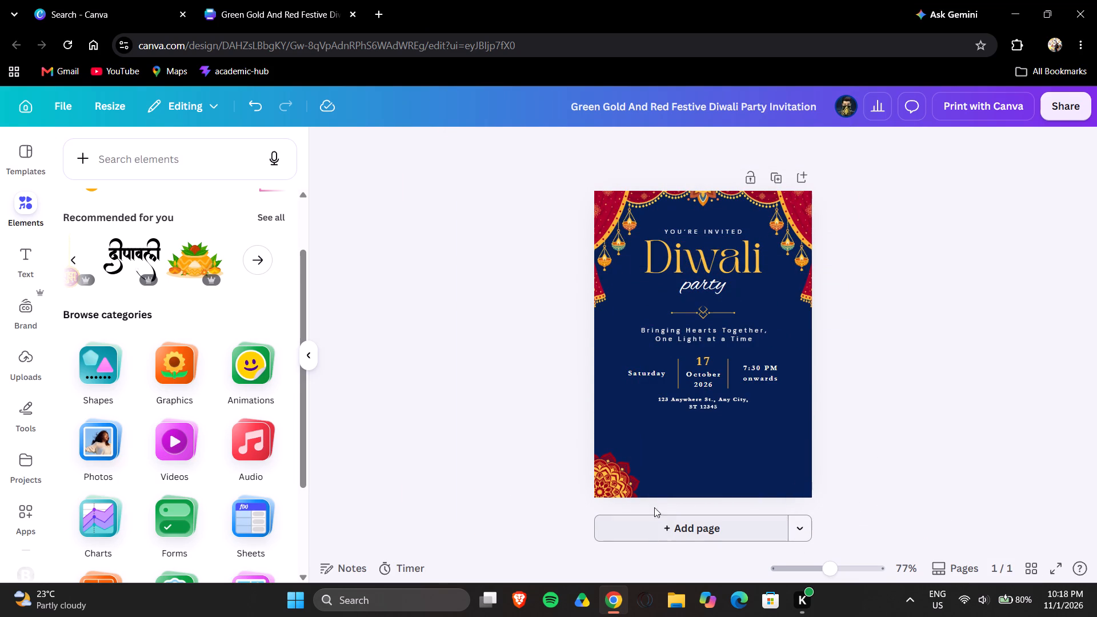
left_click(638, 480)
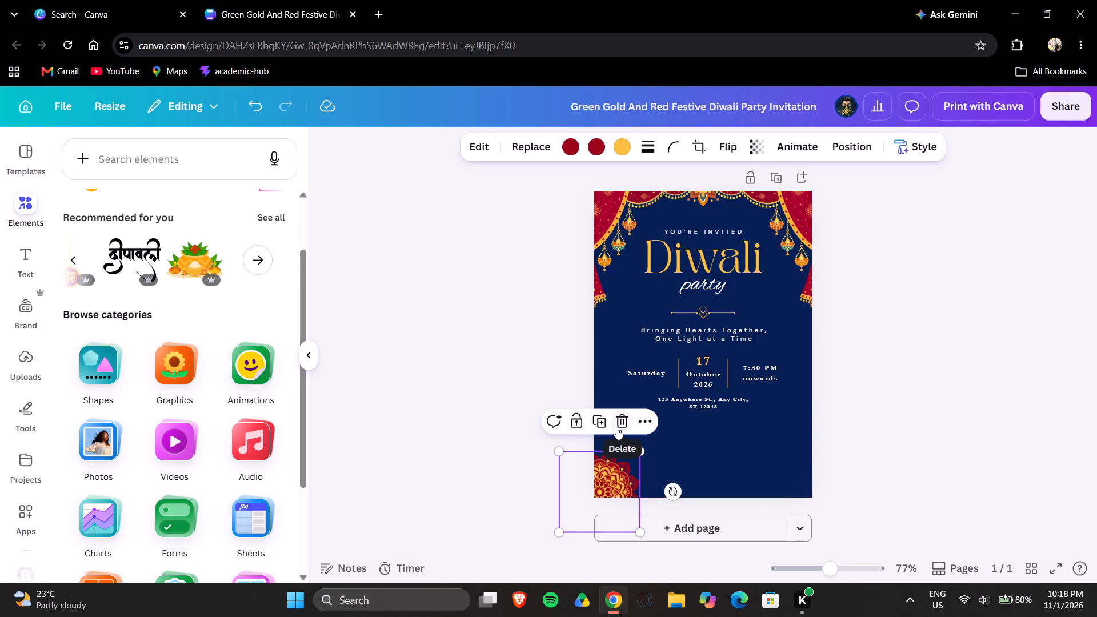
left_click(620, 425)
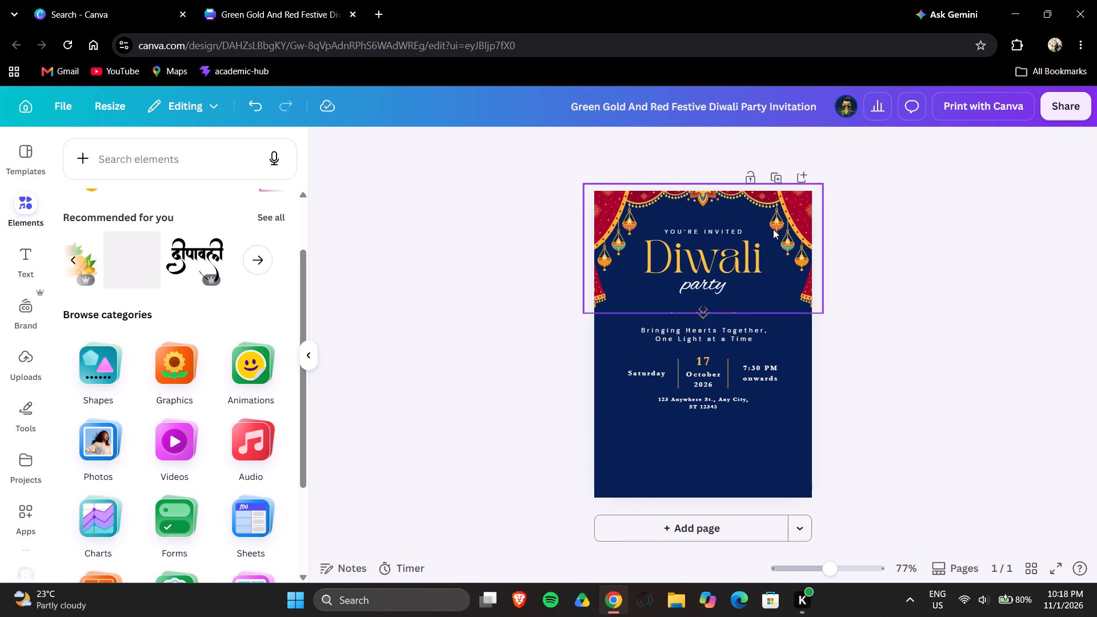
left_click(773, 229)
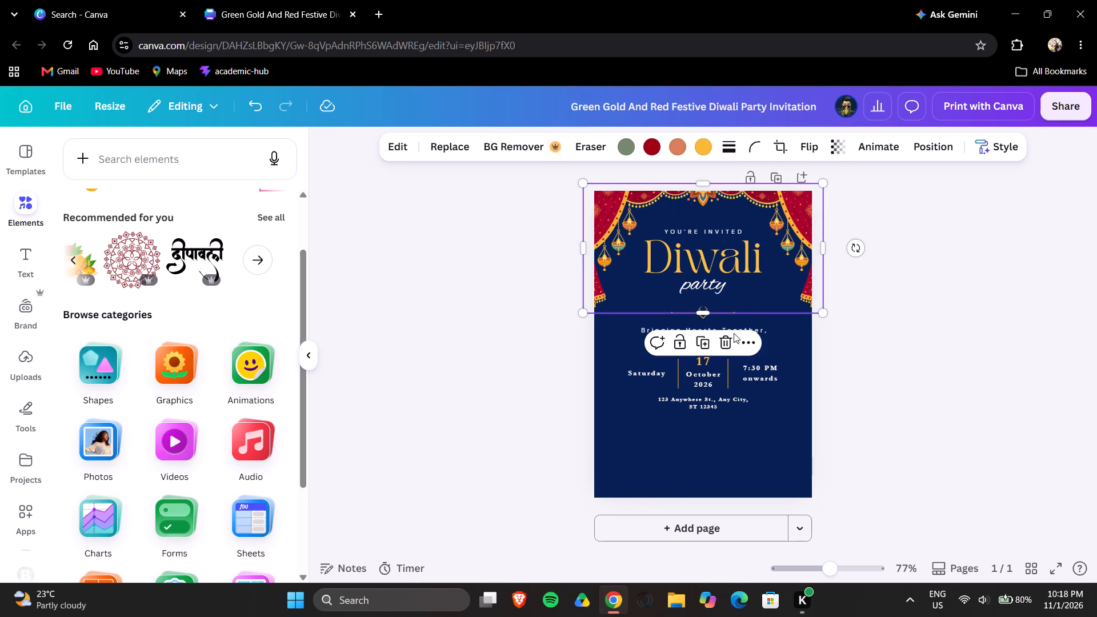
left_click(719, 342)
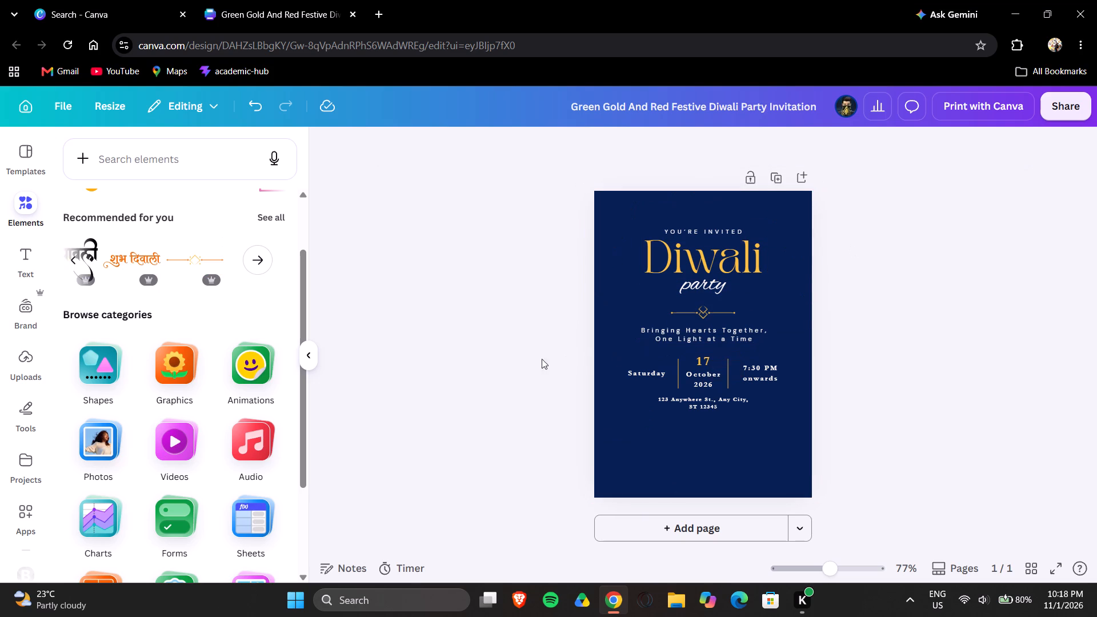
Look through the recommended and recently used graphics for a new decoration for the cleared invitation.
scroll(286, 336, "up", 1)
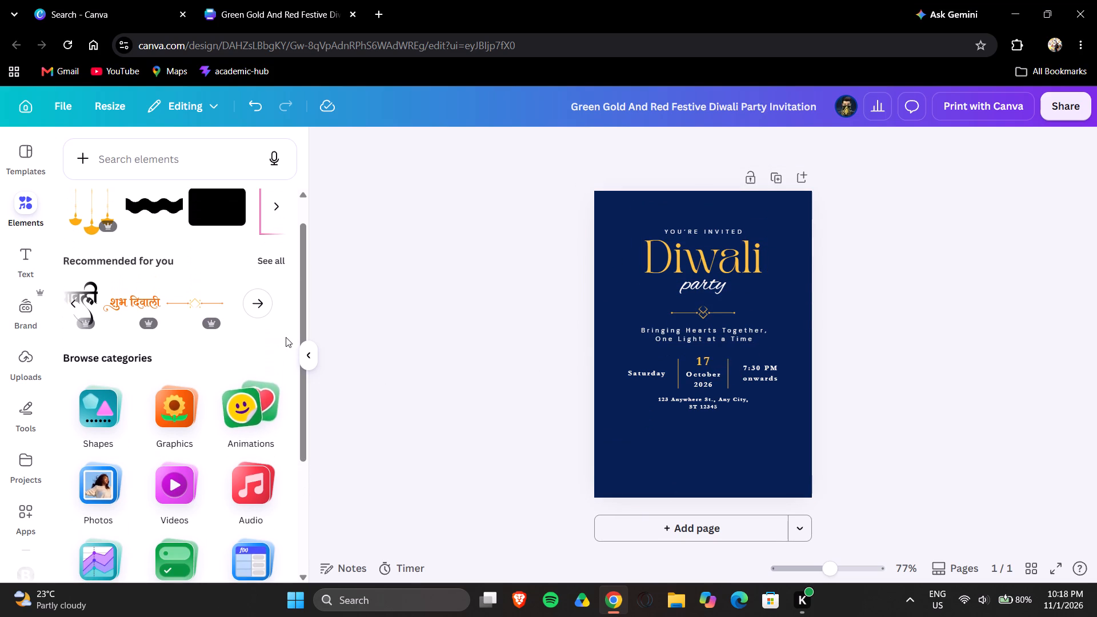
scroll(174, 302, "right", 3)
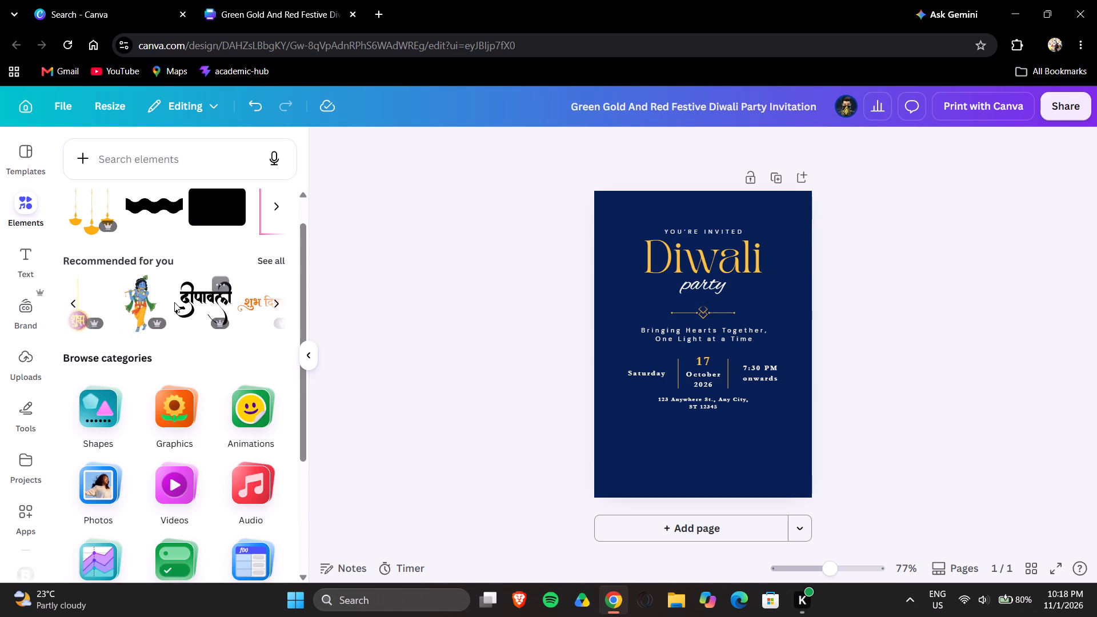
scroll(174, 302, "right", 8)
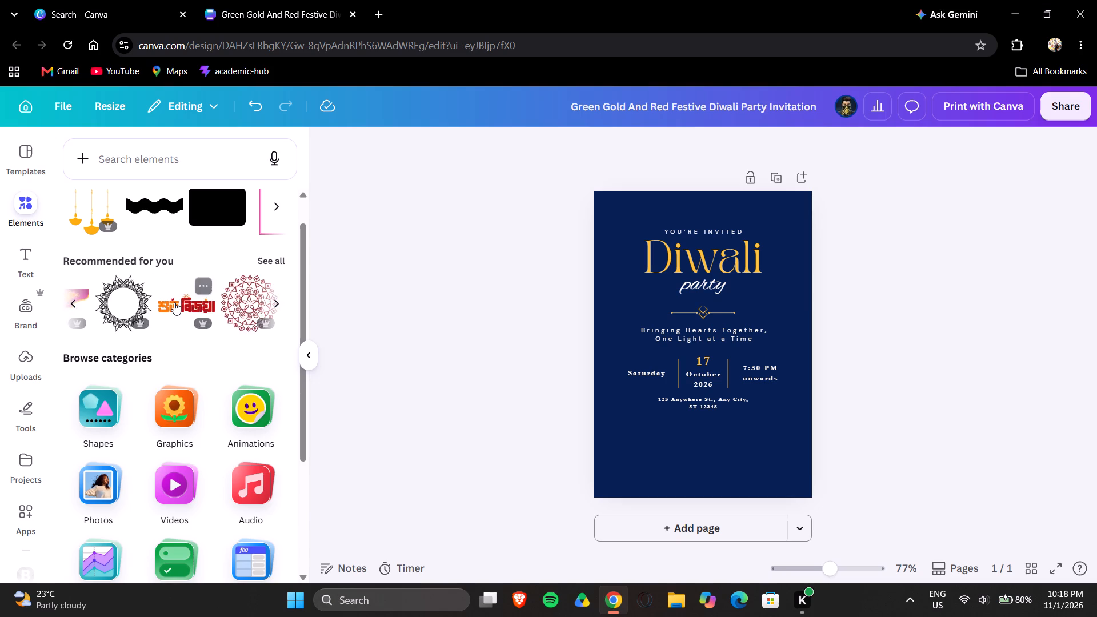
scroll(174, 302, "right", 9)
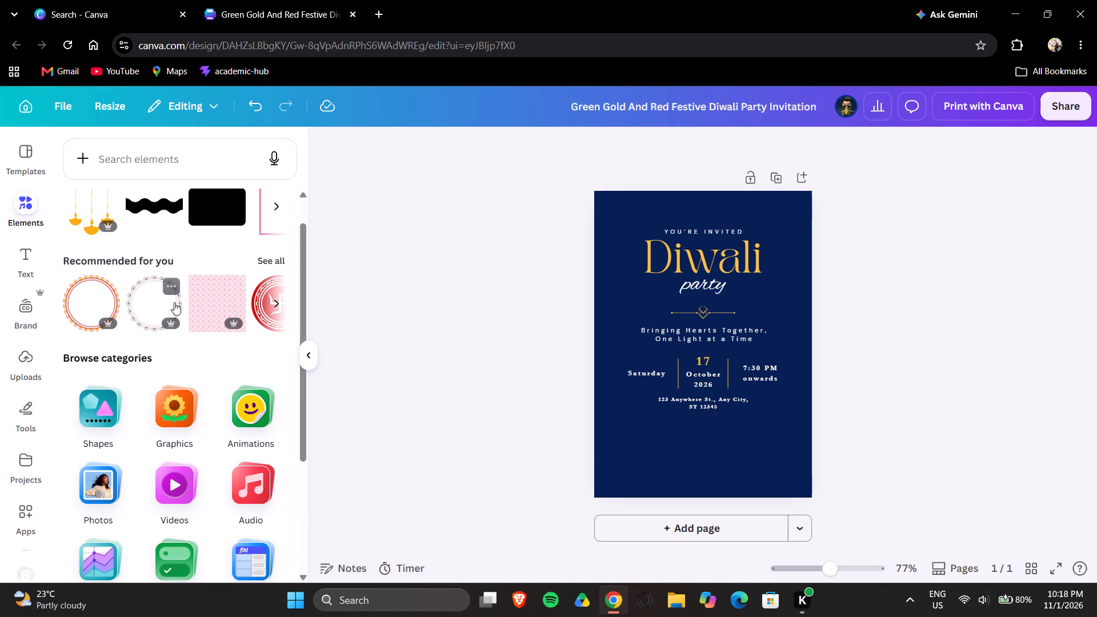
scroll(174, 302, "right", 2)
scroll(174, 302, "left", 4)
scroll(87, 320, "left", 1)
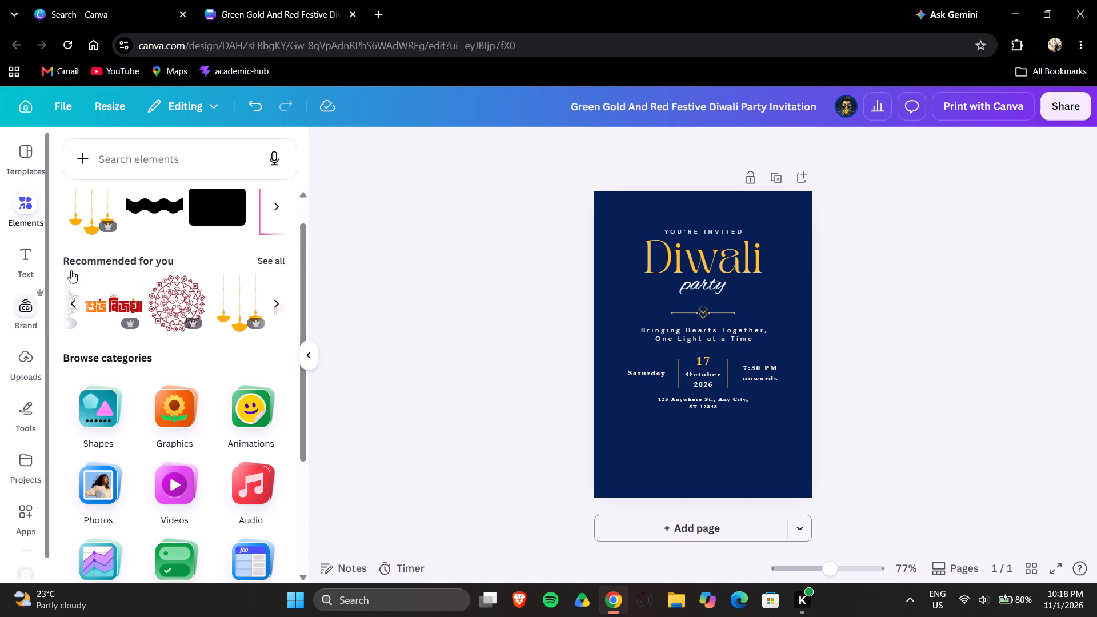
scroll(112, 234, "up", 1)
scroll(112, 234, "right", 1)
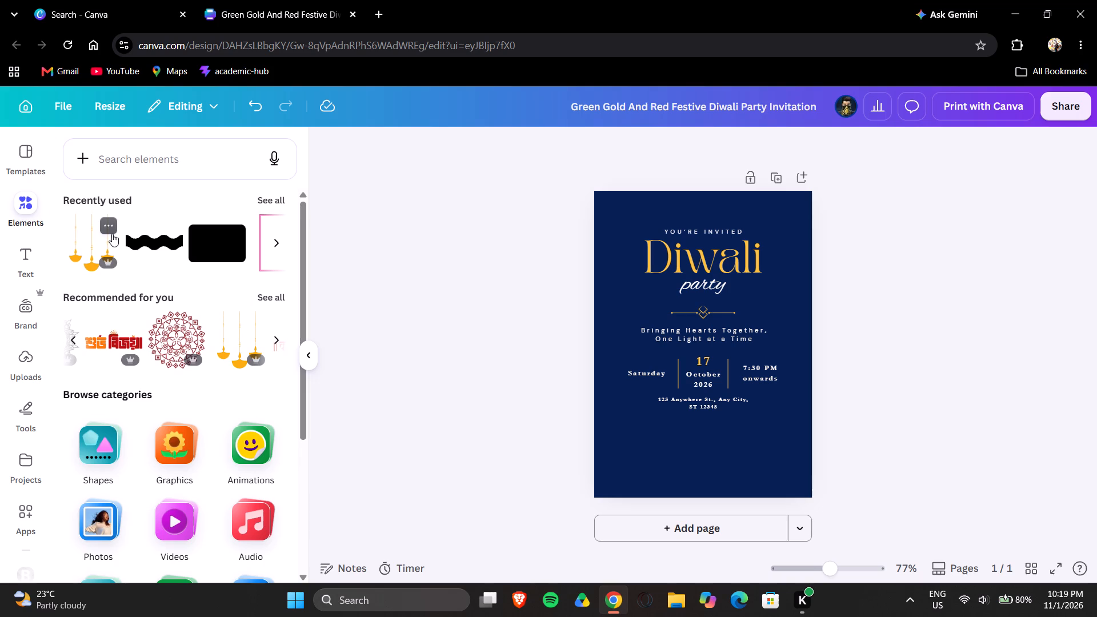
scroll(112, 234, "right", 1)
scroll(112, 234, "up", 1)
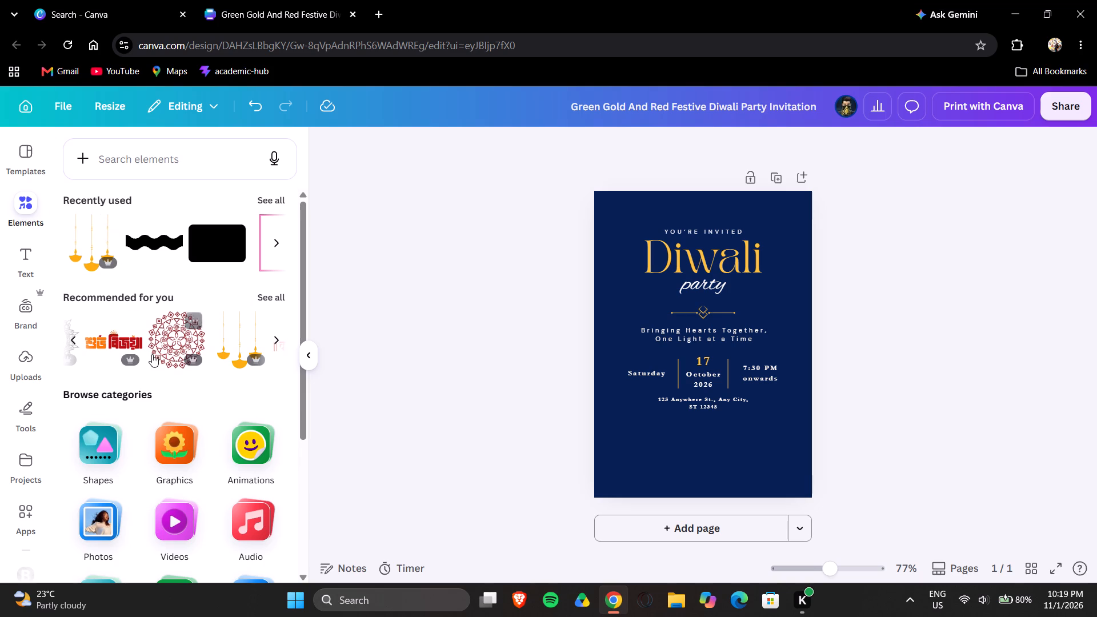
scroll(133, 352, "left", 5)
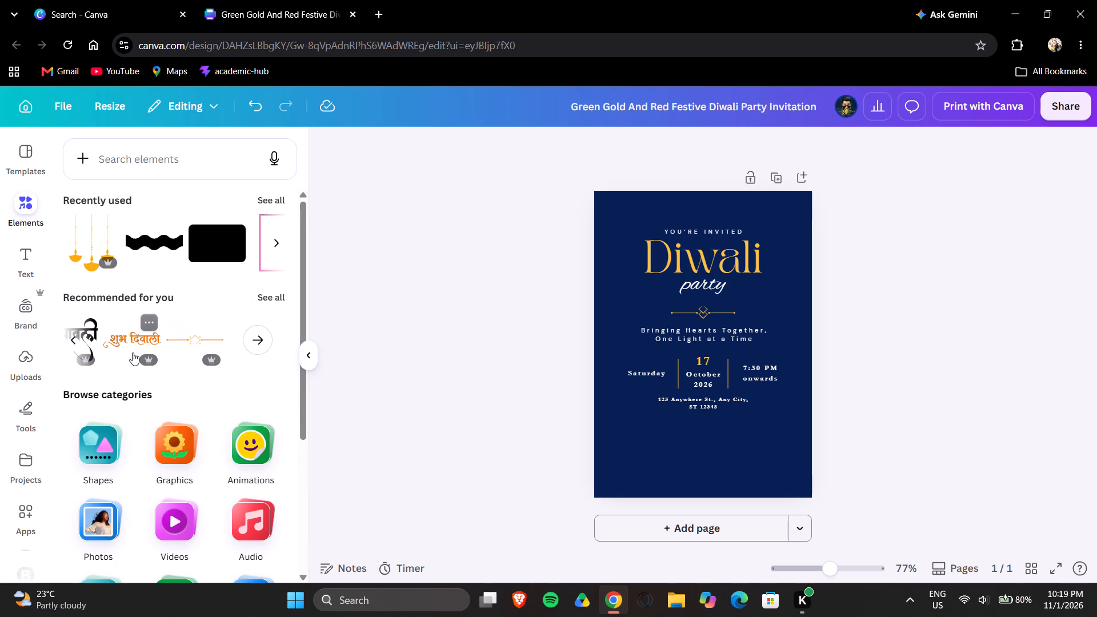
scroll(133, 352, "left", 1)
Add the golden arch frame with a diya and flowers at its base from the full set of Magic recommendations.
left_click(247, 336)
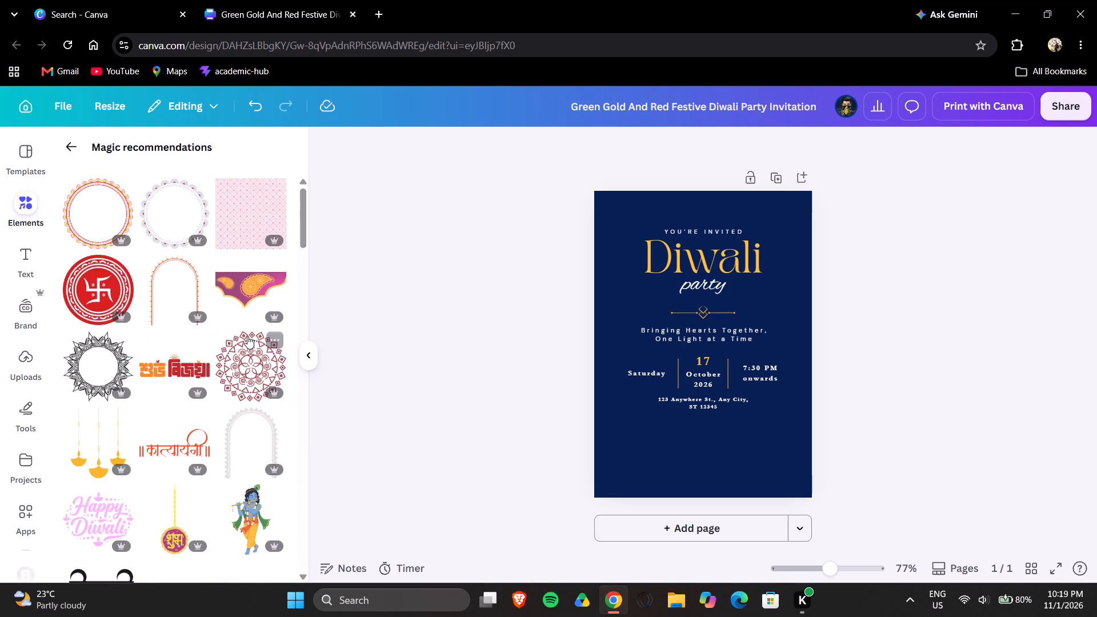
scroll(247, 336, "down", 3)
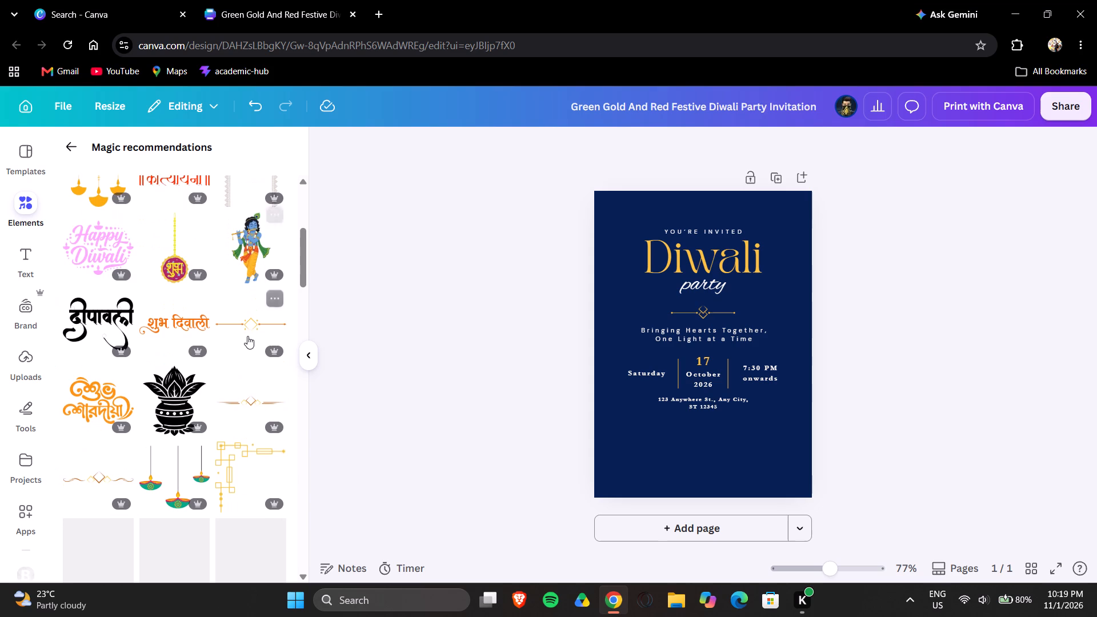
scroll(247, 336, "down", 5)
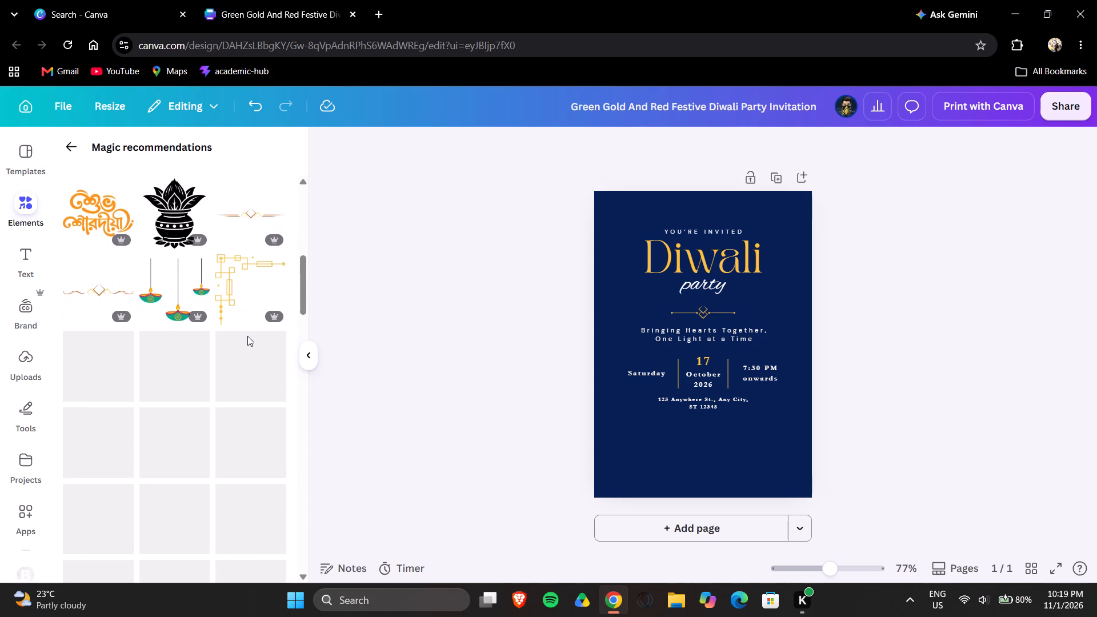
scroll(247, 336, "down", 1)
scroll(247, 336, "up", 4)
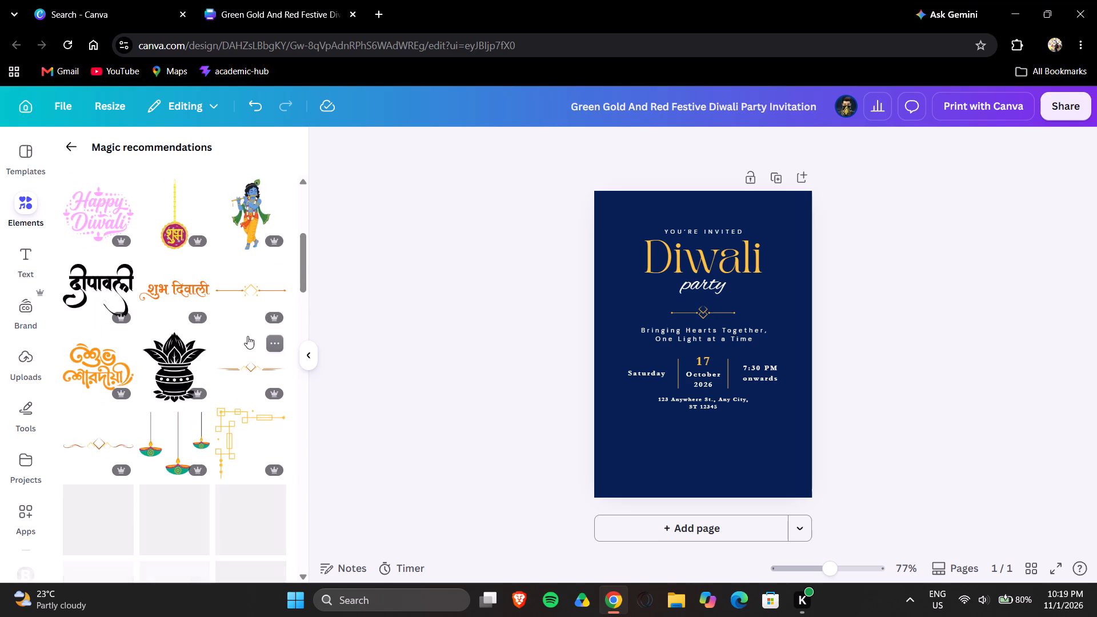
scroll(247, 336, "up", 2)
scroll(247, 336, "down", 1)
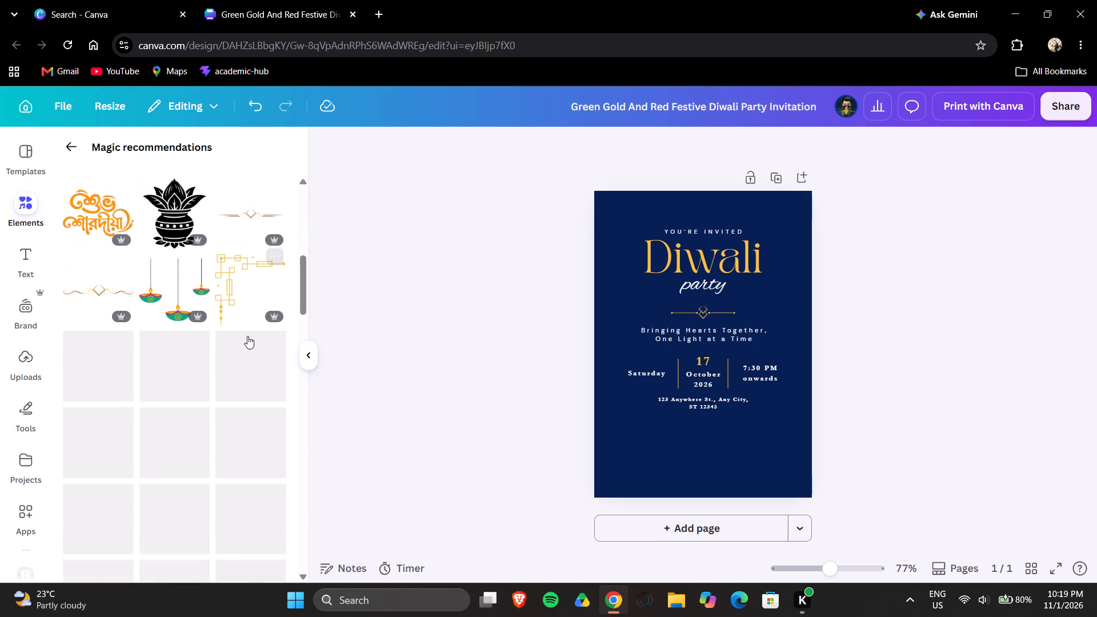
scroll(247, 336, "down", 3)
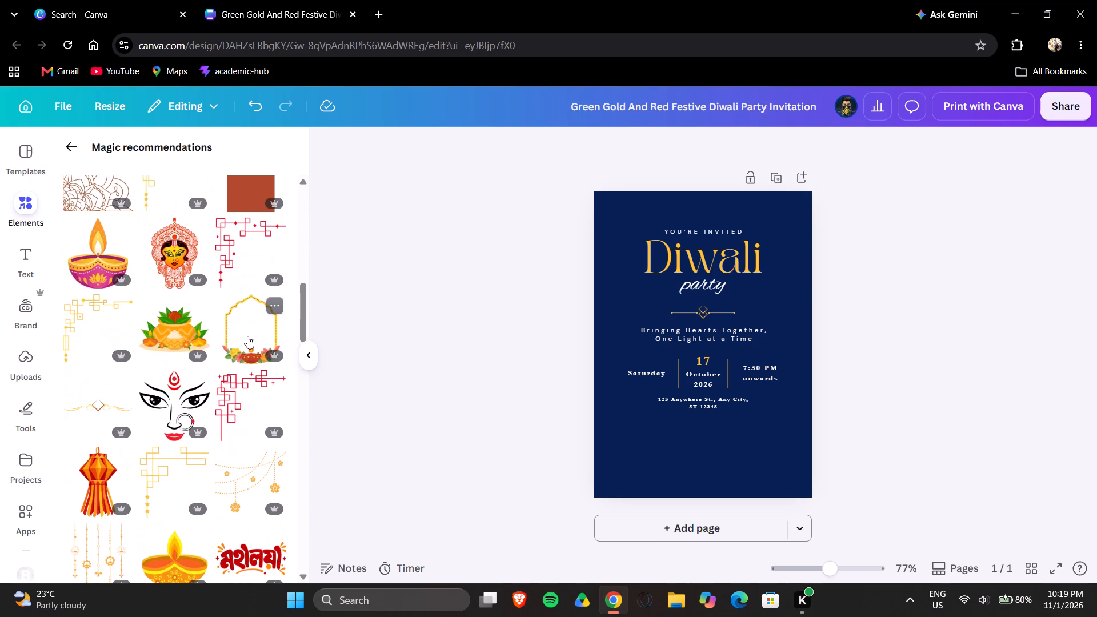
left_click(247, 336)
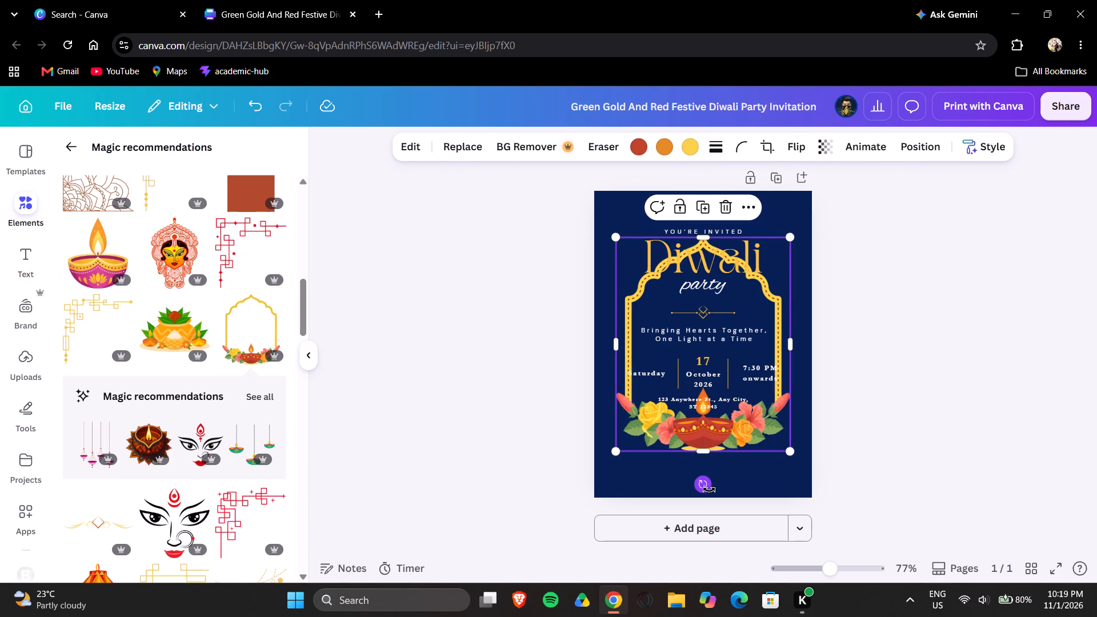
Stretch the golden arch frame upward to the page's top edge and past both sides, about 112.9 wide by 136.2 high.
left_click_drag(707, 452, 712, 490)
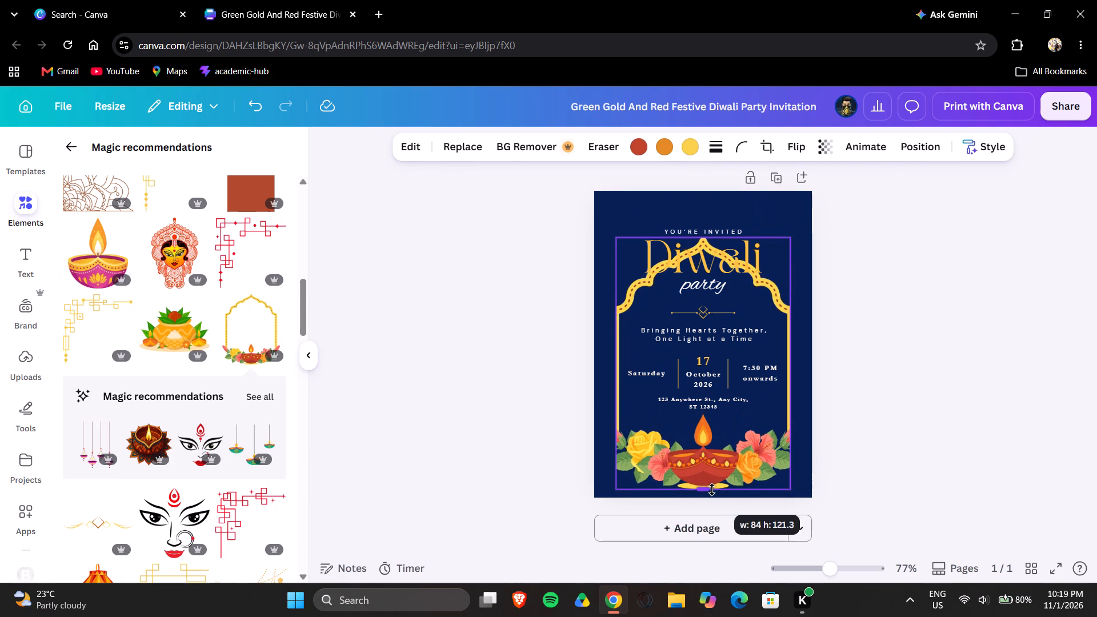
left_click_drag(712, 490, 703, 444)
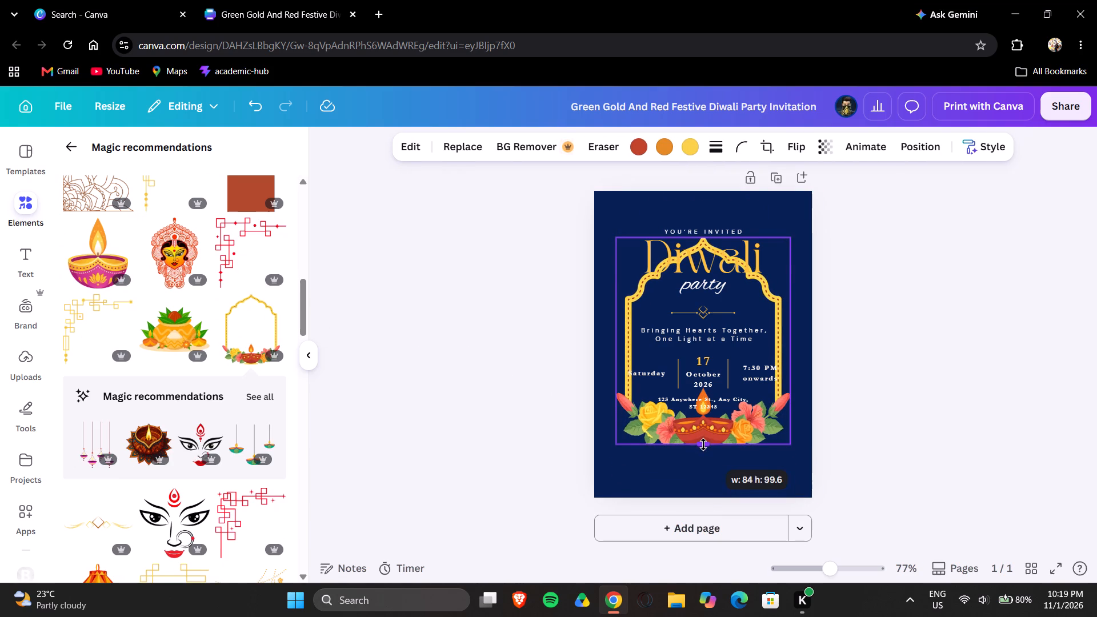
left_click_drag(703, 444, 707, 474)
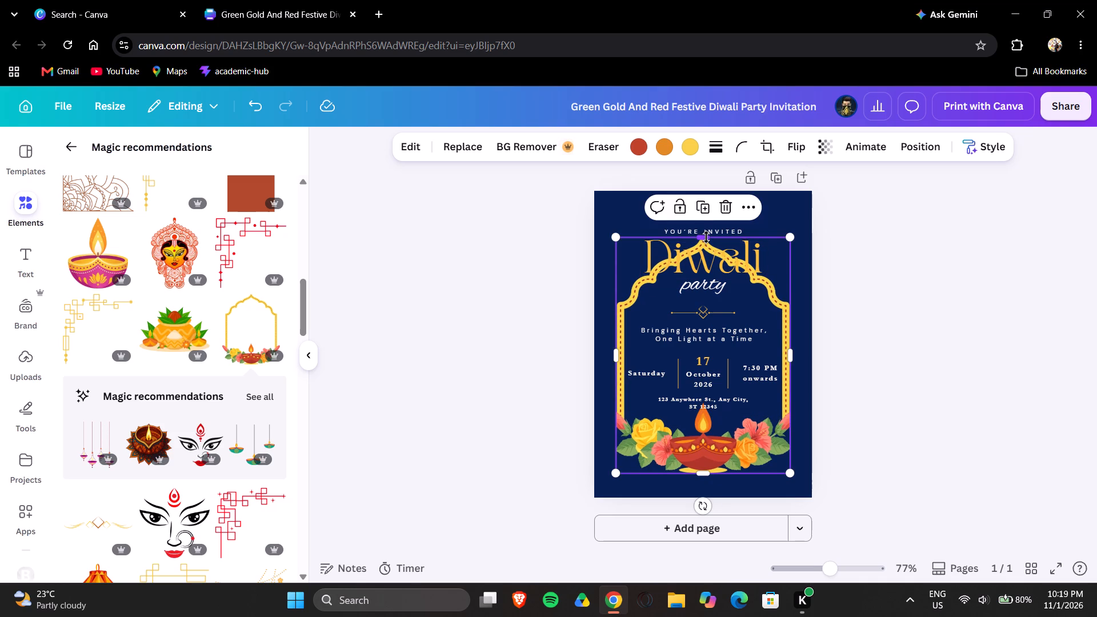
left_click_drag(706, 237, 689, 194)
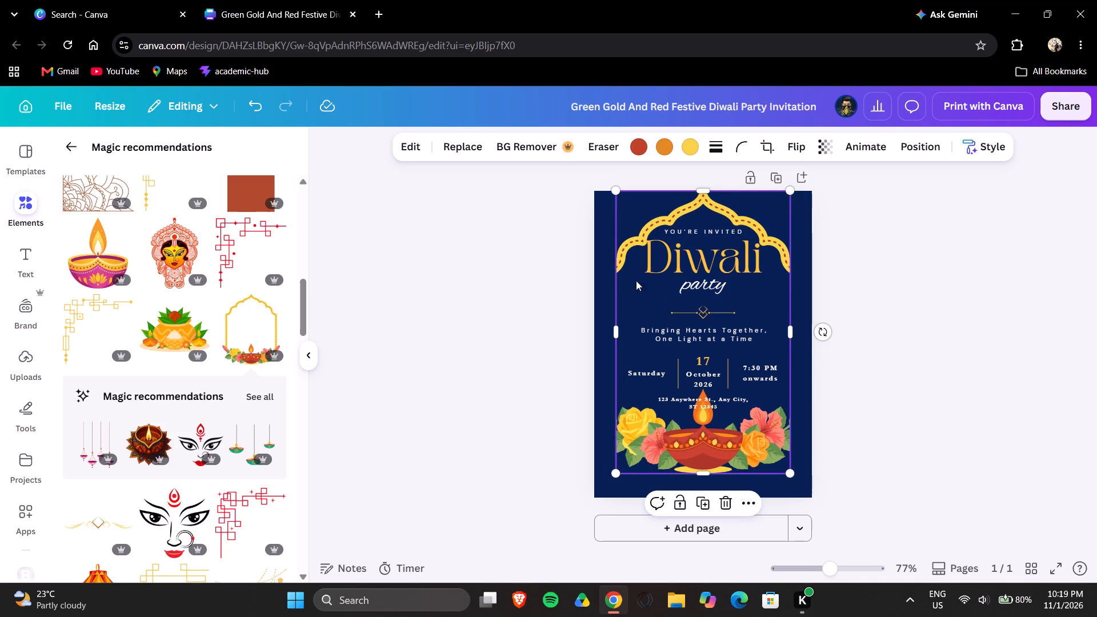
left_click(613, 327)
left_click_drag(613, 327, 586, 336)
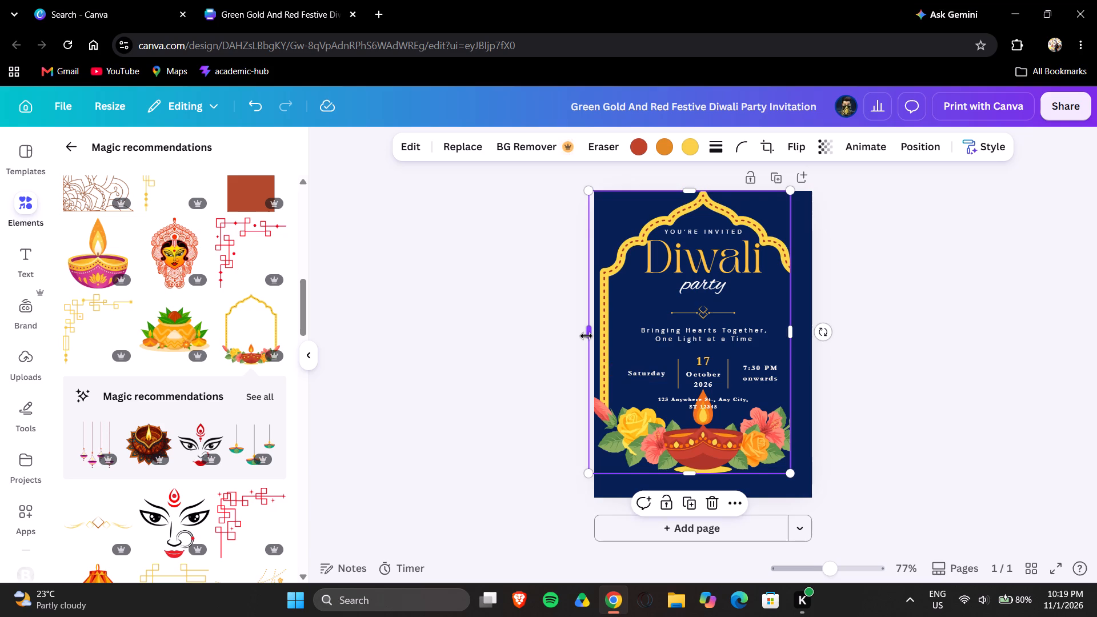
left_click(795, 327)
left_click_drag(795, 327, 802, 328)
left_click_drag(802, 328, 827, 336)
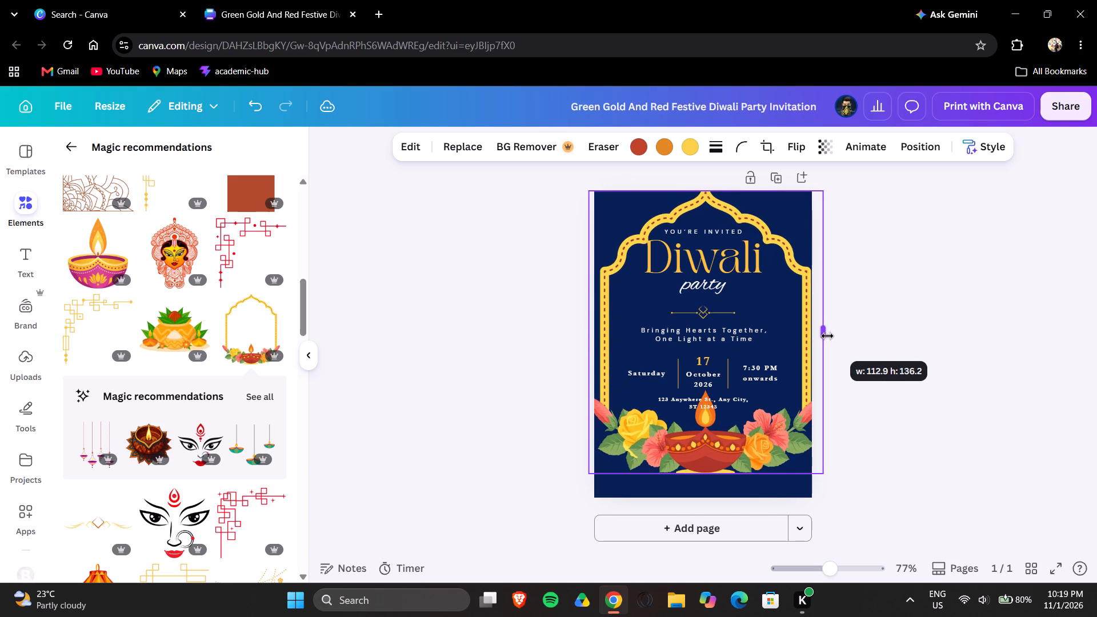
left_click_drag(827, 336, 827, 336)
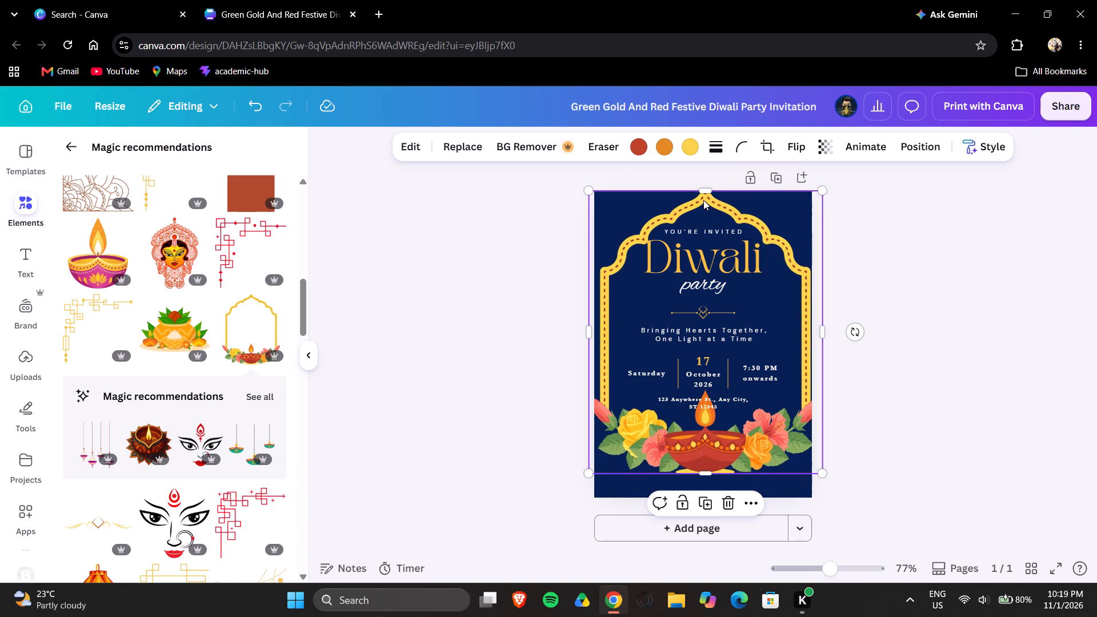
left_click(719, 434)
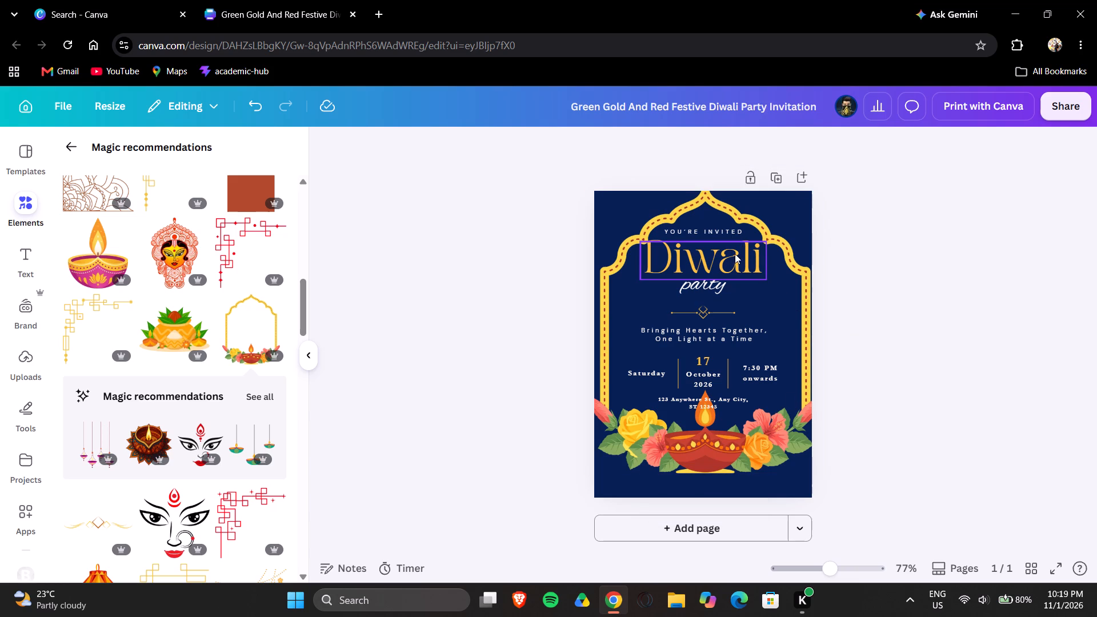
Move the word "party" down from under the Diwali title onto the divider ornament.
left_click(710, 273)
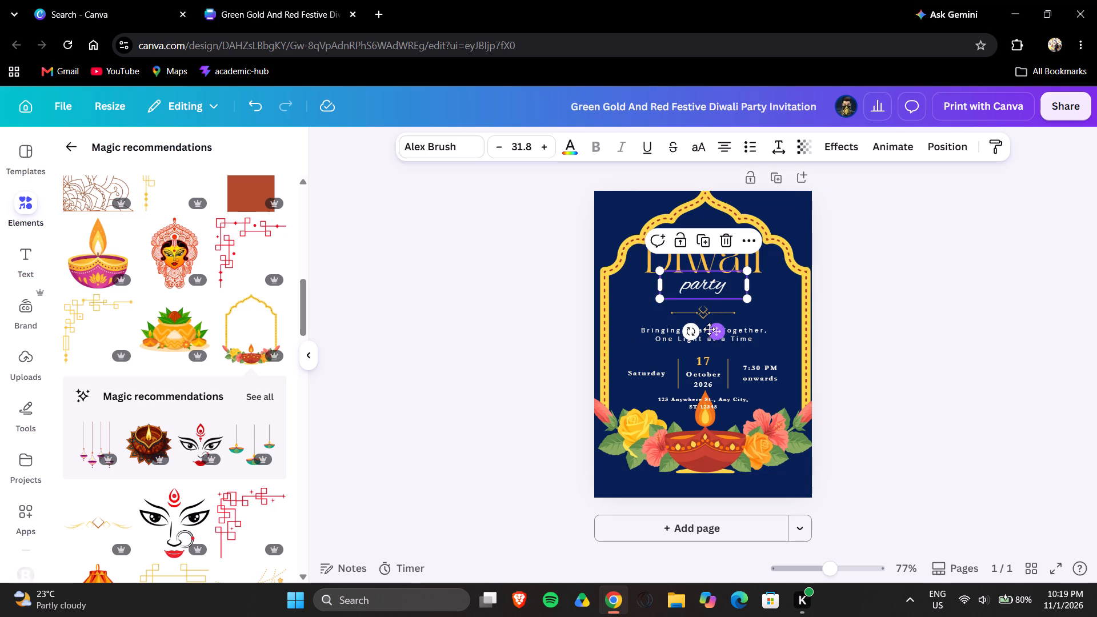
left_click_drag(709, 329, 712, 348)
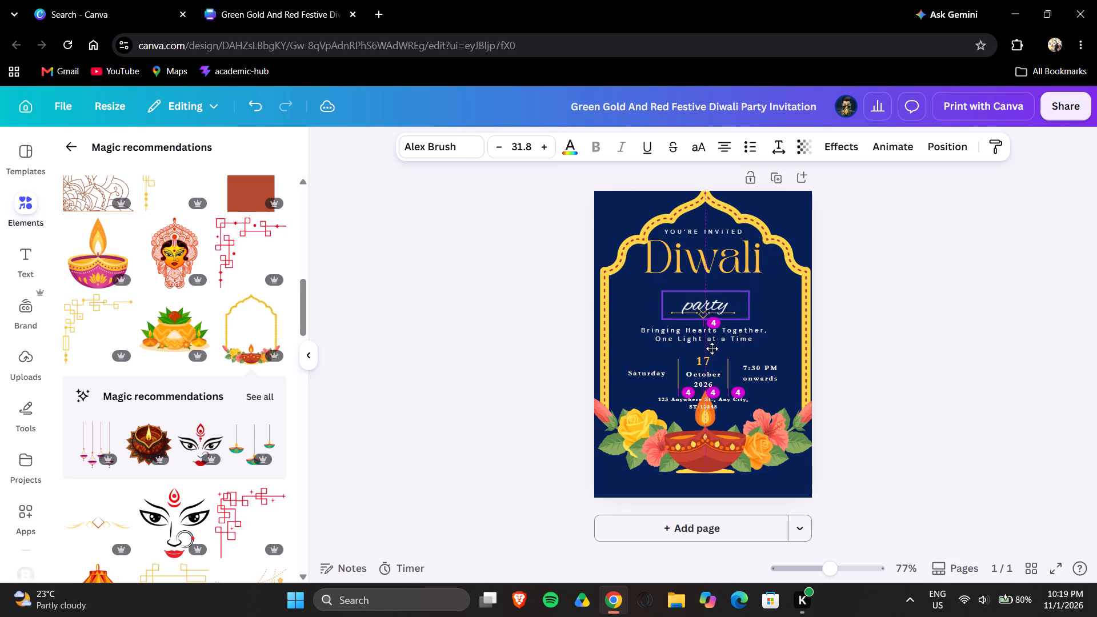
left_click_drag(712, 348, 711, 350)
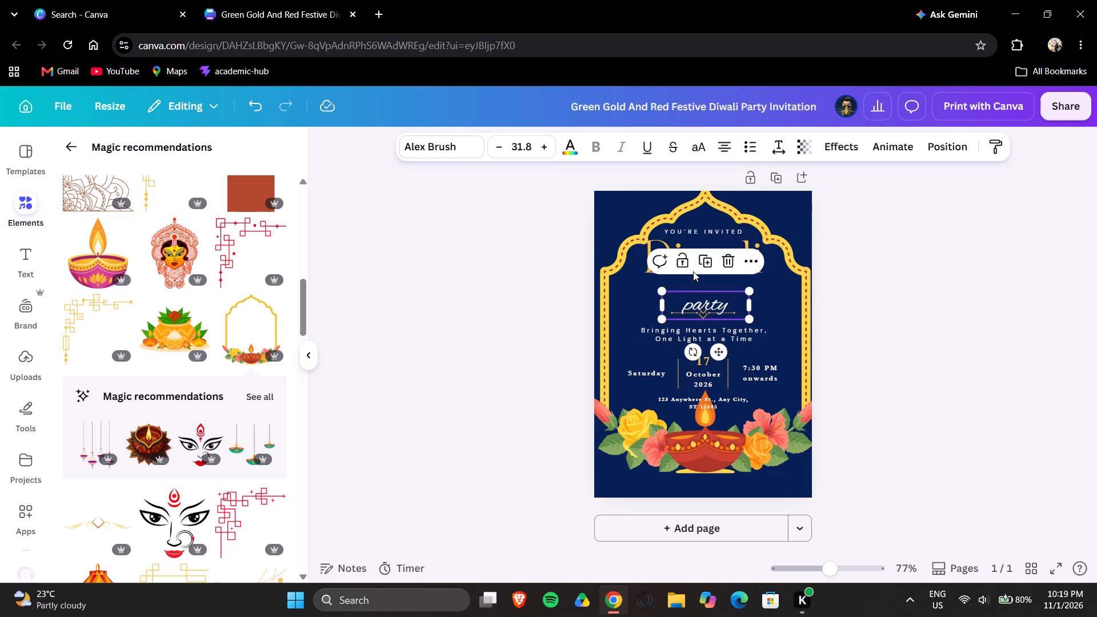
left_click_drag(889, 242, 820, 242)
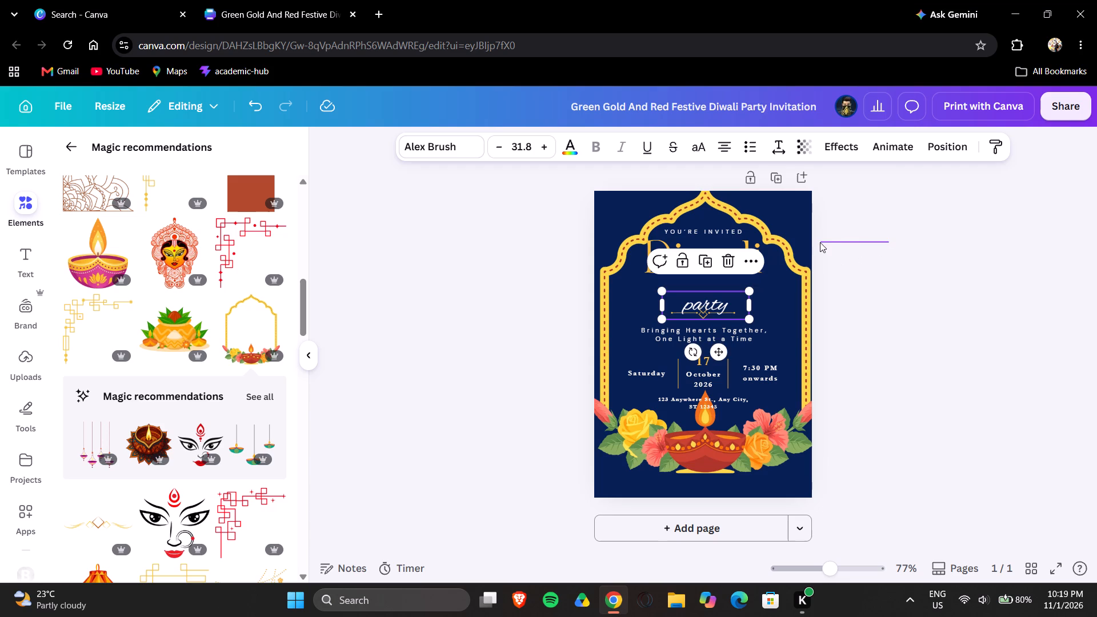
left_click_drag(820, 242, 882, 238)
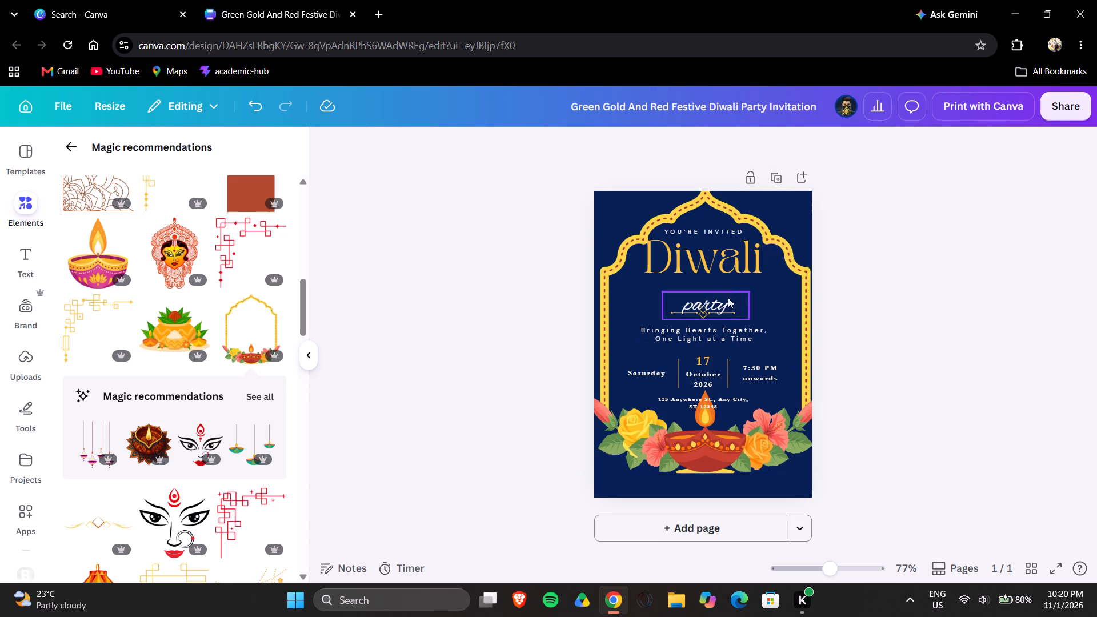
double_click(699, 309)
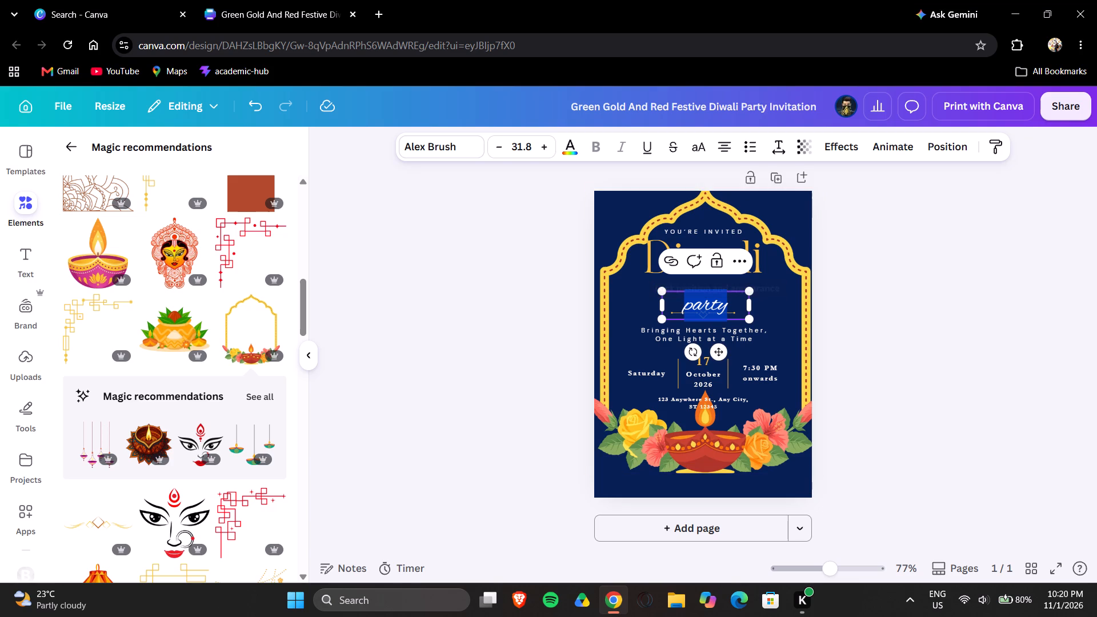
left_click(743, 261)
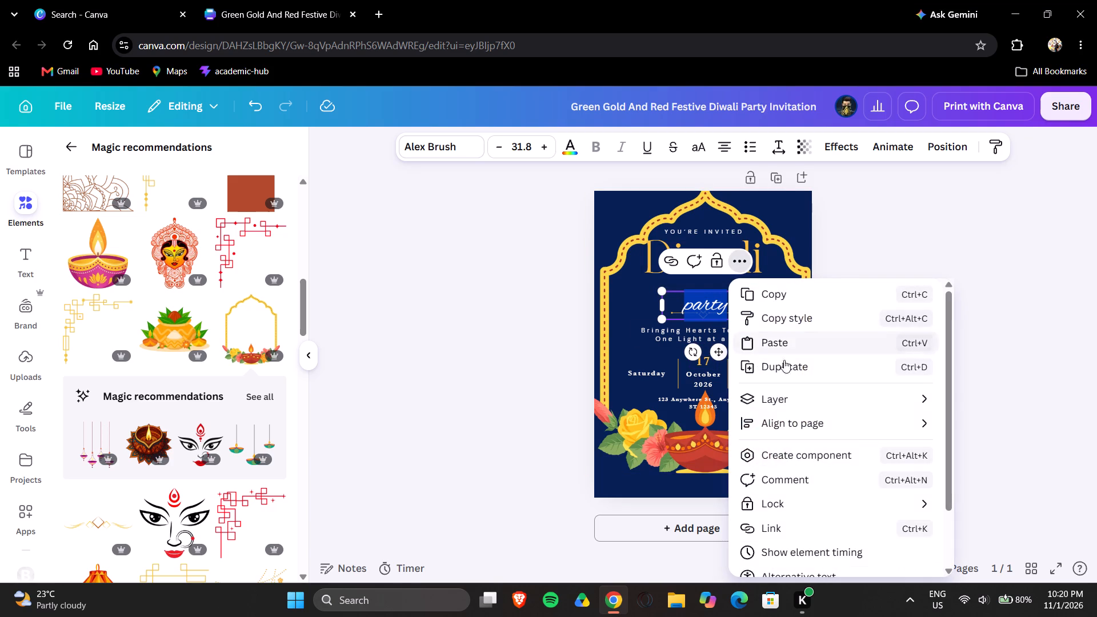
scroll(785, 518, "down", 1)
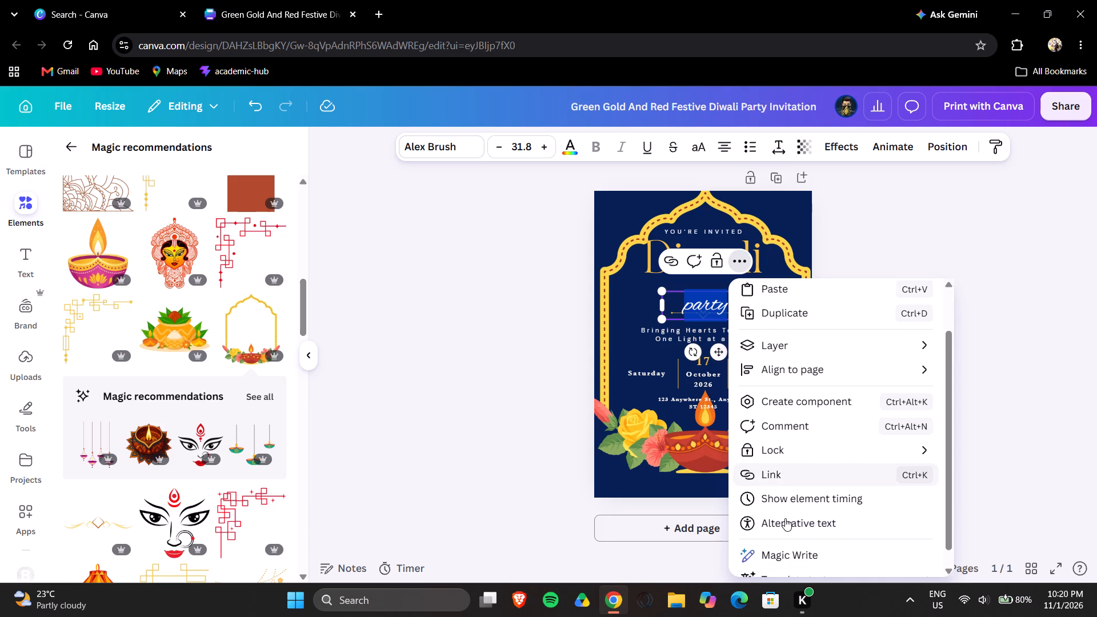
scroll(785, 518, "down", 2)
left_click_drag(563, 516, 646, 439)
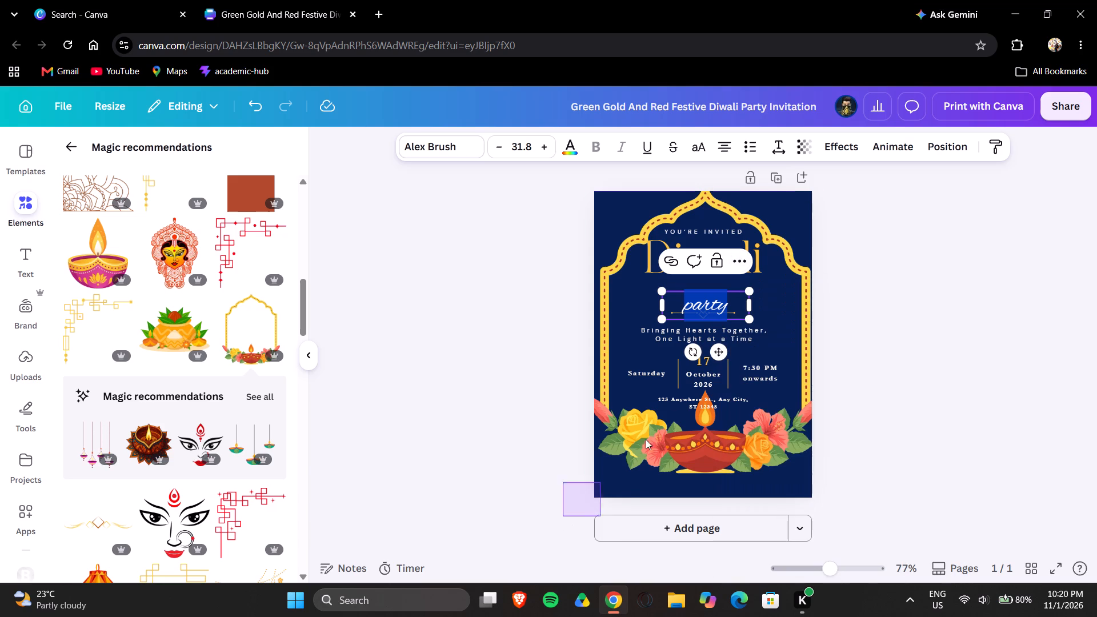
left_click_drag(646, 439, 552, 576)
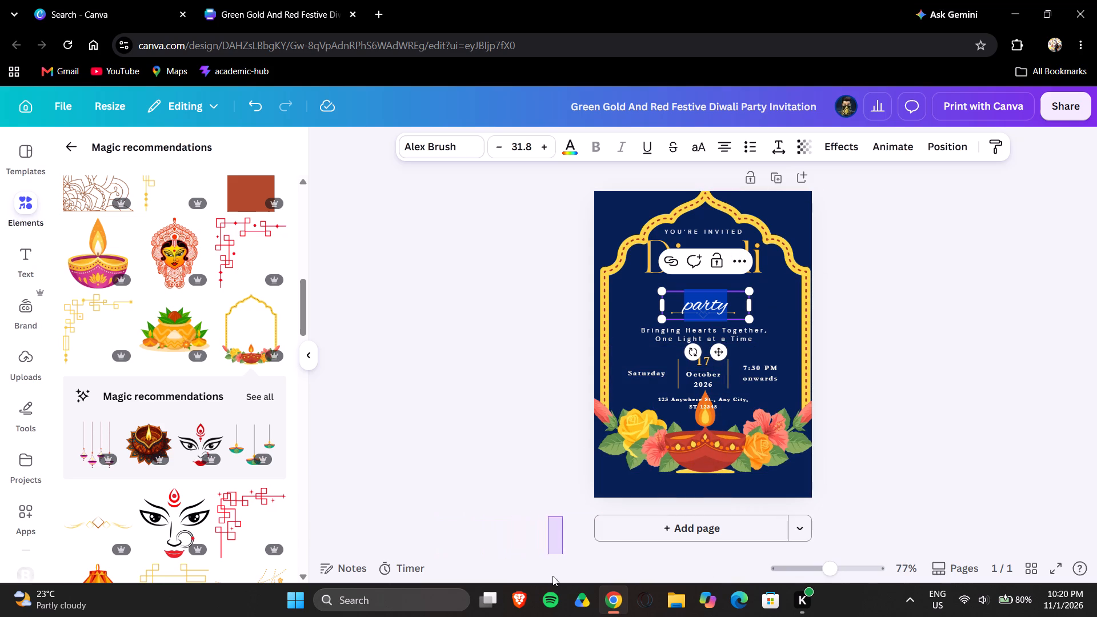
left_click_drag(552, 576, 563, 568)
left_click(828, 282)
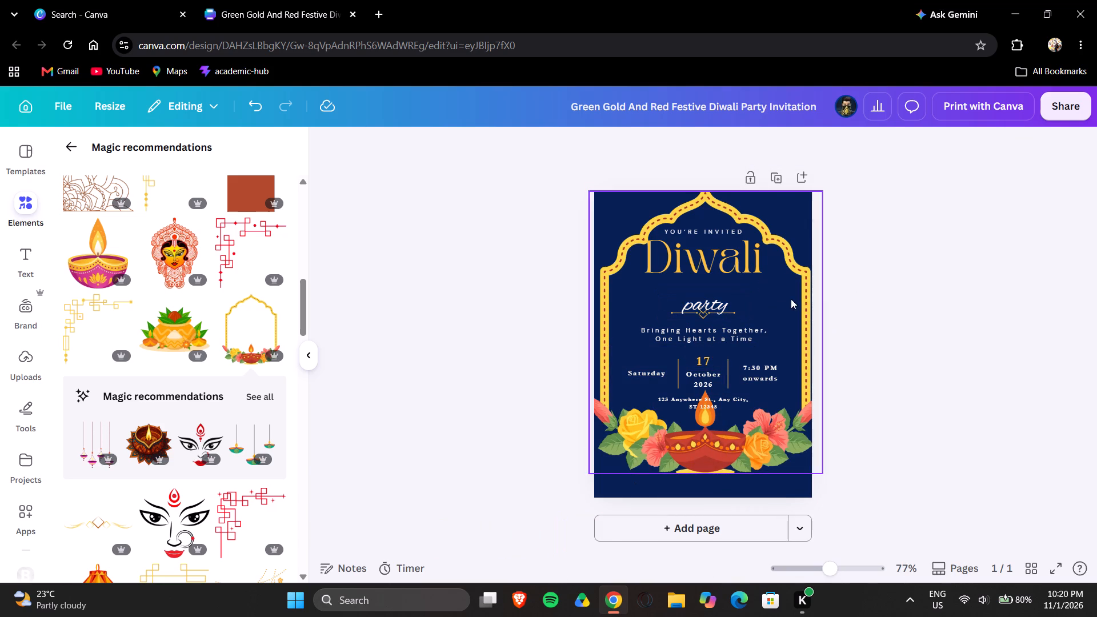
Delete the word "party" from the invitation.
left_click(724, 303)
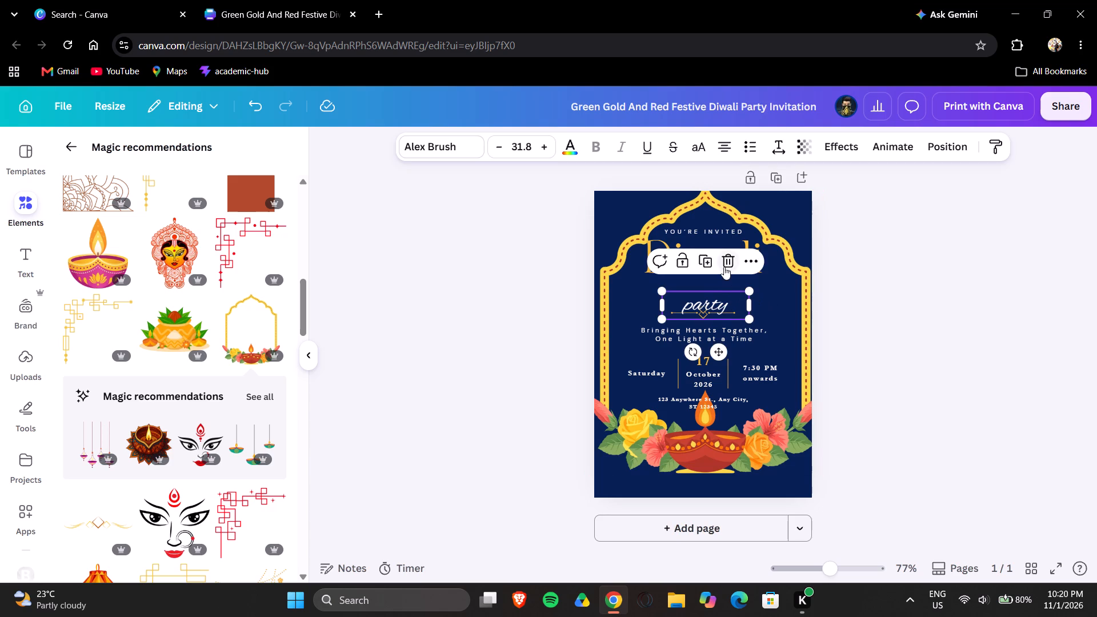
left_click(724, 265)
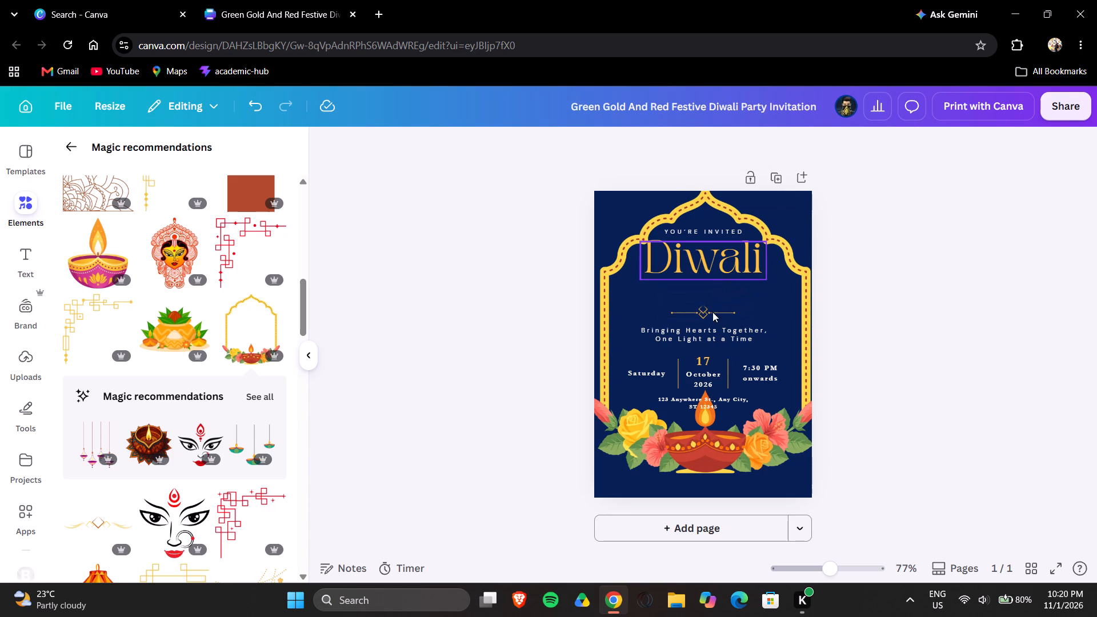
Move the "Diwali" title slightly down inside the arch, just above the divider ornament.
left_click(685, 241)
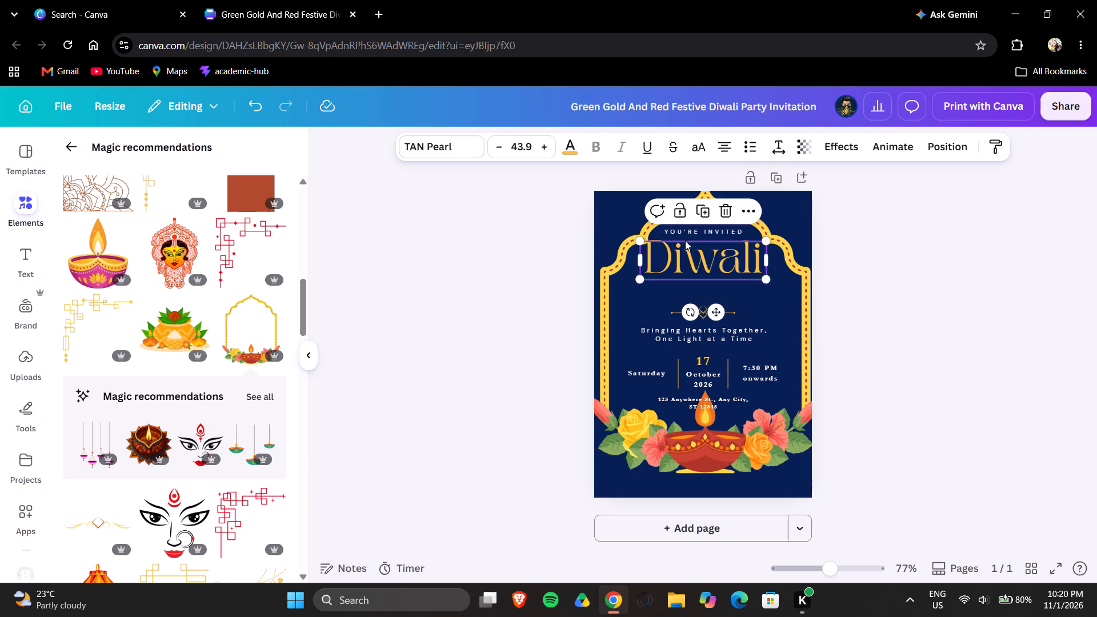
left_click_drag(711, 305, 711, 320)
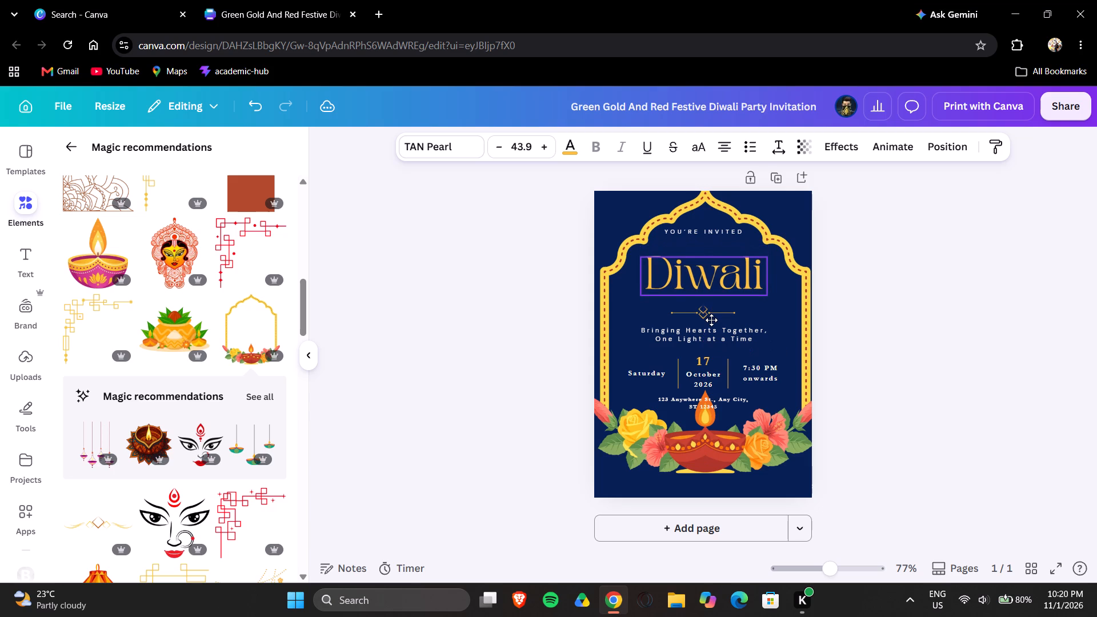
left_click_drag(711, 320, 714, 319)
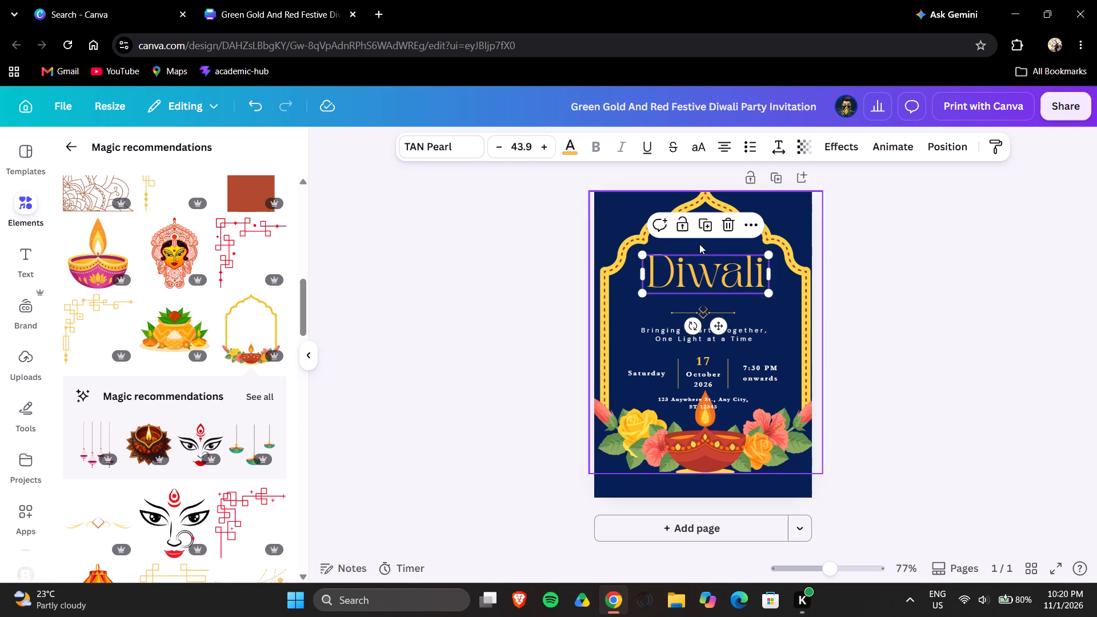
left_click(986, 230)
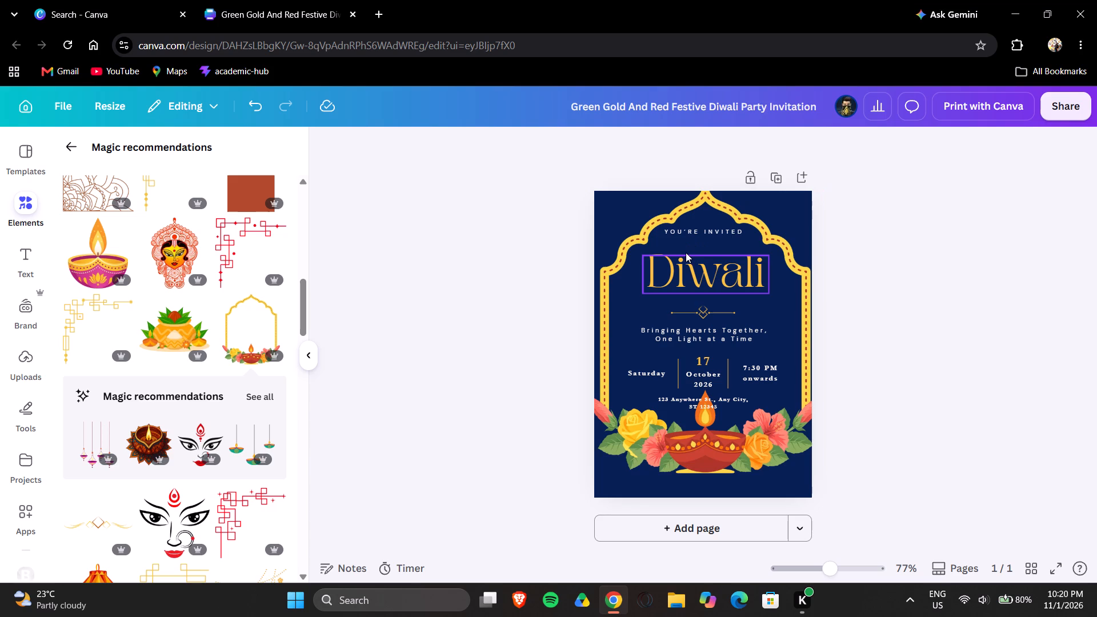
Move the "YOU'RE INVITED" line down so it sits just above the "Diwali" title.
left_click(694, 230)
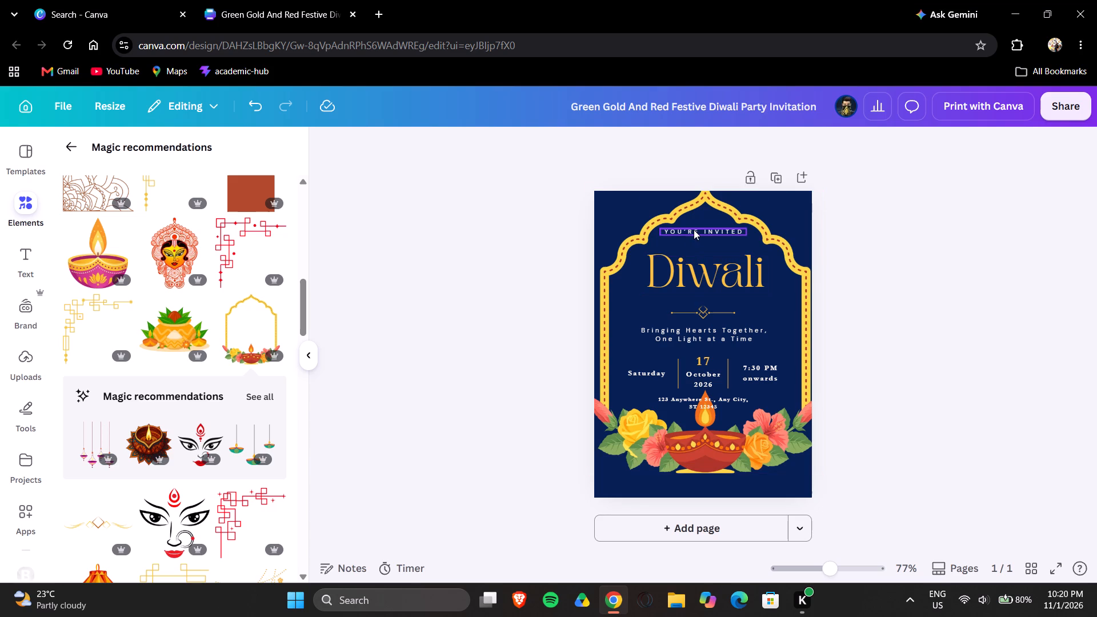
left_click_drag(694, 230, 694, 240)
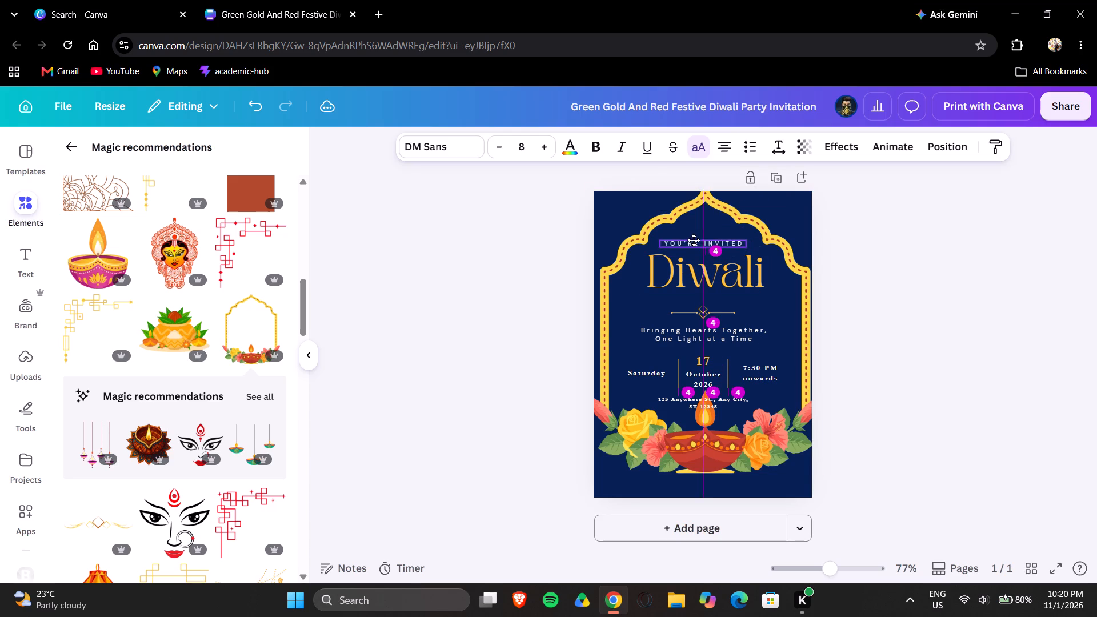
left_click_drag(694, 240, 694, 239)
left_click(937, 206)
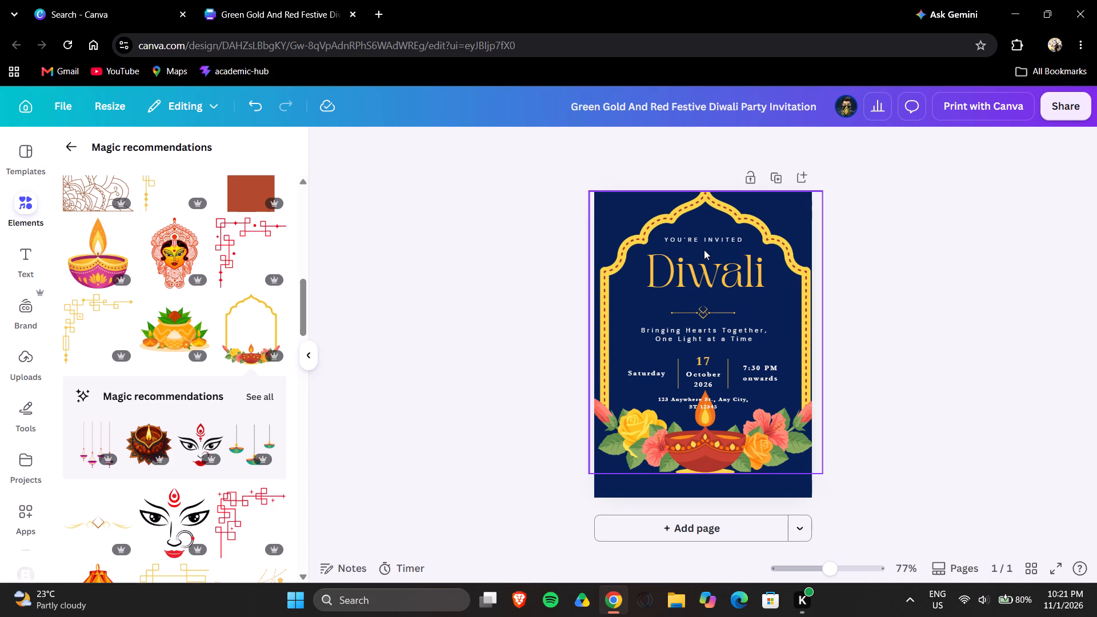
Add a body text box to the invitation and replace its placeholder text with "to".
left_click(38, 262)
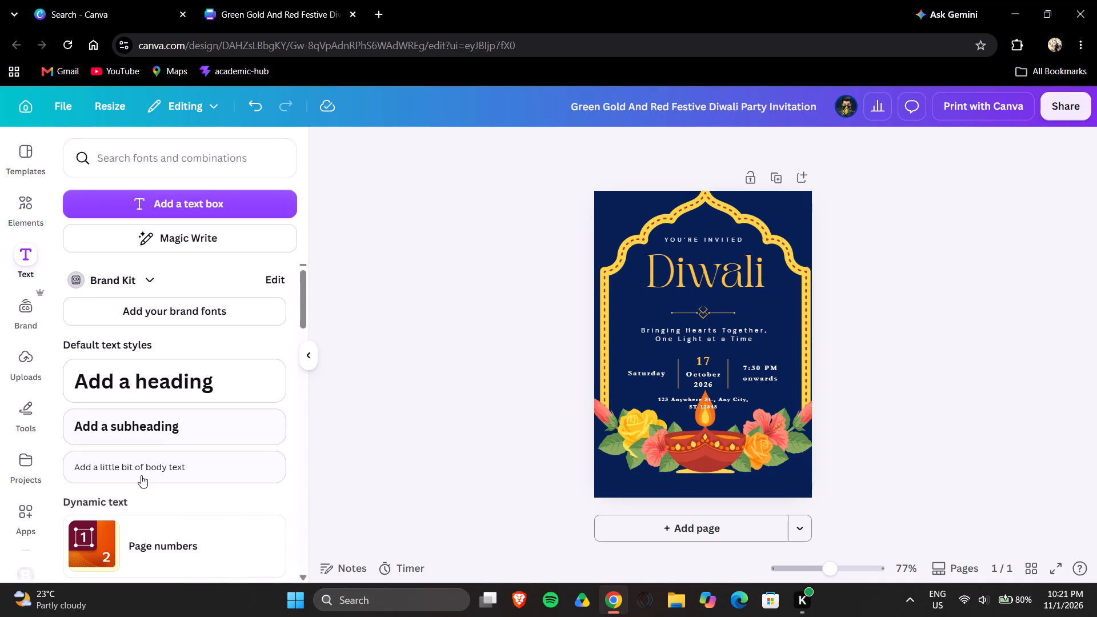
left_click(141, 479)
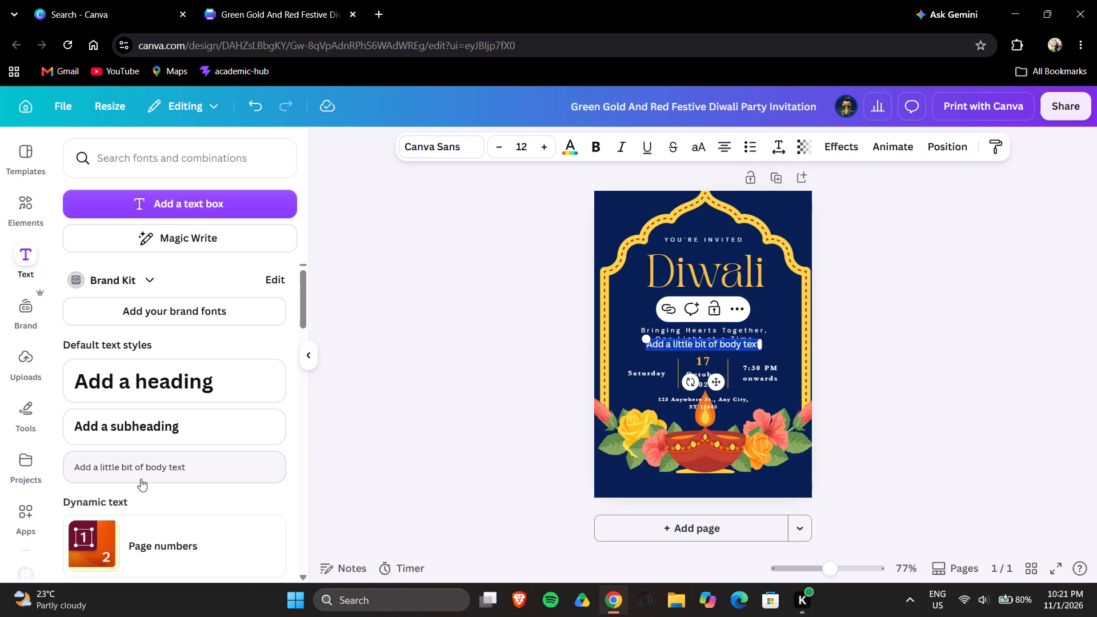
left_click(704, 344)
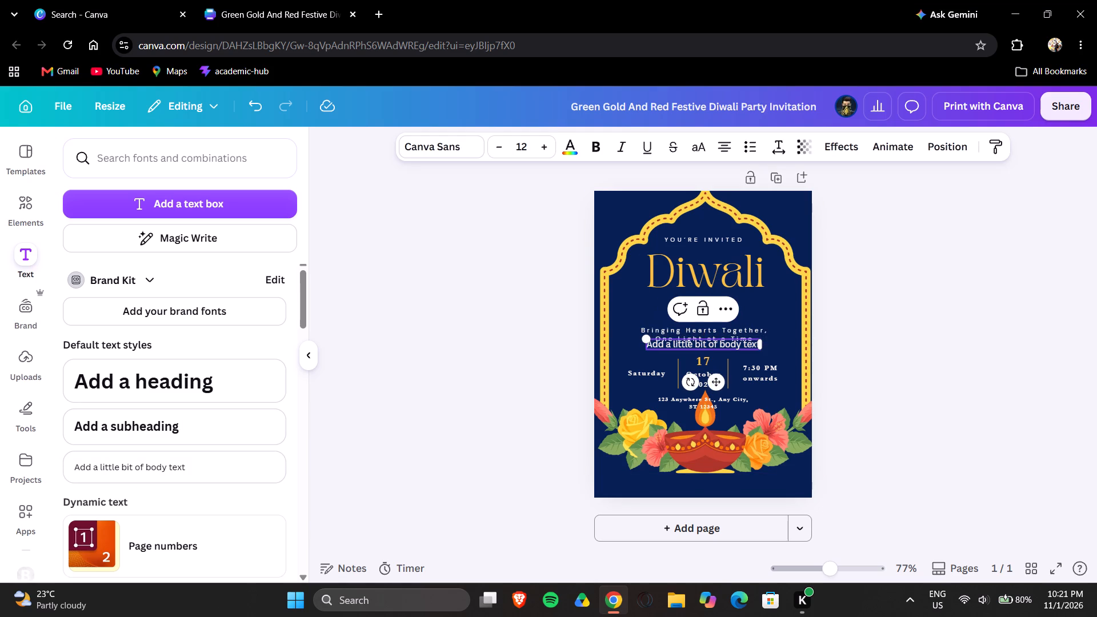
left_click(751, 344)
key("Right")
key("Right")
key("Right")
key("Right")
key("Right")
key("Right")
key("Right")
key("Right")
key("BackSpace")
key("BackSpace")
key("BackSpace")
key("BackSpace")
key("BackSpace")
key("BackSpace")
key("BackSpace")
key("BackSpace")
key("BackSpace")
key("BackSpace")
key("BackSpace")
key("BackSpace")
key("BackSpace")
key("BackSpace")
key("BackSpace")
key("BackSpace")
key("BackSpace")
key("BackSpace")
key("BackSpace")
key("BackSpace")
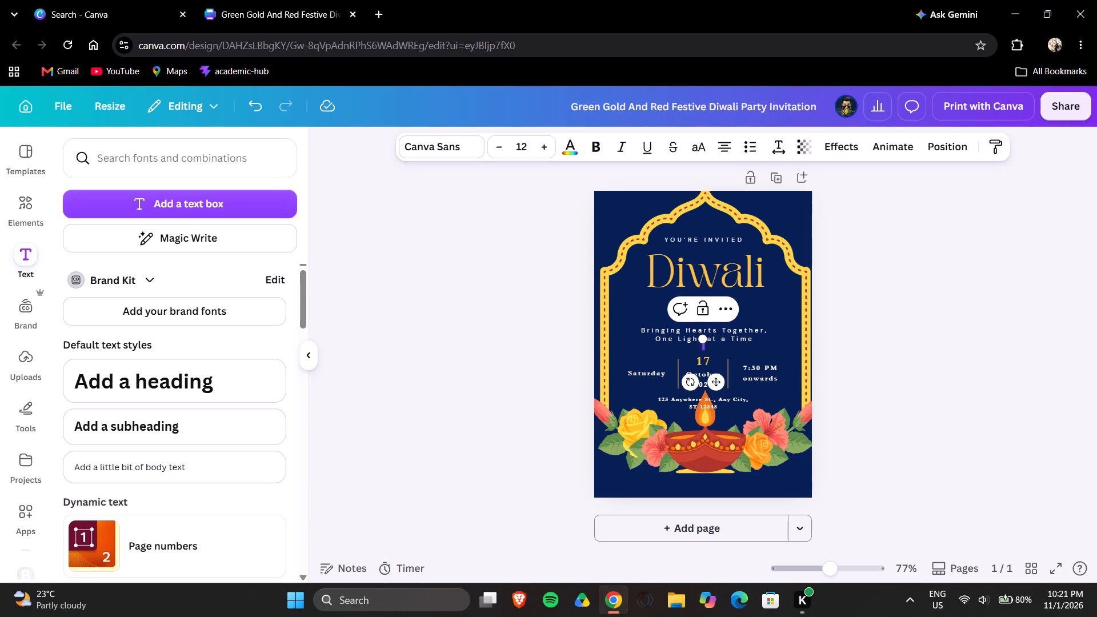
key("t")
key("o")
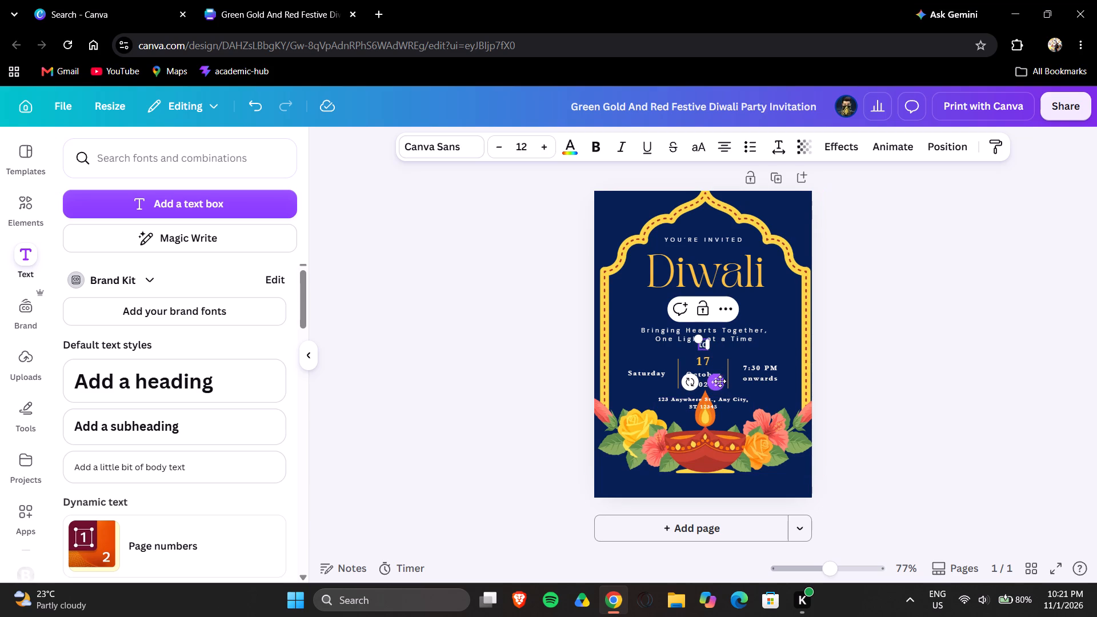
Move the word "to" up so it sits centred between the "YOU'RE INVITED" line and the "Diwali" title.
left_click_drag(719, 378, 723, 327)
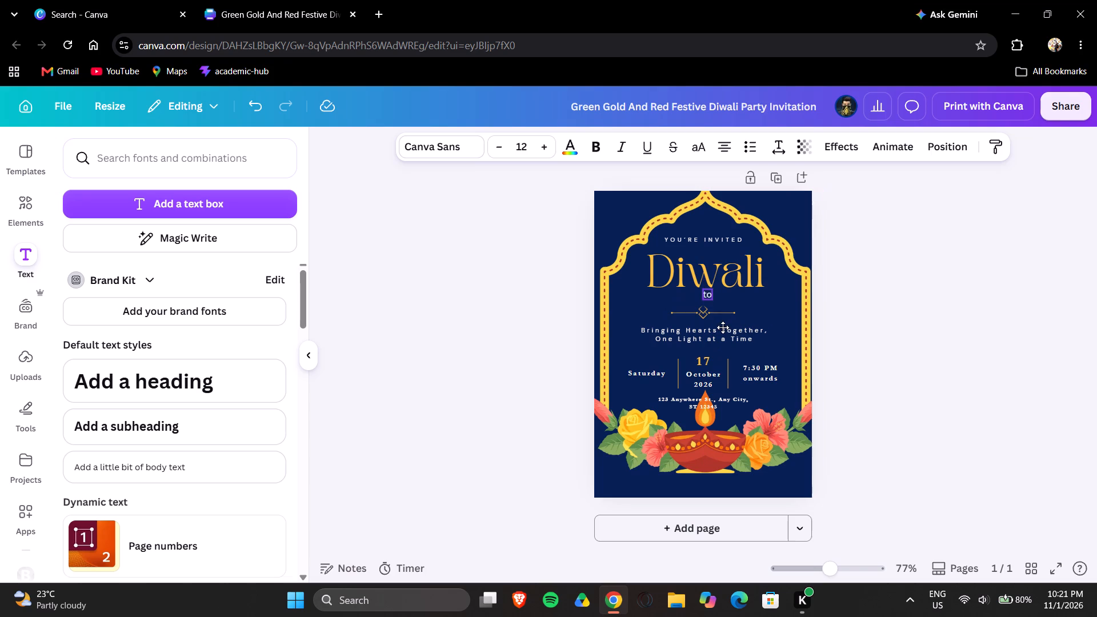
left_click_drag(723, 327, 719, 288)
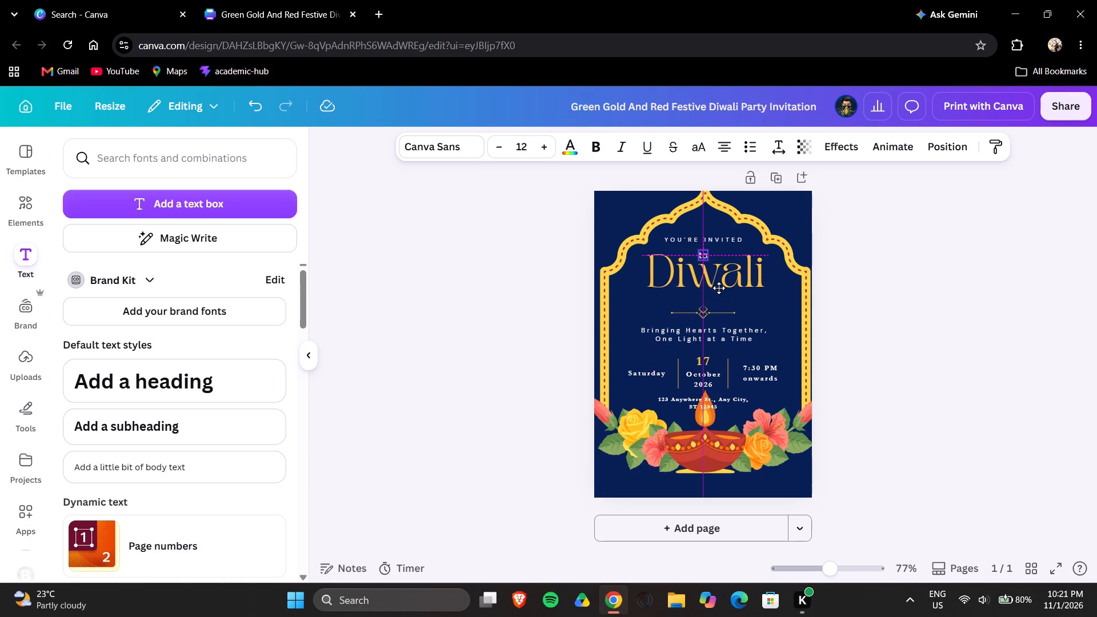
left_click_drag(719, 288, 719, 287)
left_click_drag(719, 287, 721, 286)
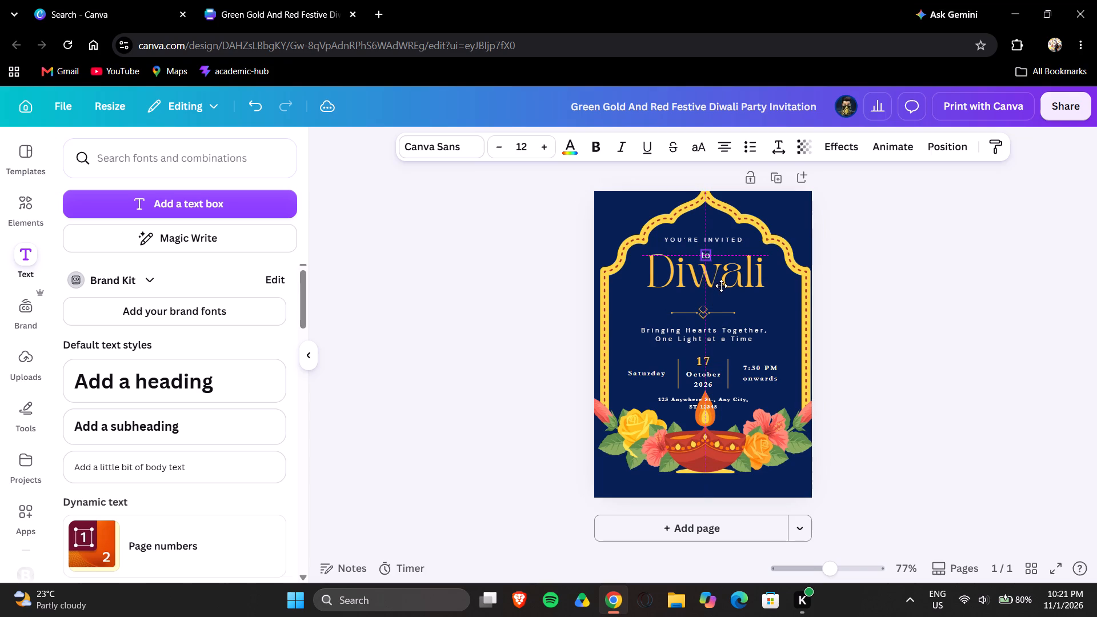
left_click_drag(721, 286, 719, 285)
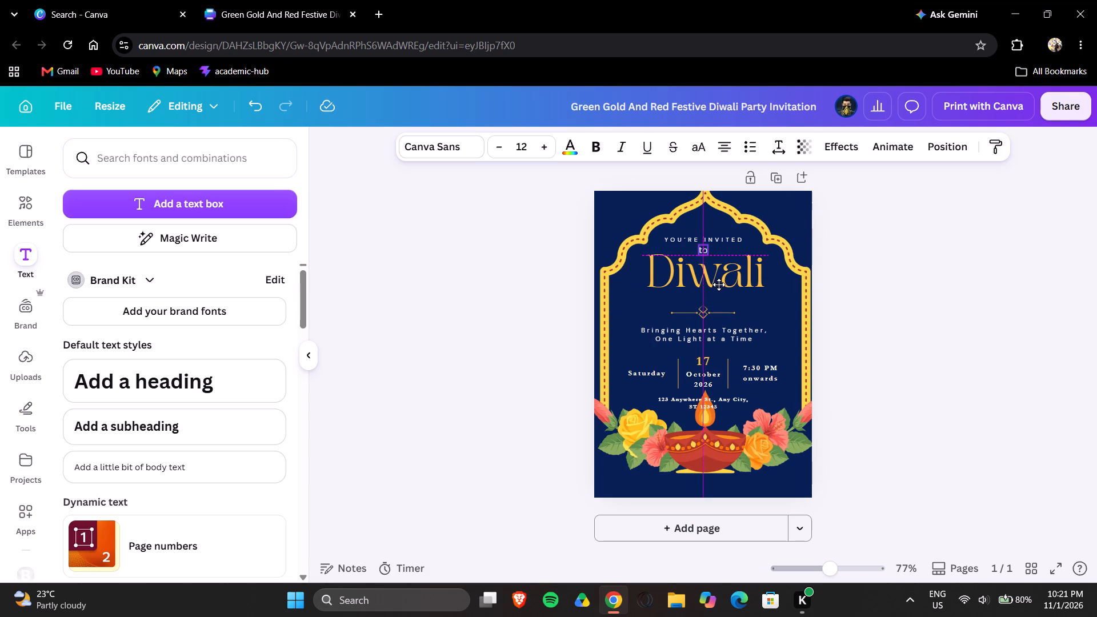
left_click_drag(719, 285, 720, 285)
left_click(887, 258)
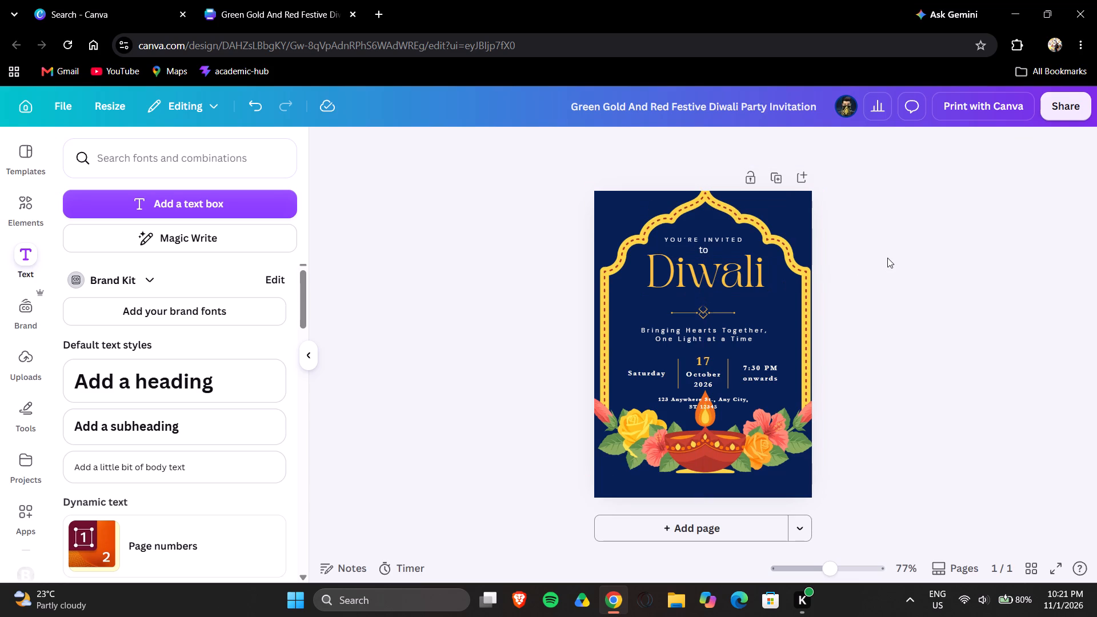
Move the "Diwali" title slightly up, closer to the word "to".
left_click(691, 287)
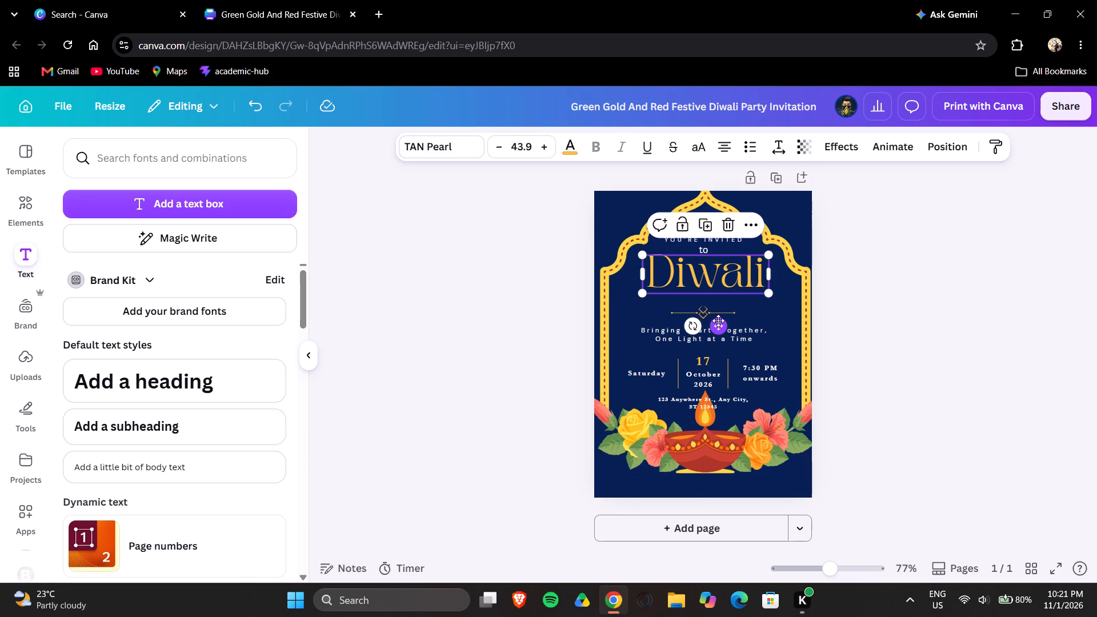
left_click(718, 320)
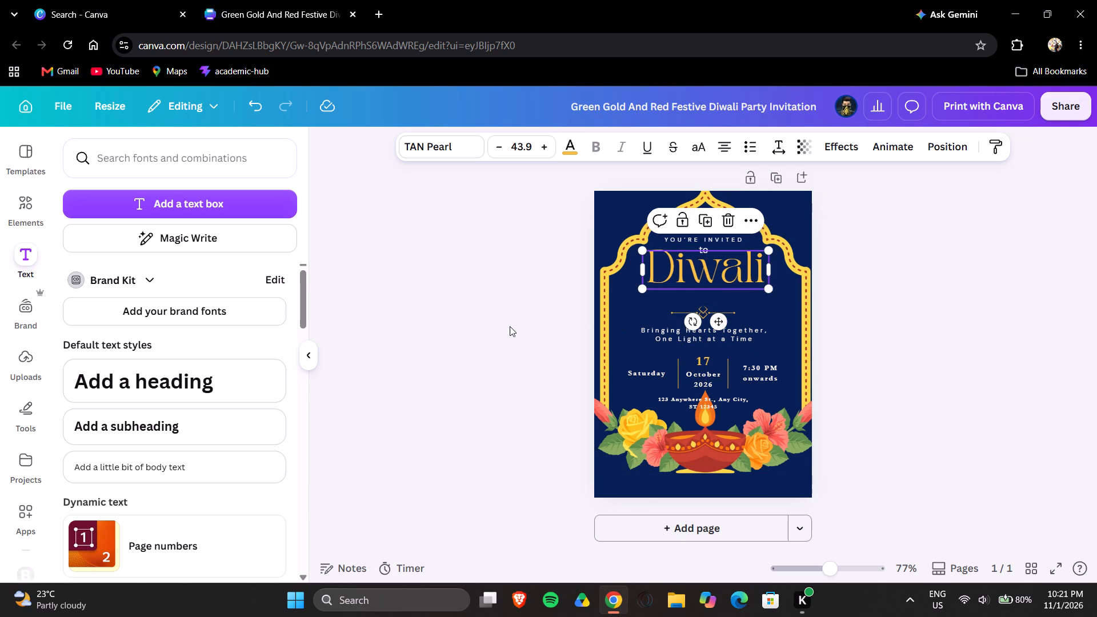
Add a subheading reading "Bash" between the "Diwali" title and the divider ornament.
left_click(246, 423)
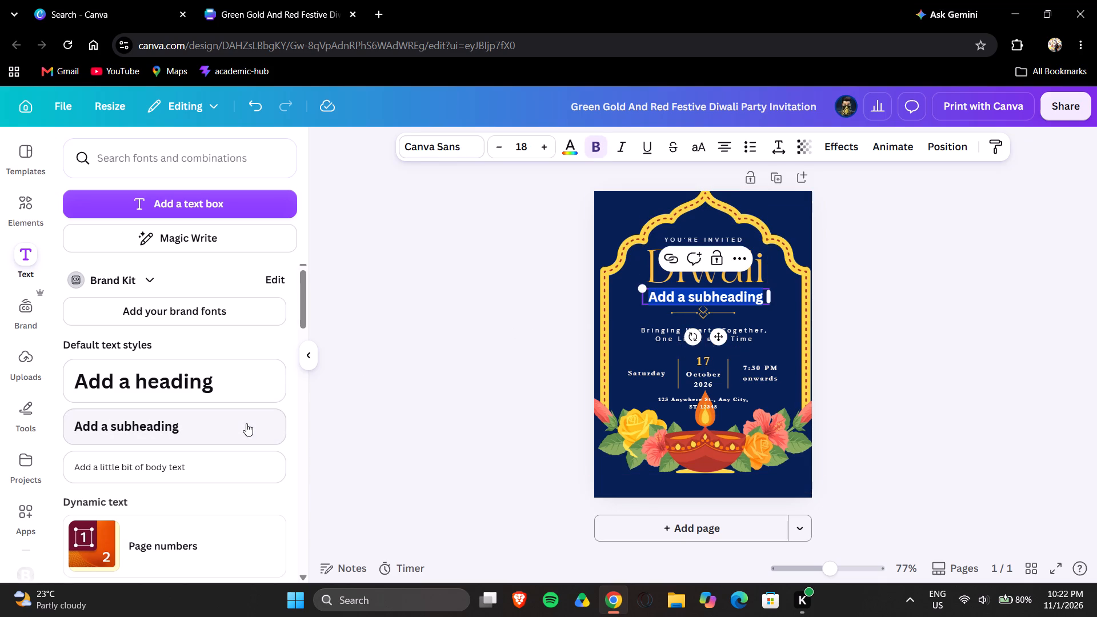
key("BackSpace")
key("BackSpace")
key("BackSpace")
key("BackSpace")
key("BackSpace")
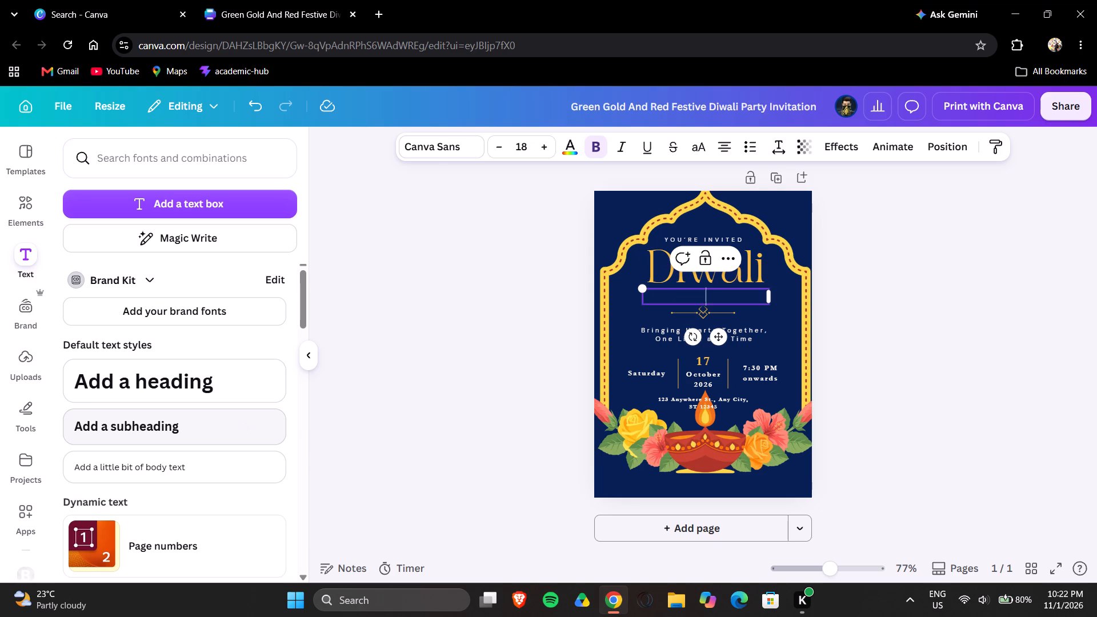
key("b")
type("ash")
key("BackSpace")
key("BackSpace")
key("BackSpace")
key("BackSpace")
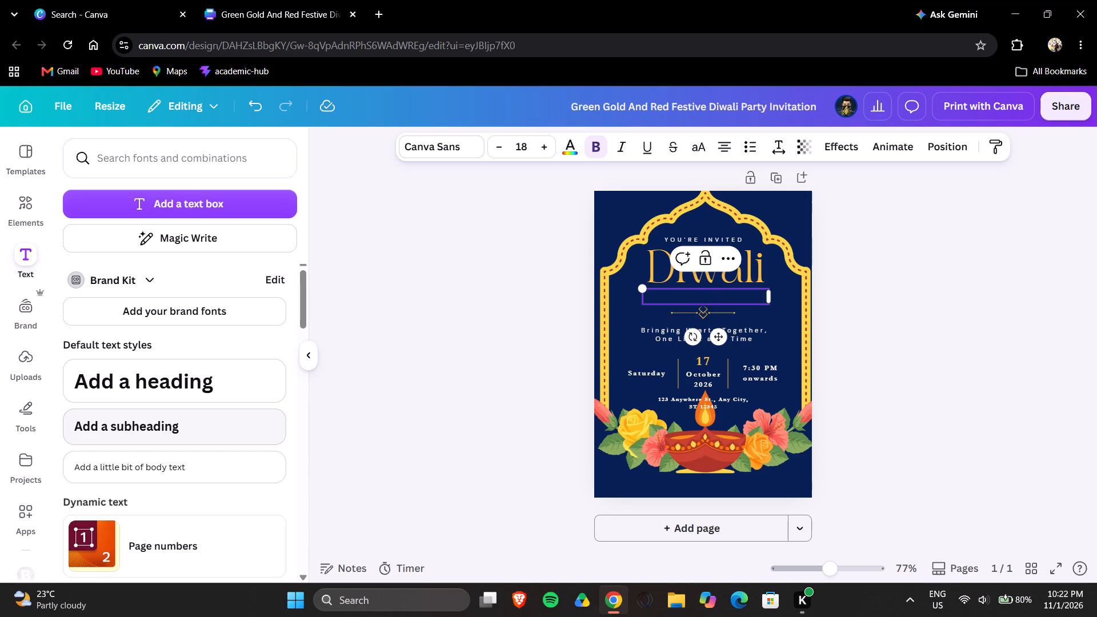
key("b")
type("as")
key("h")
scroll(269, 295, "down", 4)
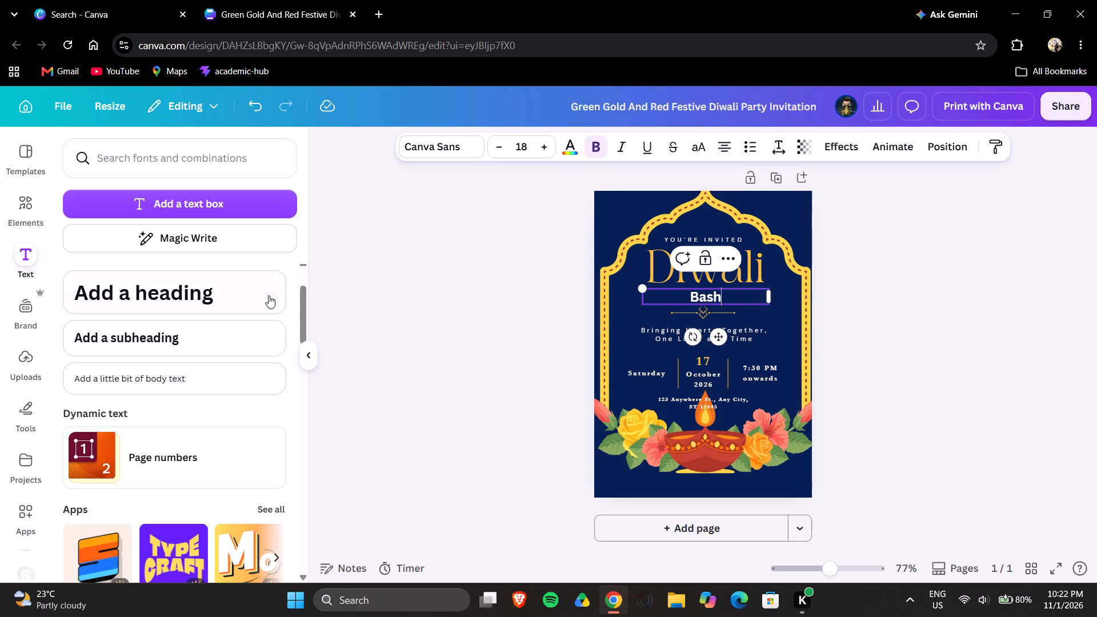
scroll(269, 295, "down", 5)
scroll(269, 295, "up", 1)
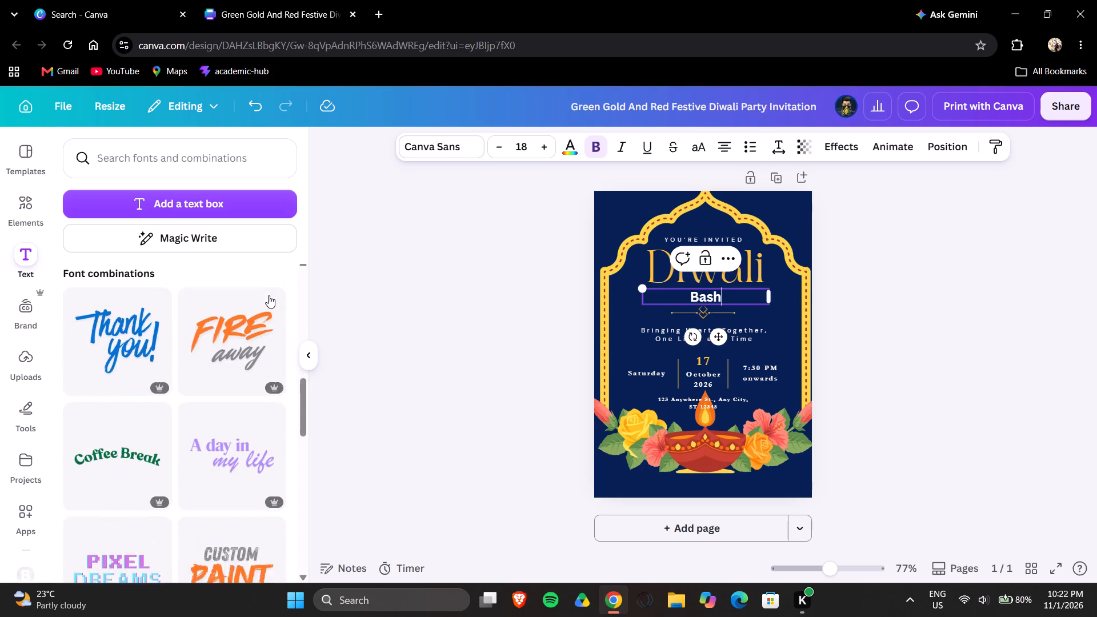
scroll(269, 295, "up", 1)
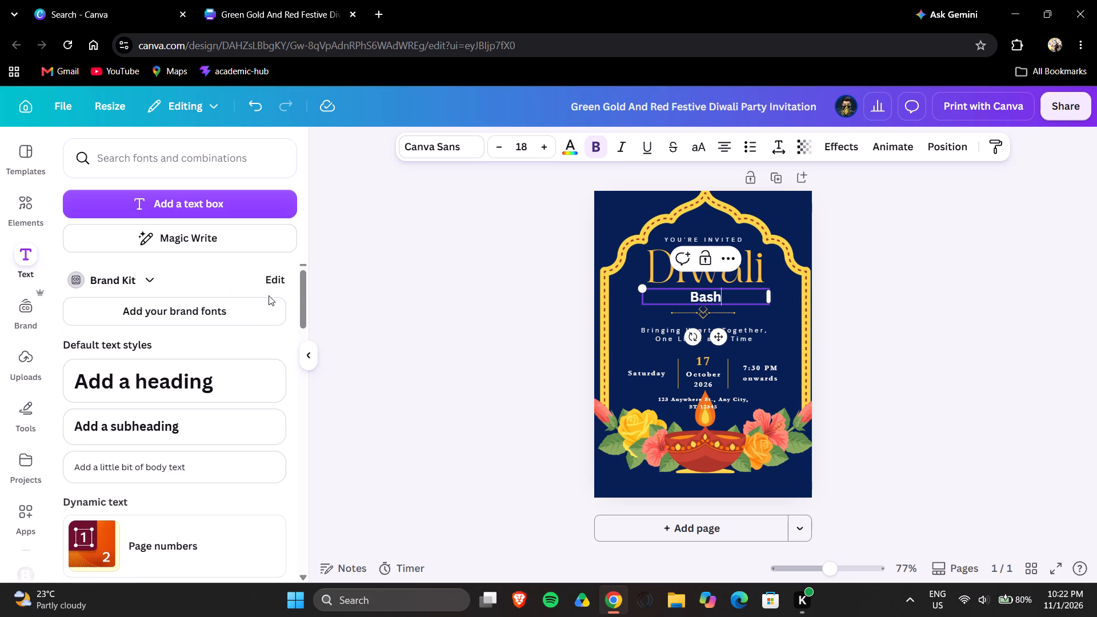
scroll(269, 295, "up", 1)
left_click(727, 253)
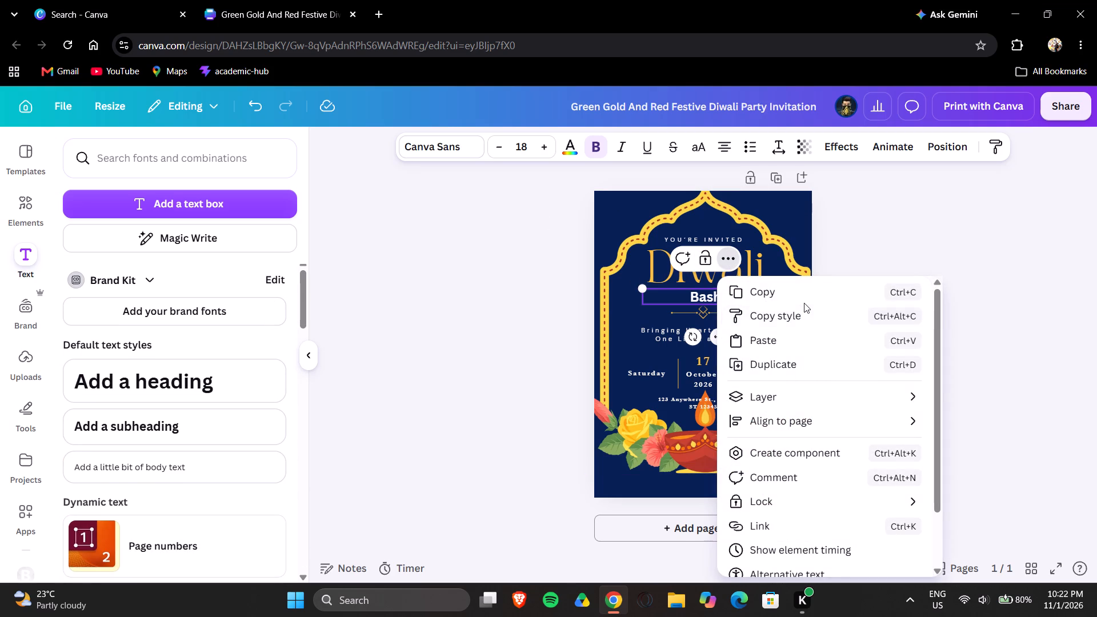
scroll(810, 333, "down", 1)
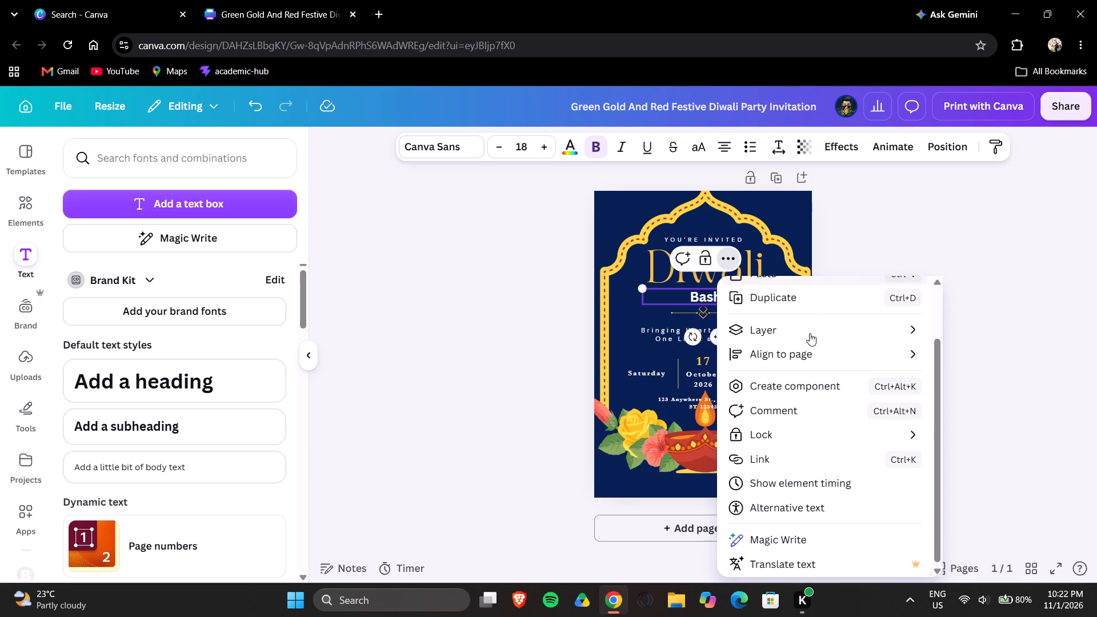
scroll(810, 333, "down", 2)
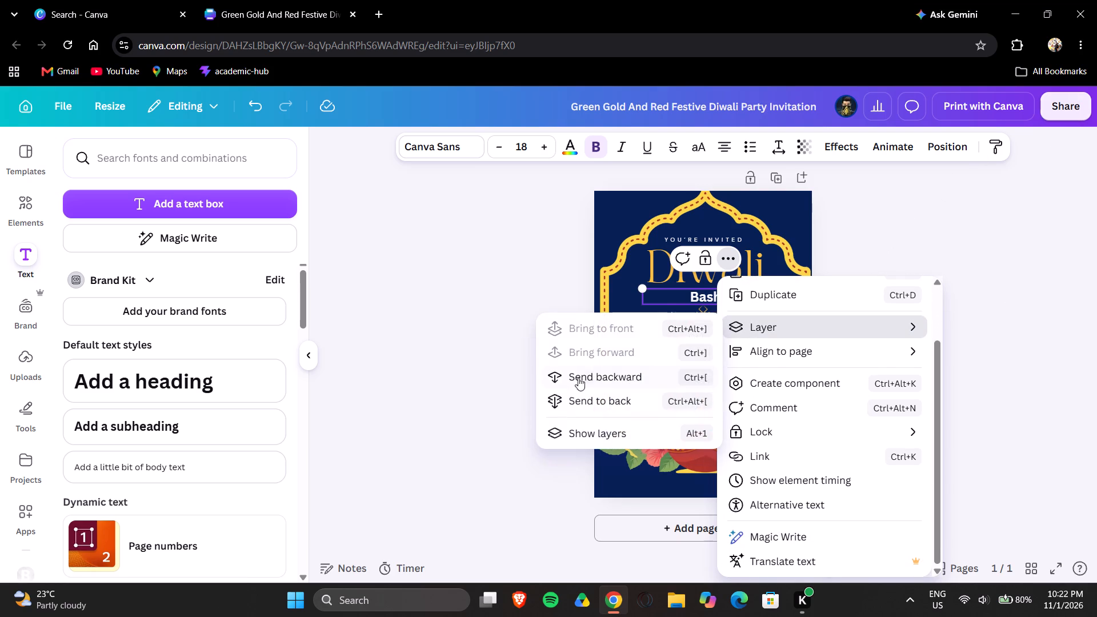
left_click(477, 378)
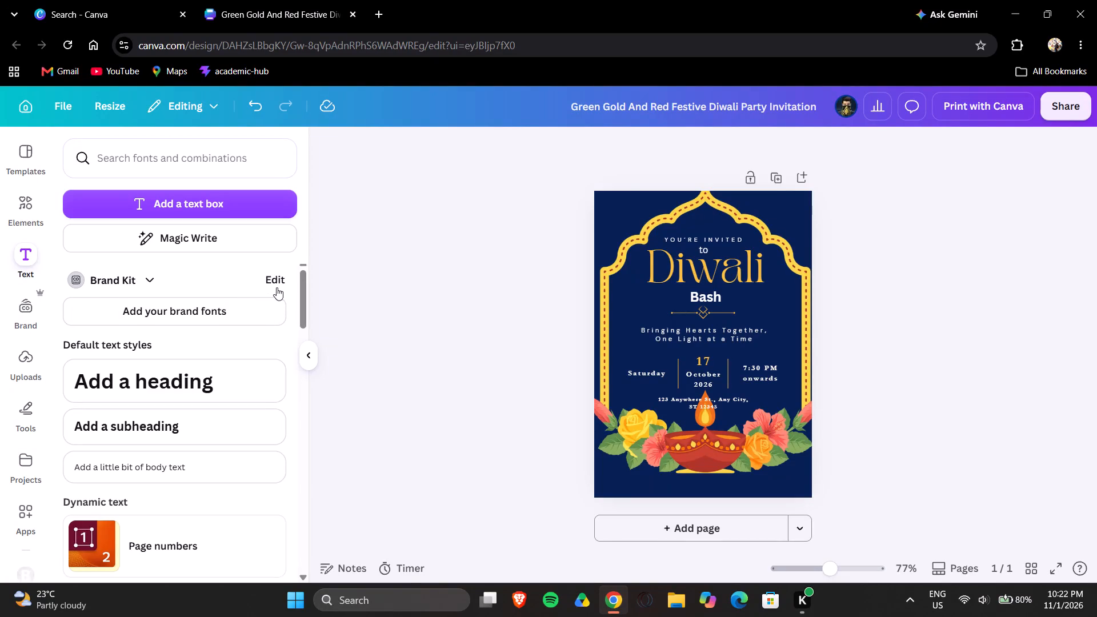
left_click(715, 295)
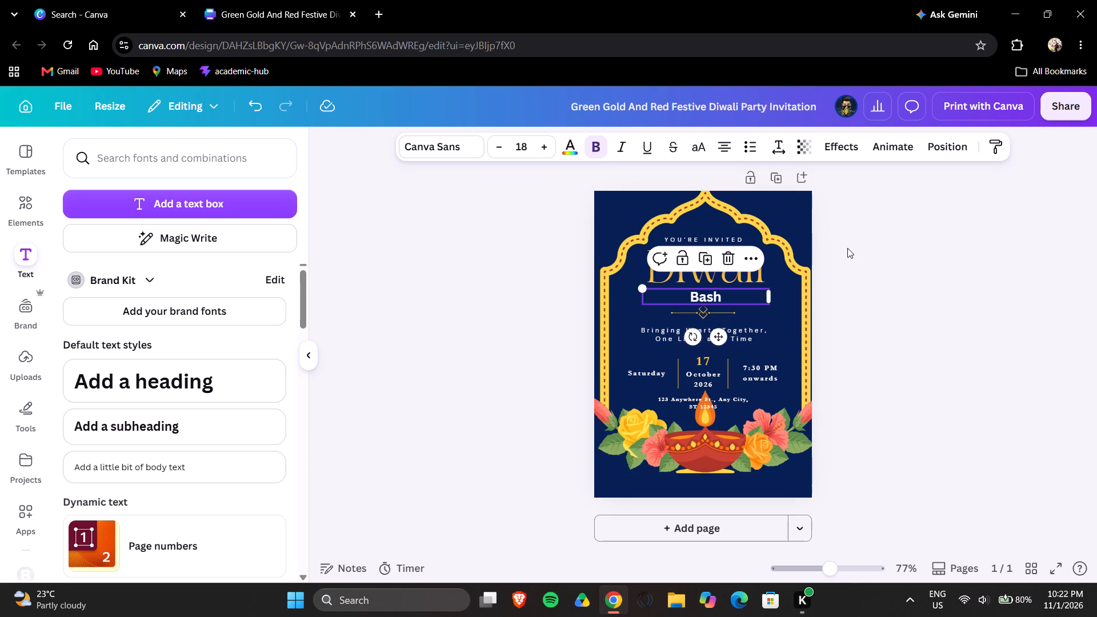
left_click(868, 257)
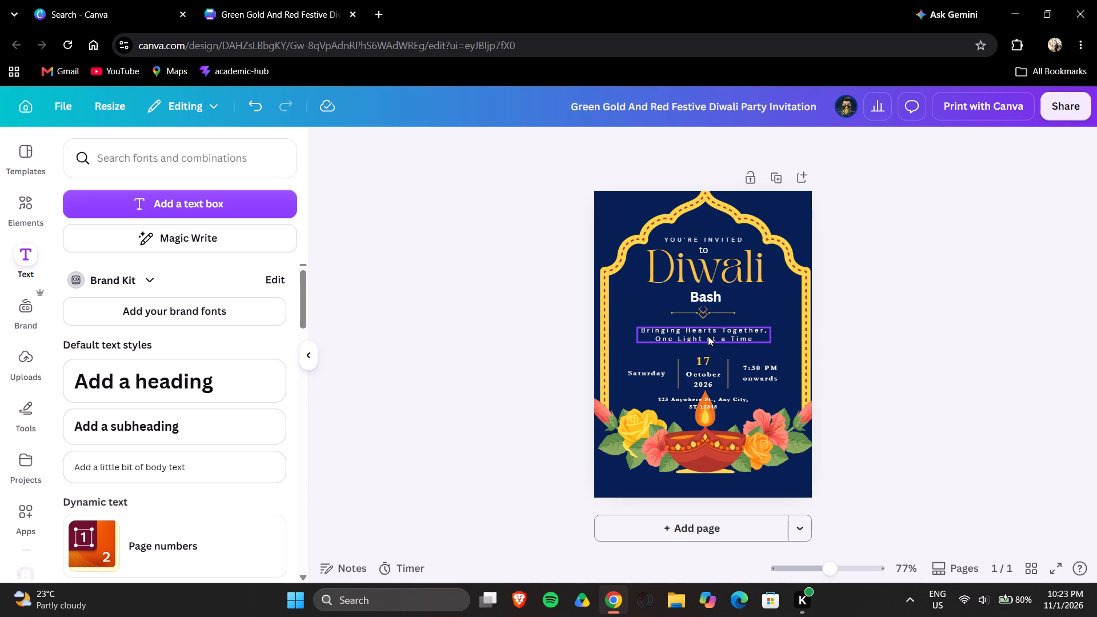
Delete the day number "17" above "October 2026".
left_click(692, 367)
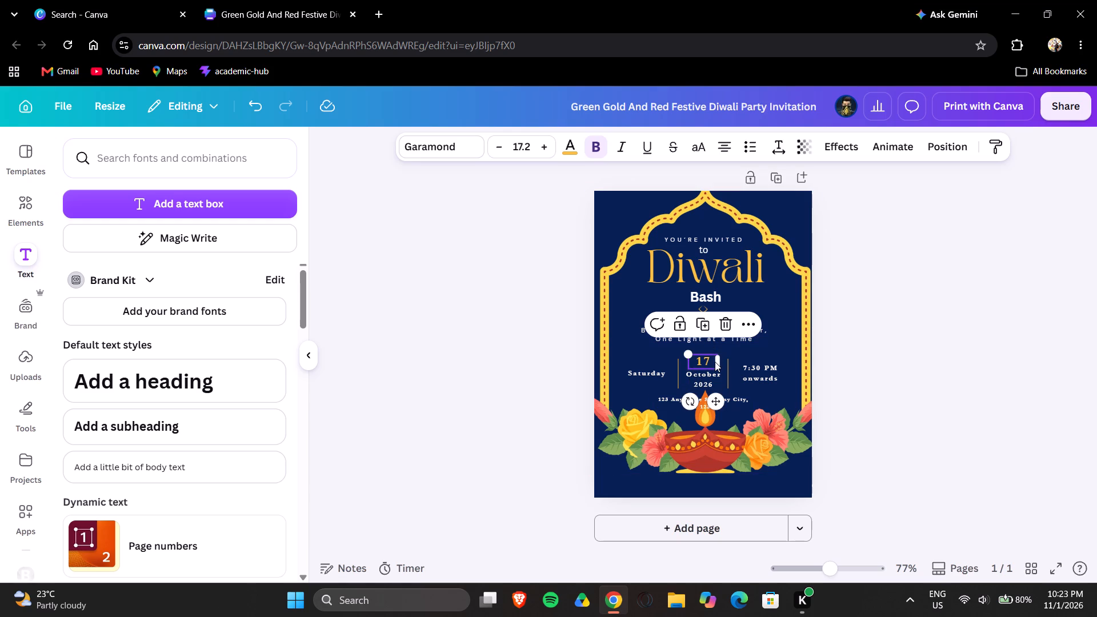
key("BackSpace")
key("BackSpace")
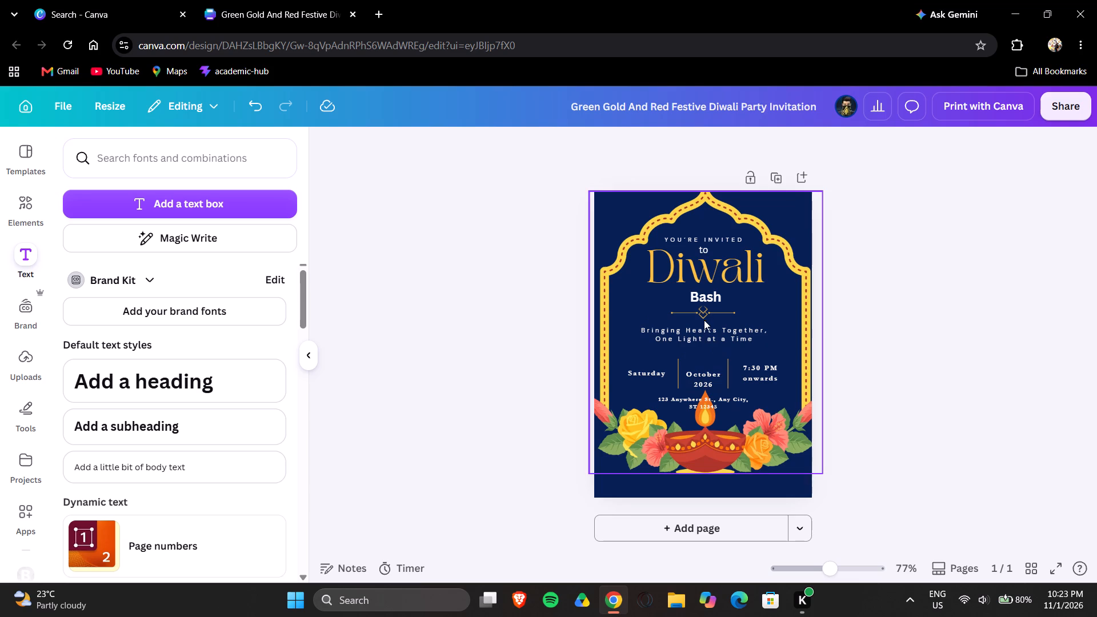
Add a subheading reading "8" and centre it directly above "October 2026" between the two vertical dividers.
left_click(217, 433)
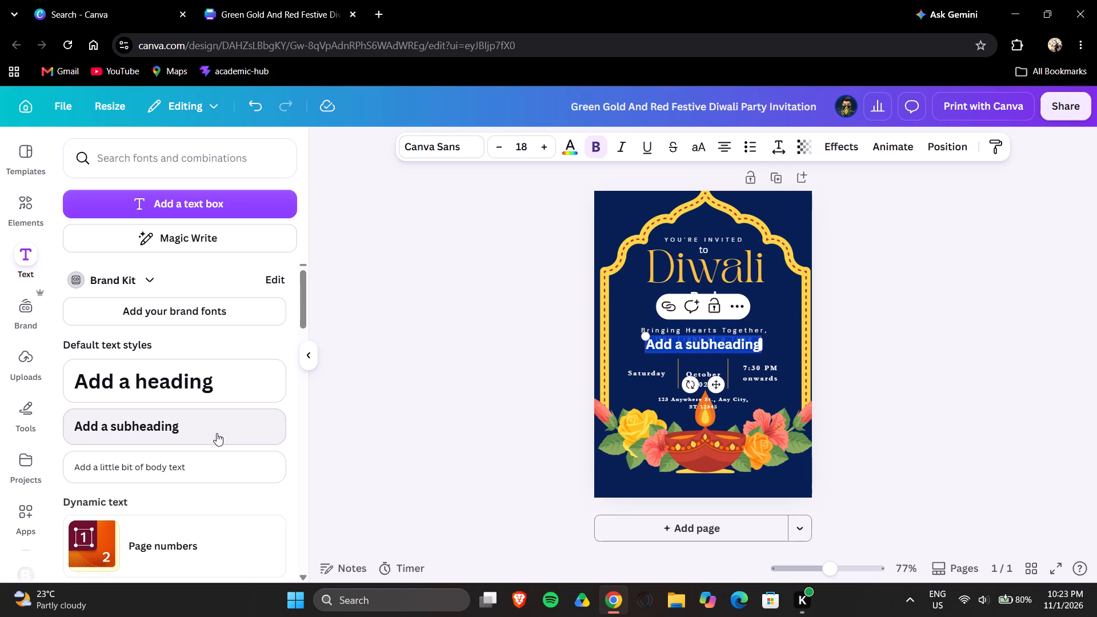
key("BackSpace")
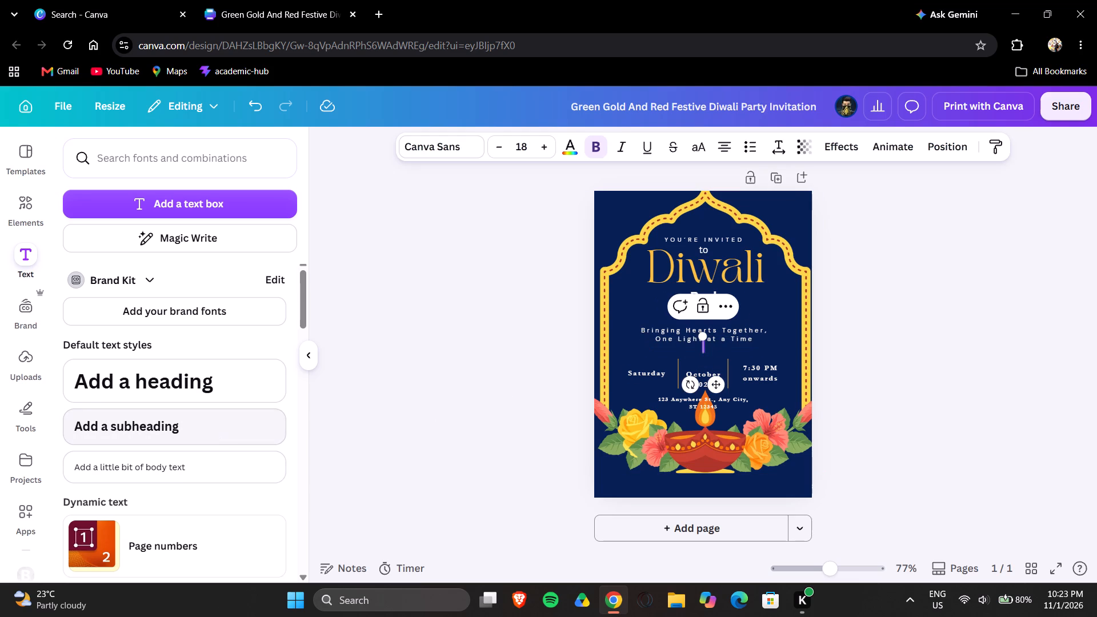
key("1")
key("8")
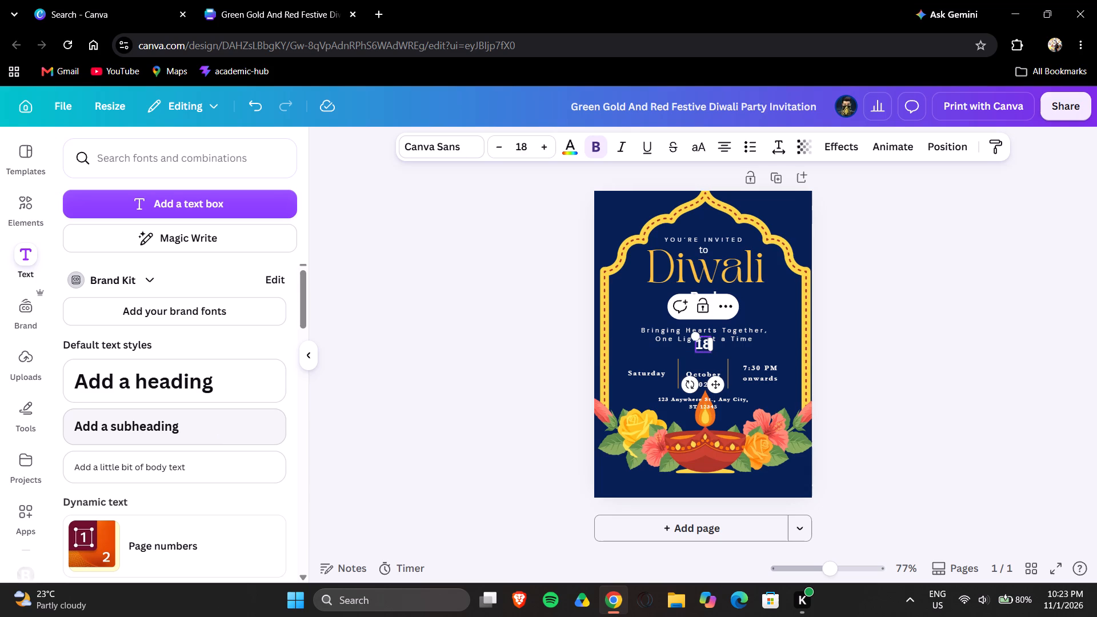
key("BackSpace")
key("BackSpace")
key("8")
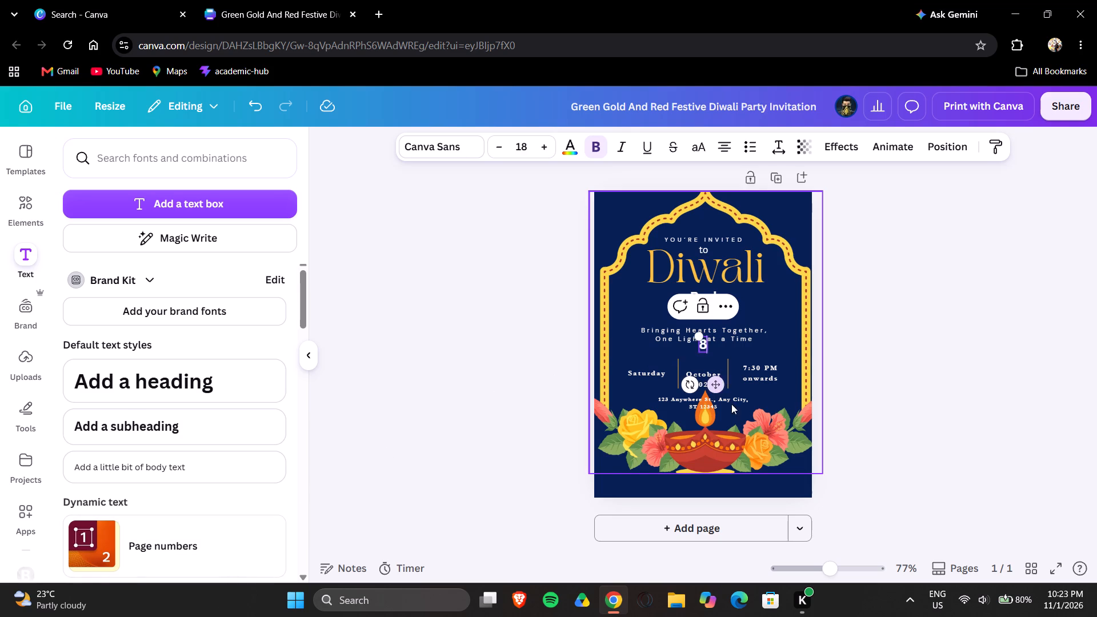
left_click_drag(712, 384, 715, 401)
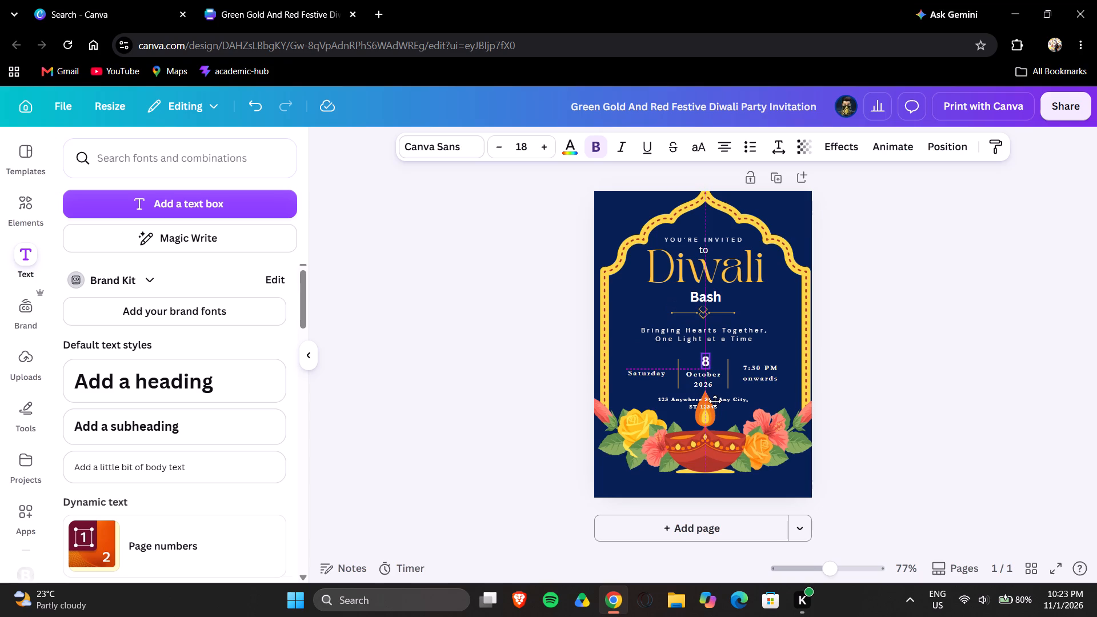
left_click_drag(715, 401, 712, 402)
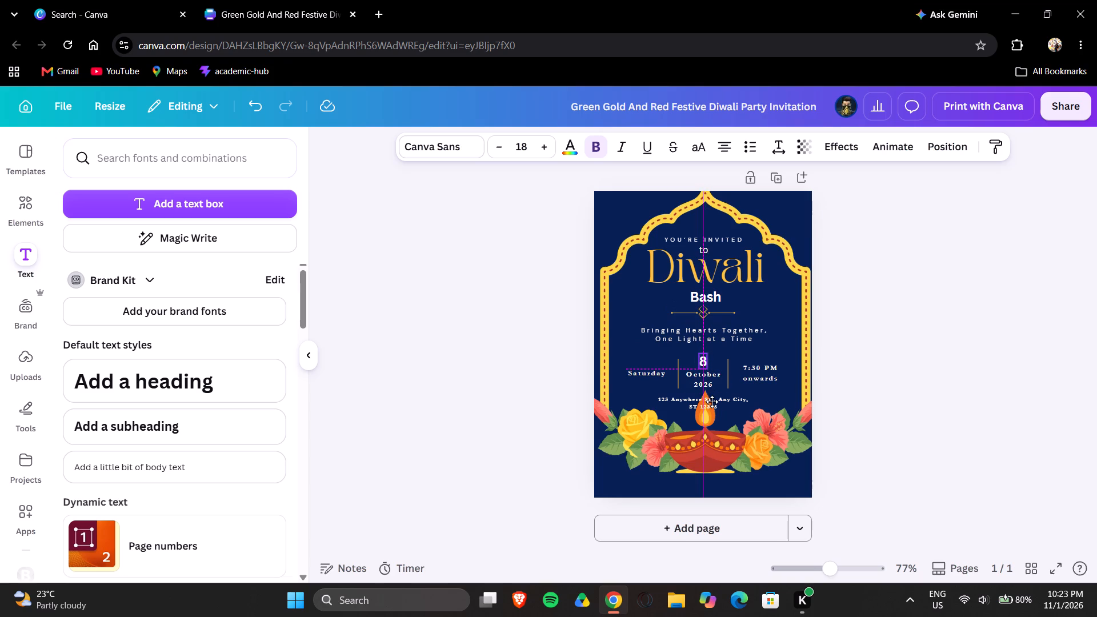
left_click_drag(712, 402, 712, 403)
left_click(954, 352)
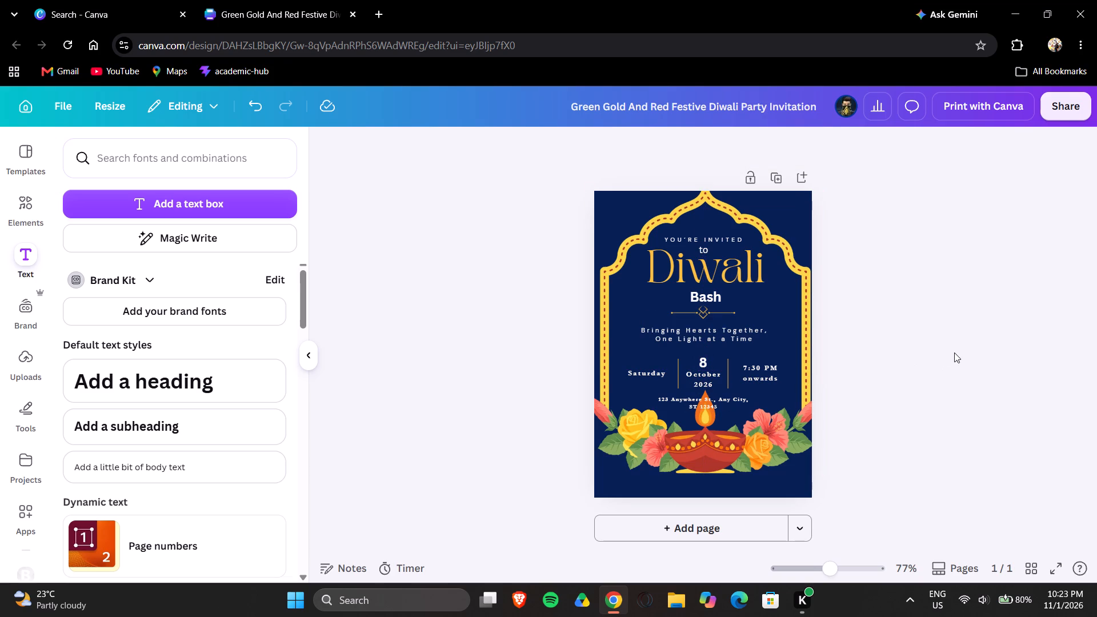
Delete the two-line placeholder address text overlapping the diya flame below the date.
left_click(691, 404)
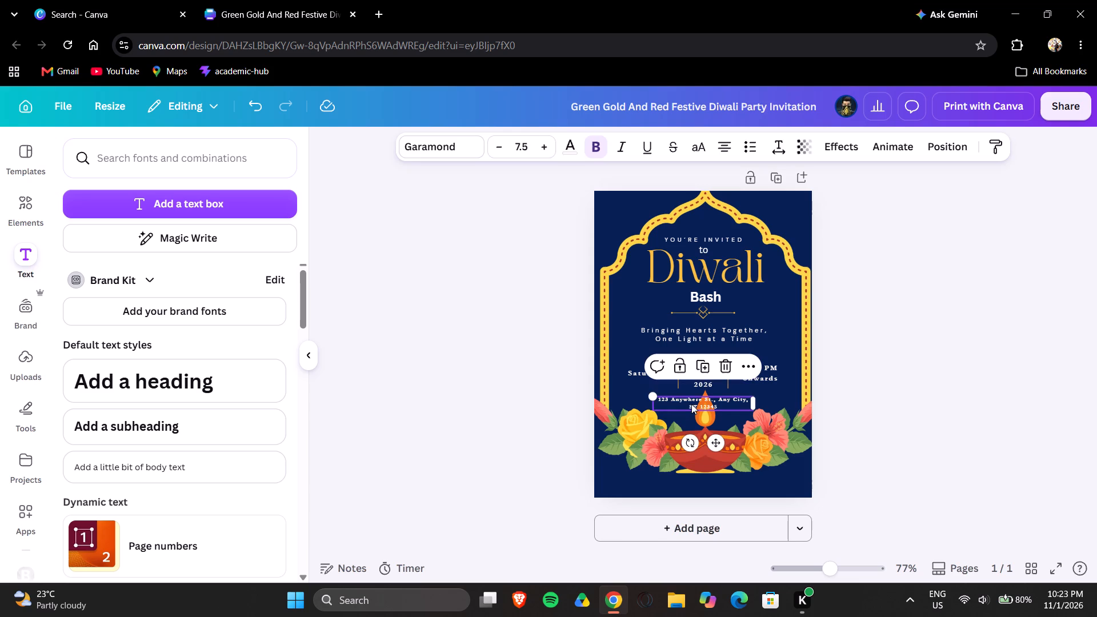
left_click(732, 368)
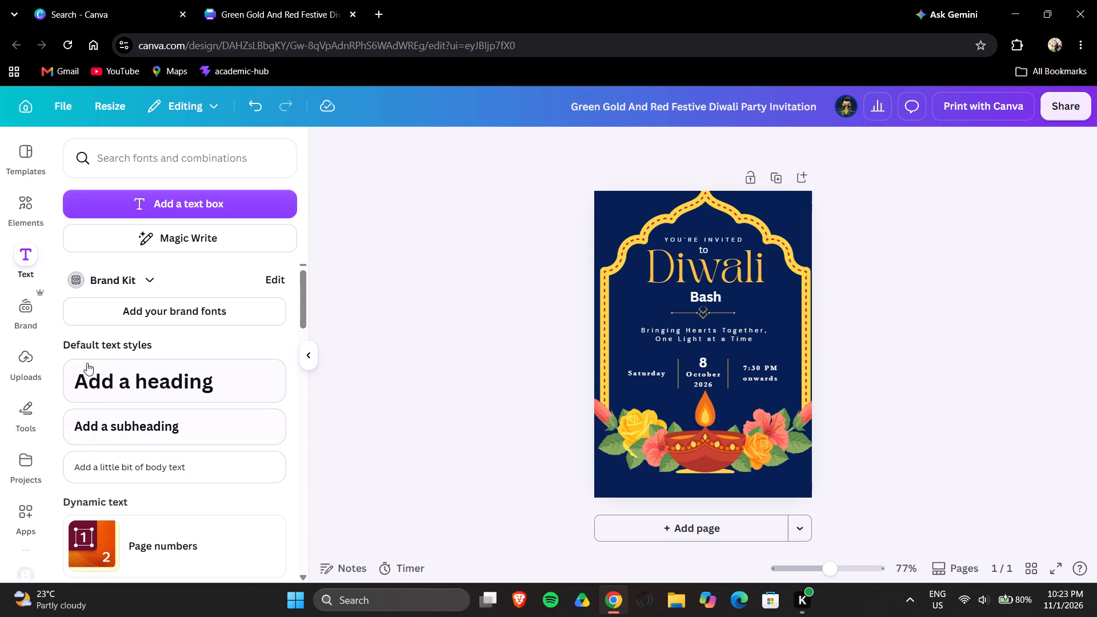
left_click(339, 186)
Leave the magic recommendations and browse the main elements library for Diwali decorations.
left_click(309, 349)
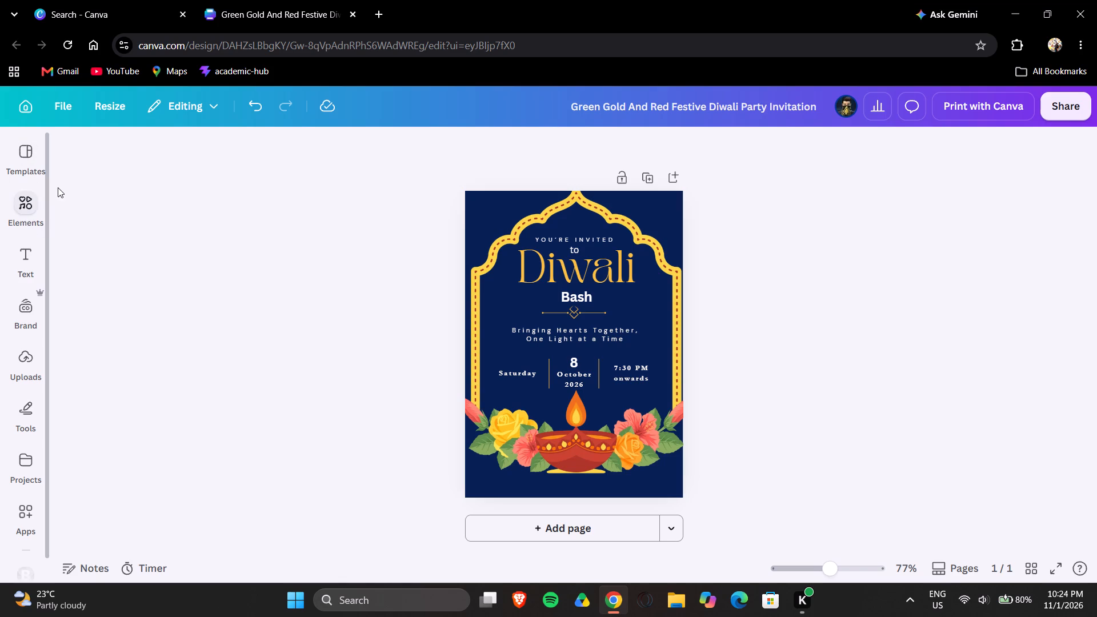
left_click(29, 201)
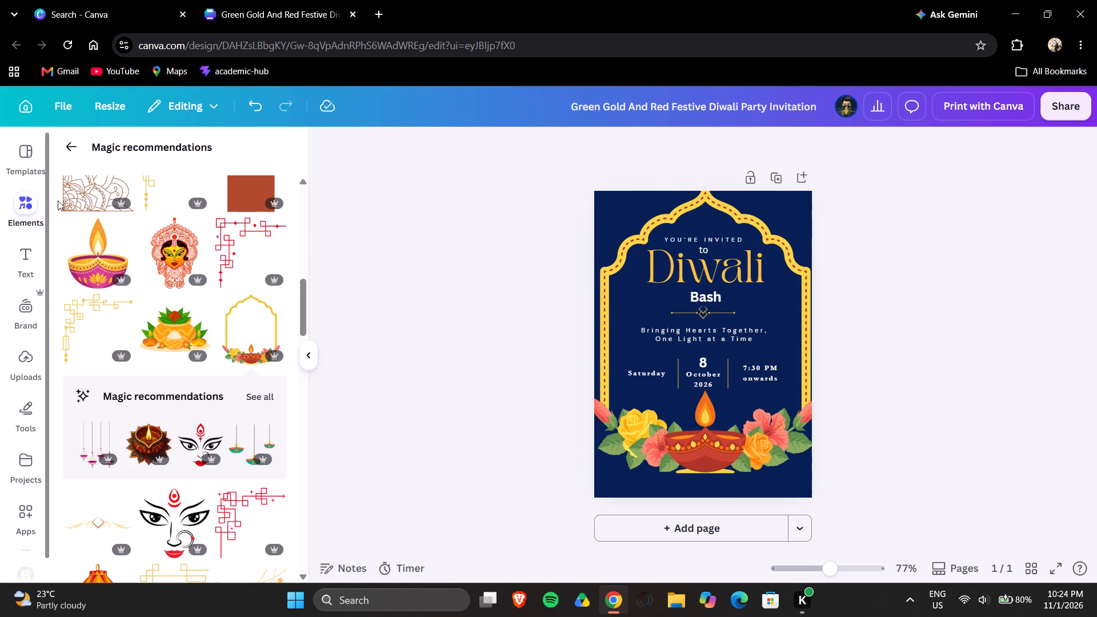
left_click(71, 139)
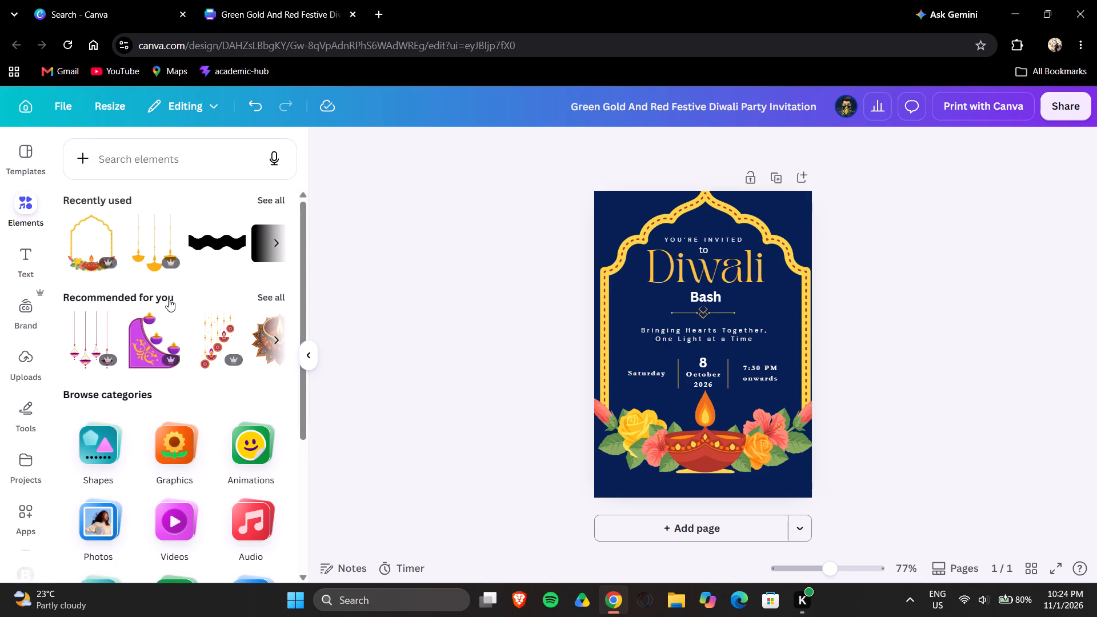
scroll(169, 299, "left", 1)
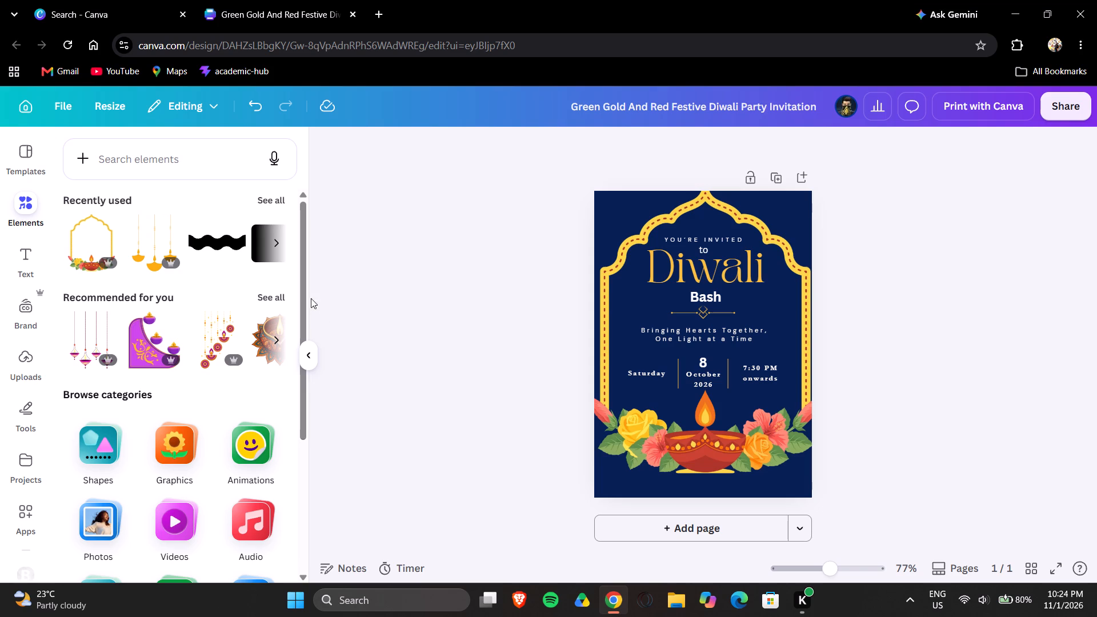
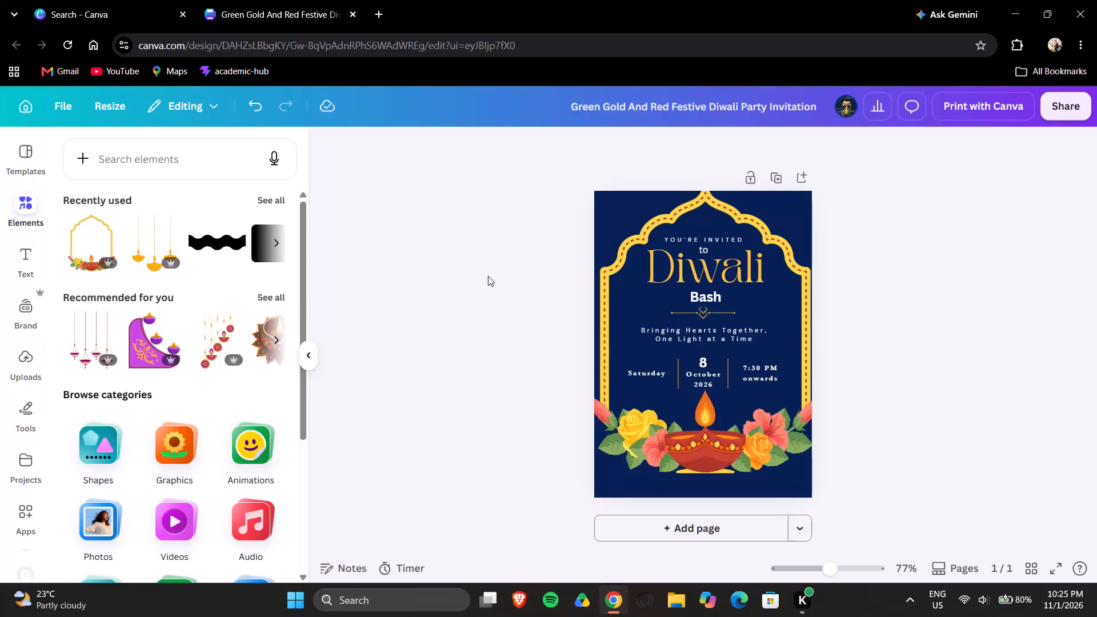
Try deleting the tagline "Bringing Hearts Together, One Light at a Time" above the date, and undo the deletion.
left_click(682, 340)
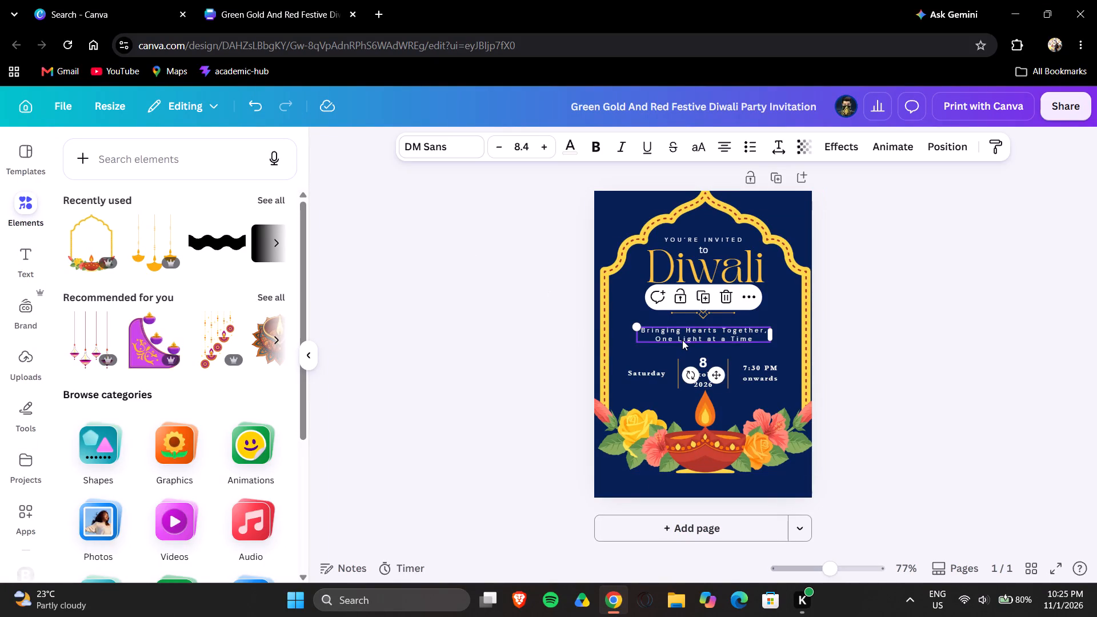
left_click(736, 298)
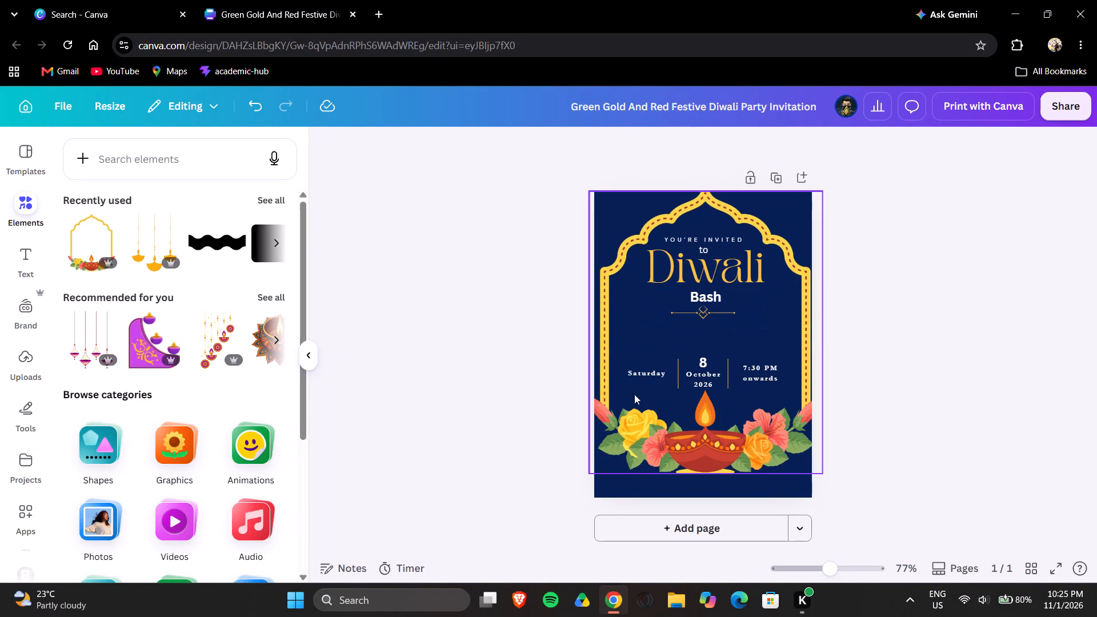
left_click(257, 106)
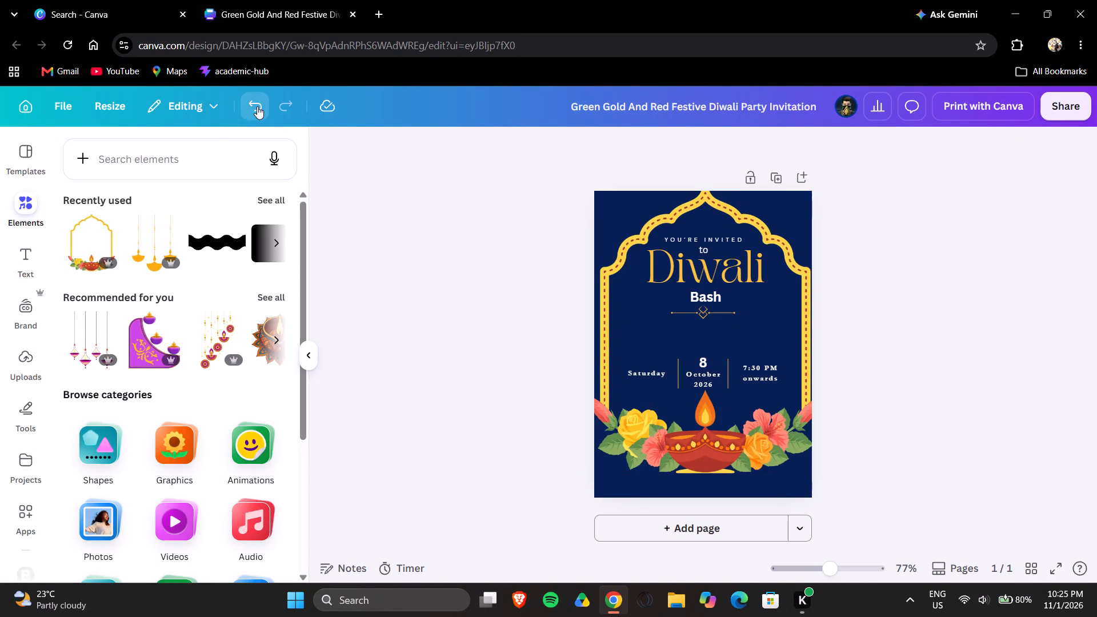
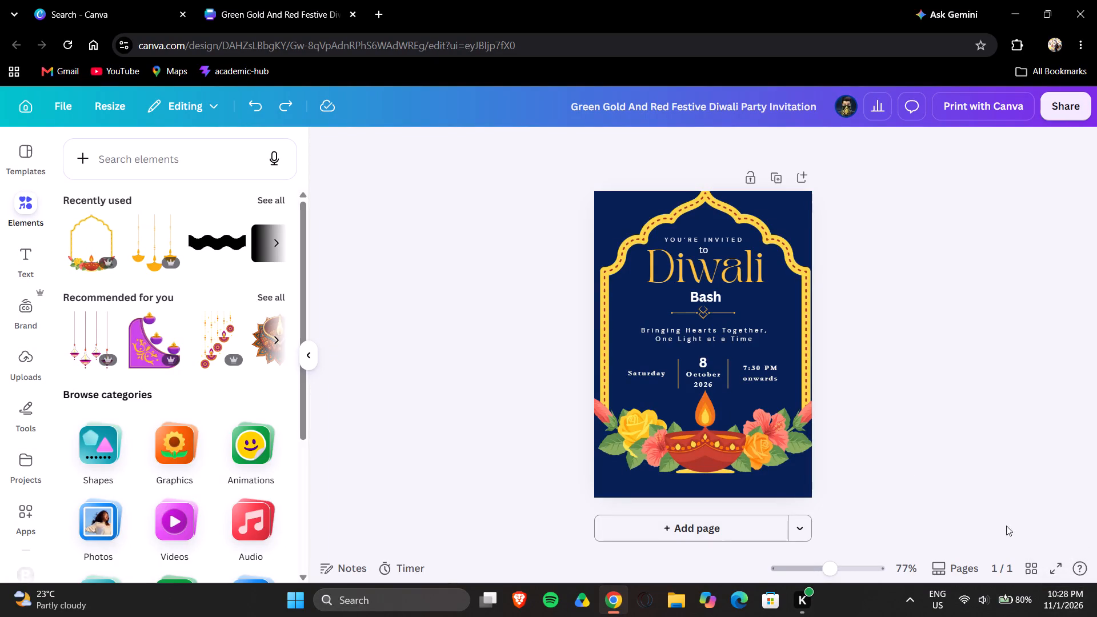
Clear the word "Bash" from the text line directly below the Diwali heading, keeping the line open for editing.
left_click(707, 302)
left_click(744, 294)
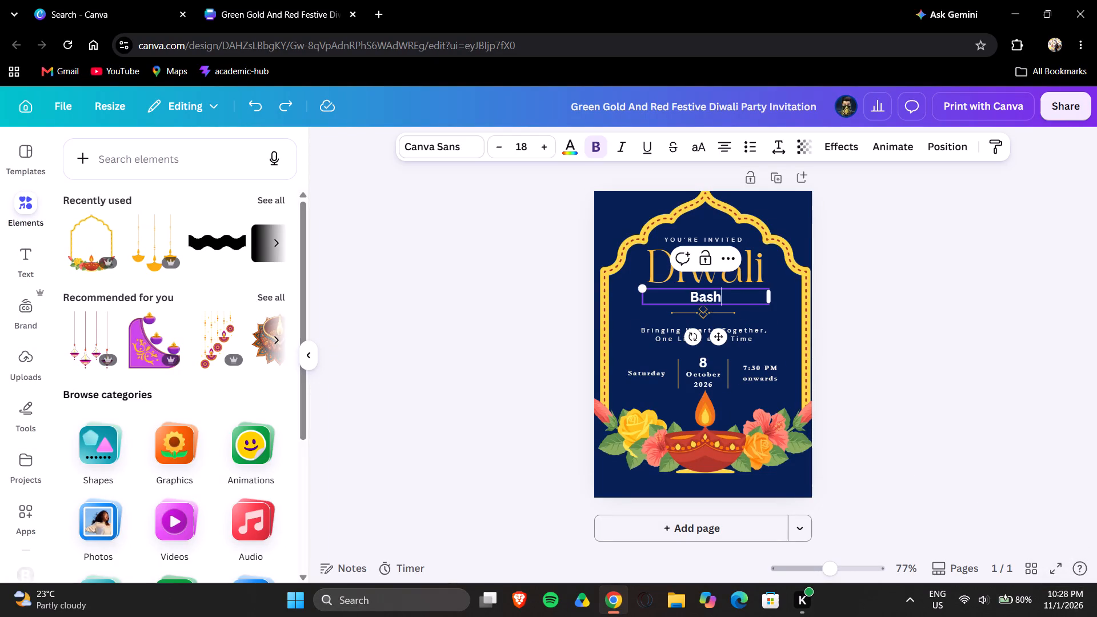
key("i")
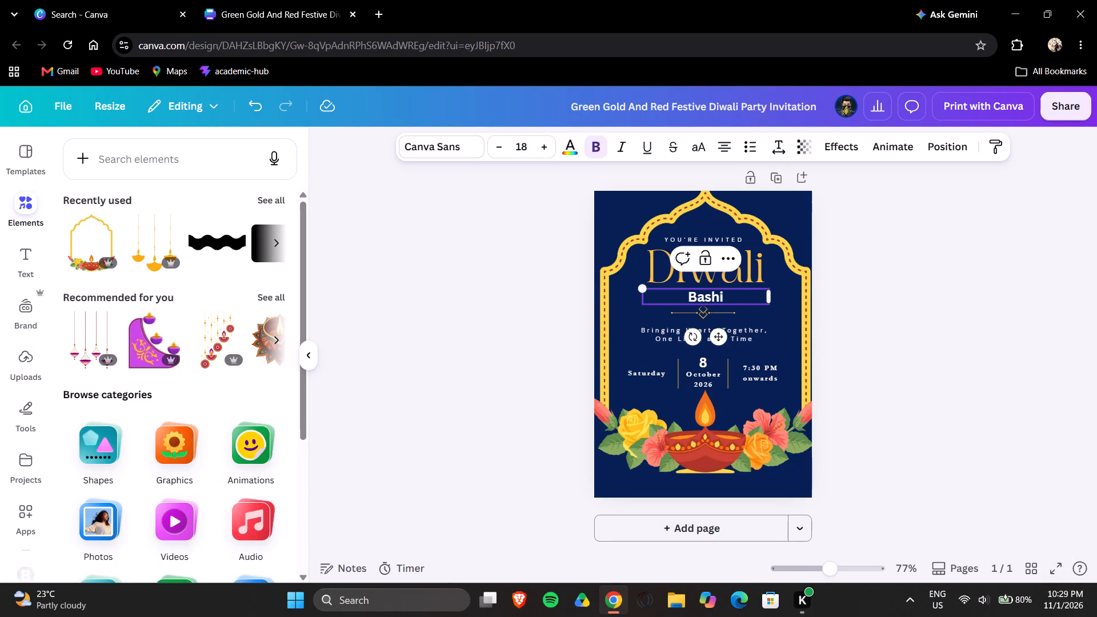
key("BackSpace")
key("BackSpace")
key("BackSpace")
key("BackSpace")
key("BackSpace")
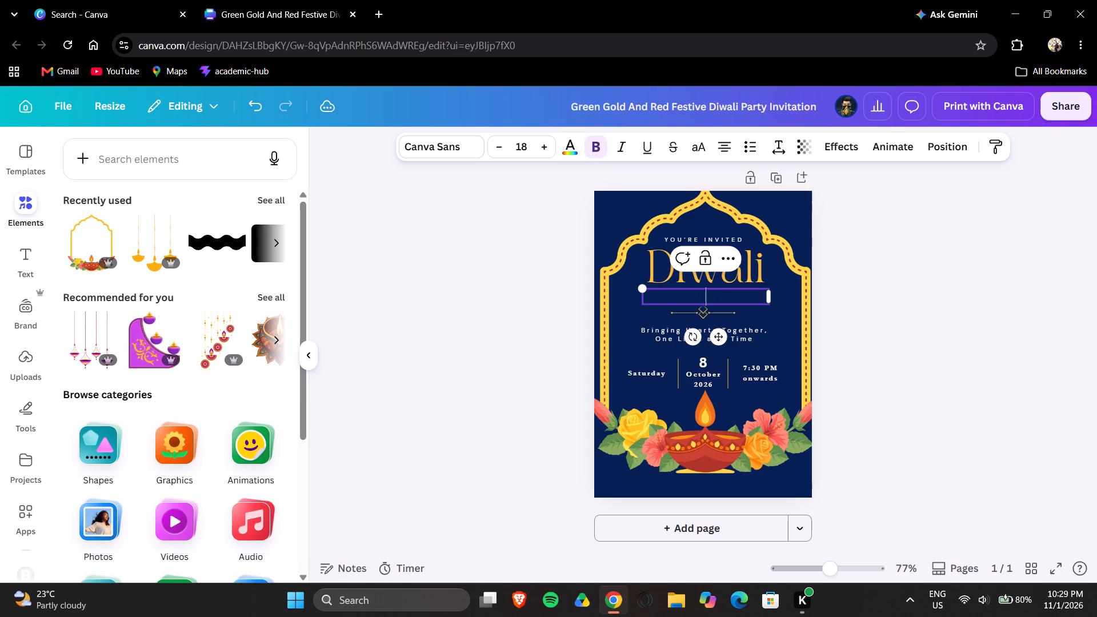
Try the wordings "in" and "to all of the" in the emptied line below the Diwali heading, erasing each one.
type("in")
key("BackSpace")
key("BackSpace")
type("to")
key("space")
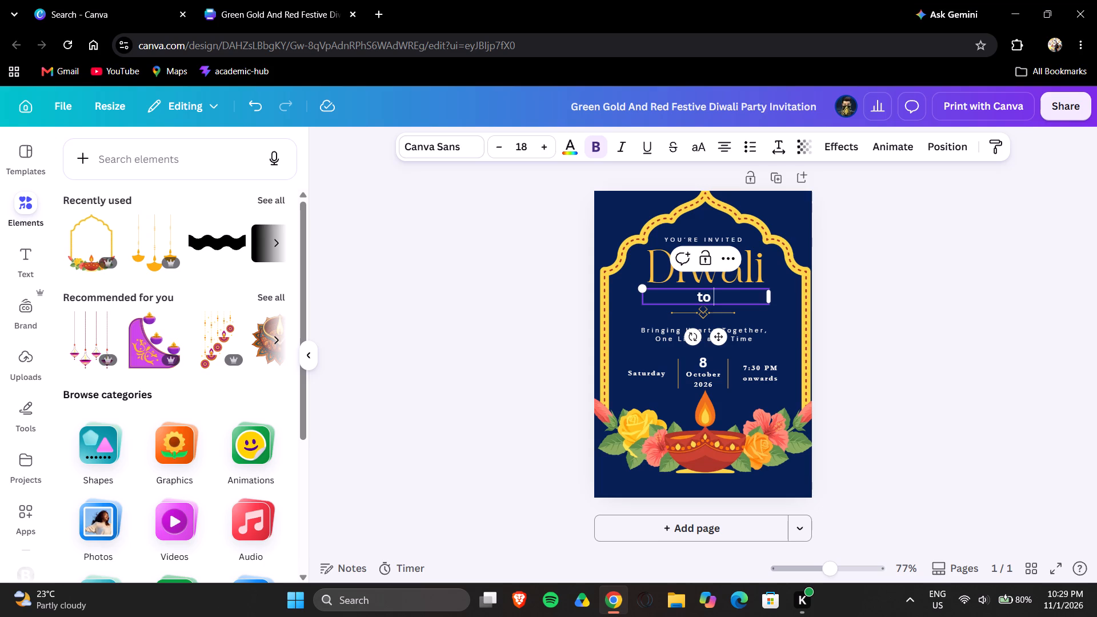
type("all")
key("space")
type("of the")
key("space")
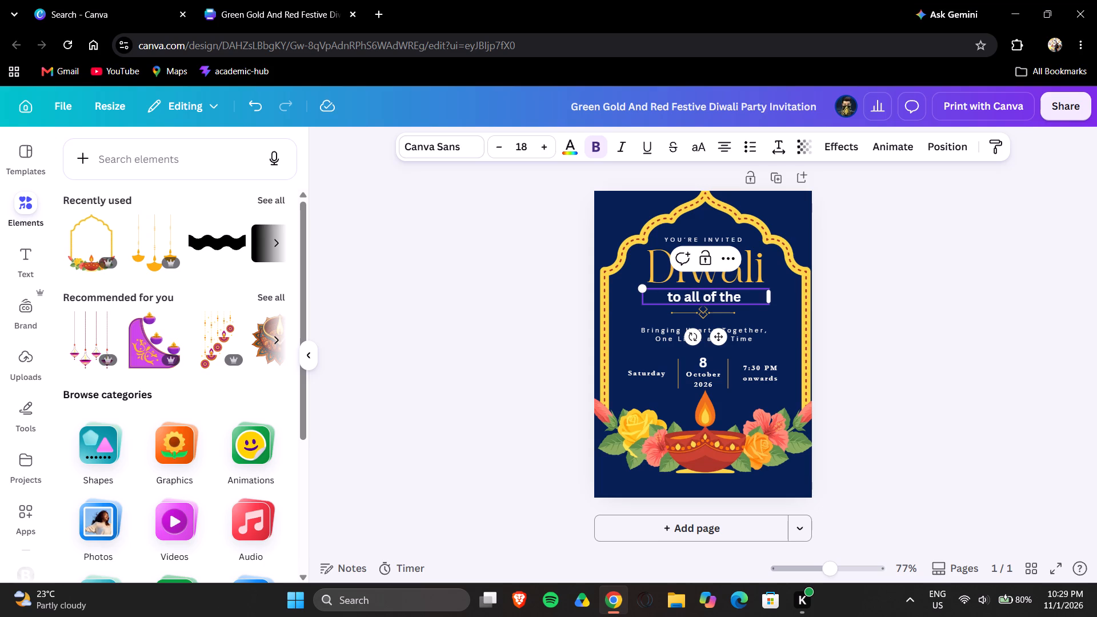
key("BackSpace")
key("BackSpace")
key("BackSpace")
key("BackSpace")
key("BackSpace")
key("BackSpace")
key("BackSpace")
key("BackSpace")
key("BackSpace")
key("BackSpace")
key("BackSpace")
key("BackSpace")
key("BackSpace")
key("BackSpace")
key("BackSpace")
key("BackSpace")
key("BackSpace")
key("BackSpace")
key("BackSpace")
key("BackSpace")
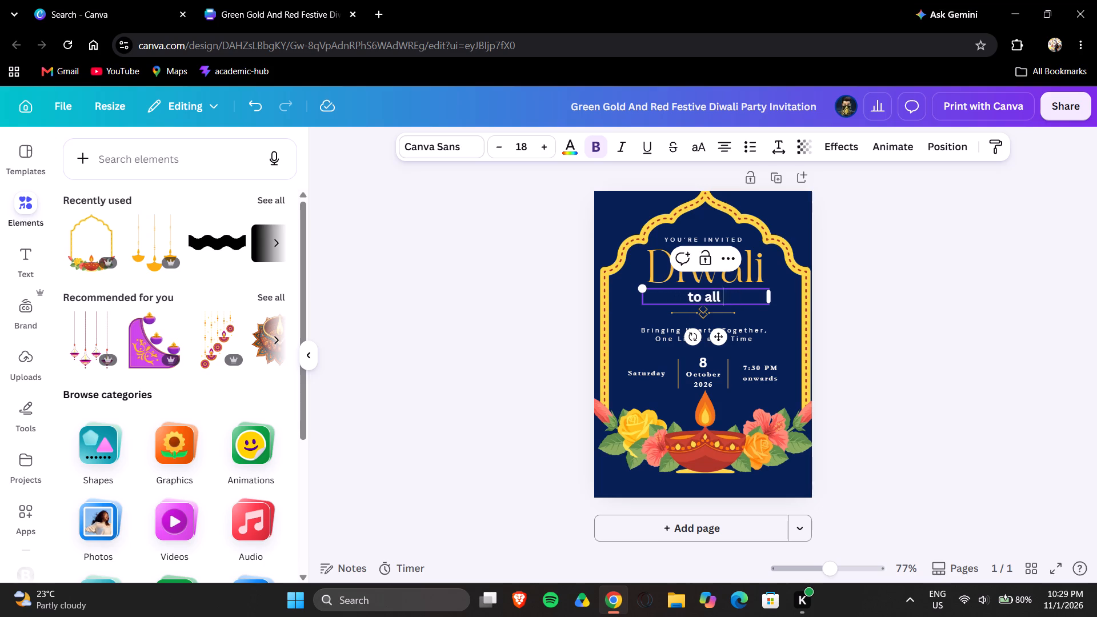
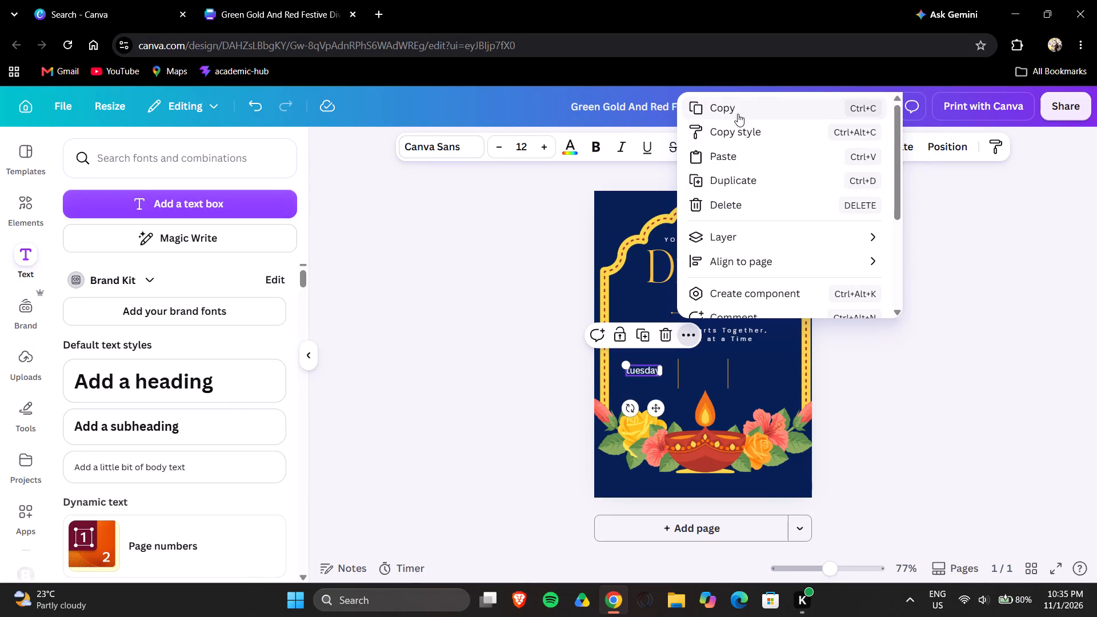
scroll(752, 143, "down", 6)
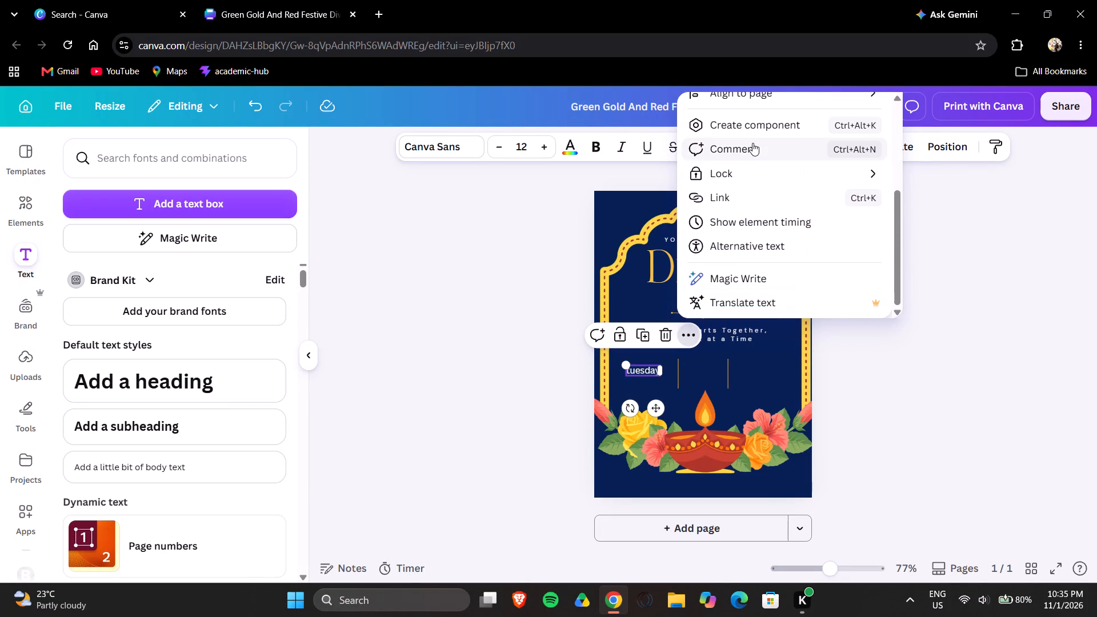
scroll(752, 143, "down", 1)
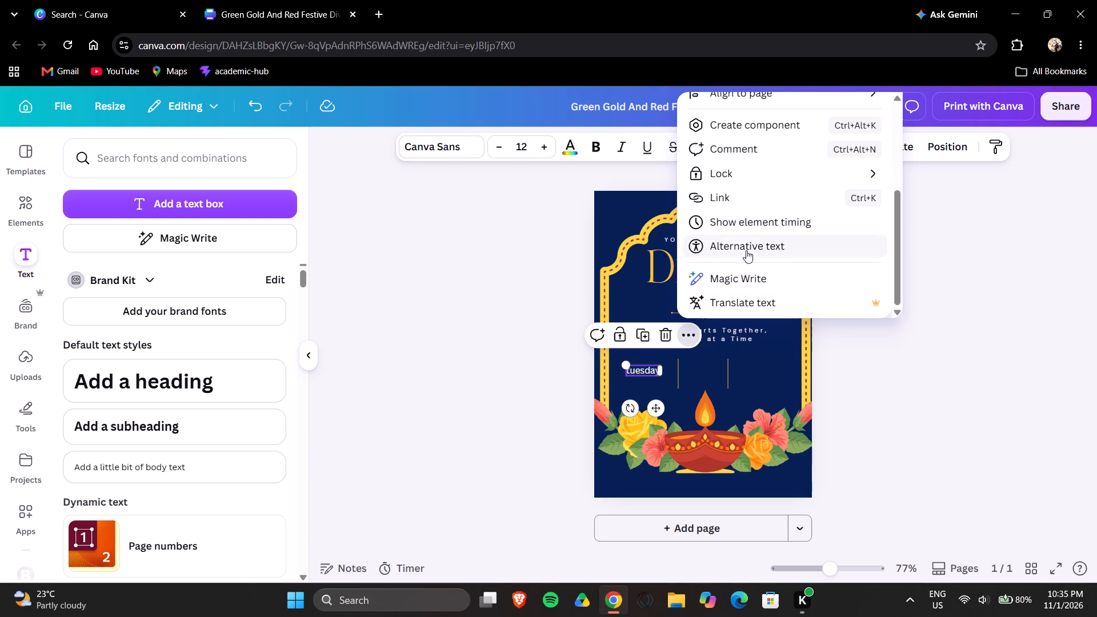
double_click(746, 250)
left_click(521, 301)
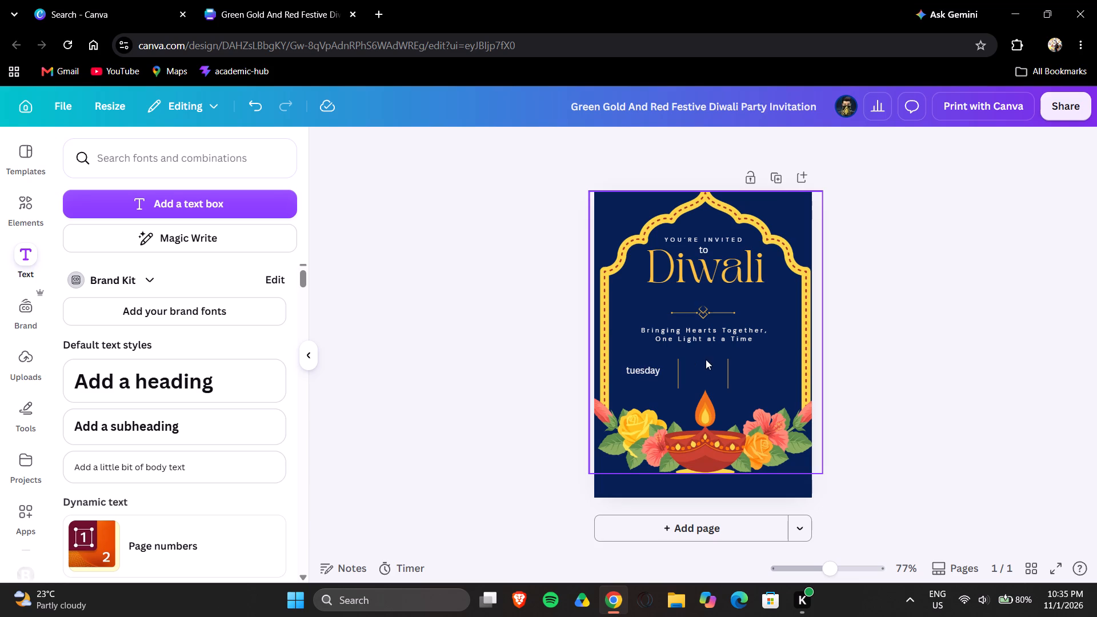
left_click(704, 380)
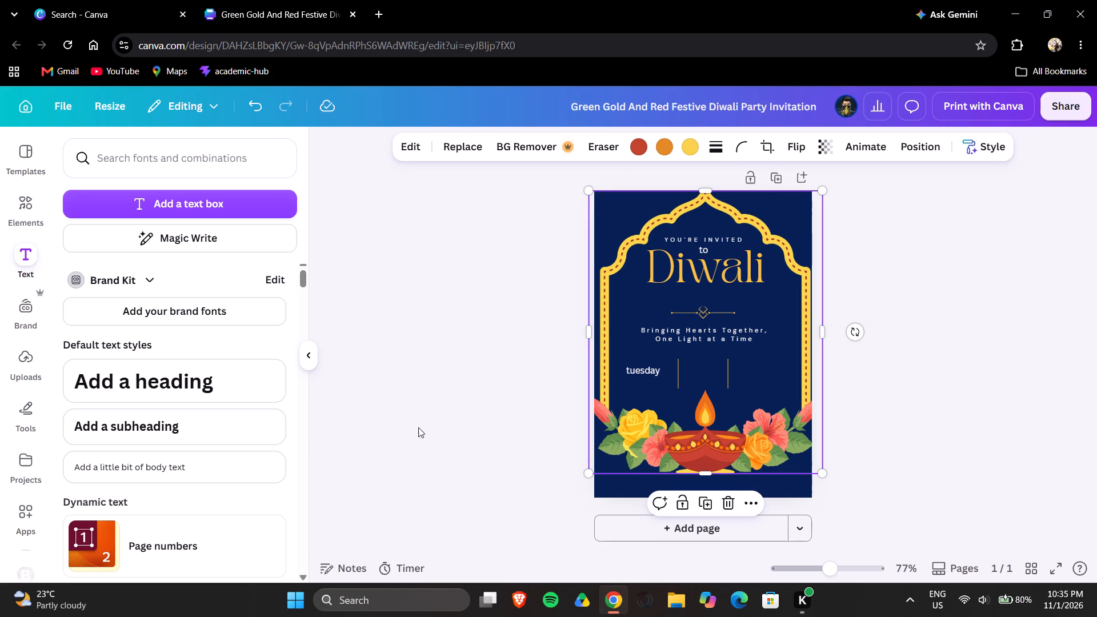
Add a body text box to the invitation reading "3", "october" and "2026" on three separate lines.
left_click(230, 457)
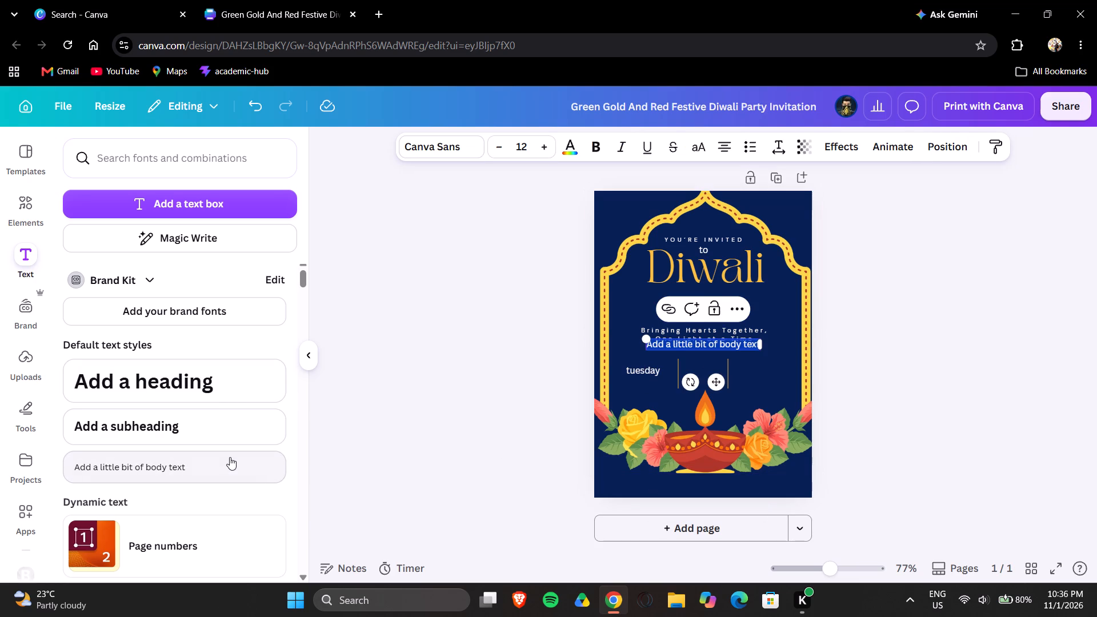
key("BackSpace")
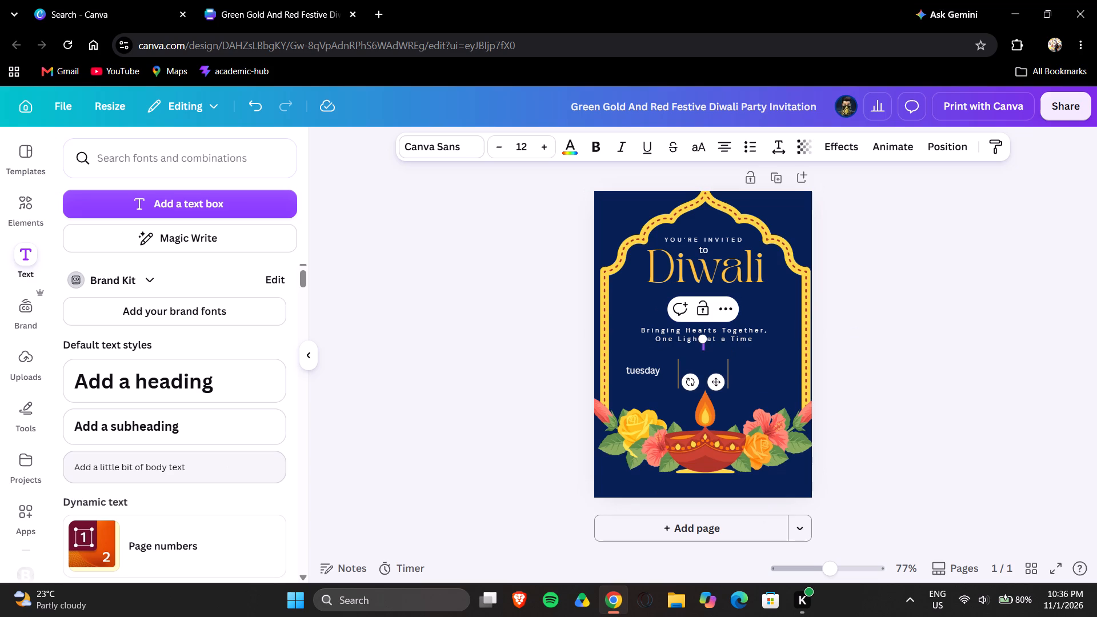
key("3")
key("Return")
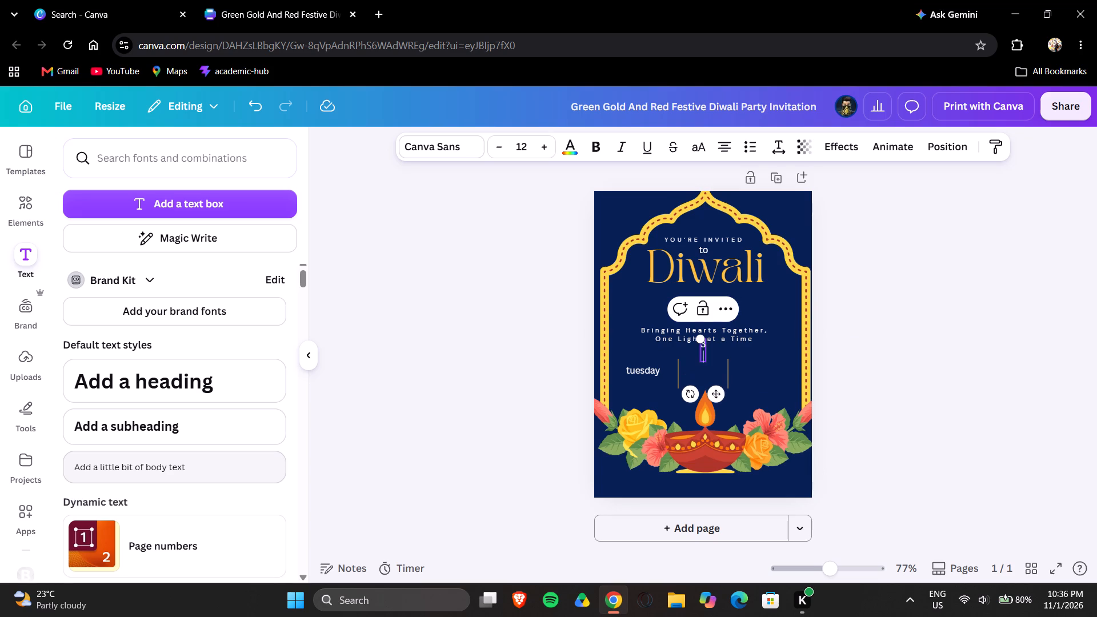
key("o")
key("c")
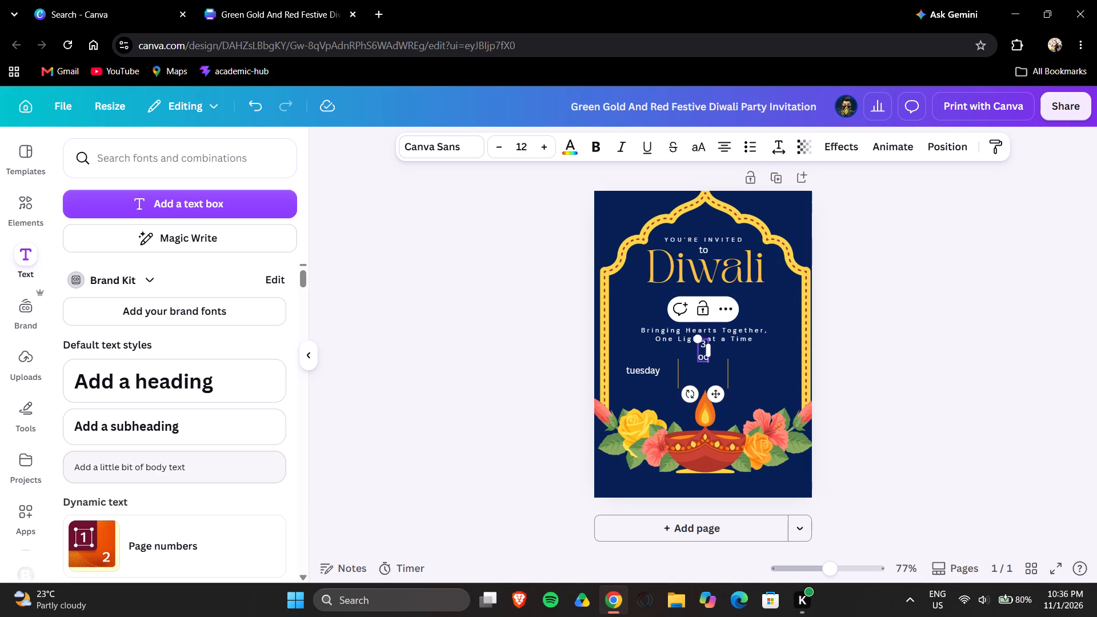
key("t")
key("o")
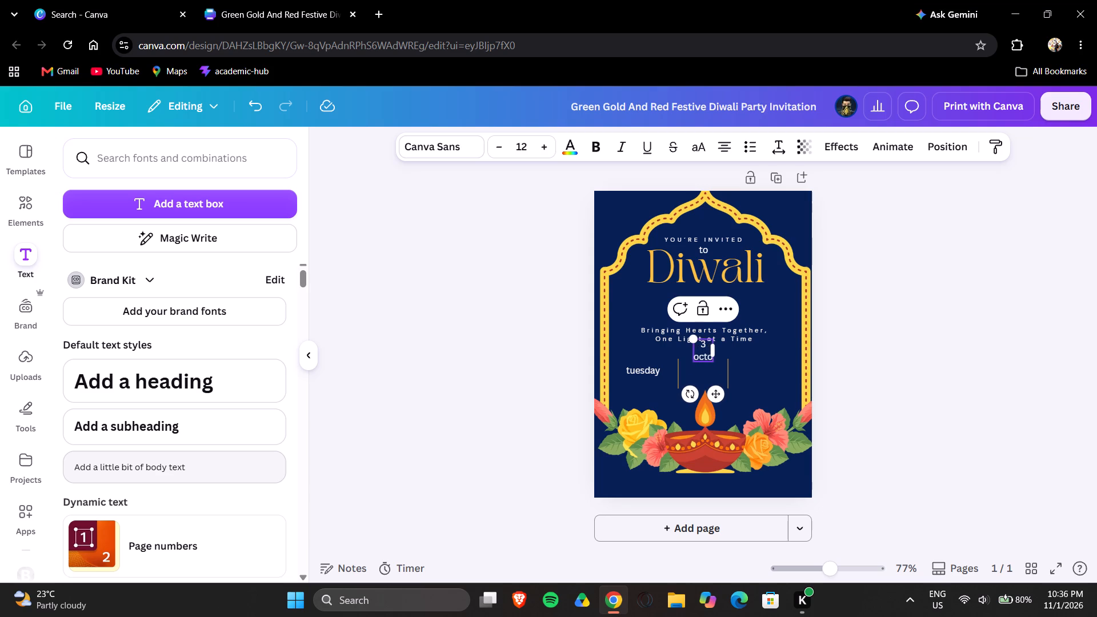
type("ber")
key("Return")
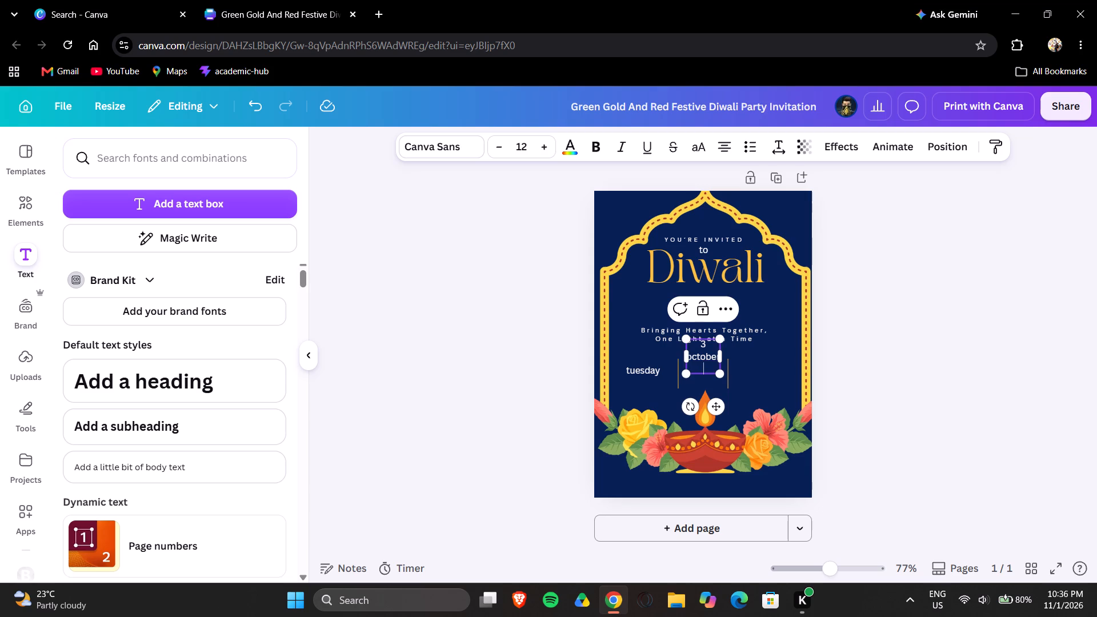
key("2")
key("0")
key("2")
key("6")
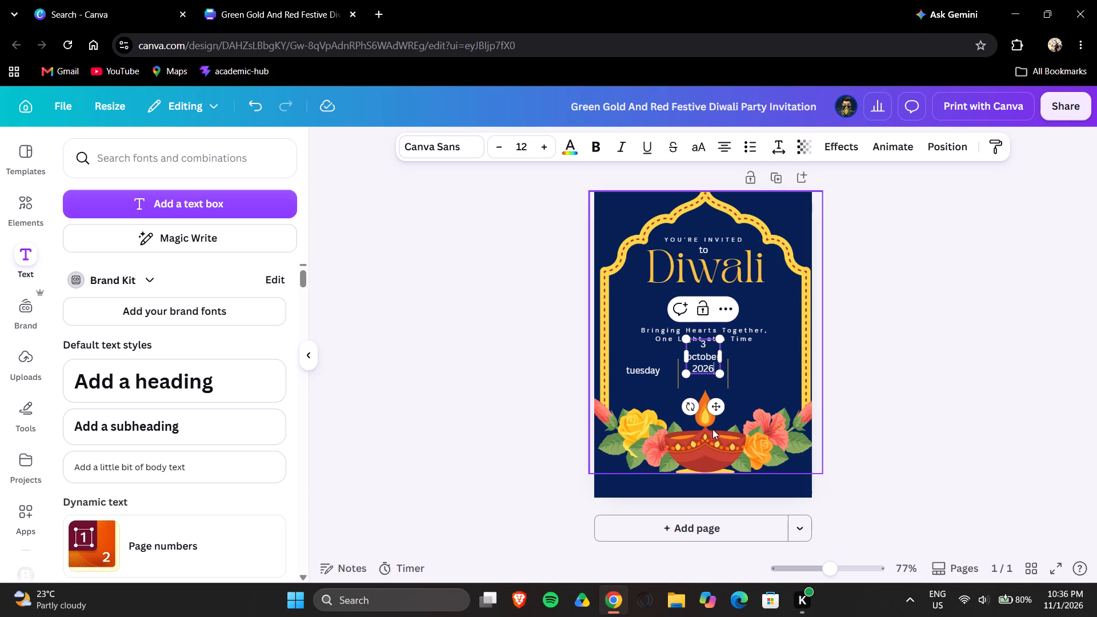
Move the three-line date down, centred between the two vertical divider lines beside "tuesday".
left_click_drag(714, 409, 714, 421)
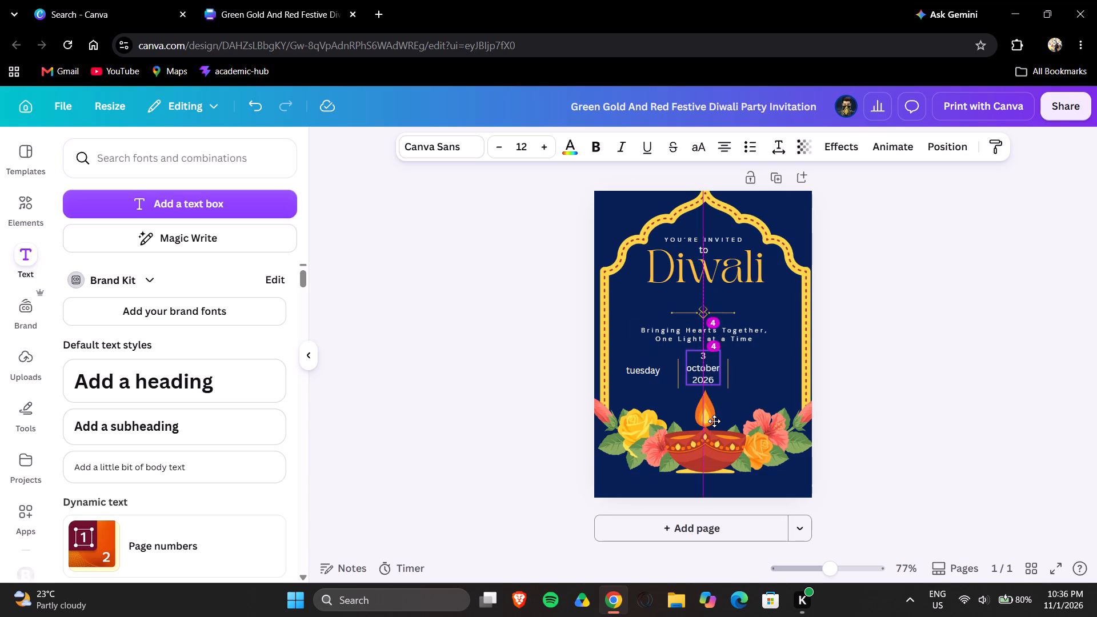
left_click_drag(714, 421, 714, 422)
left_click(894, 351)
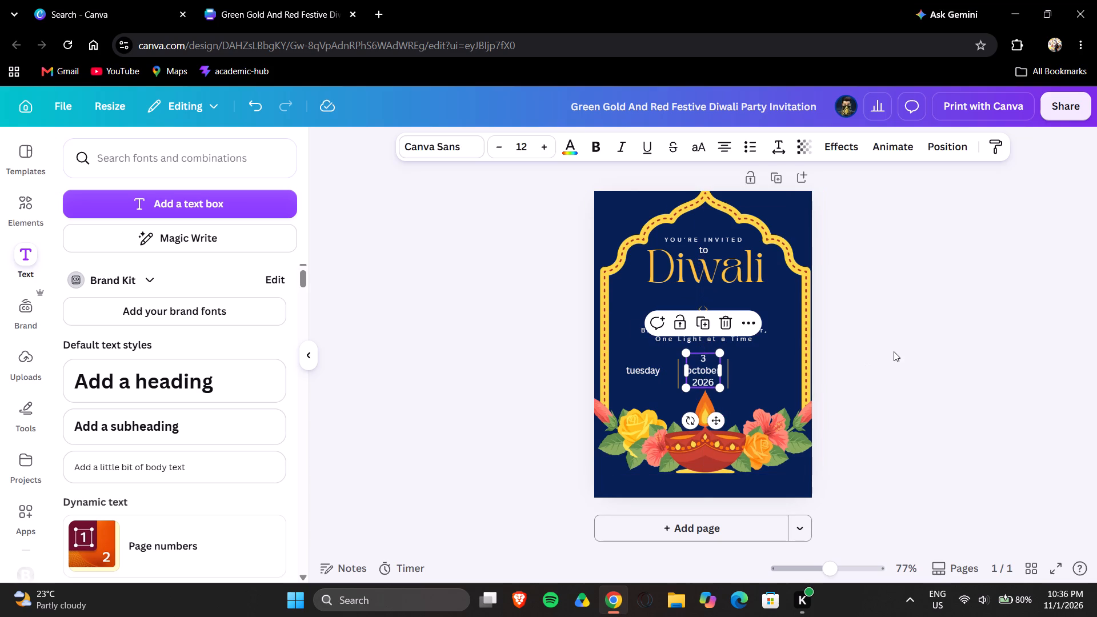
Resize the golden arch frame to a height of about 137.5 and widen its left side to about 115.
left_click(763, 372)
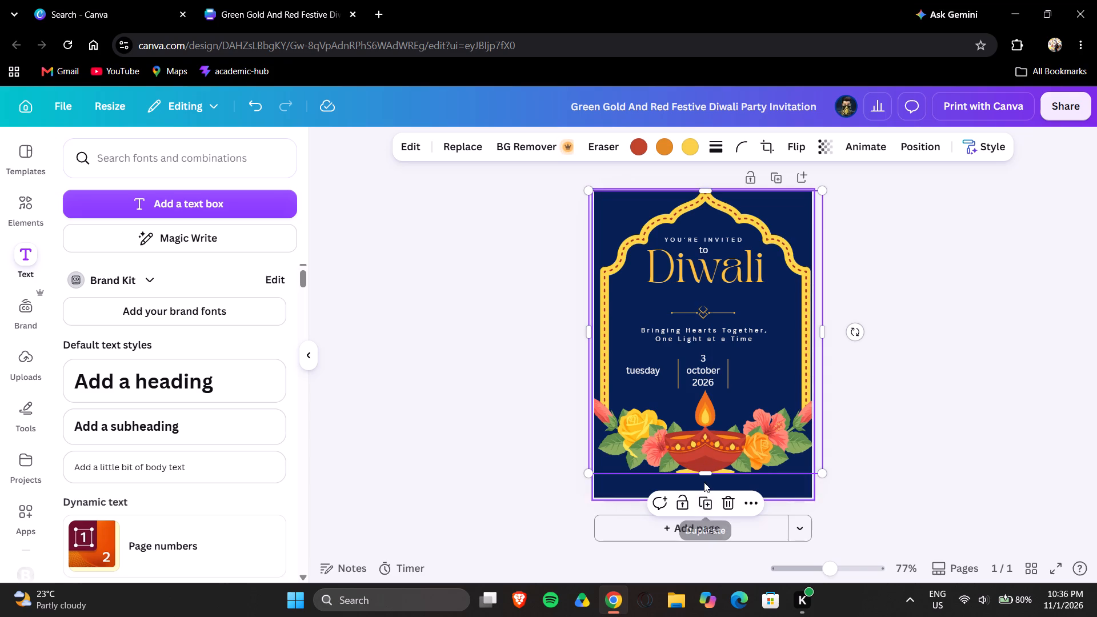
left_click_drag(702, 471, 703, 485)
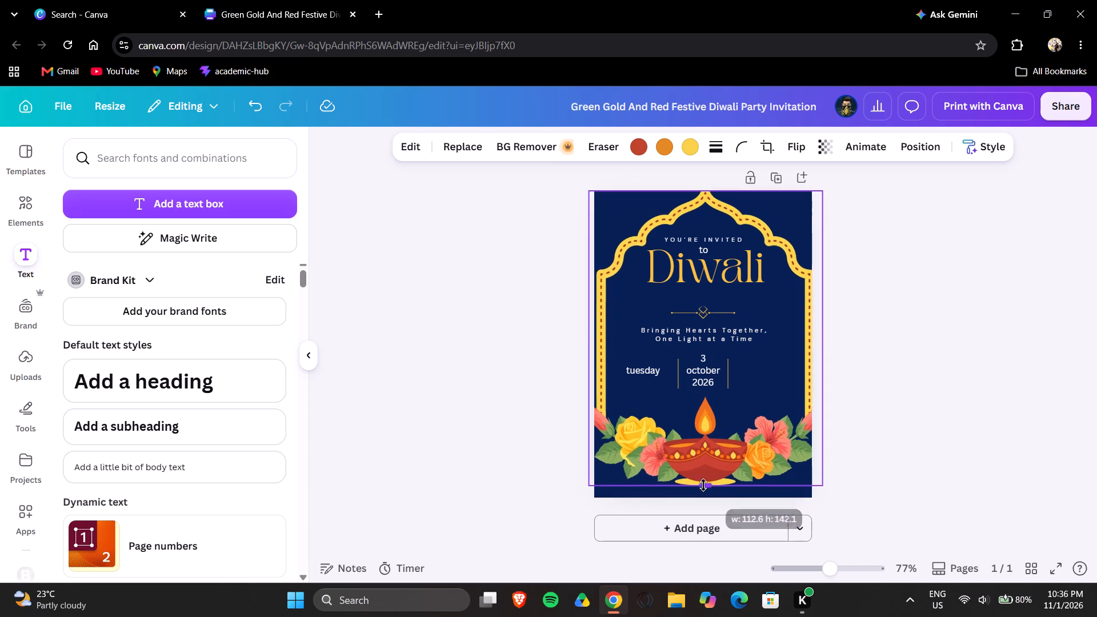
left_click_drag(703, 485, 700, 494)
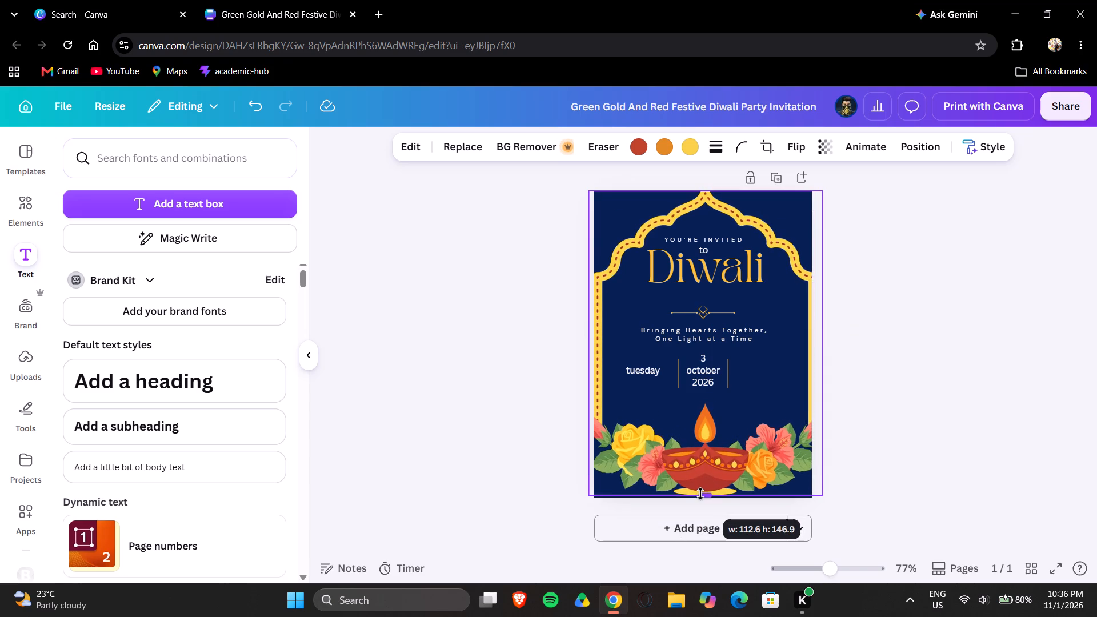
left_click_drag(700, 494, 686, 488)
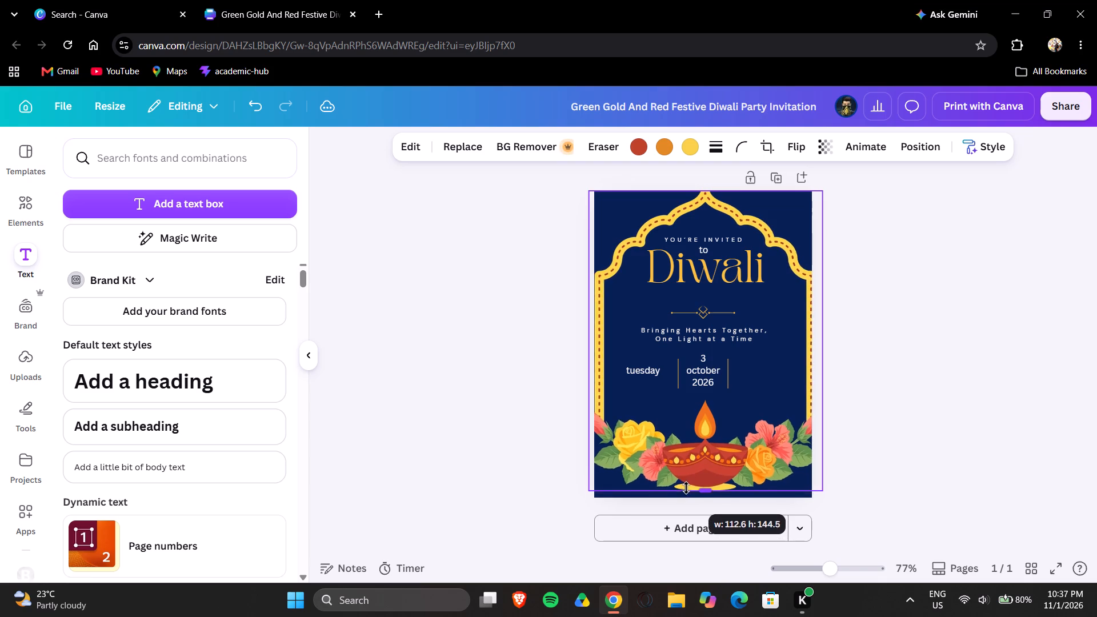
left_click_drag(686, 488, 682, 476)
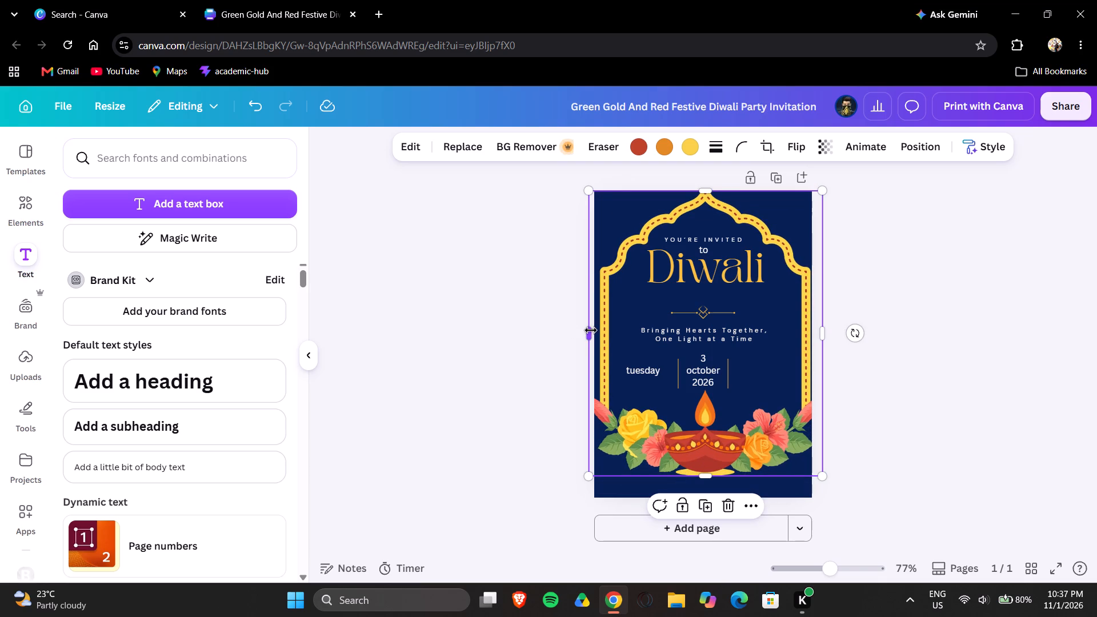
left_click_drag(591, 330, 587, 331)
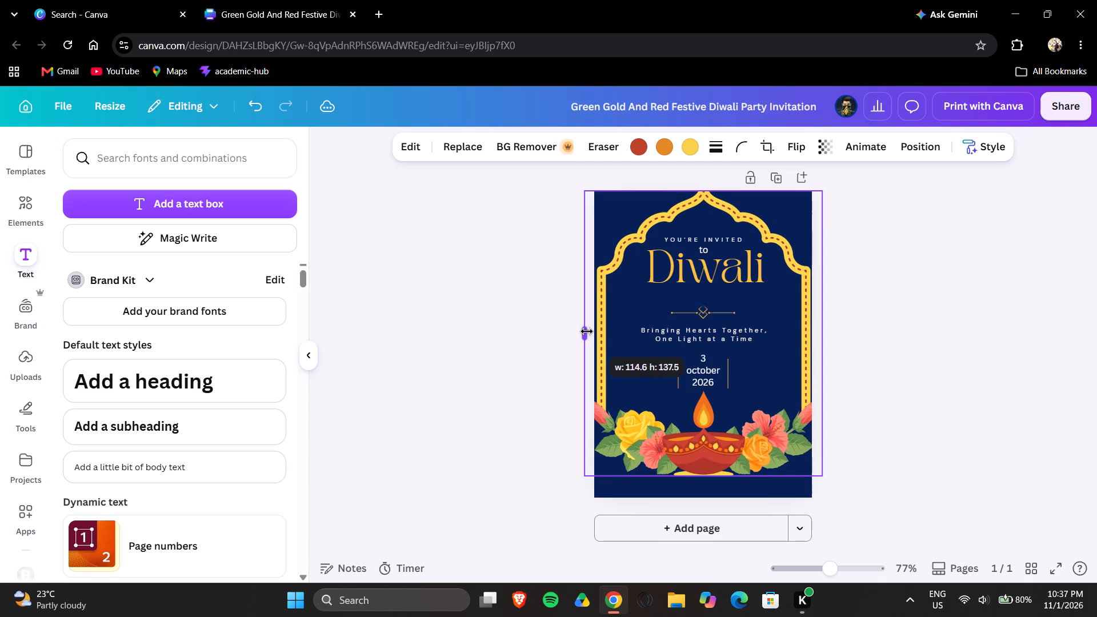
left_click_drag(587, 331, 585, 332)
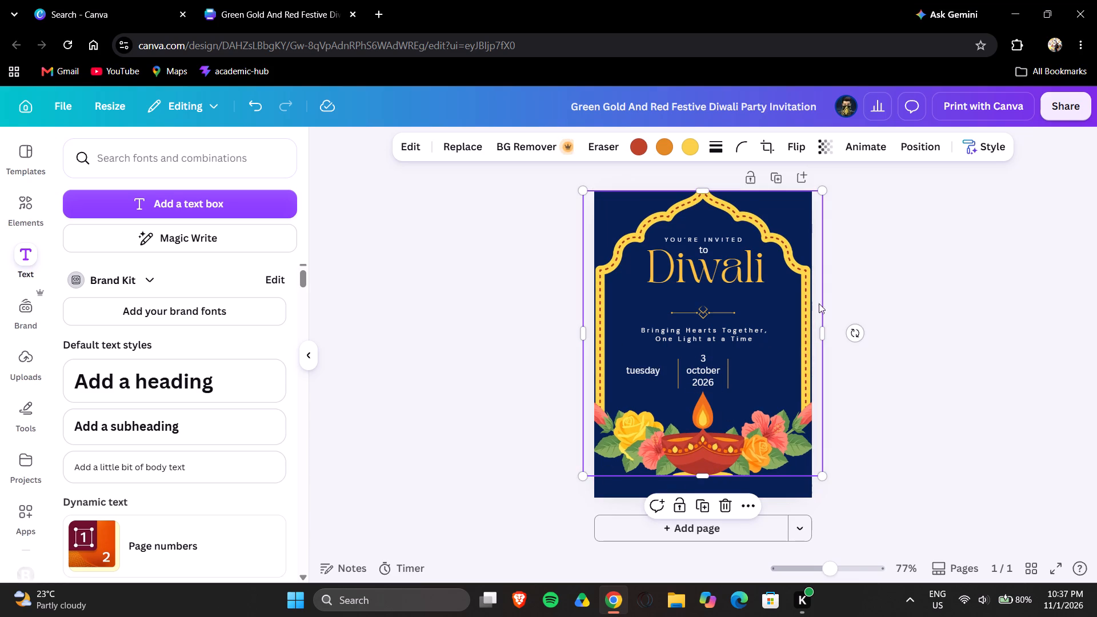
left_click_drag(976, 219, 966, 183)
left_click_drag(966, 183, 968, 234)
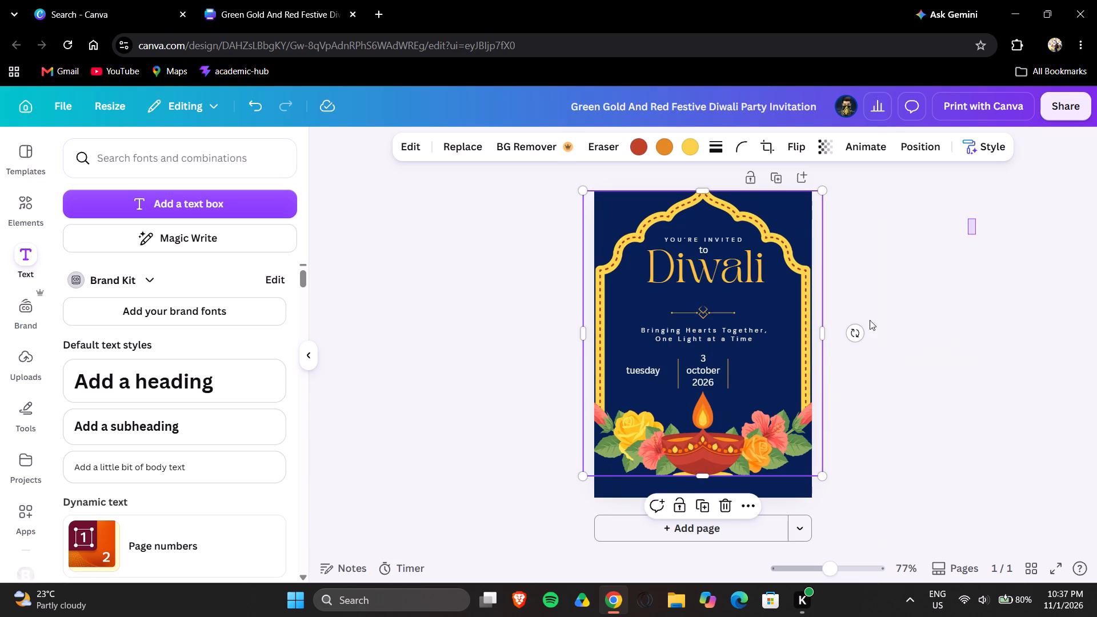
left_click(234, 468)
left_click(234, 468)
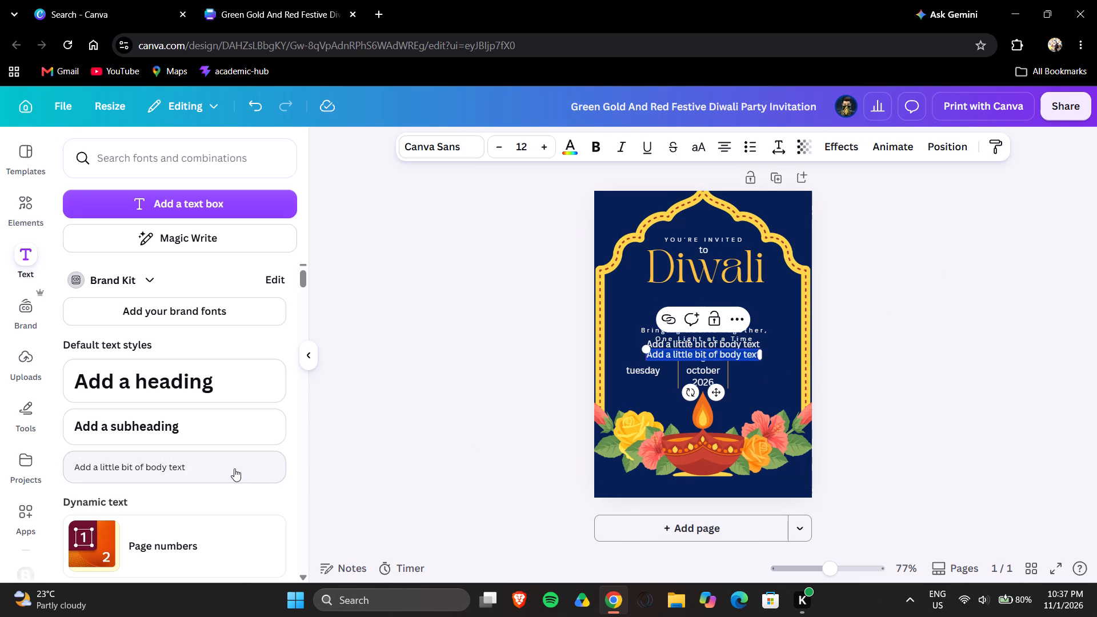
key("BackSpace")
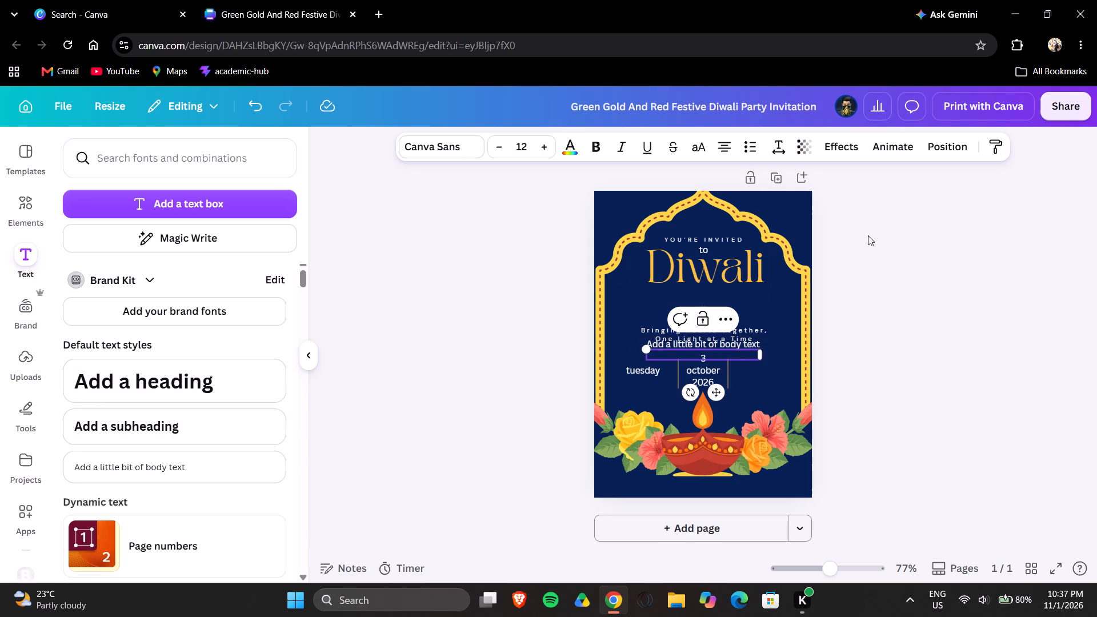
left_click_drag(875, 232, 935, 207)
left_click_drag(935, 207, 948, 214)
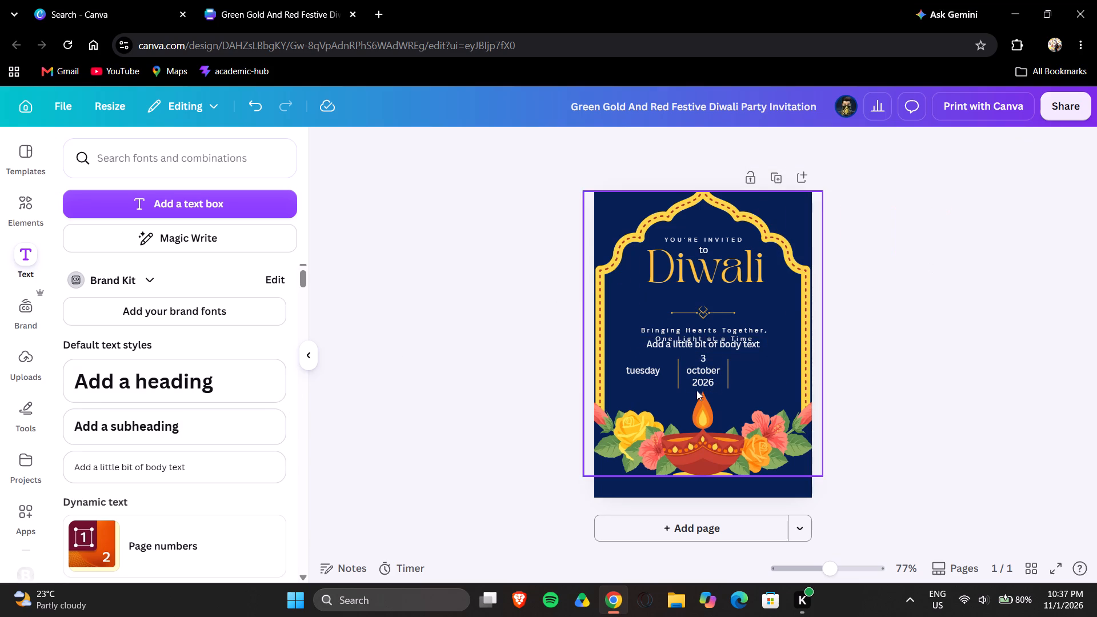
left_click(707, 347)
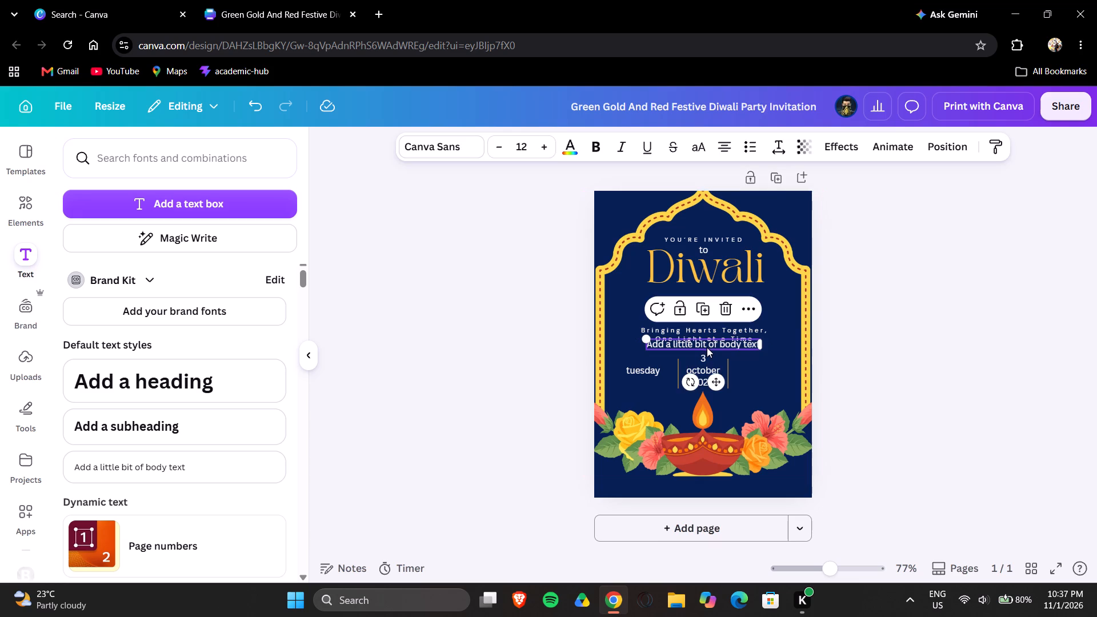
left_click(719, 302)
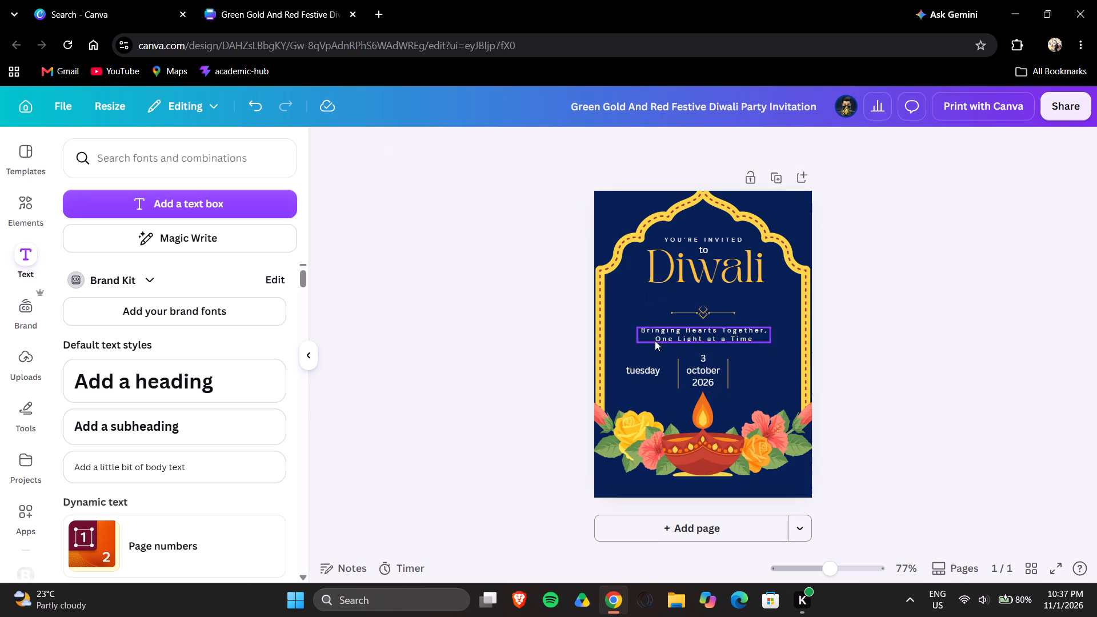
Add a body text box to the invitation reading "5:30", "PM" and "onwards" on three separate lines.
left_click(270, 460)
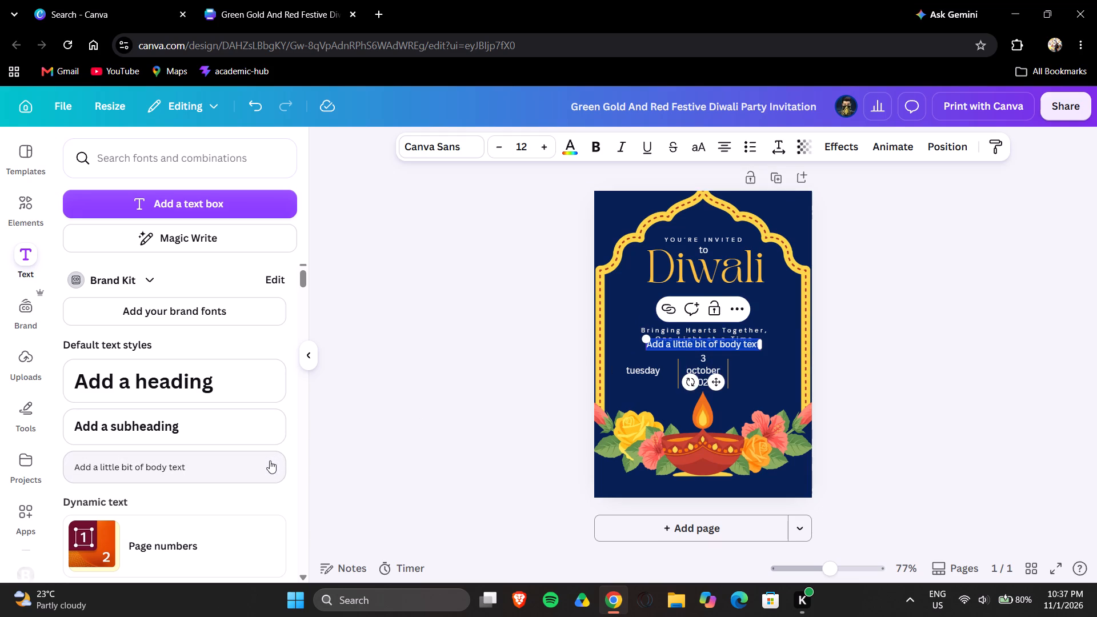
key("BackSpace")
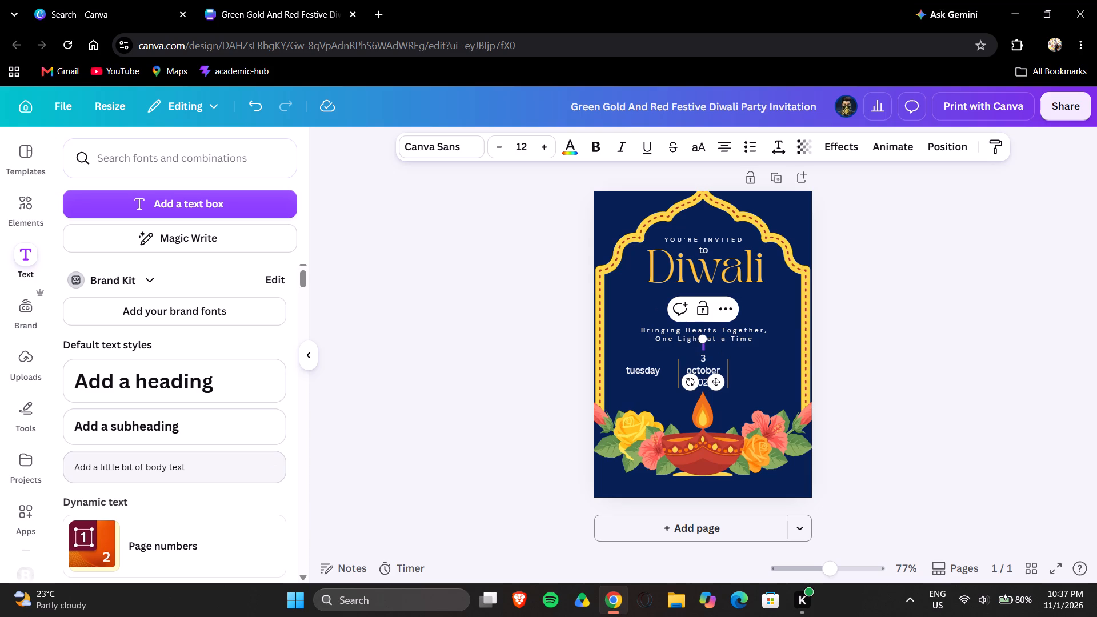
type("fro")
key("BackSpace")
key("BackSpace")
key("BackSpace")
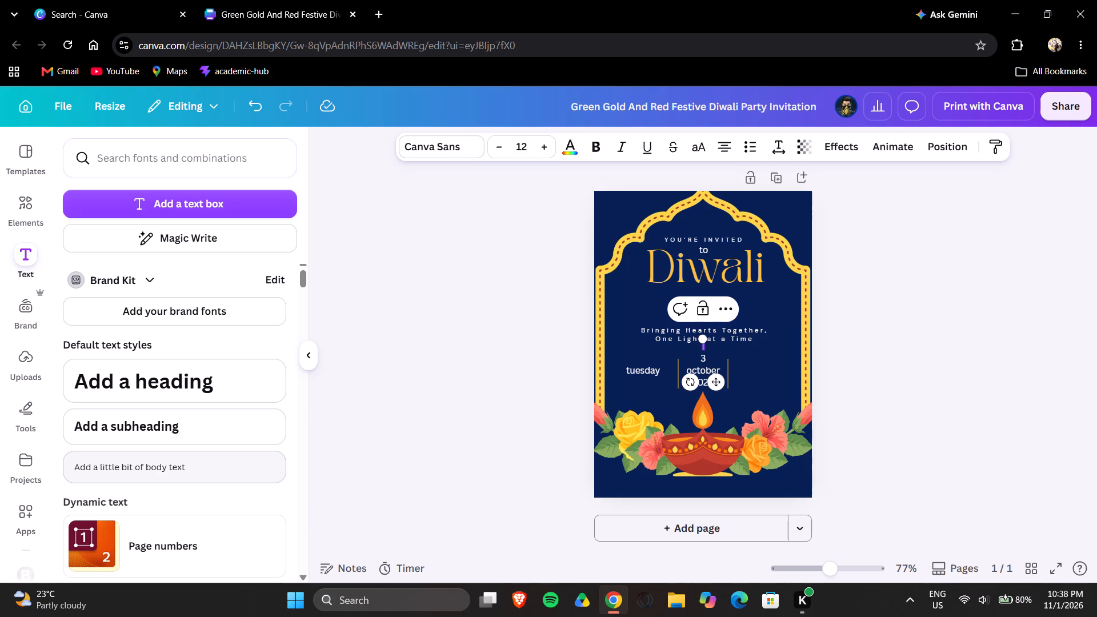
key("5")
key("shift+colon")
key("3")
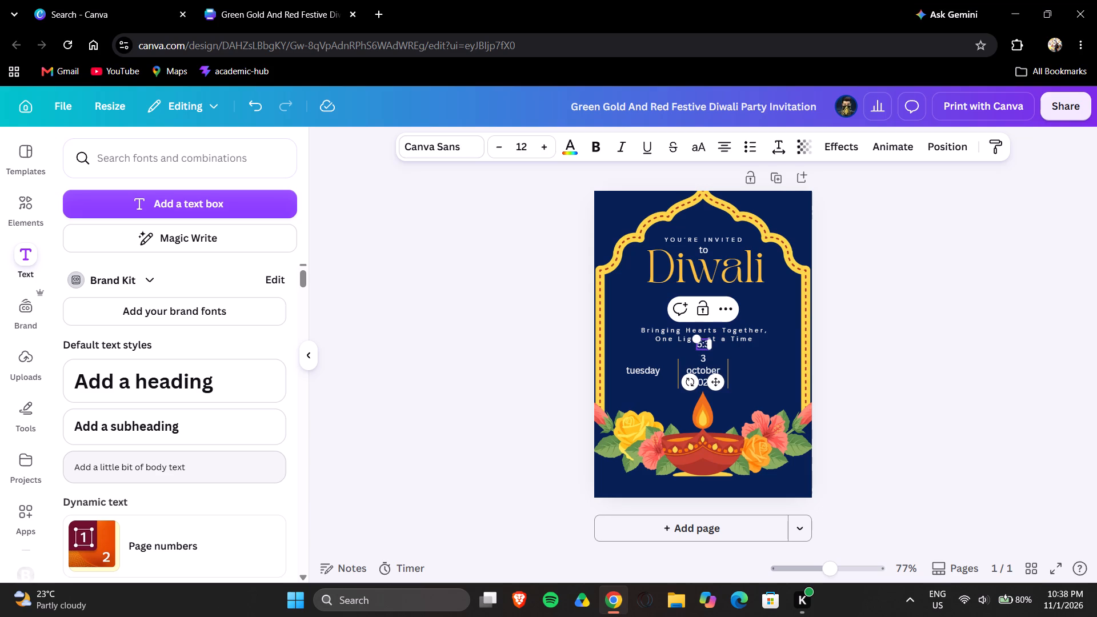
key("0")
key("Return")
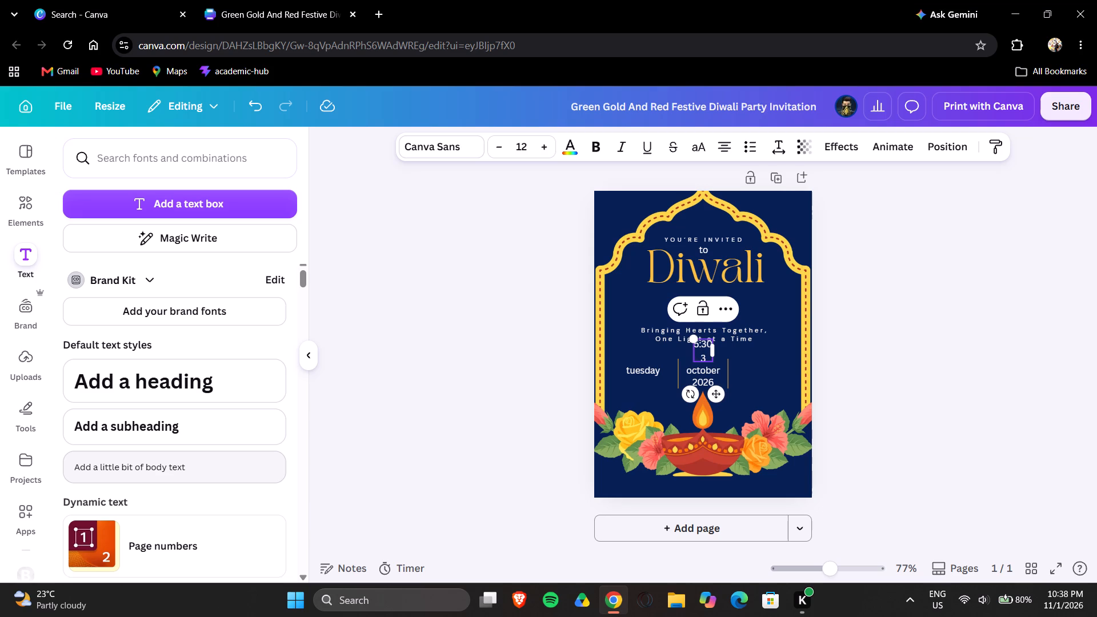
type("PM")
key("Return")
type("onwards")
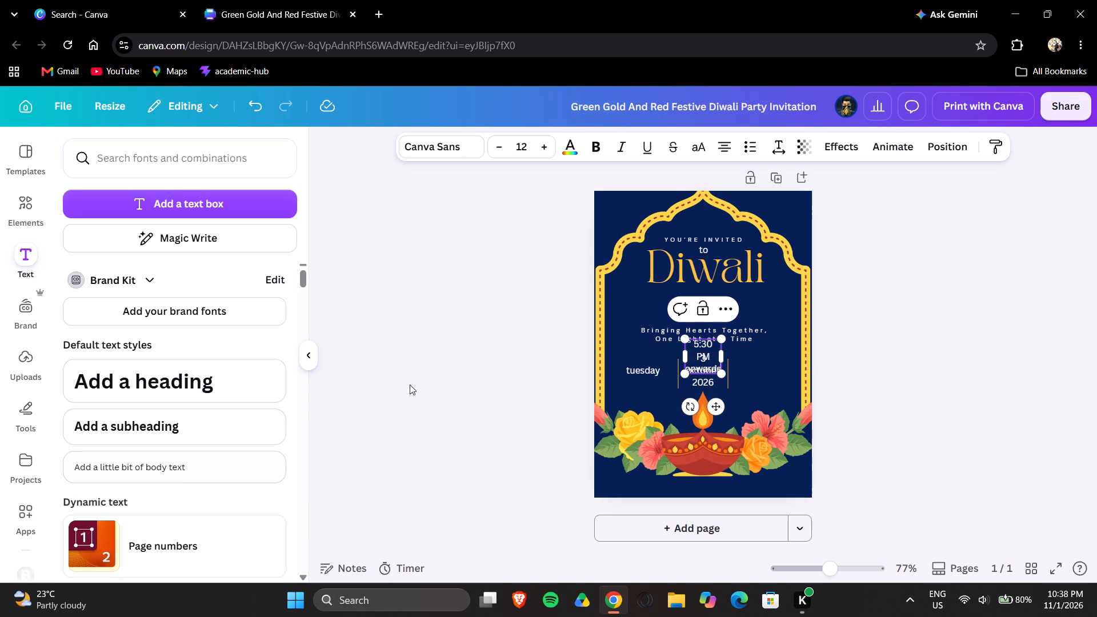
Move the three-line time text beyond the second vertical divider line, level with the date.
left_click_drag(719, 406, 775, 421)
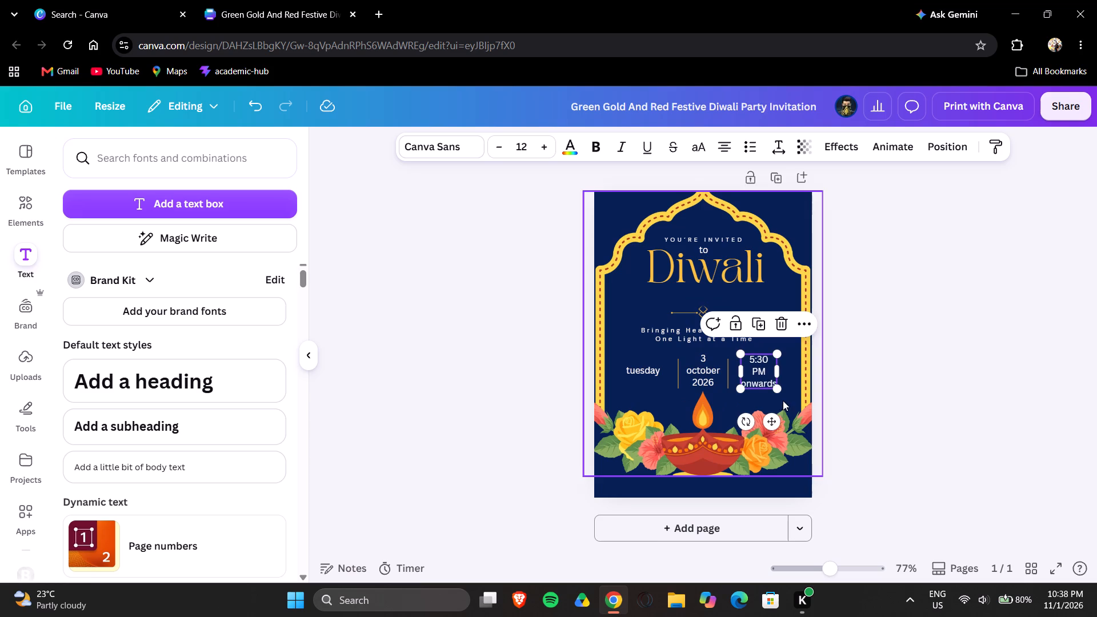
left_click(884, 320)
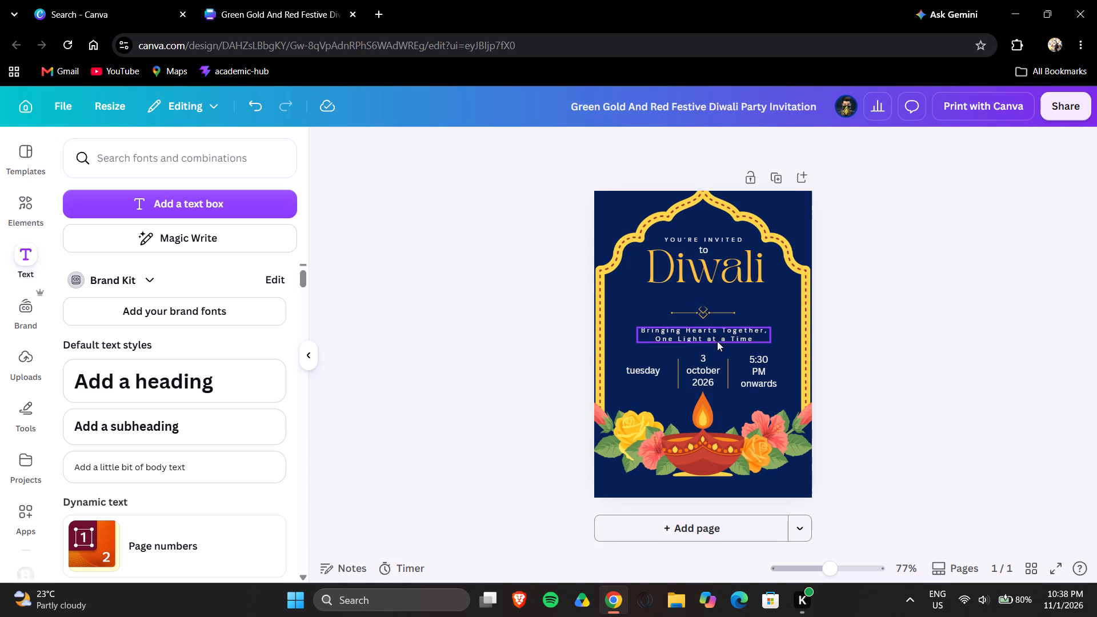
Delete the tagline "Bringing Hearts Together, One Light at a Time" from below the ornamental divider.
left_click(717, 341)
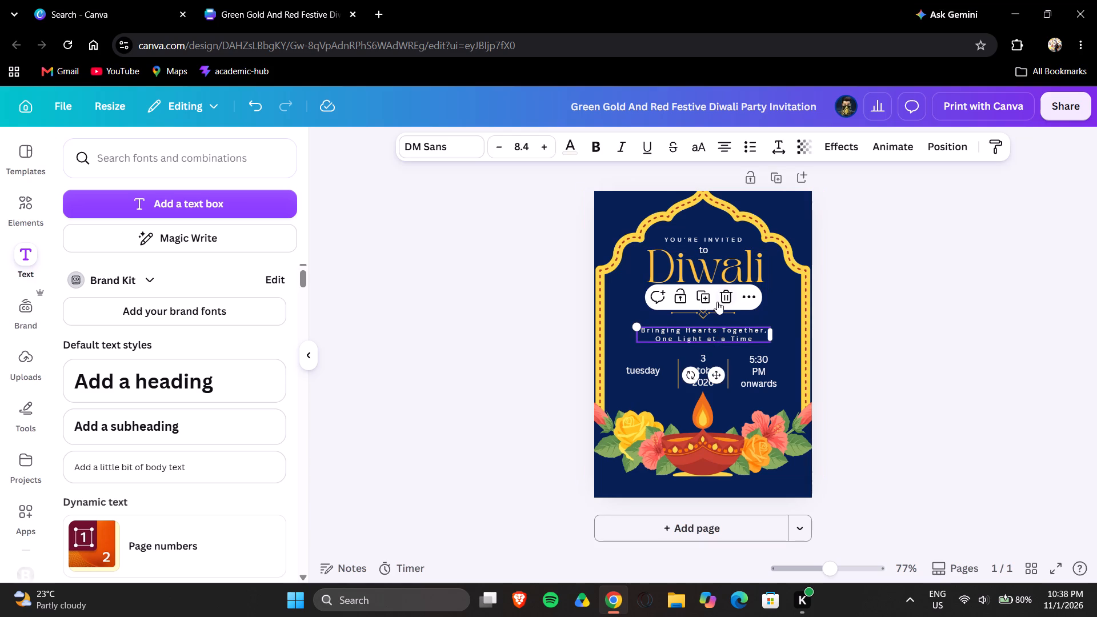
left_click(719, 299)
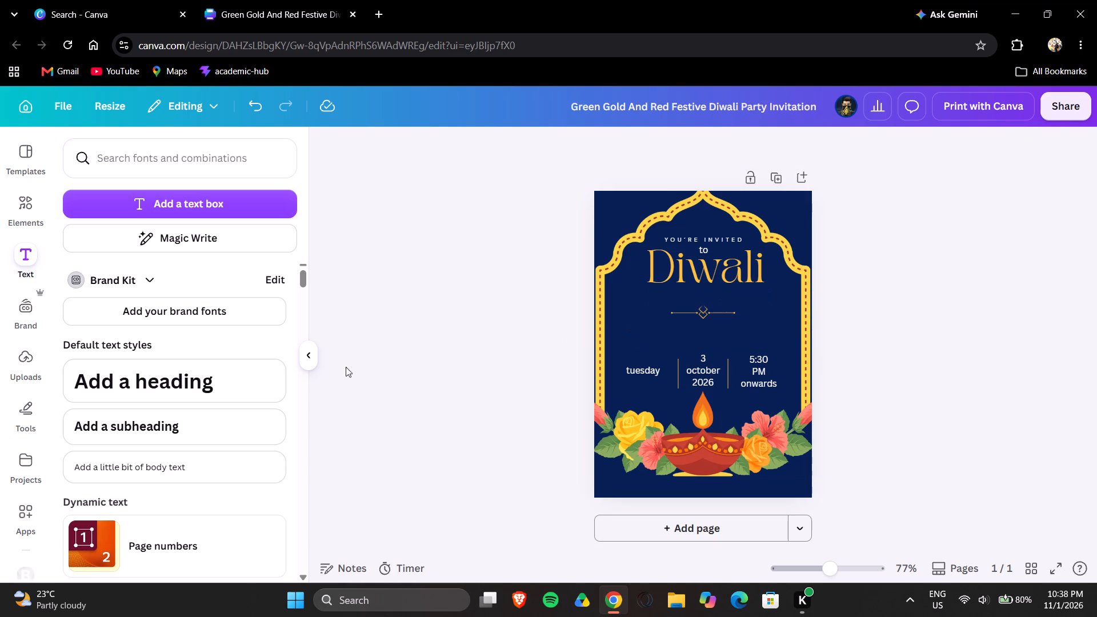
Add a new body text box above the date and clear its placeholder text.
left_click(261, 467)
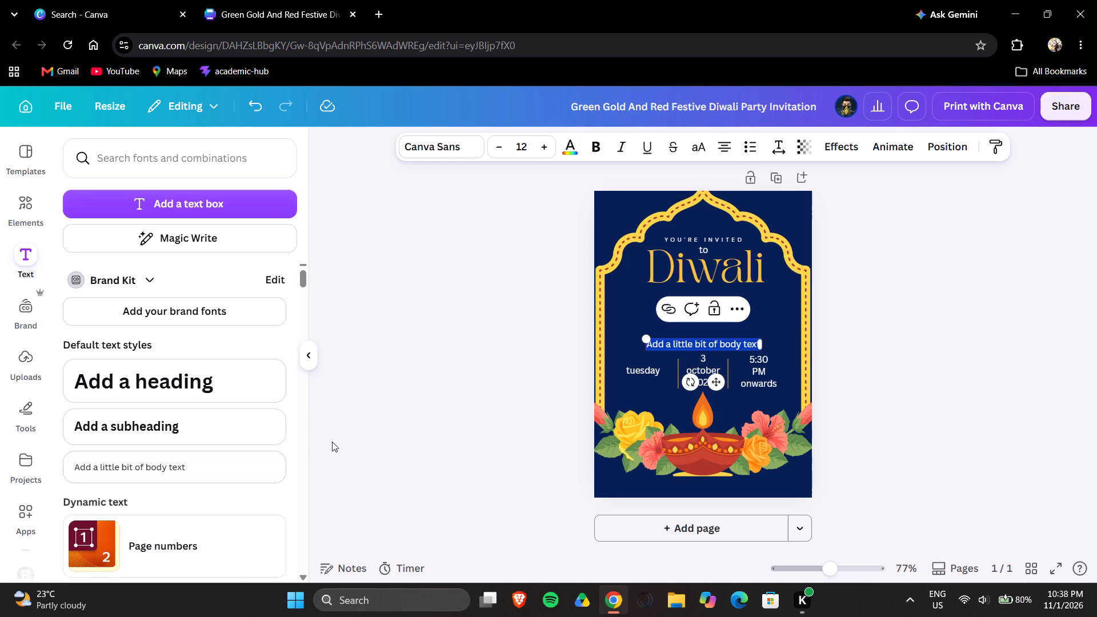
key("BackSpace")
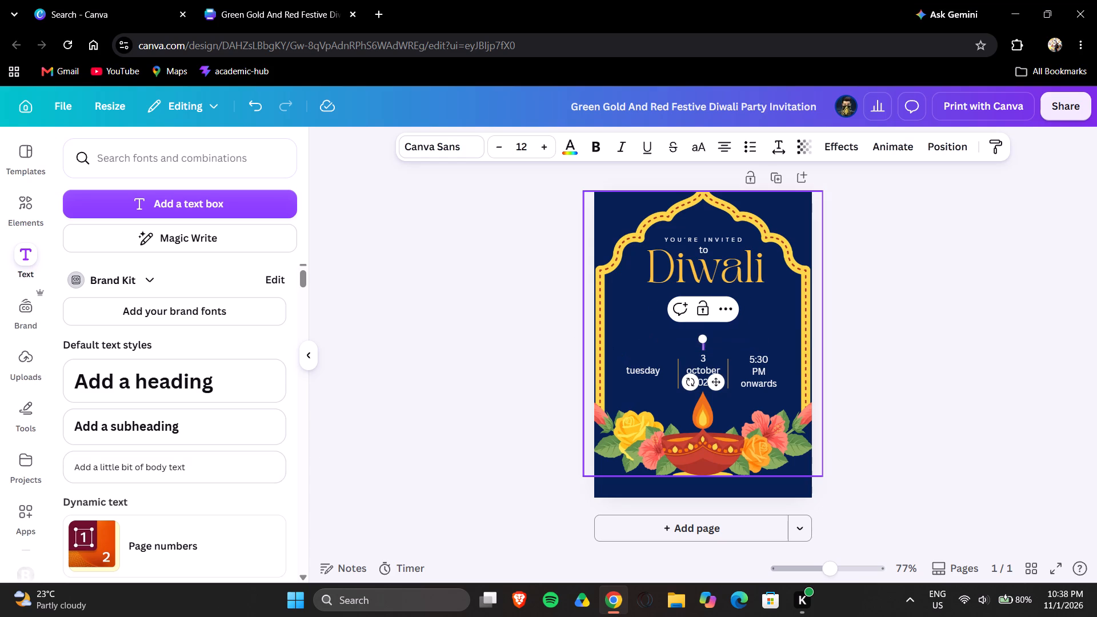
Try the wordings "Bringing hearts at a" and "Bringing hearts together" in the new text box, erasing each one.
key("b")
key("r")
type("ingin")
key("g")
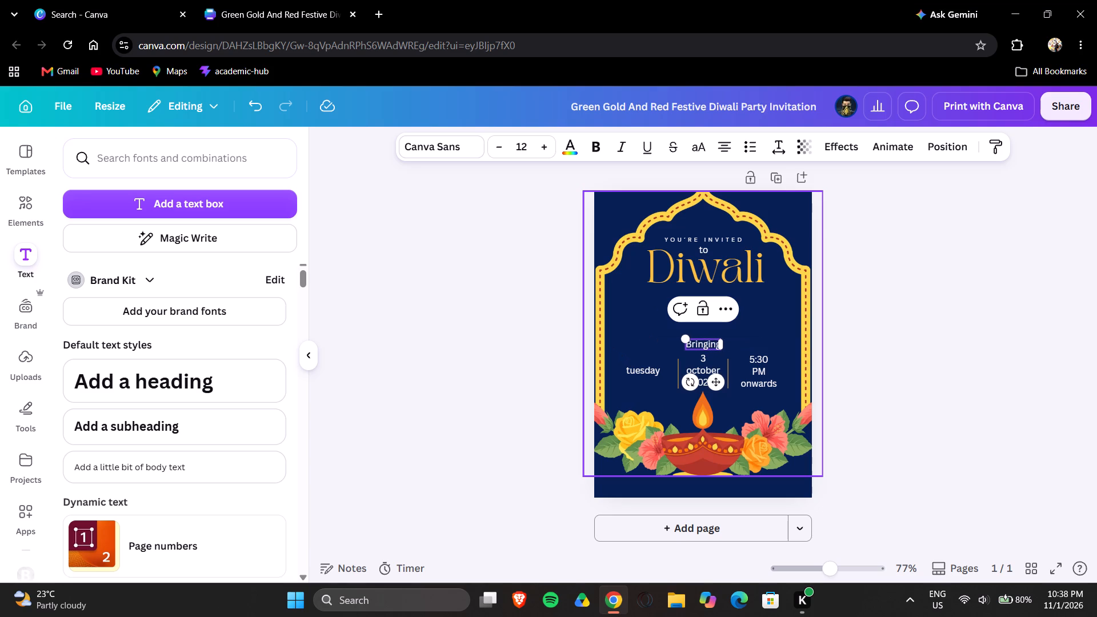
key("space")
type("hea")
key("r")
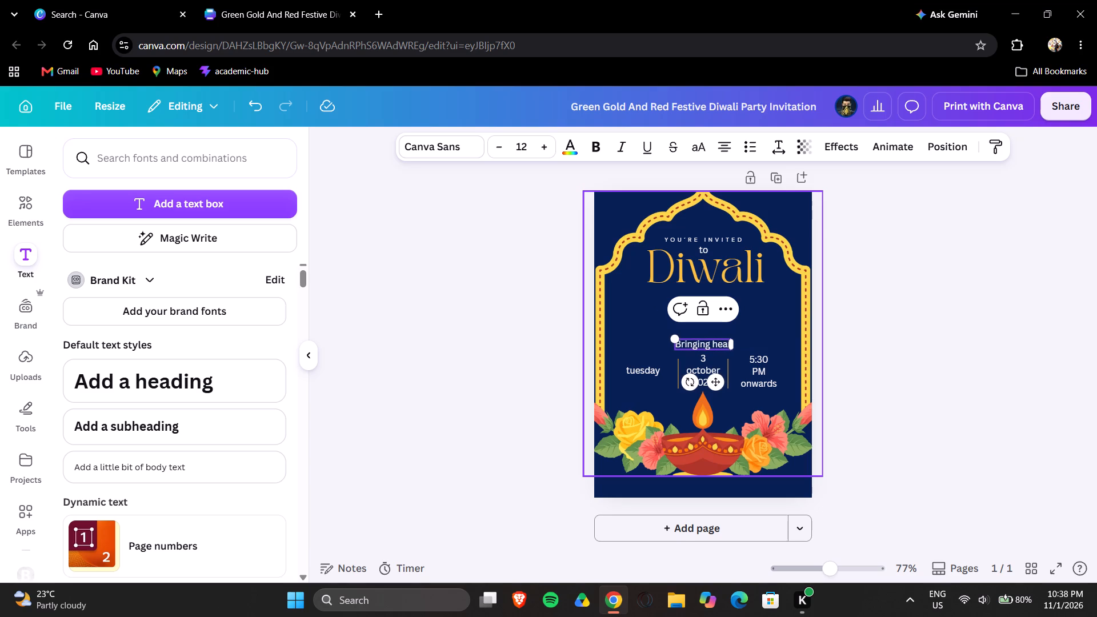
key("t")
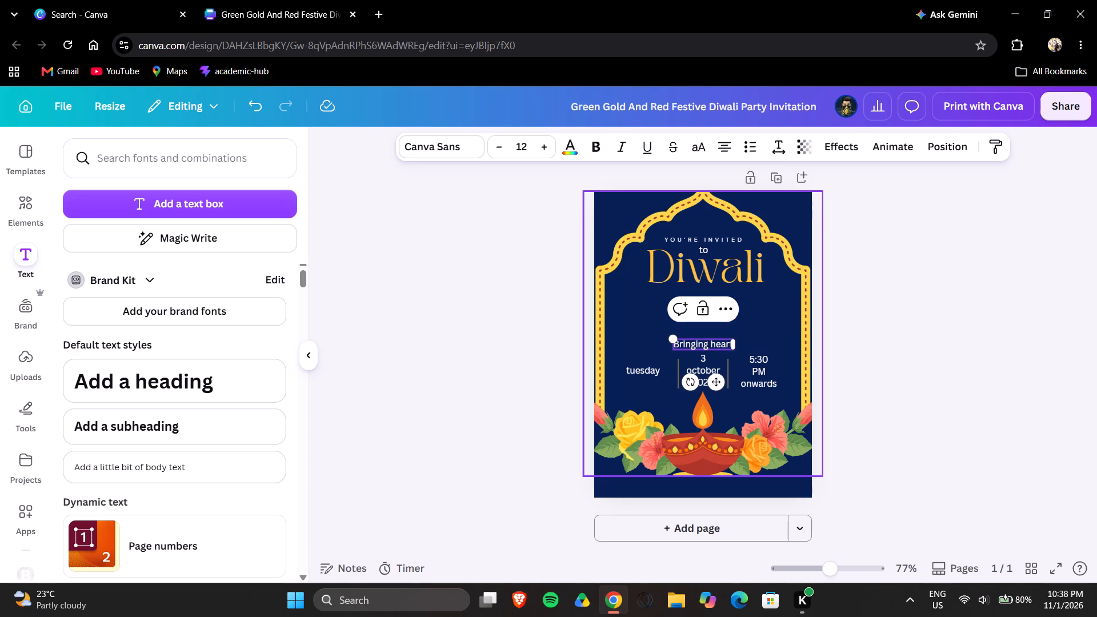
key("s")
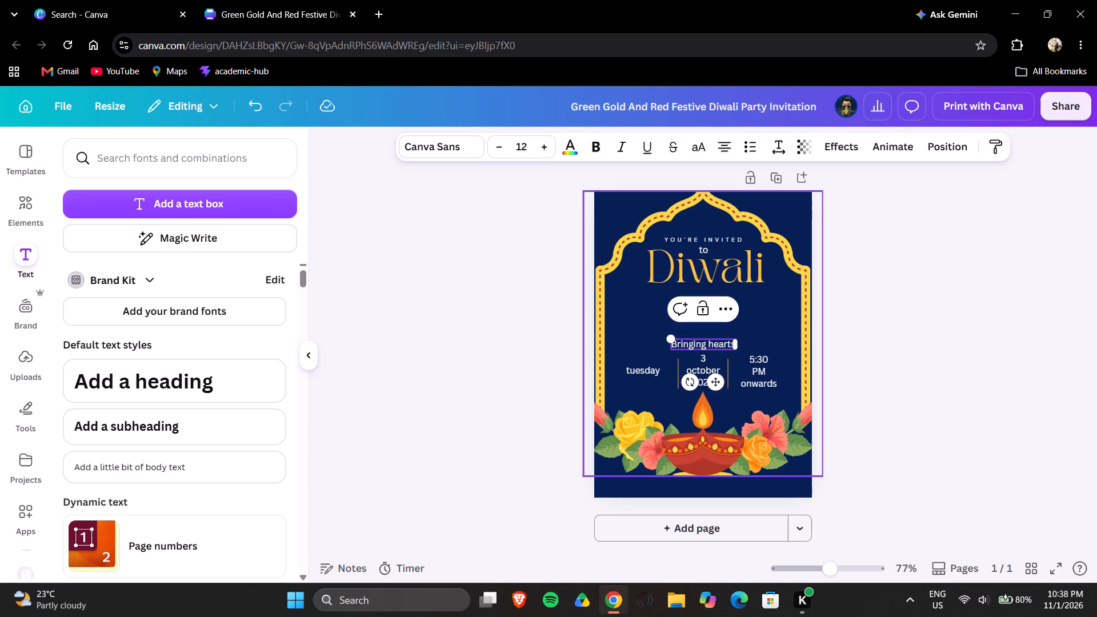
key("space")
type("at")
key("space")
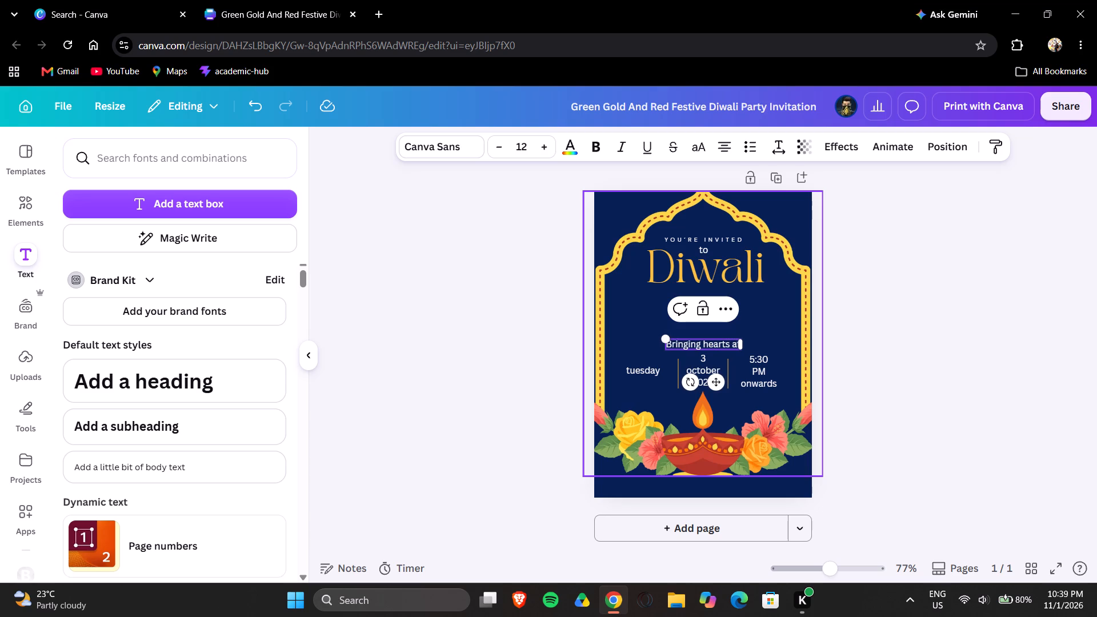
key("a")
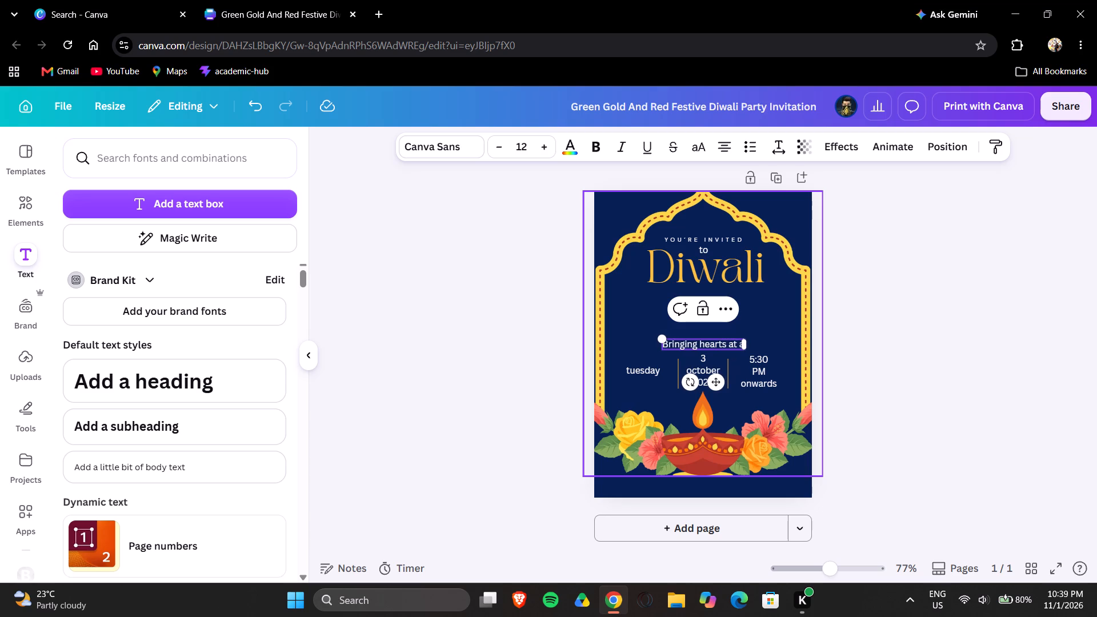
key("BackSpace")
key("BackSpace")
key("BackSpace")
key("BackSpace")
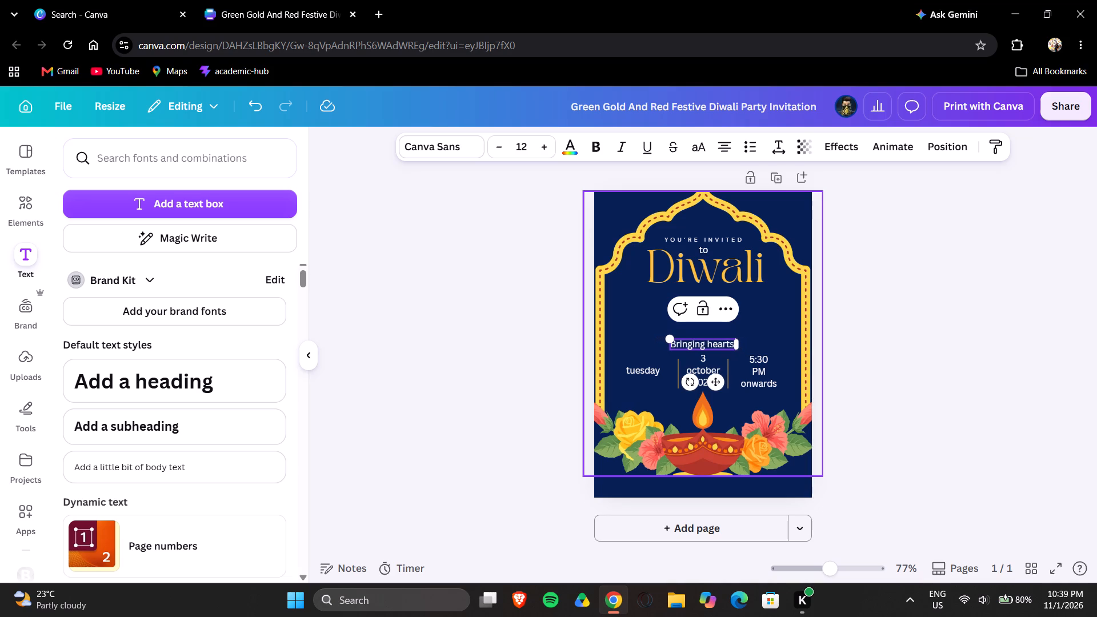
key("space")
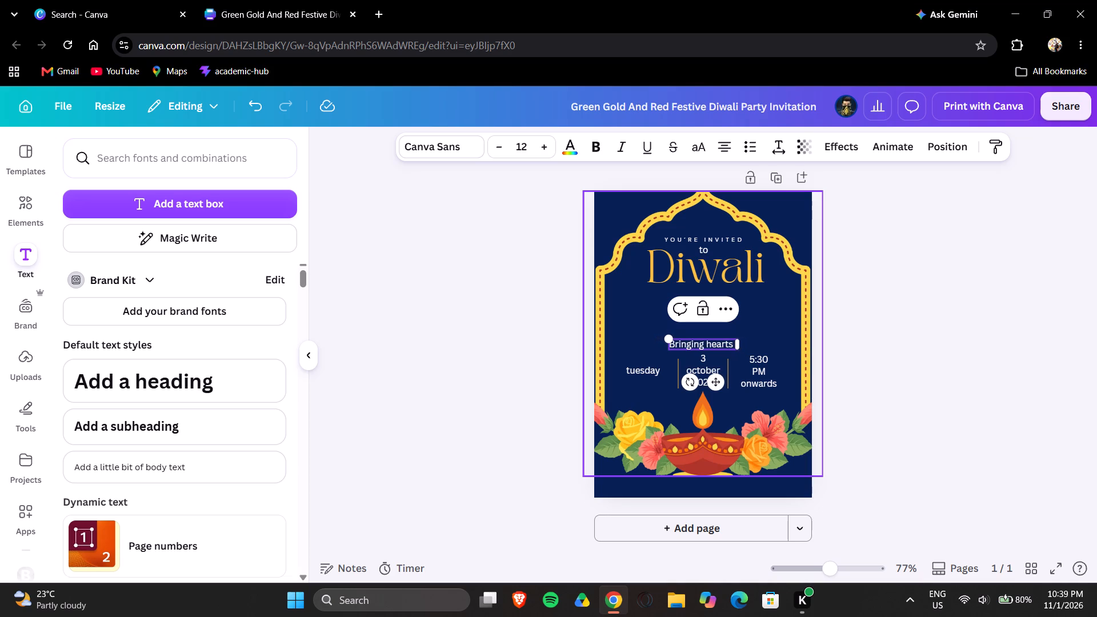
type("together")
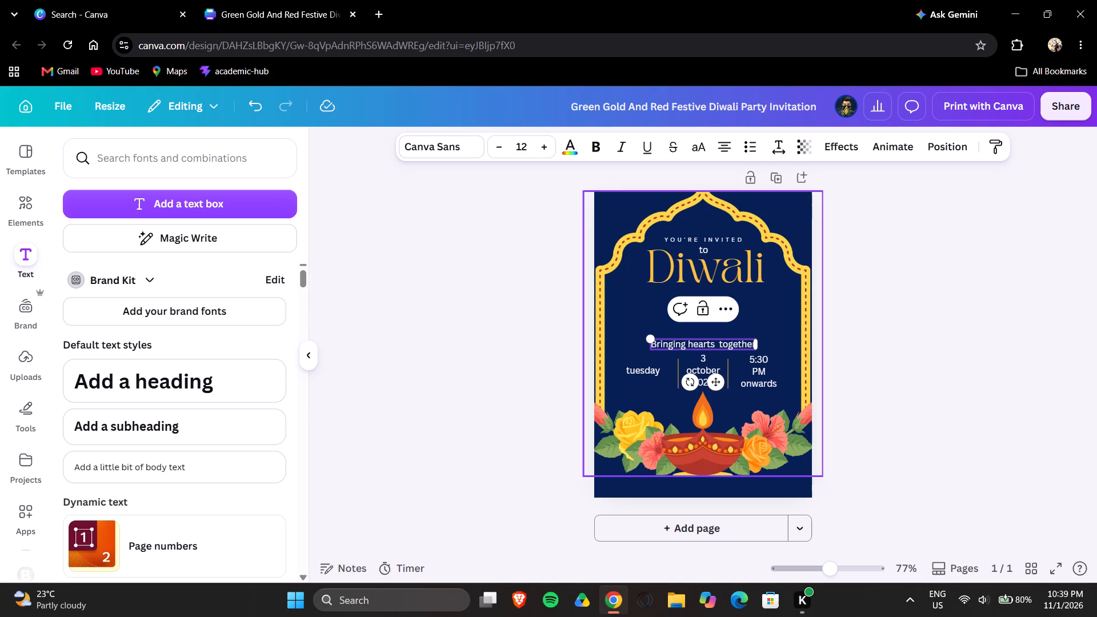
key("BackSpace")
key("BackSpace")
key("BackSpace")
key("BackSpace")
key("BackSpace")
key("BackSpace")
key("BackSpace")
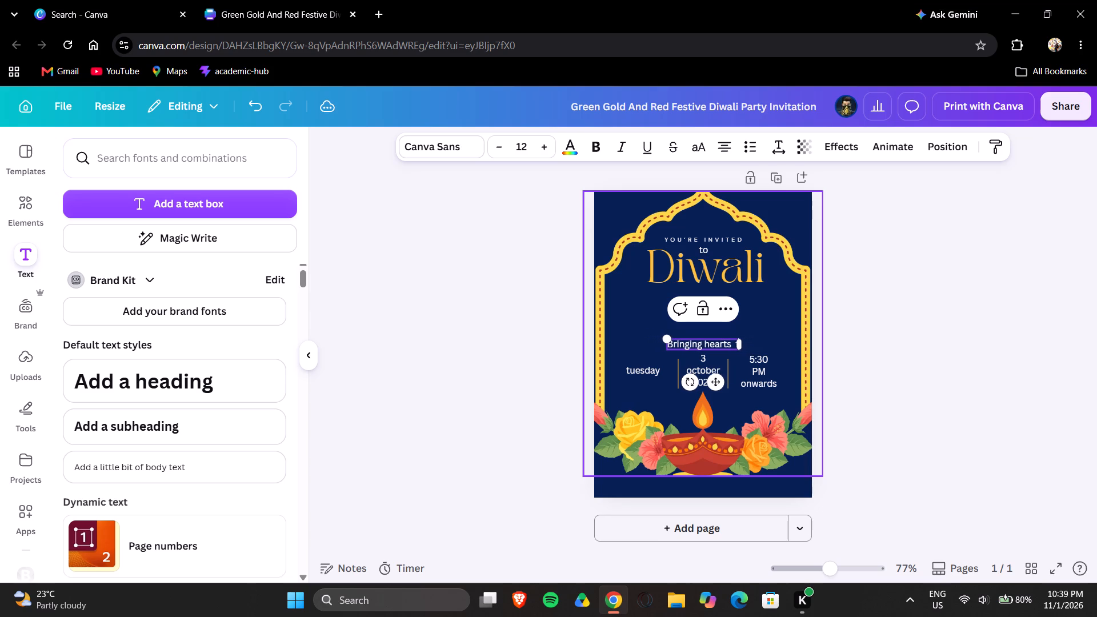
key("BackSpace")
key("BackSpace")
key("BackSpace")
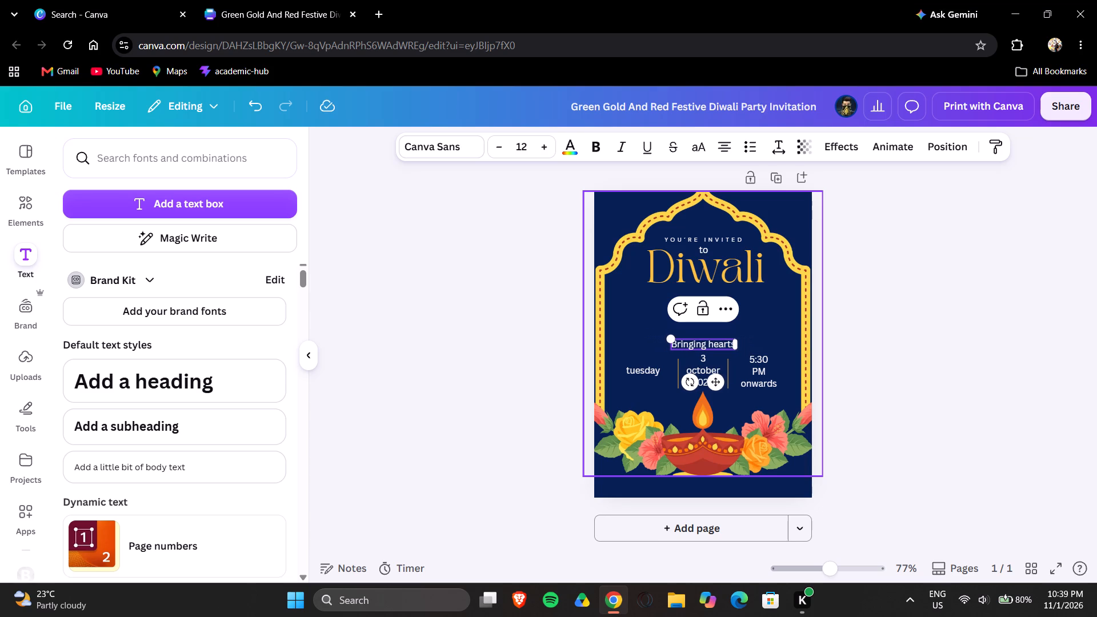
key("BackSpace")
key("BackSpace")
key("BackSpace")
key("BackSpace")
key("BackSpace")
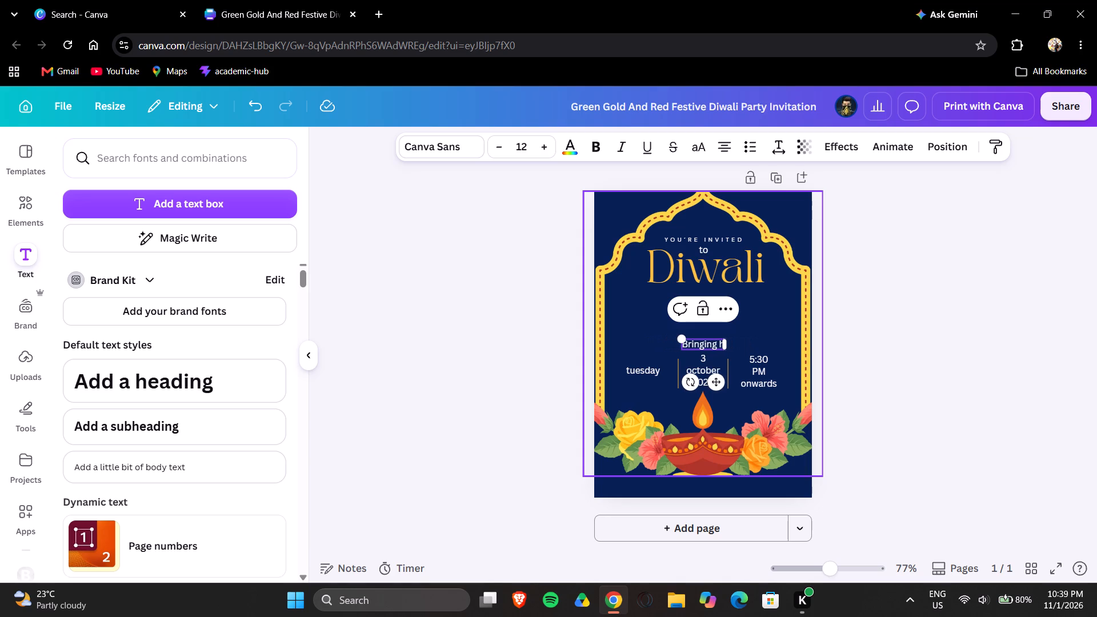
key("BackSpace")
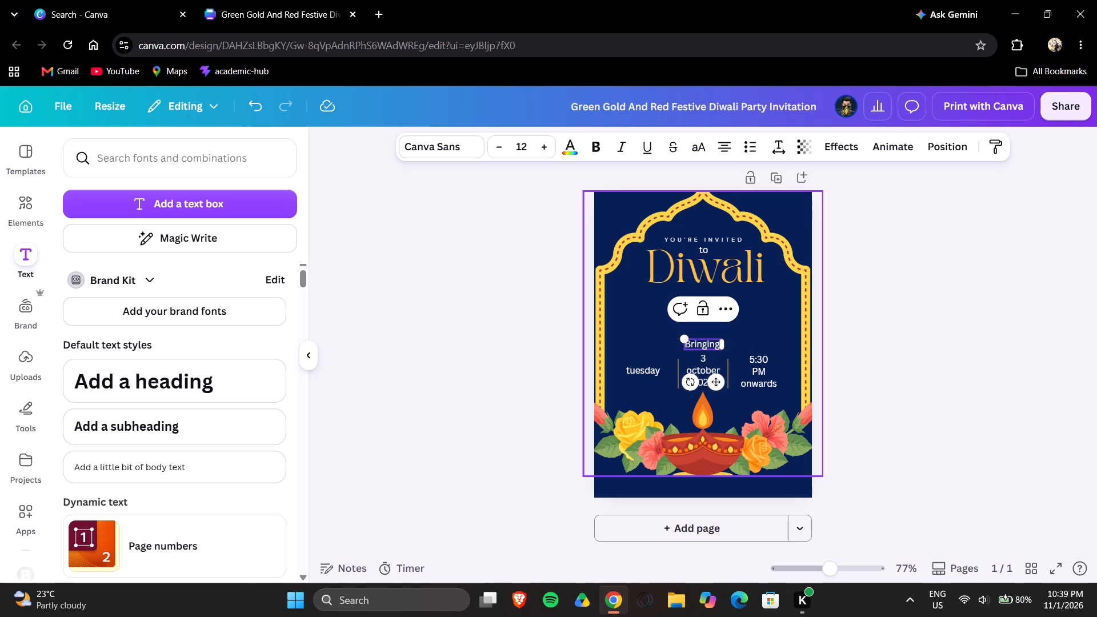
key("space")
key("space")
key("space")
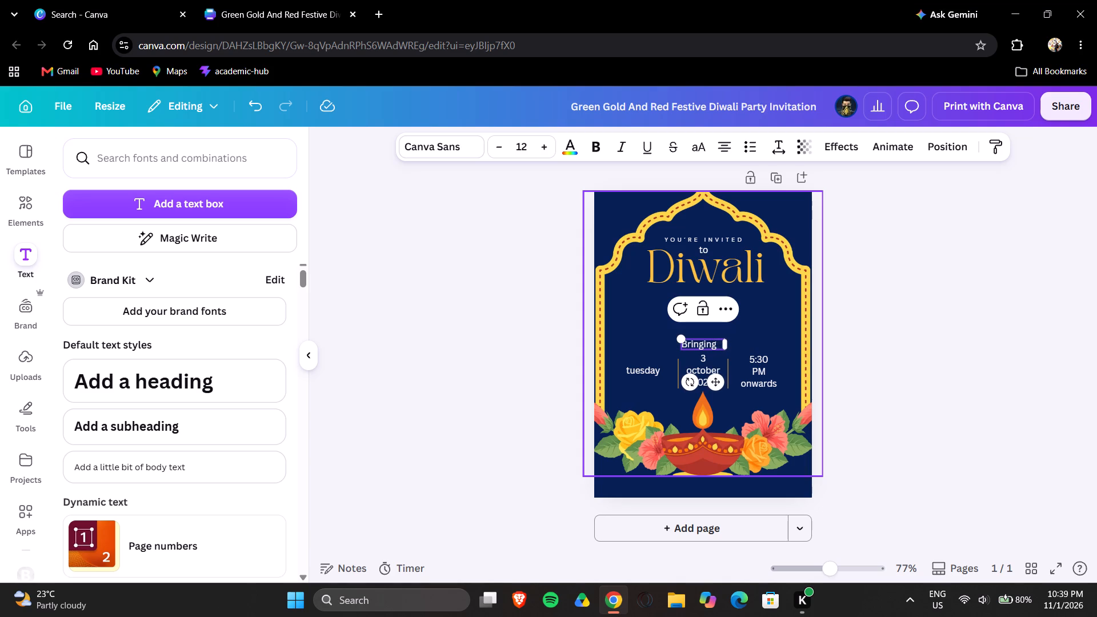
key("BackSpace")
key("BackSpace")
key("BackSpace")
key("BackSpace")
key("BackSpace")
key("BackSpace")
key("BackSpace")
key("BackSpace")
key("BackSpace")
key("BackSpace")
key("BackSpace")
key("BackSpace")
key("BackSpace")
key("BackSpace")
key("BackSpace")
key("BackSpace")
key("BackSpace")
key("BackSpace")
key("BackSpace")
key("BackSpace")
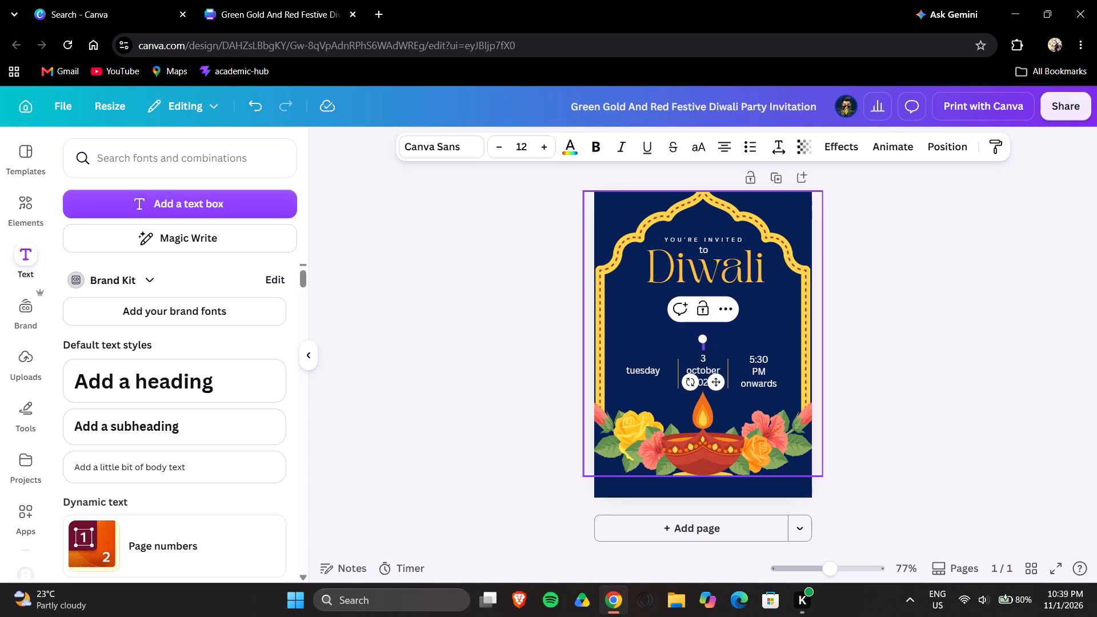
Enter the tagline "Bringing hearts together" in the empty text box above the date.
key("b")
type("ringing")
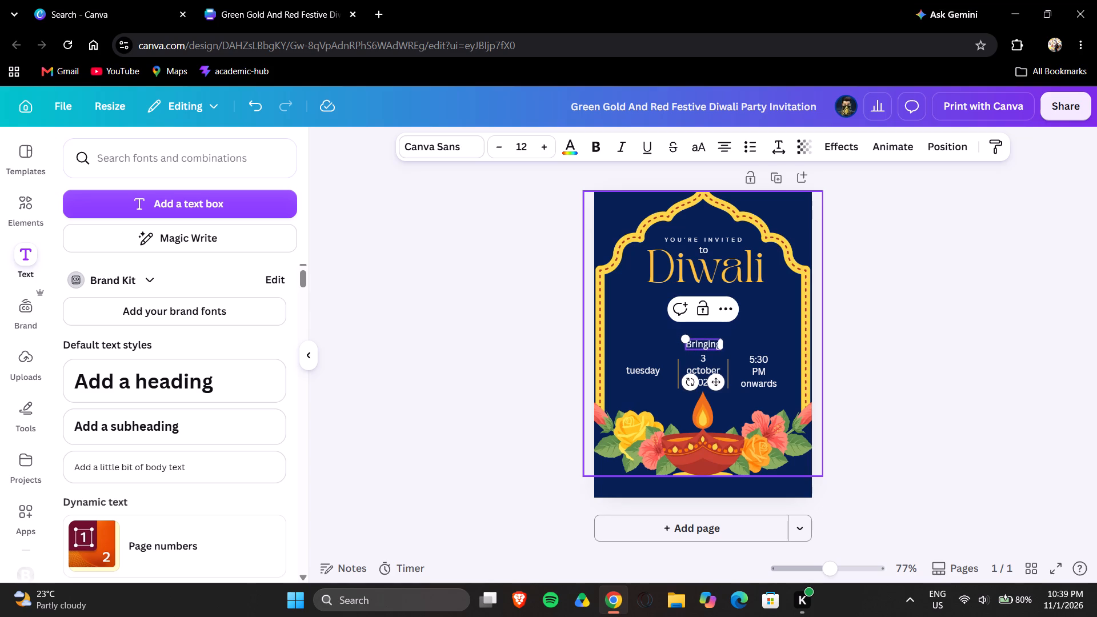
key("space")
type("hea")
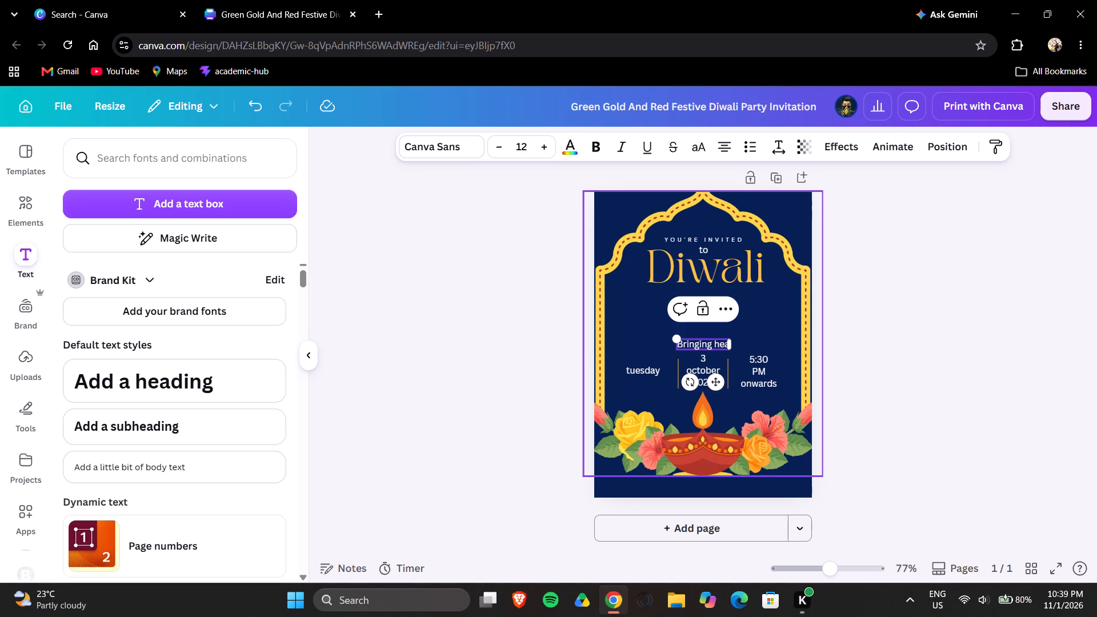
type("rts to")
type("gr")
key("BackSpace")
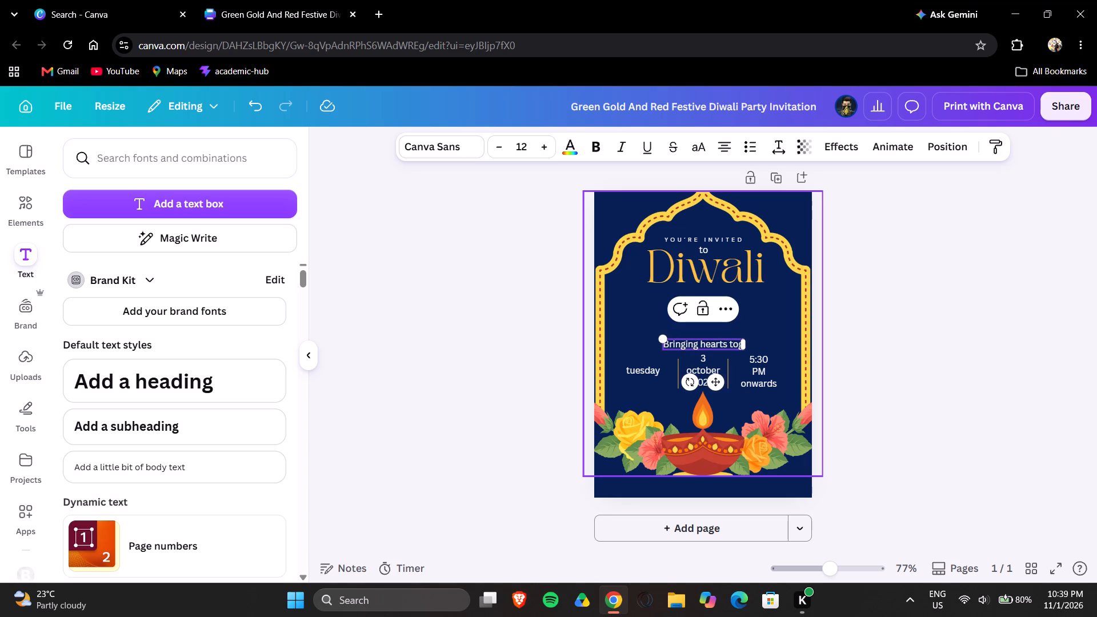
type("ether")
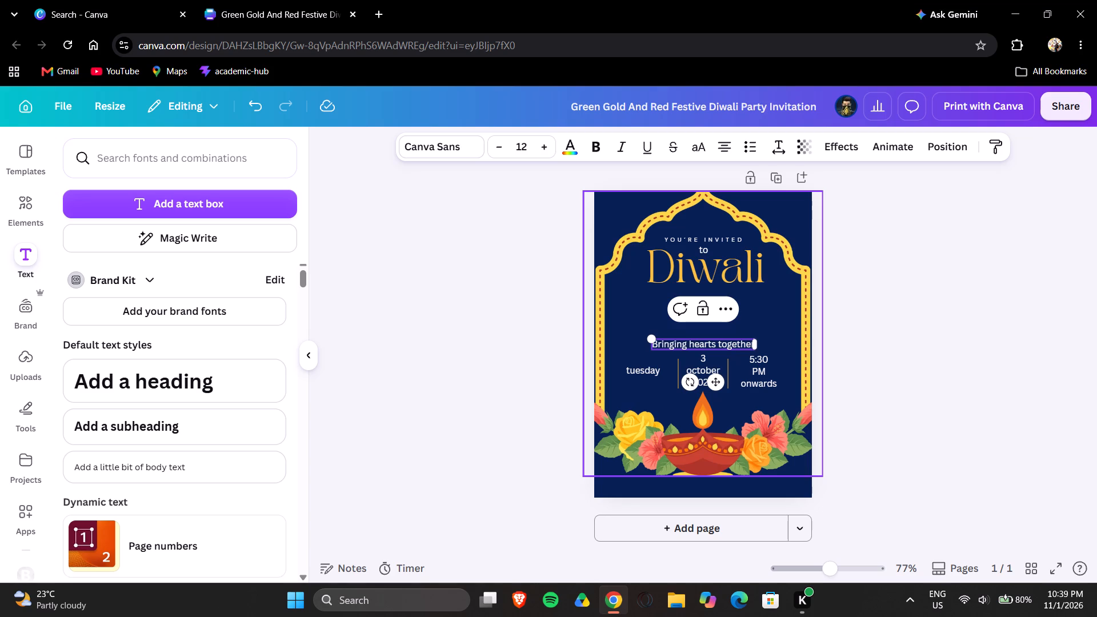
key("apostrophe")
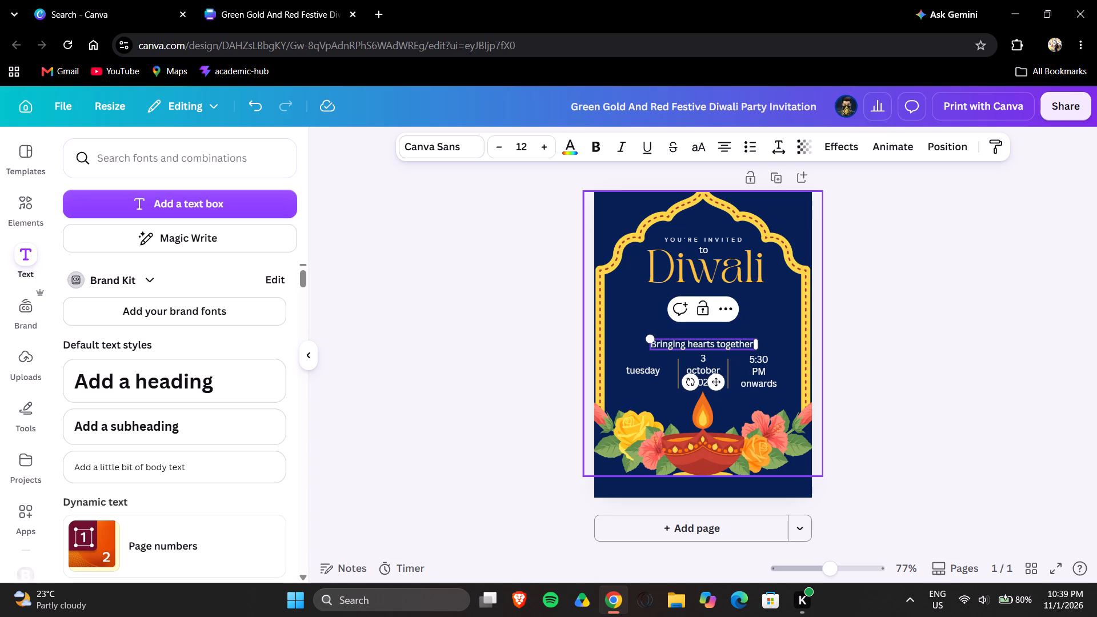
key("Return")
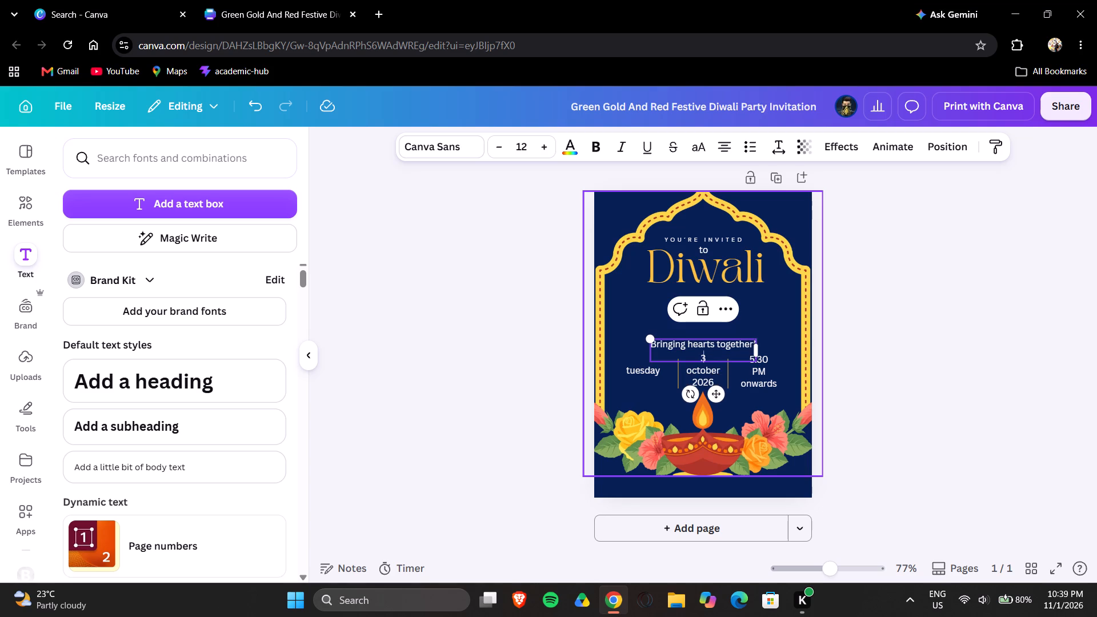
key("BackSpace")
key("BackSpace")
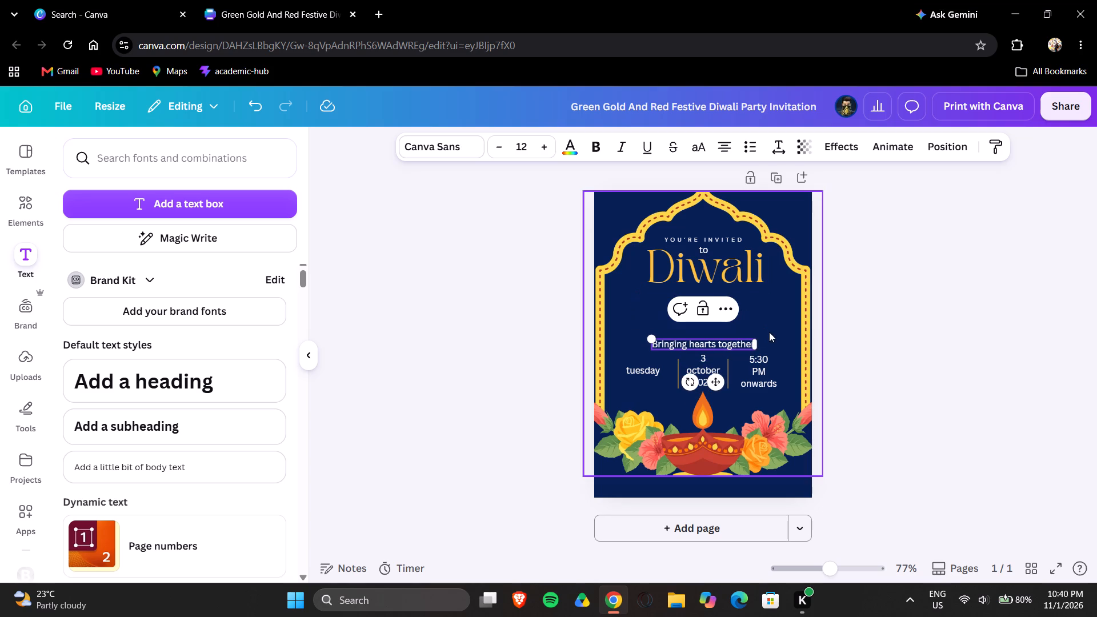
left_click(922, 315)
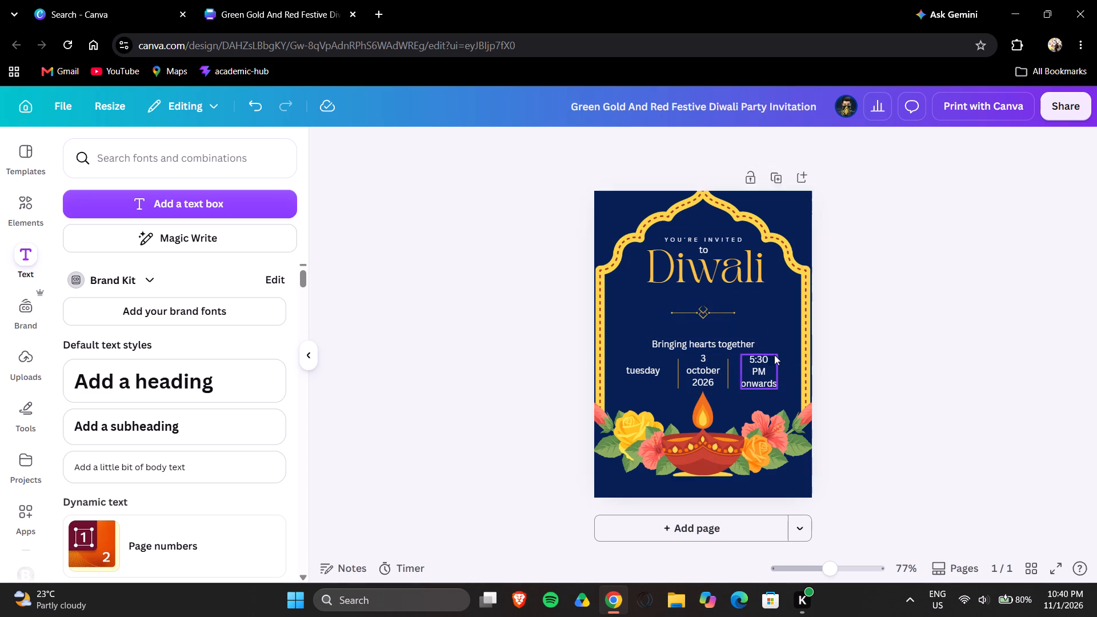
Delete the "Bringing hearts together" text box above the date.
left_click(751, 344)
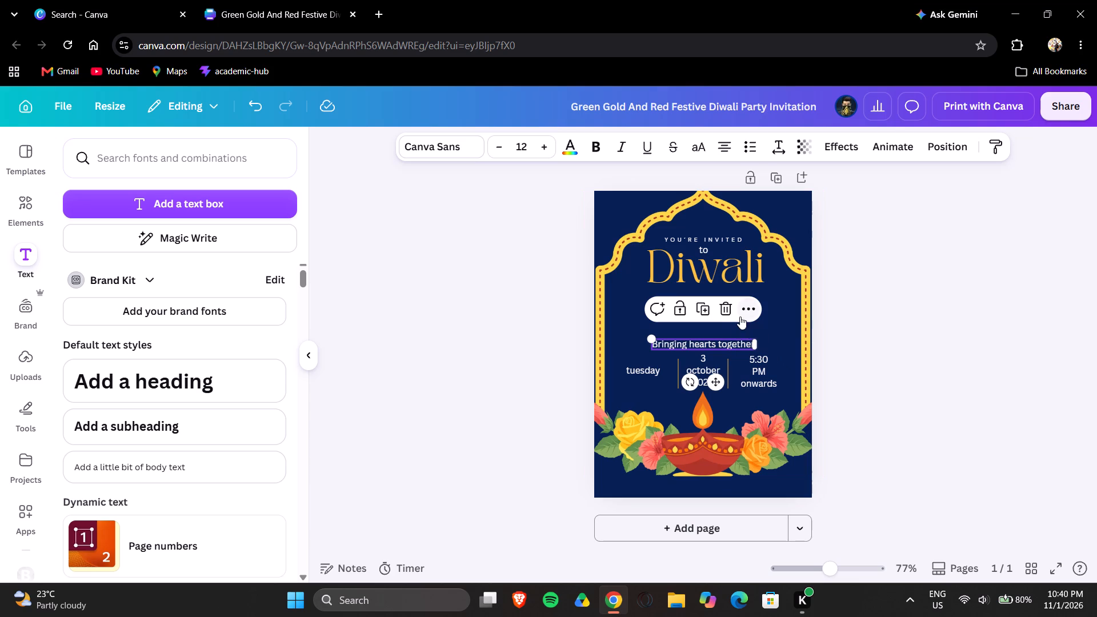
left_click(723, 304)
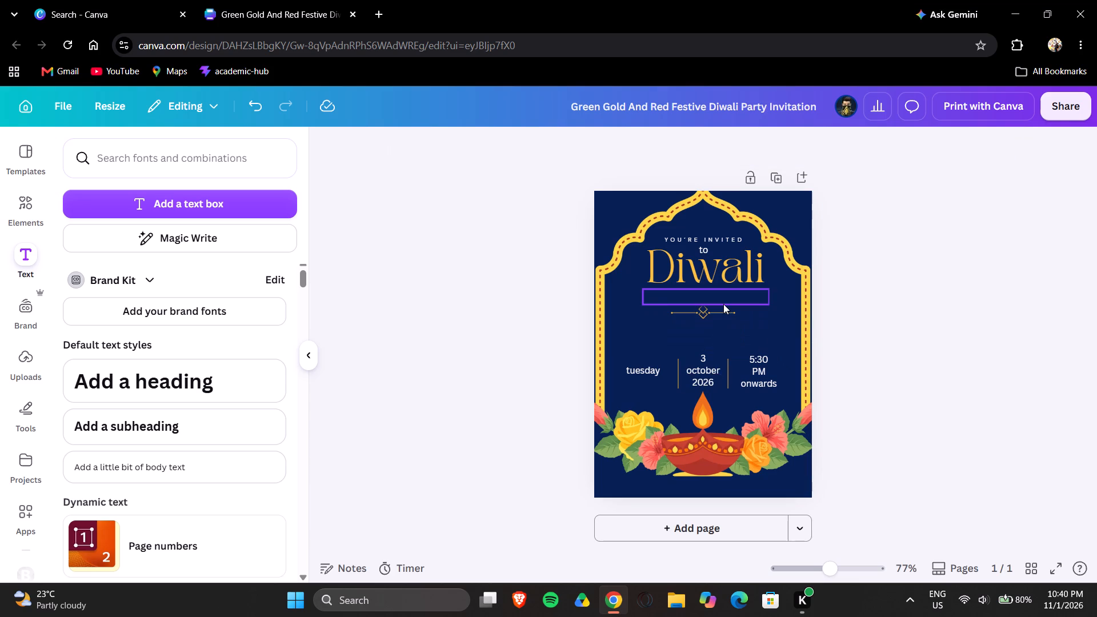
Add a new body text box above the date and replace its placeholder with "Bringing heart together,".
left_click(202, 476)
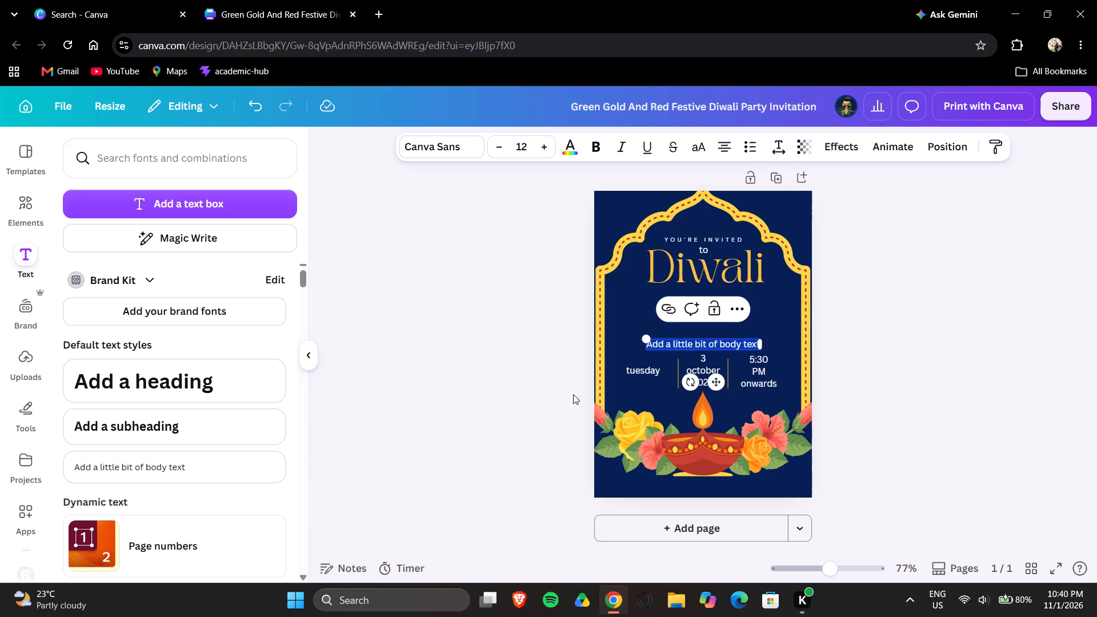
key("BackSpace")
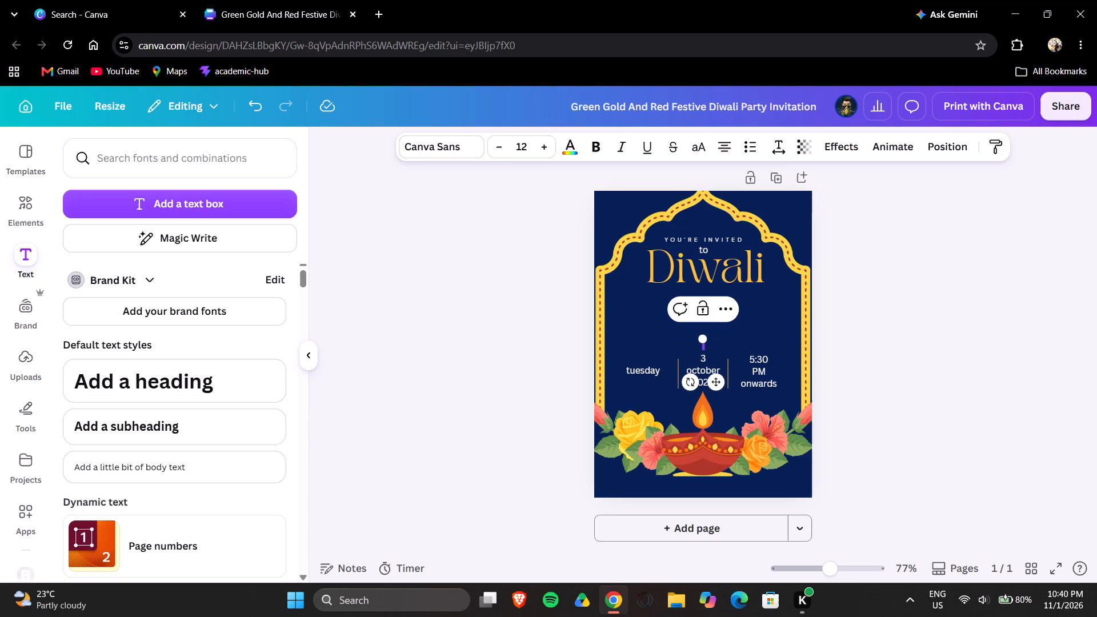
key("b")
key("r")
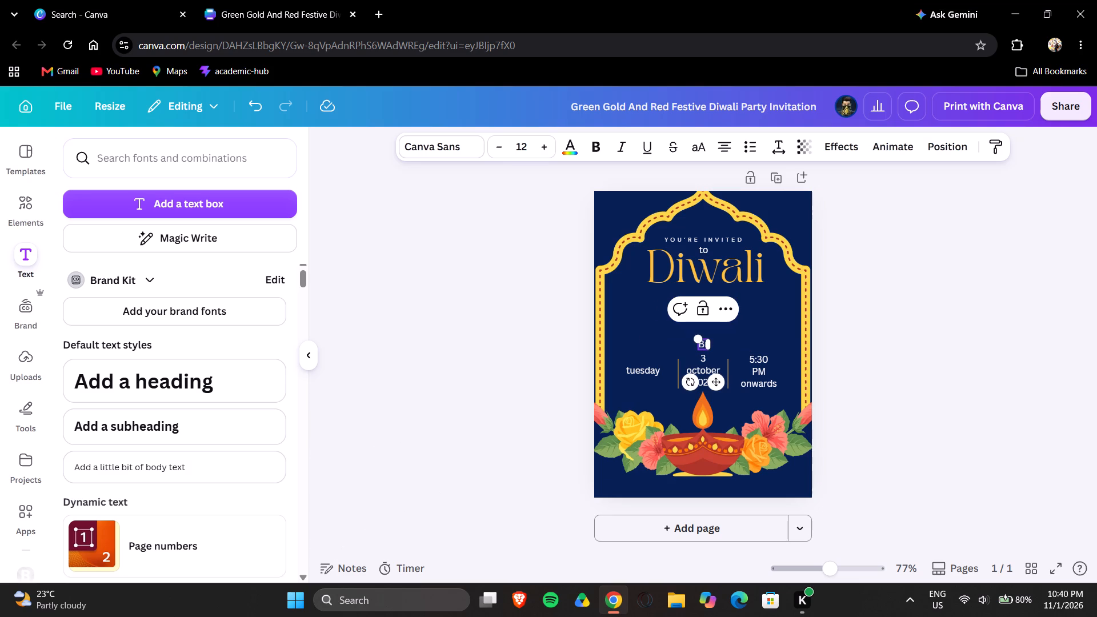
type("in")
key("g")
type("im")
key("BackSpace")
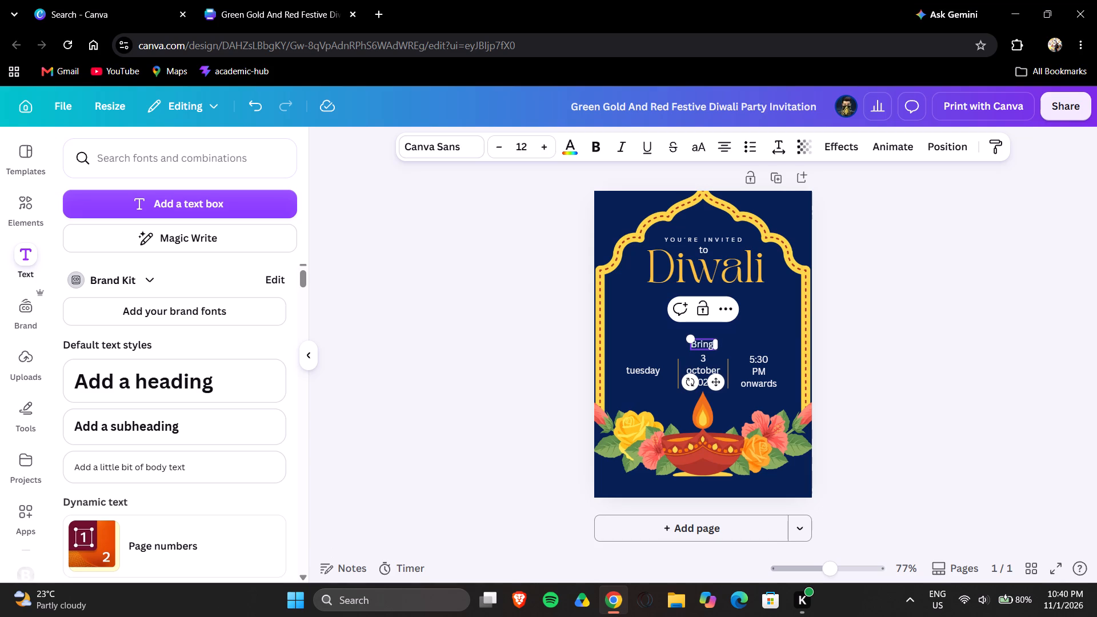
type("ng")
key("space")
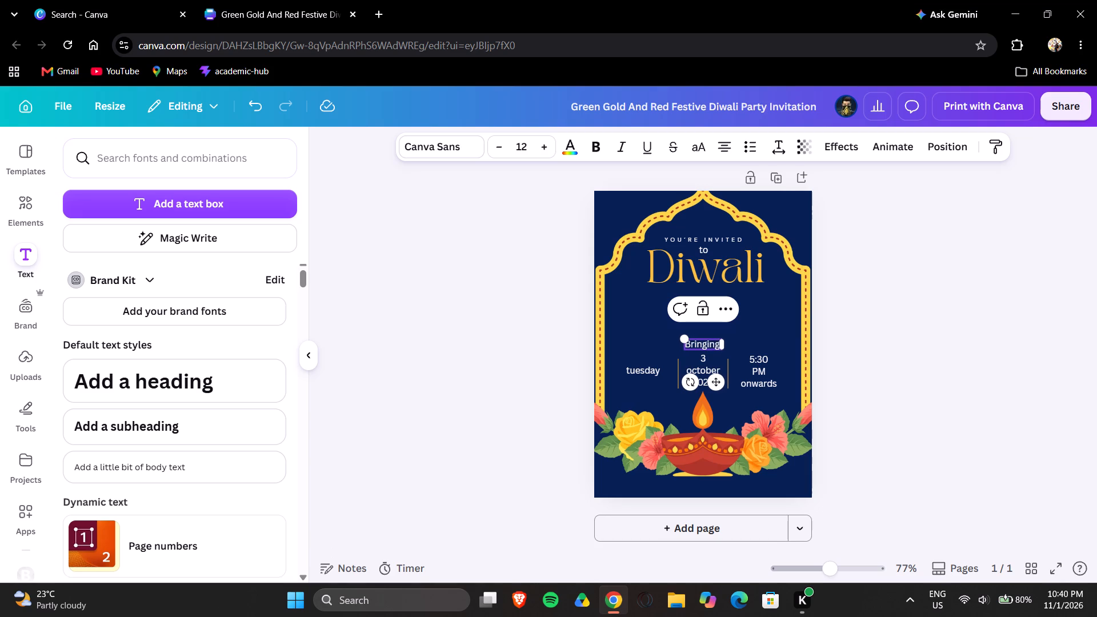
type("he")
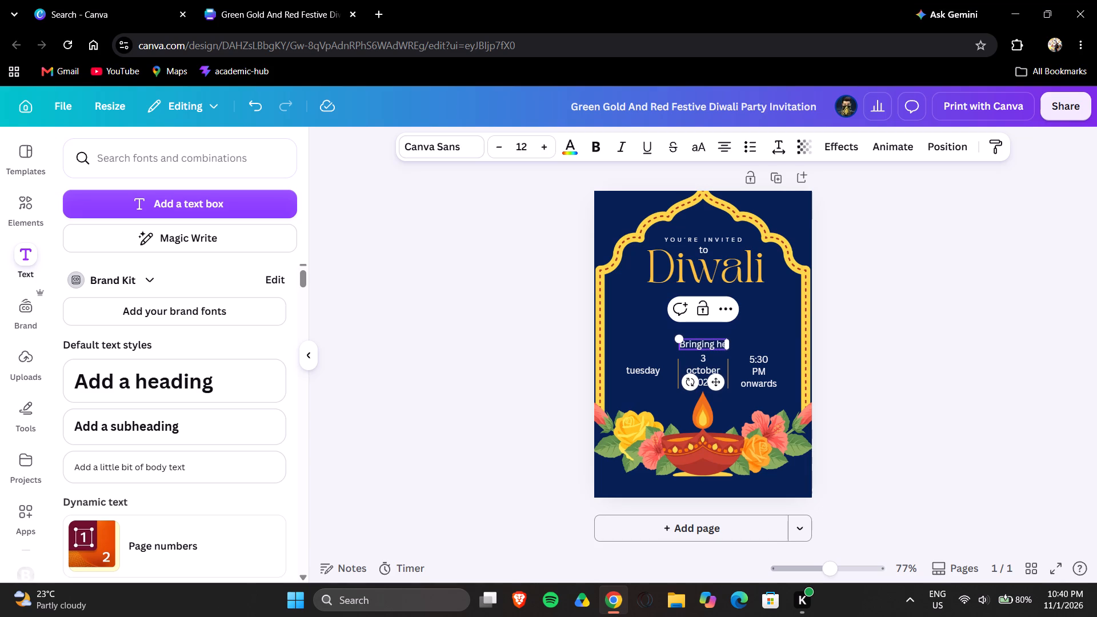
type("art")
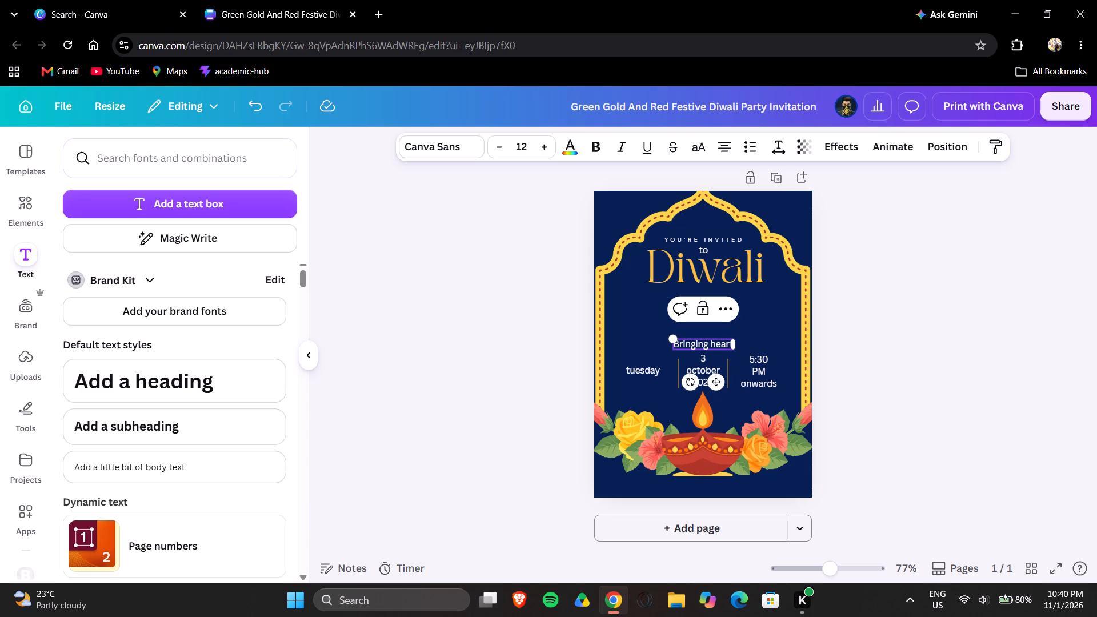
key("space")
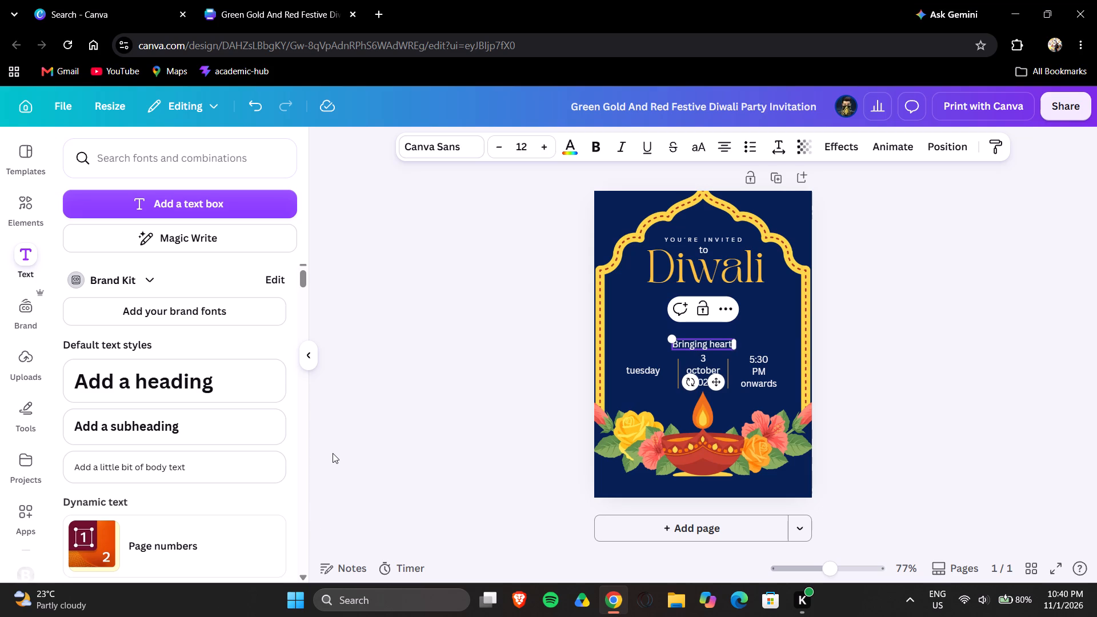
type("to")
key("g")
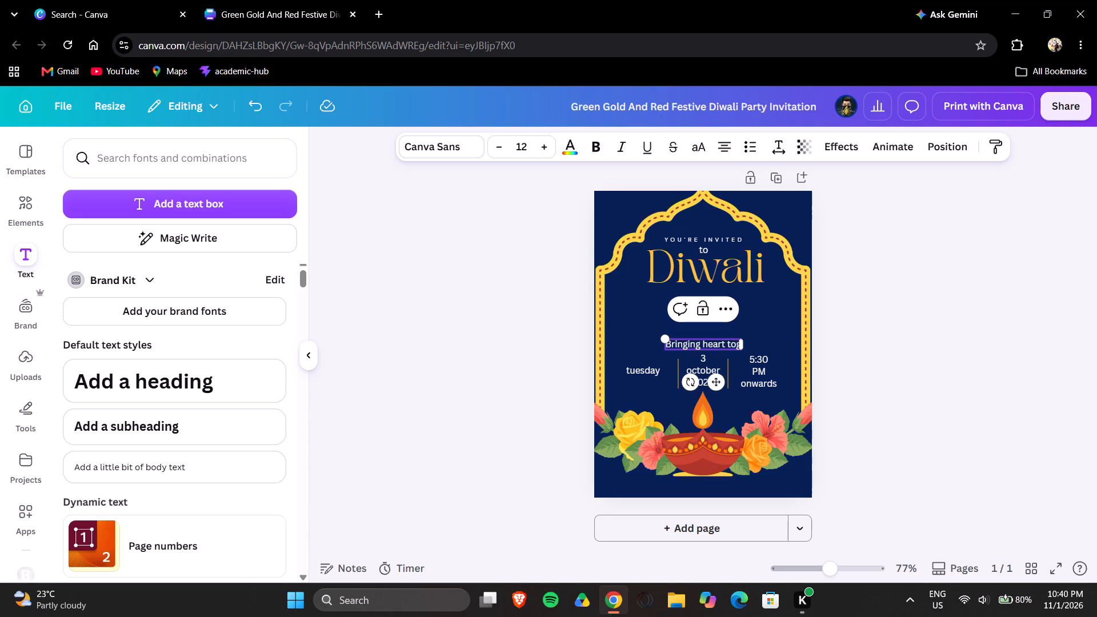
key("e")
key("h")
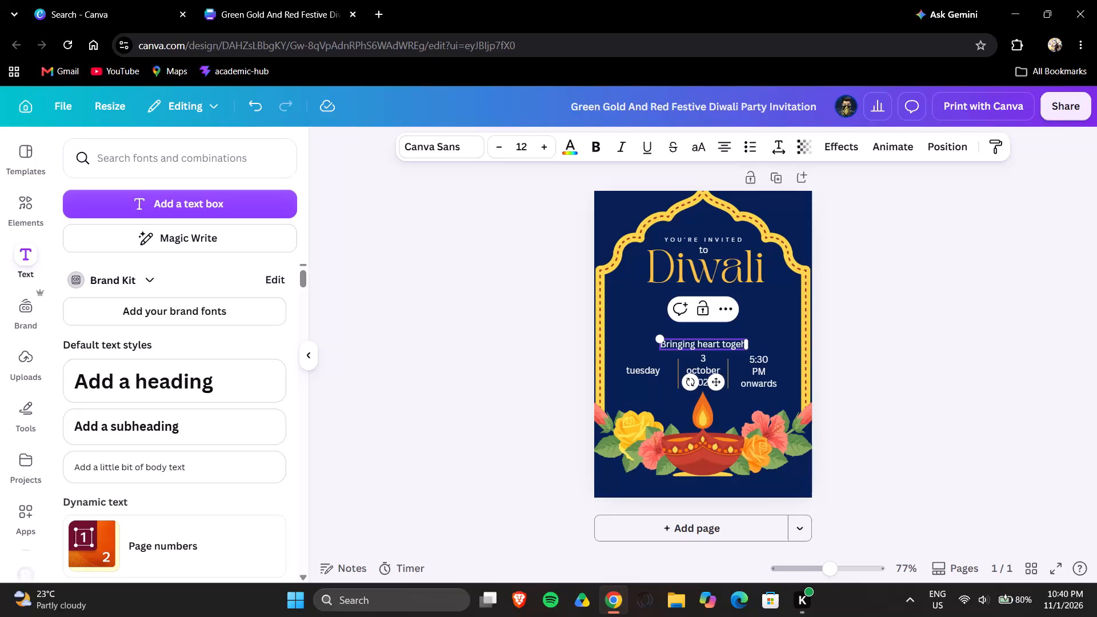
key("BackSpace")
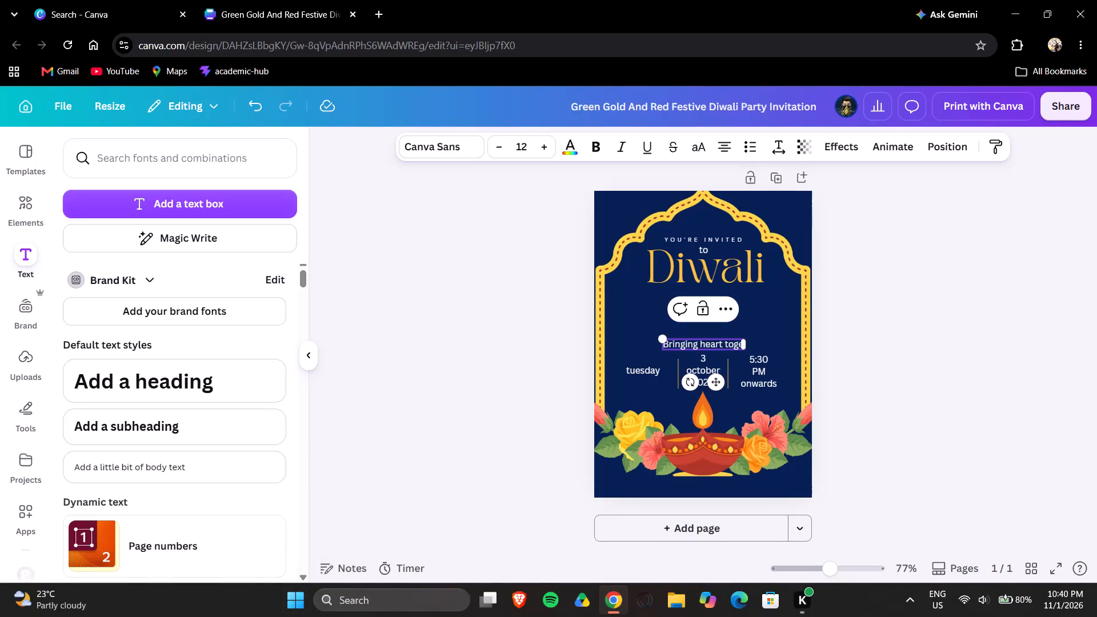
type("th")
key("e")
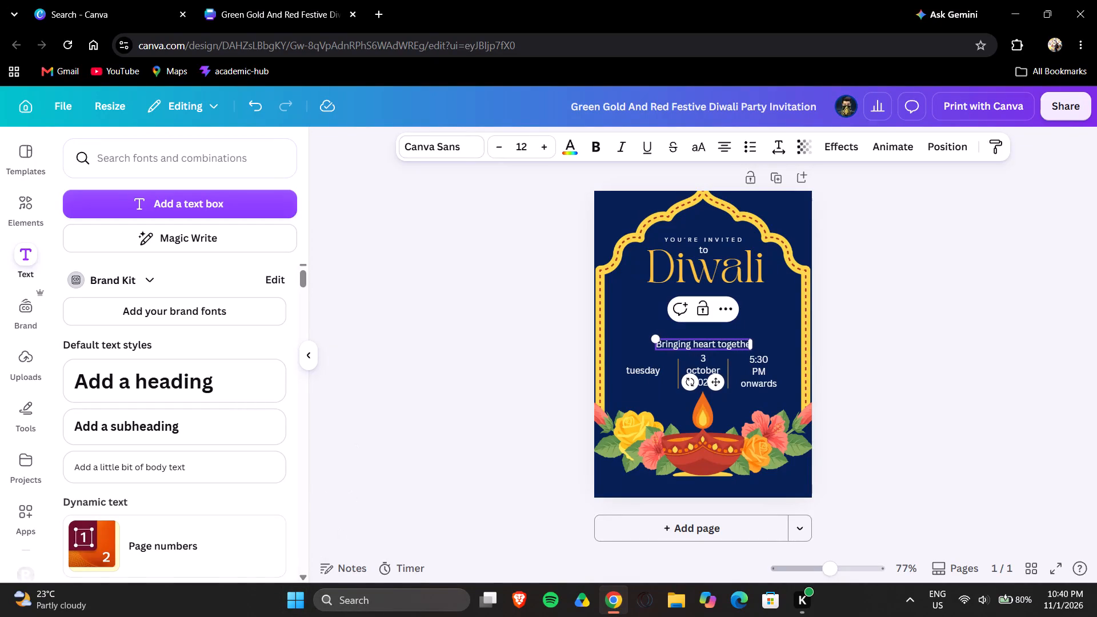
key("r")
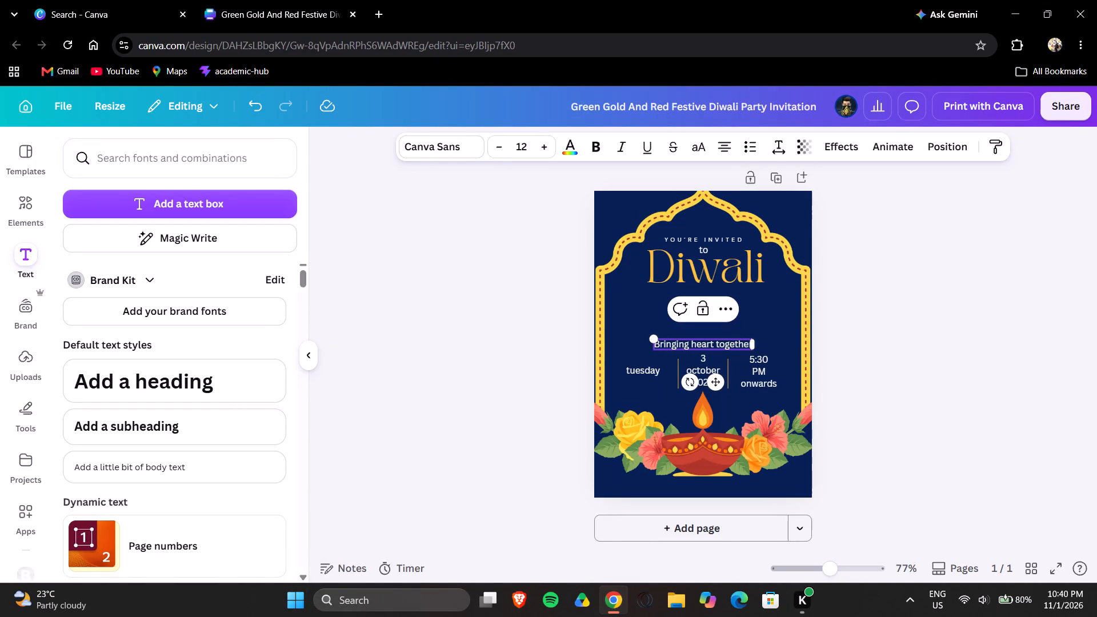
key("comma")
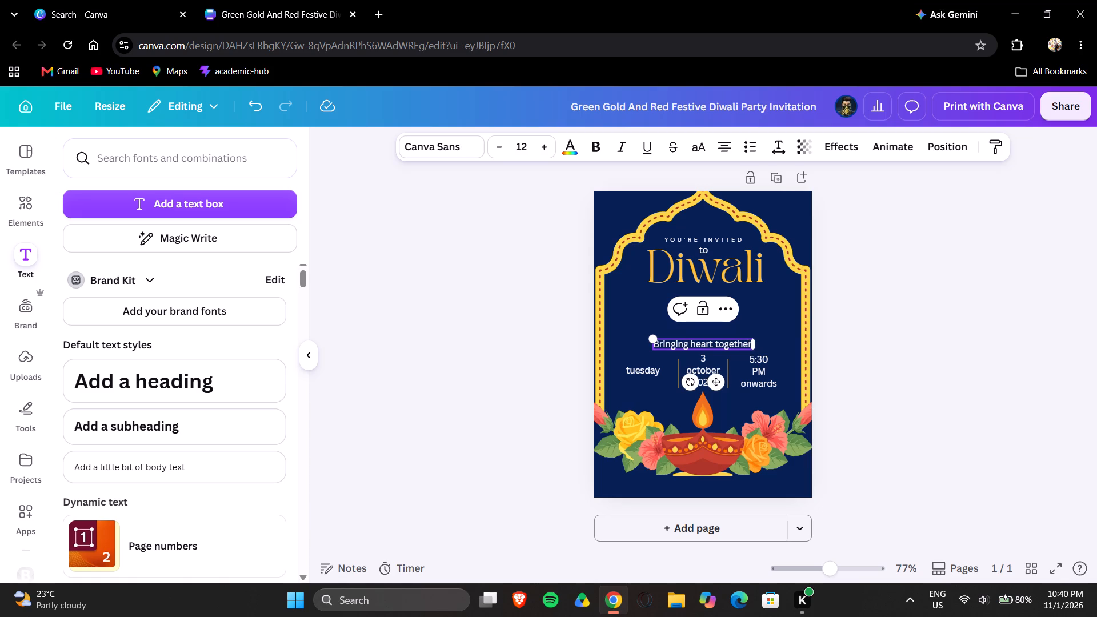
Add a second line reading "one light at a time" beneath "Bringing heart together," in the tagline text box.
key("Return")
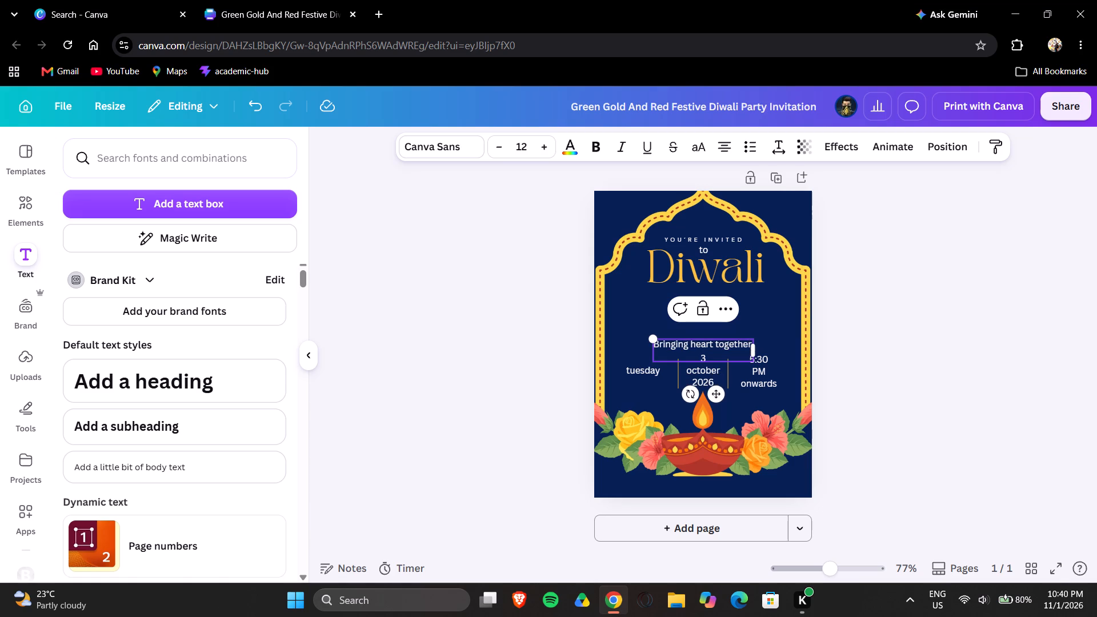
key("o")
type("ne")
key("space")
key("l")
key("l")
key("l")
key("l")
key("l")
key("l")
key("BackSpace")
key("BackSpace")
key("BackSpace")
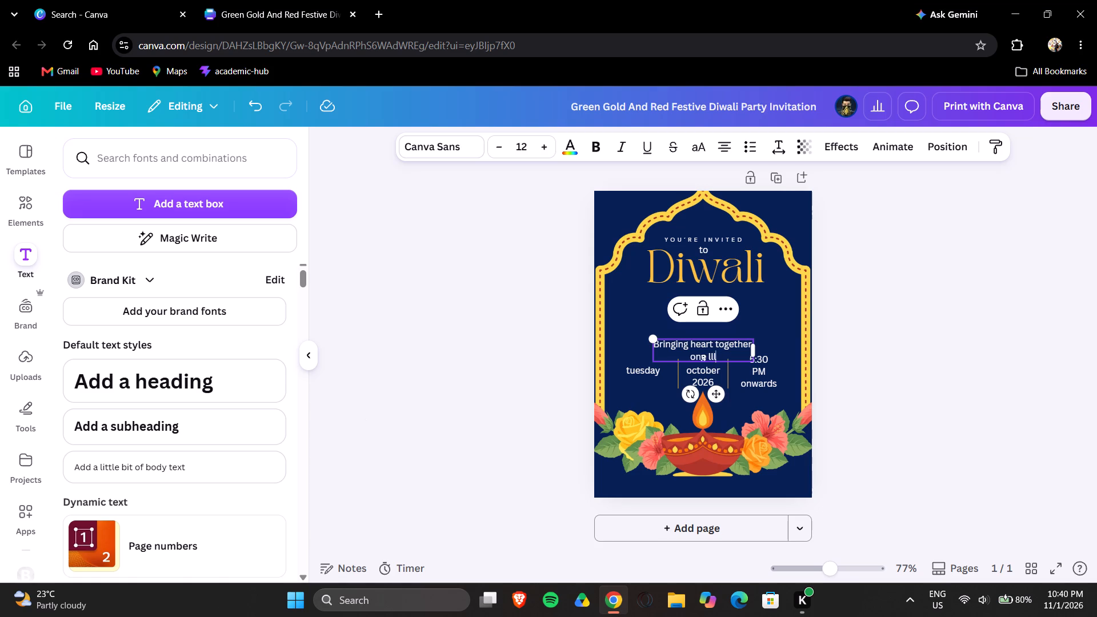
key("BackSpace")
key("BackSpace")
type("ight")
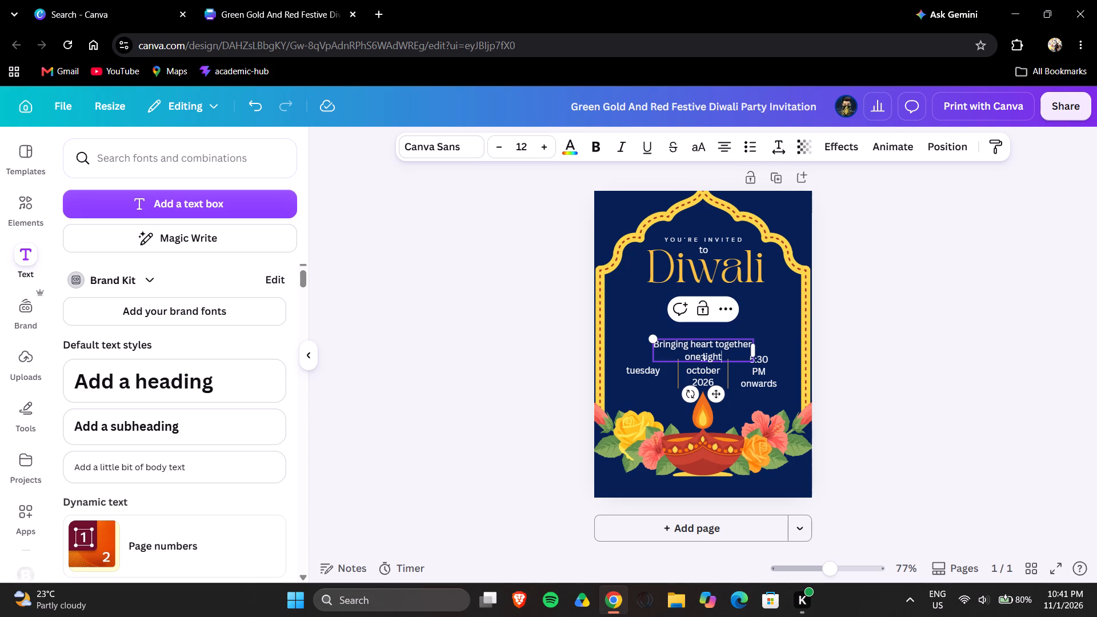
key("space")
type("at")
key("space")
type("a")
key("space")
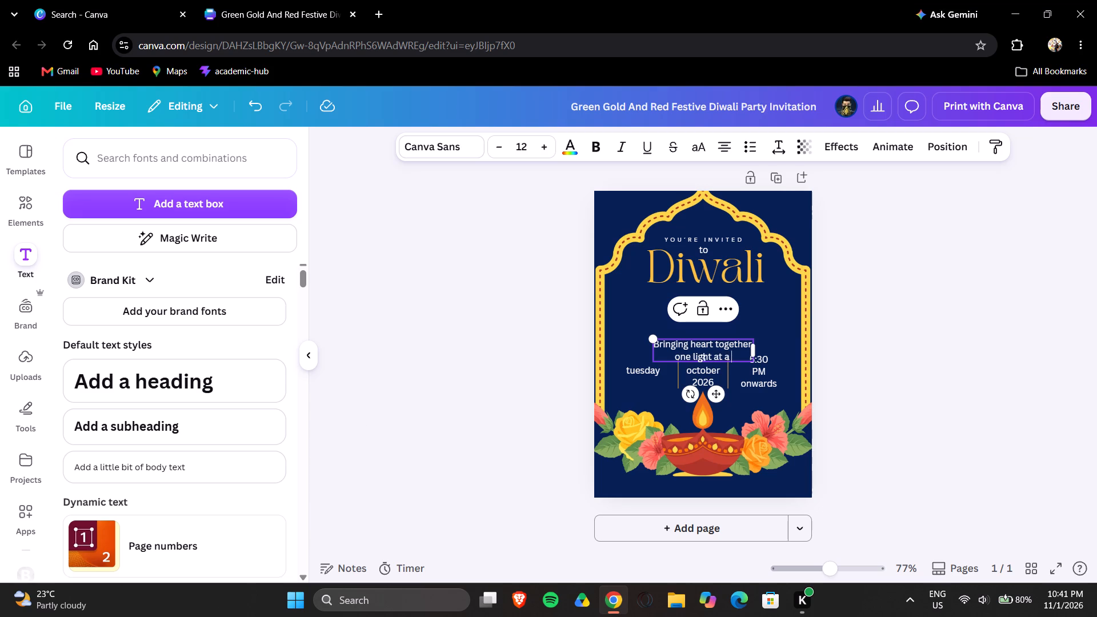
type("time")
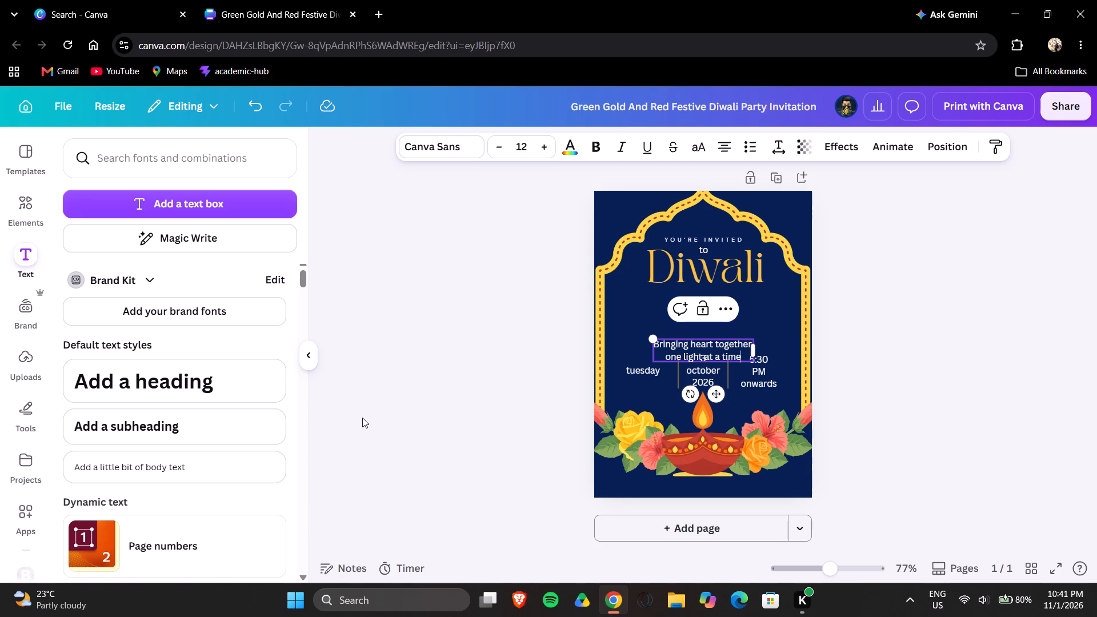
left_click_drag(879, 294, 880, 302)
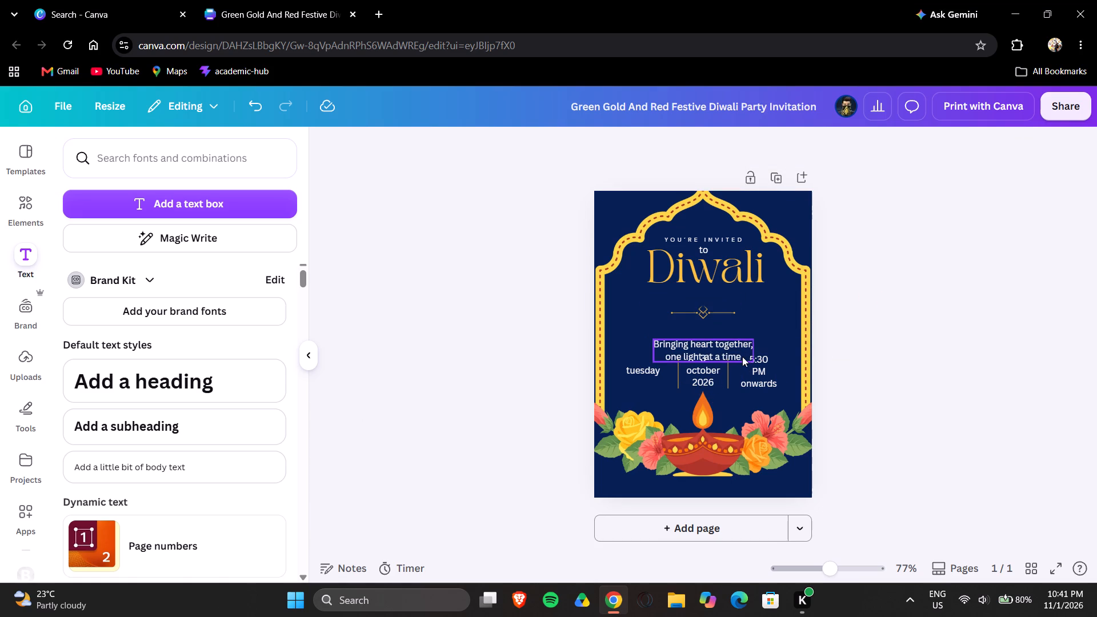
Move the two-line tagline up so it sits between the divider ornament and the day, date and time row.
left_click(730, 340)
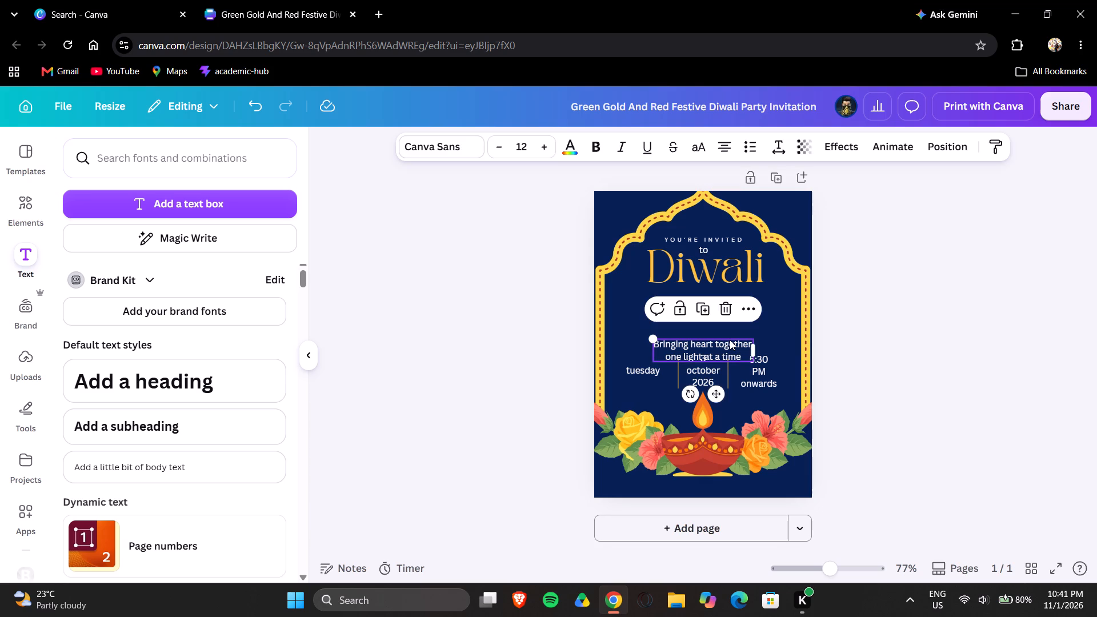
left_click_drag(720, 390, 719, 376)
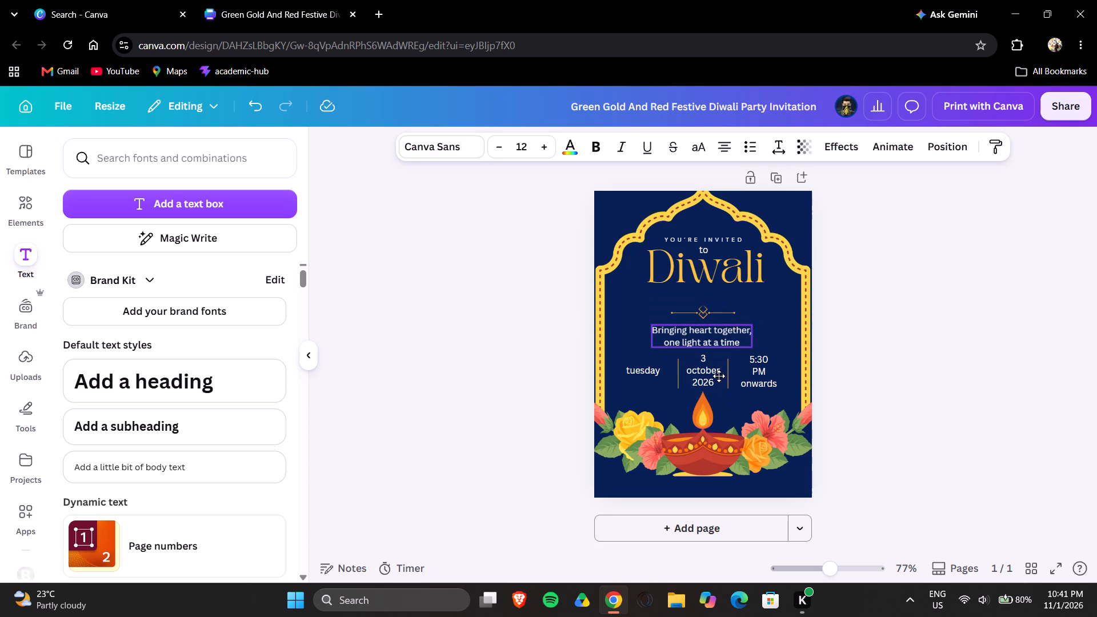
left_click_drag(719, 376, 719, 375)
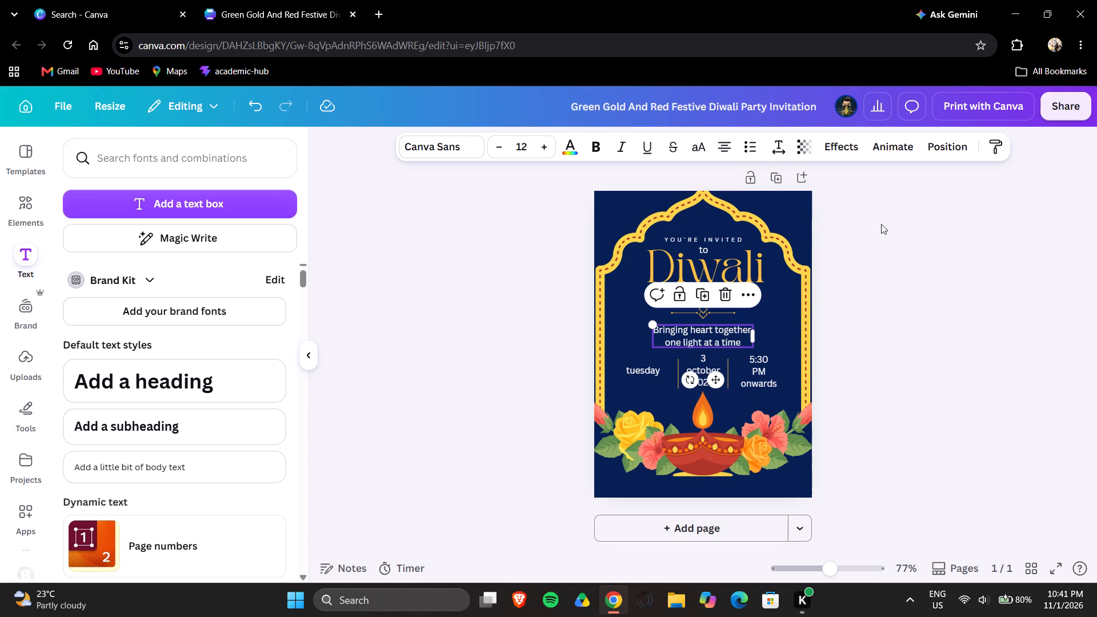
left_click(881, 224)
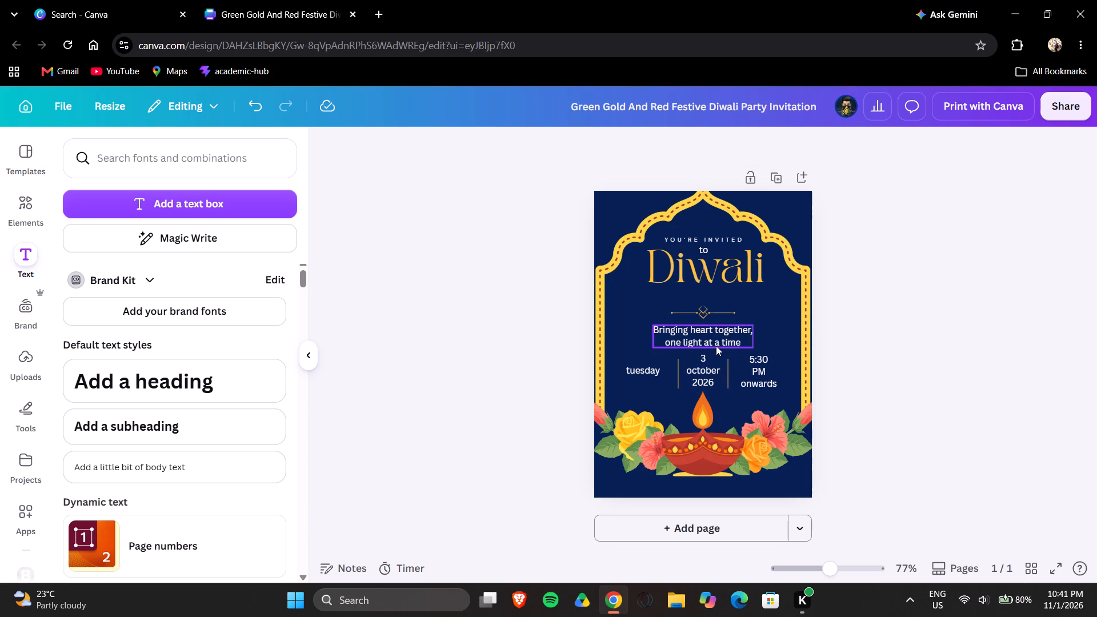
Delete the empty text box between the Diwali heading and the divider ornament.
left_click(735, 303)
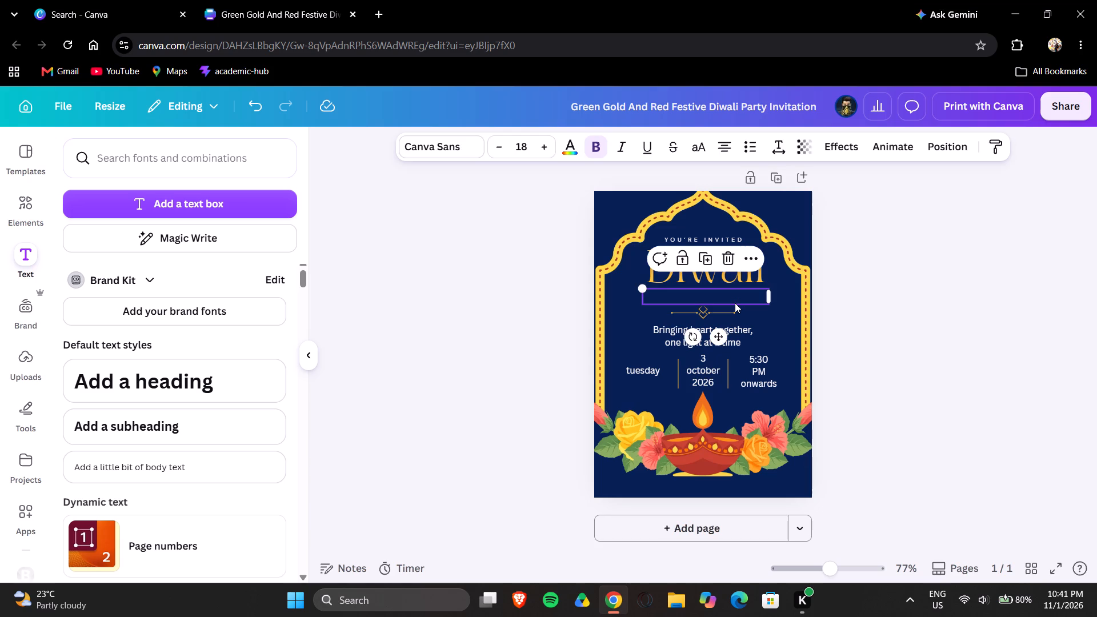
left_click(726, 254)
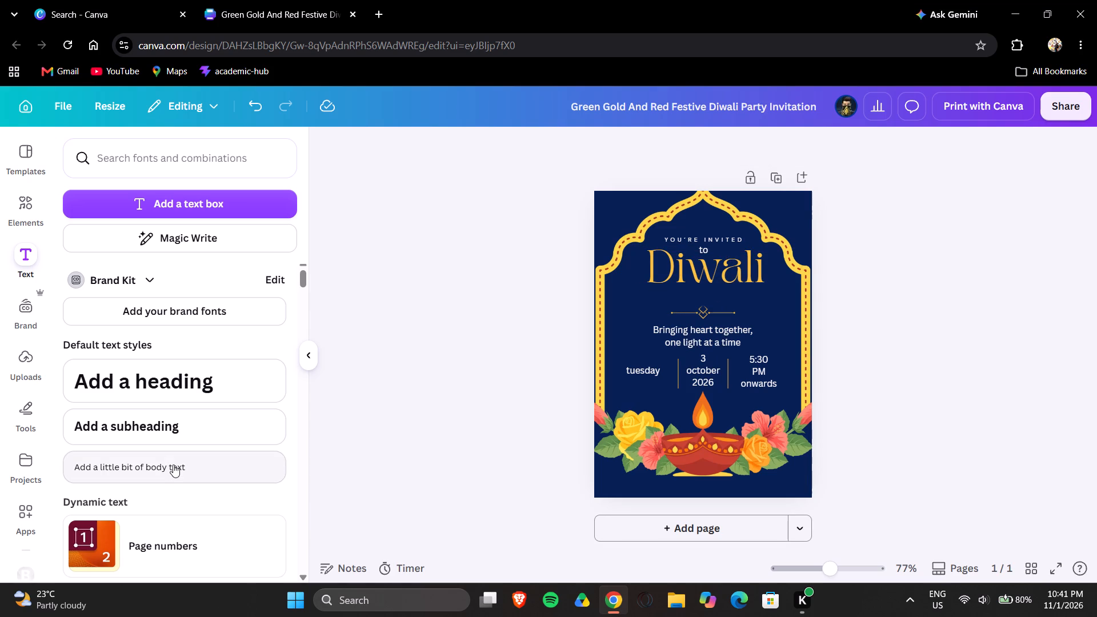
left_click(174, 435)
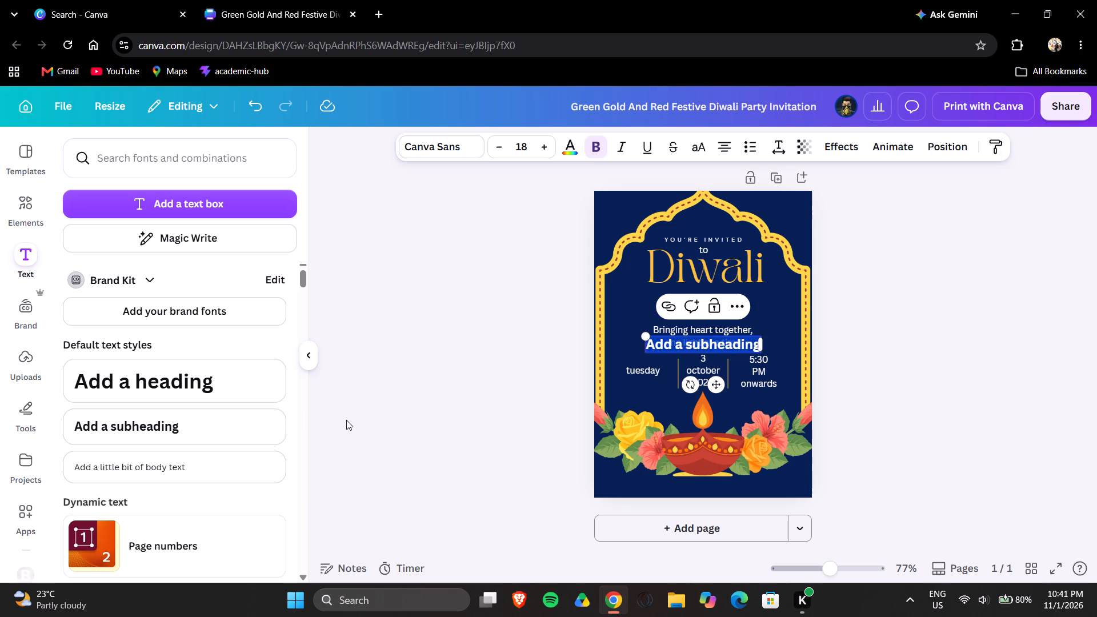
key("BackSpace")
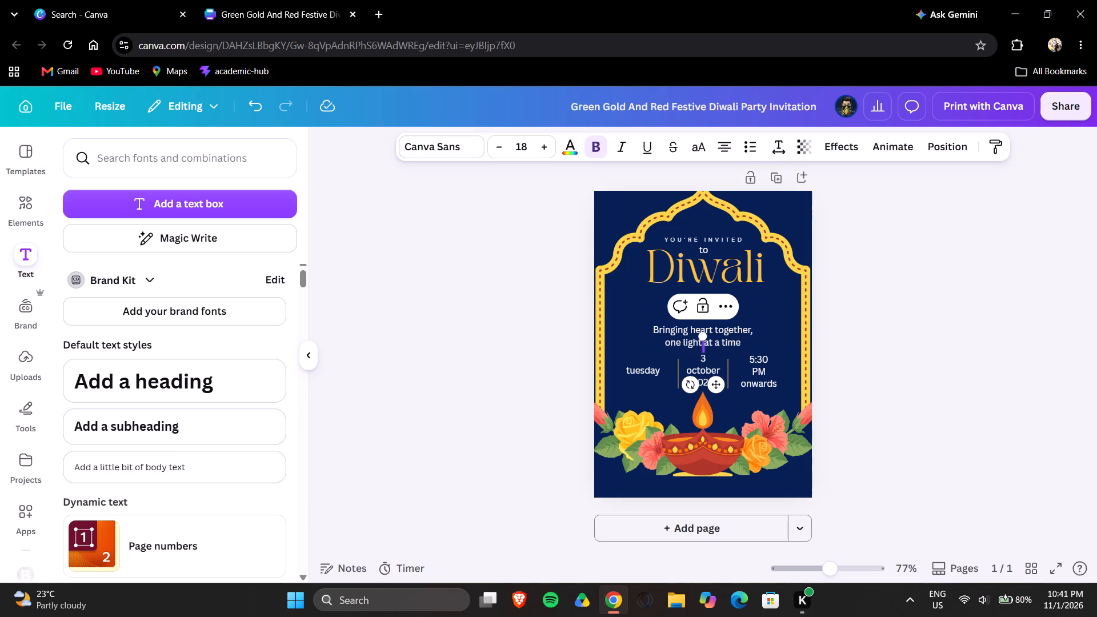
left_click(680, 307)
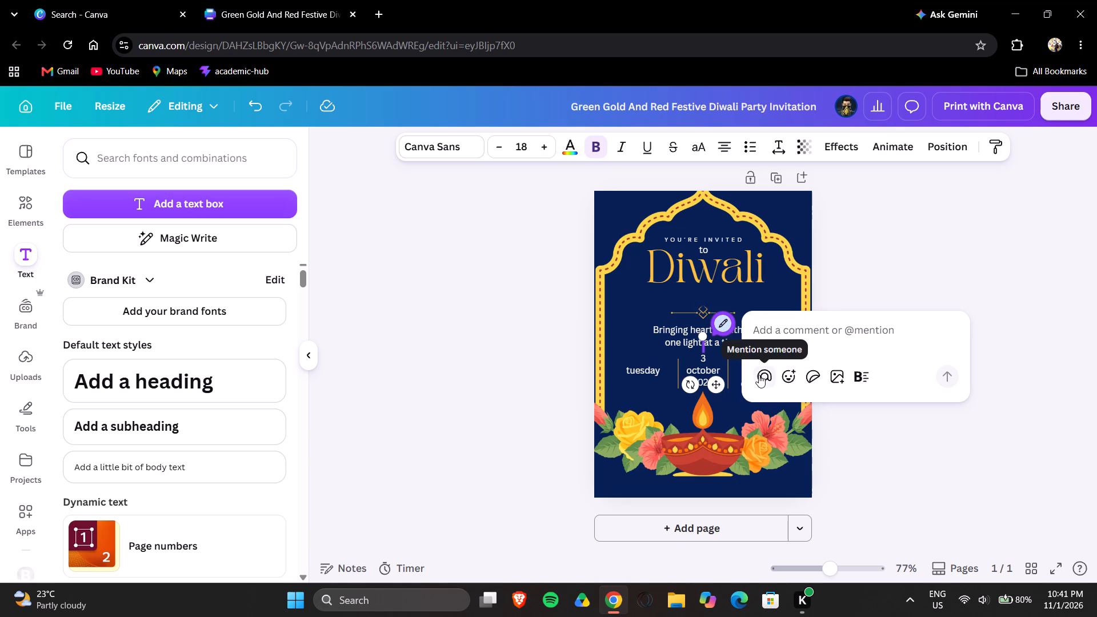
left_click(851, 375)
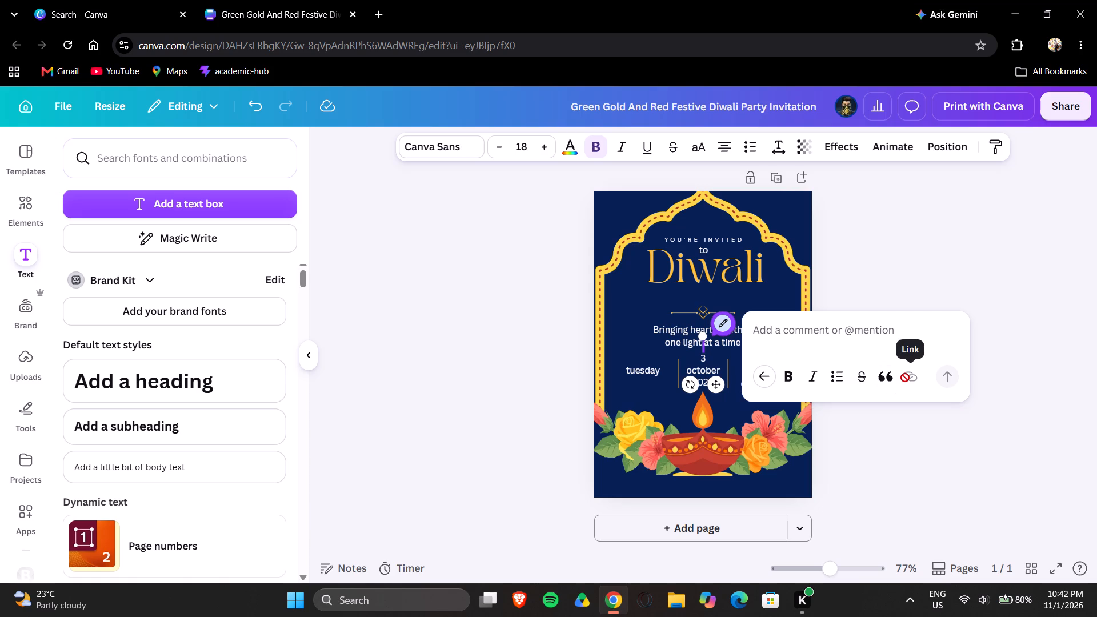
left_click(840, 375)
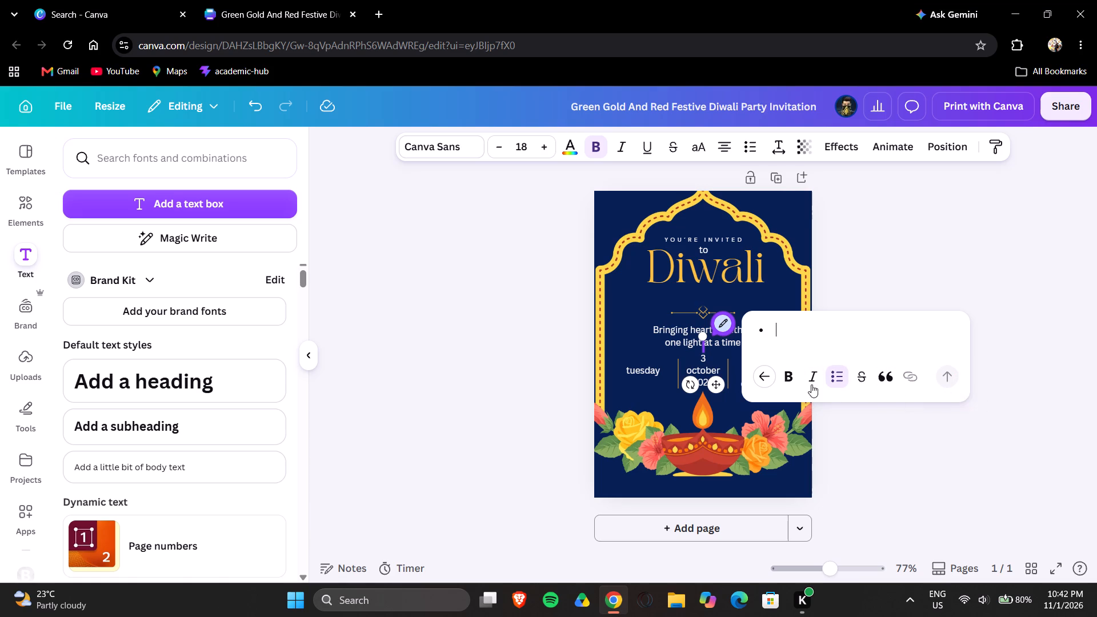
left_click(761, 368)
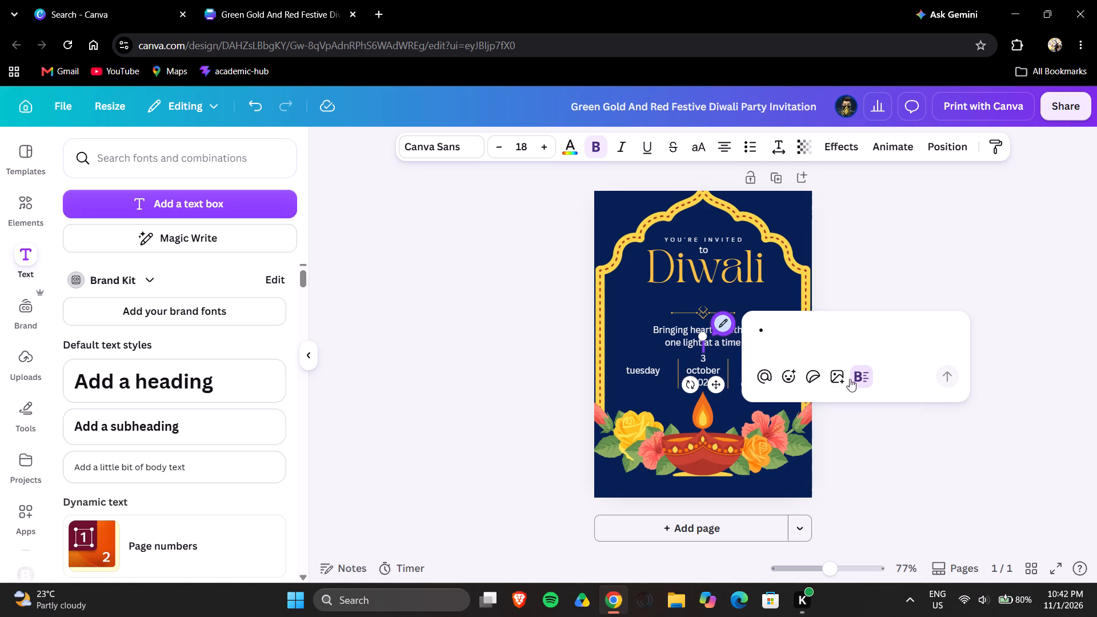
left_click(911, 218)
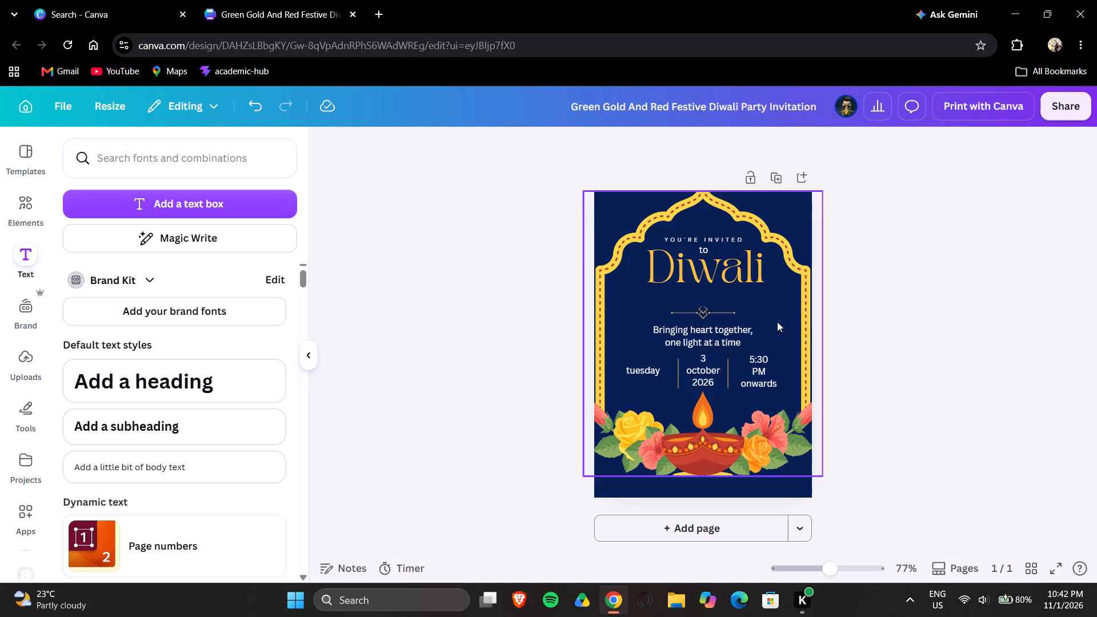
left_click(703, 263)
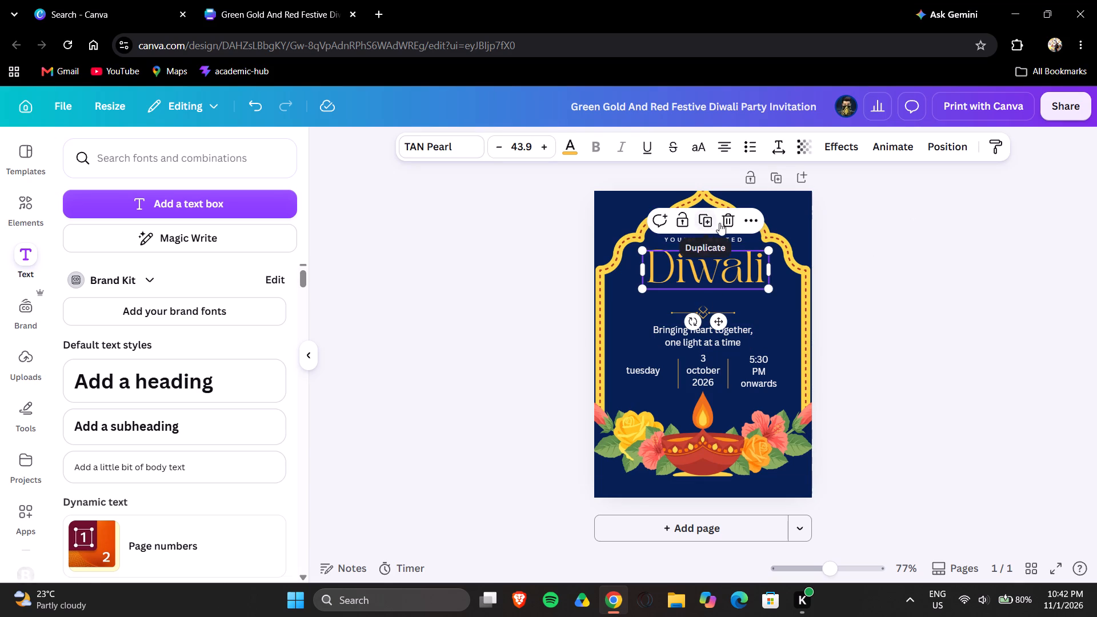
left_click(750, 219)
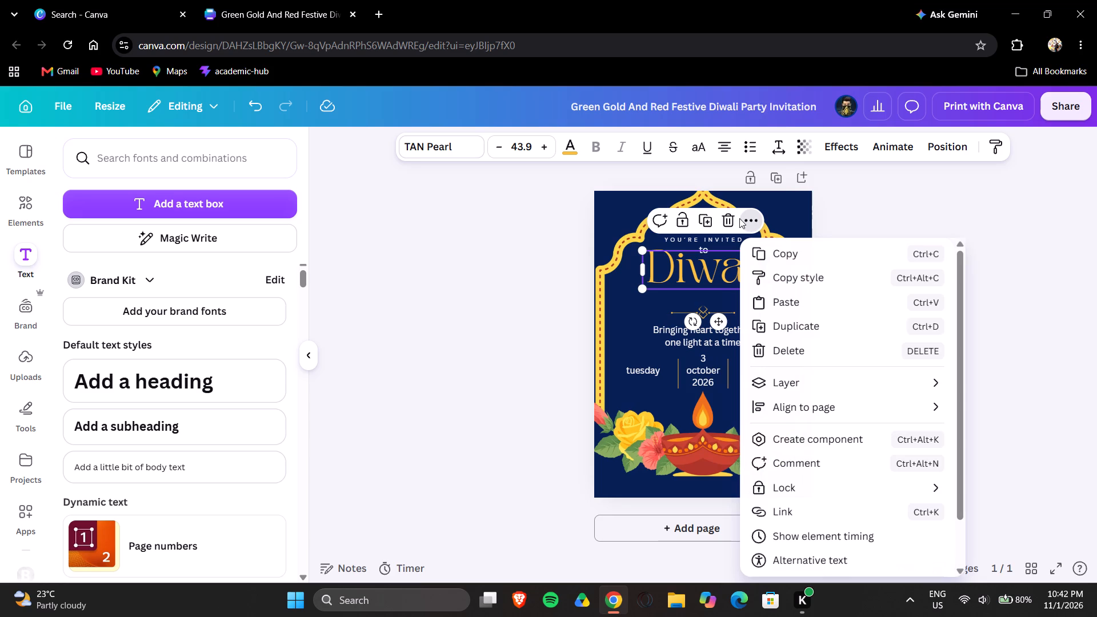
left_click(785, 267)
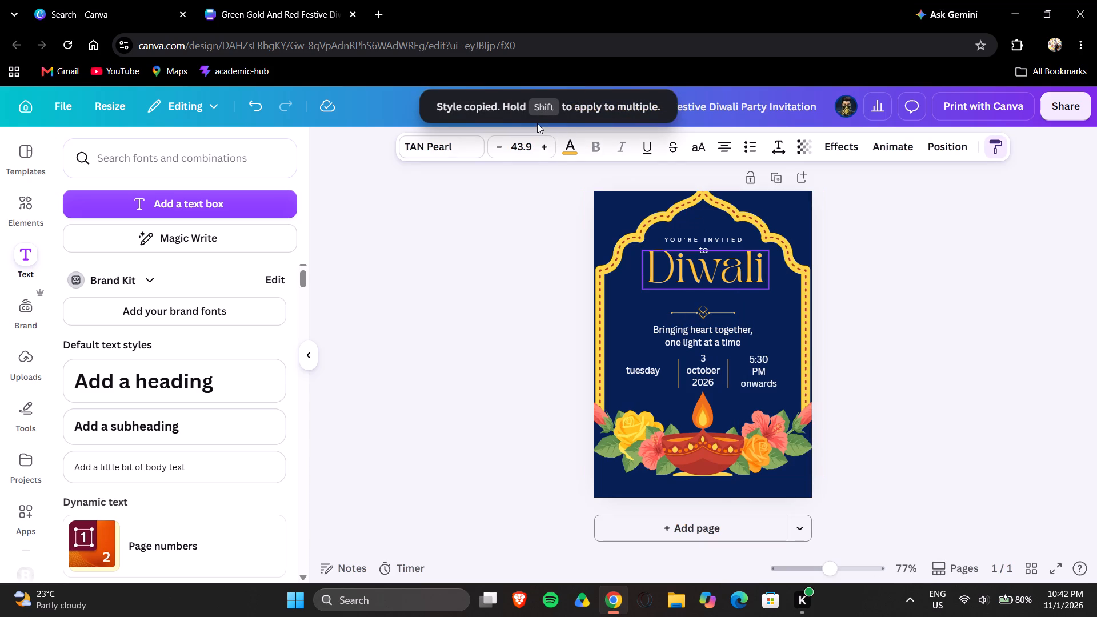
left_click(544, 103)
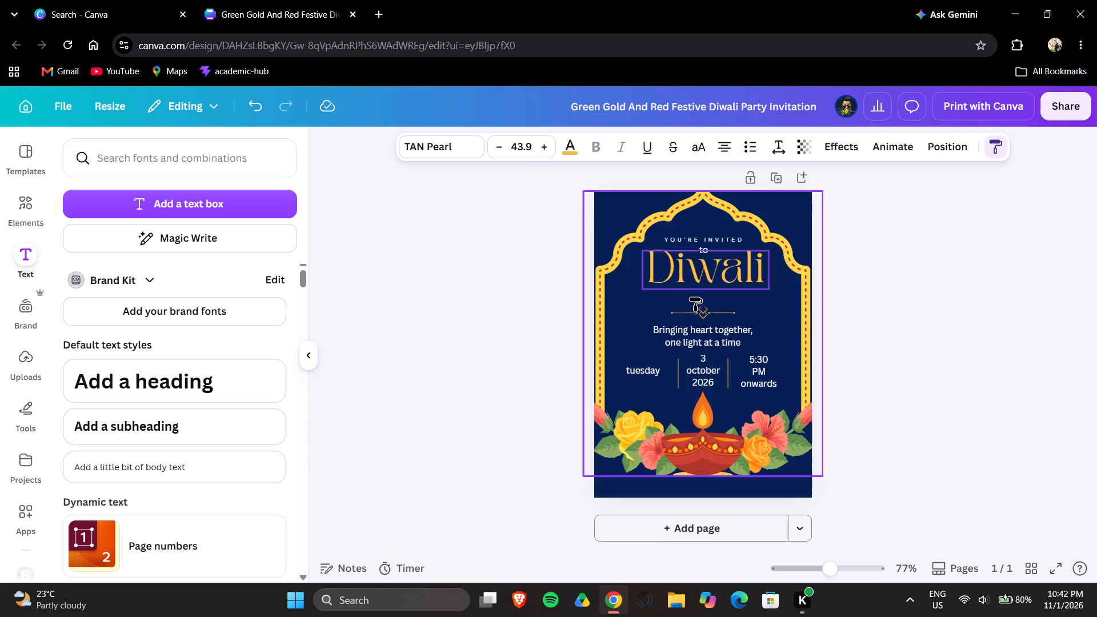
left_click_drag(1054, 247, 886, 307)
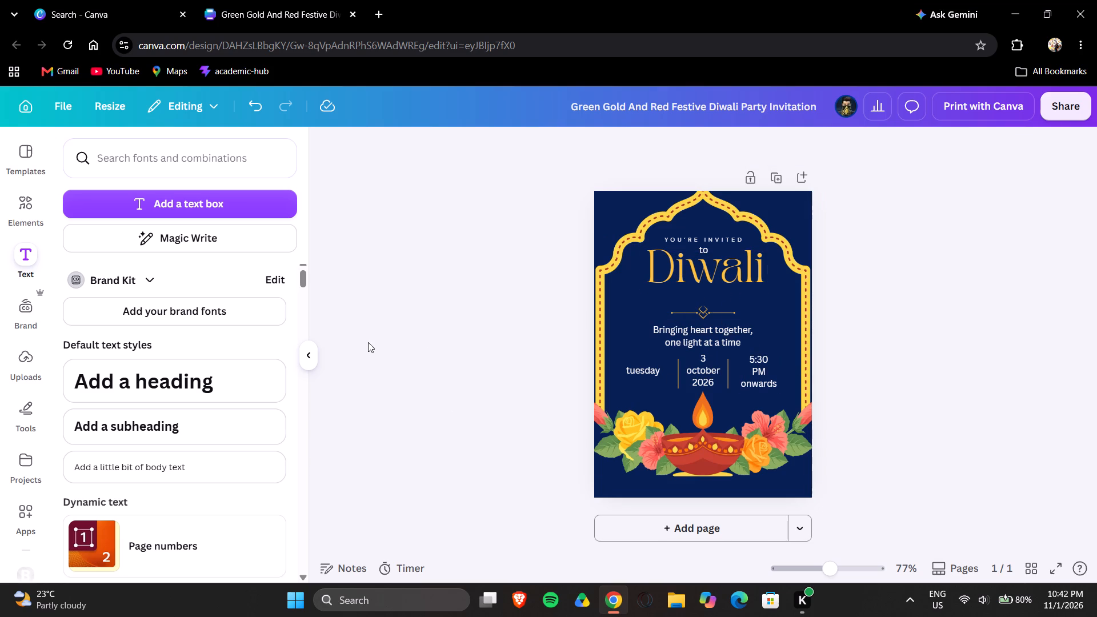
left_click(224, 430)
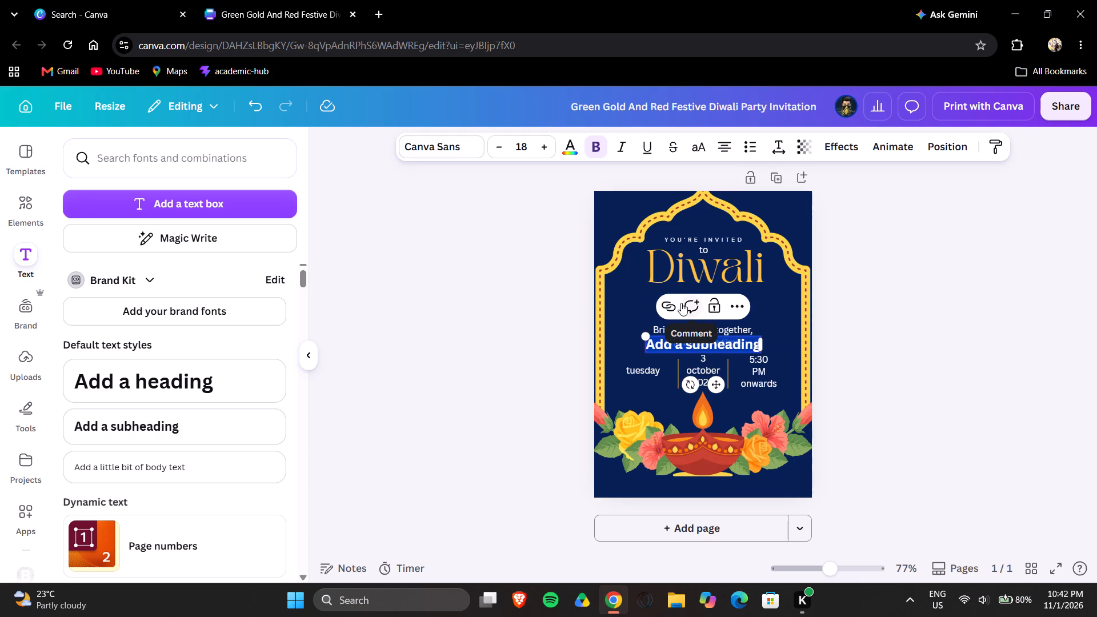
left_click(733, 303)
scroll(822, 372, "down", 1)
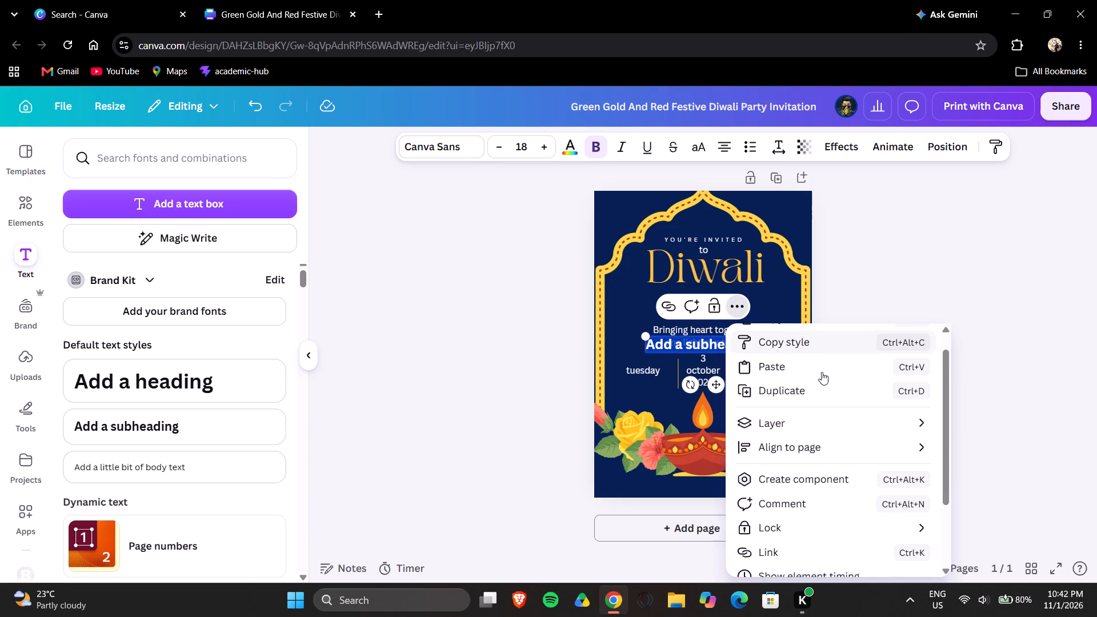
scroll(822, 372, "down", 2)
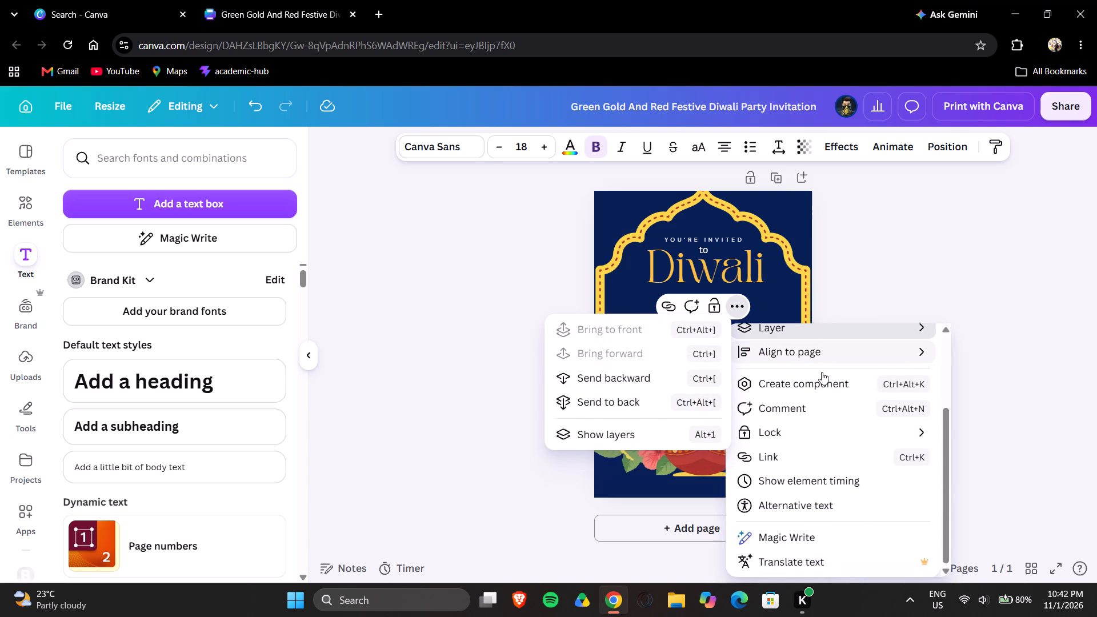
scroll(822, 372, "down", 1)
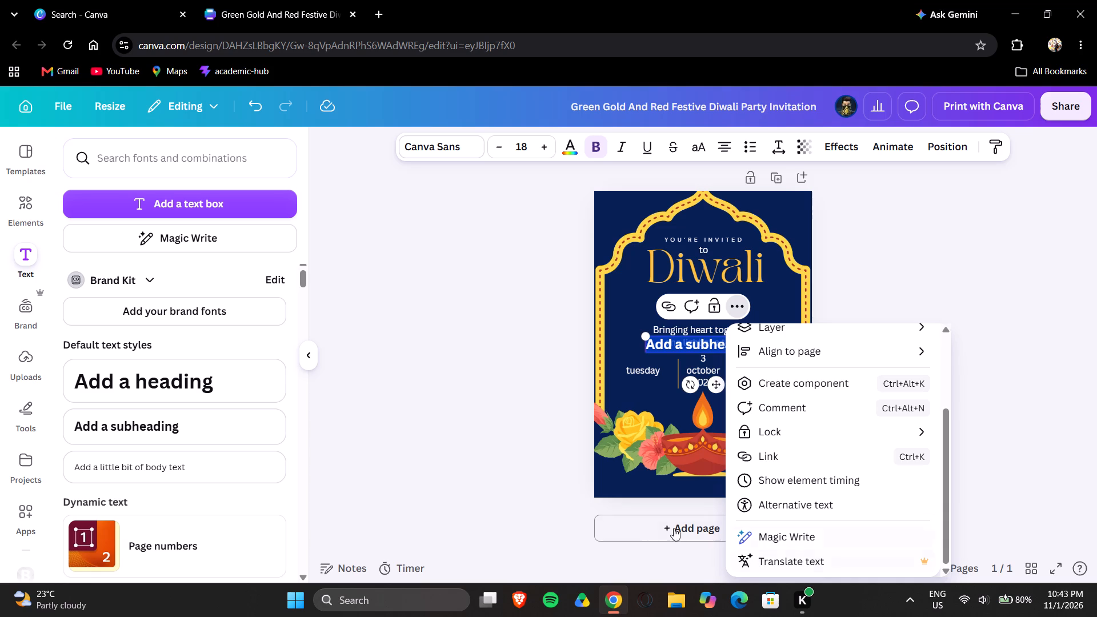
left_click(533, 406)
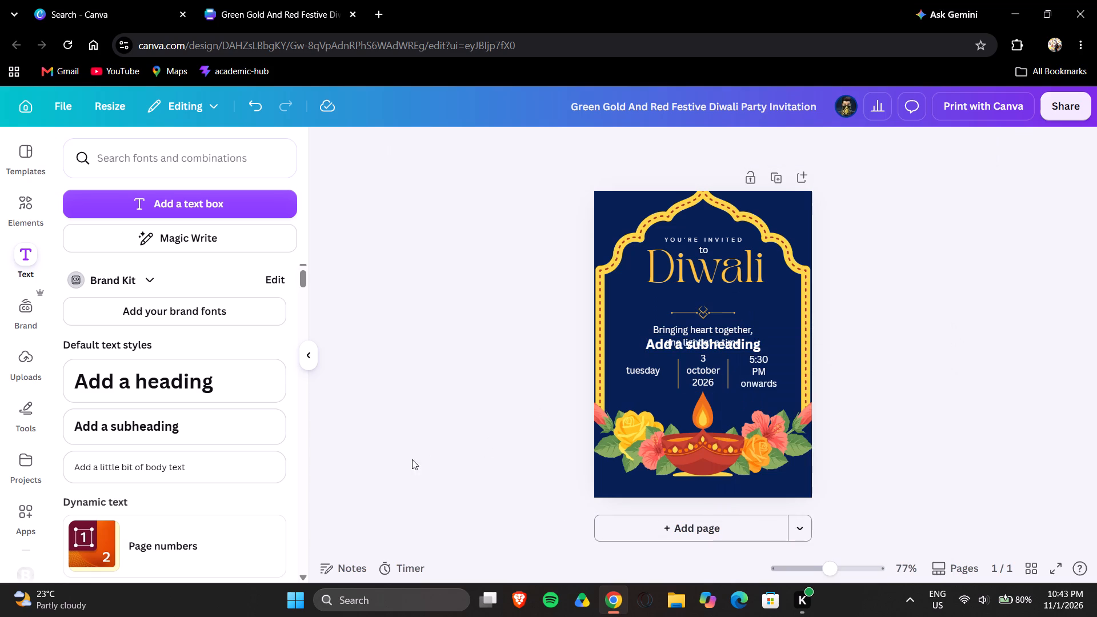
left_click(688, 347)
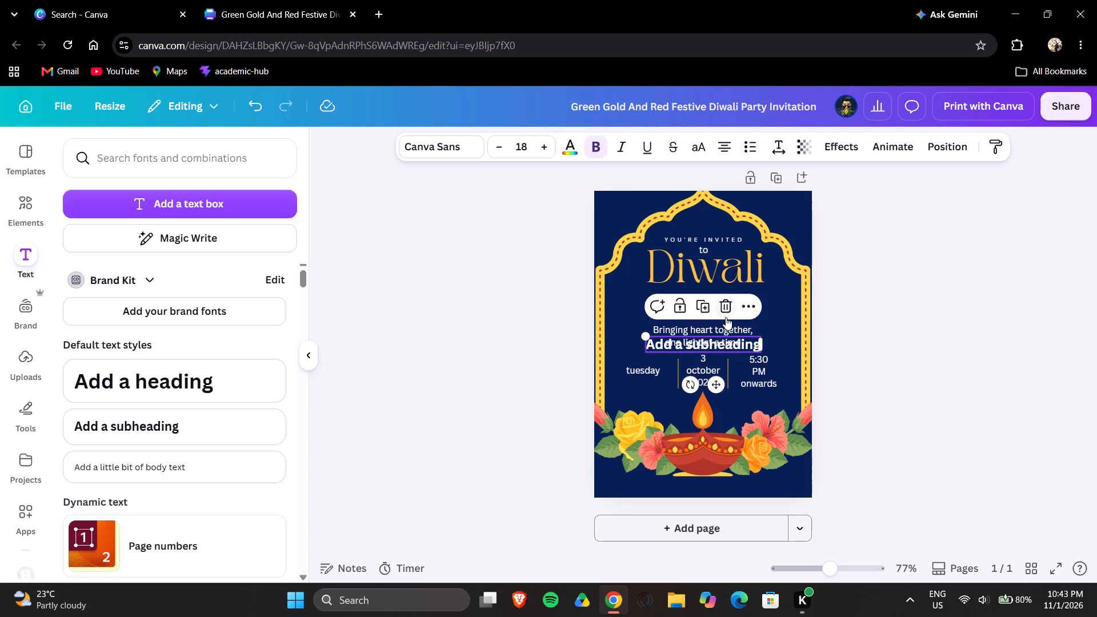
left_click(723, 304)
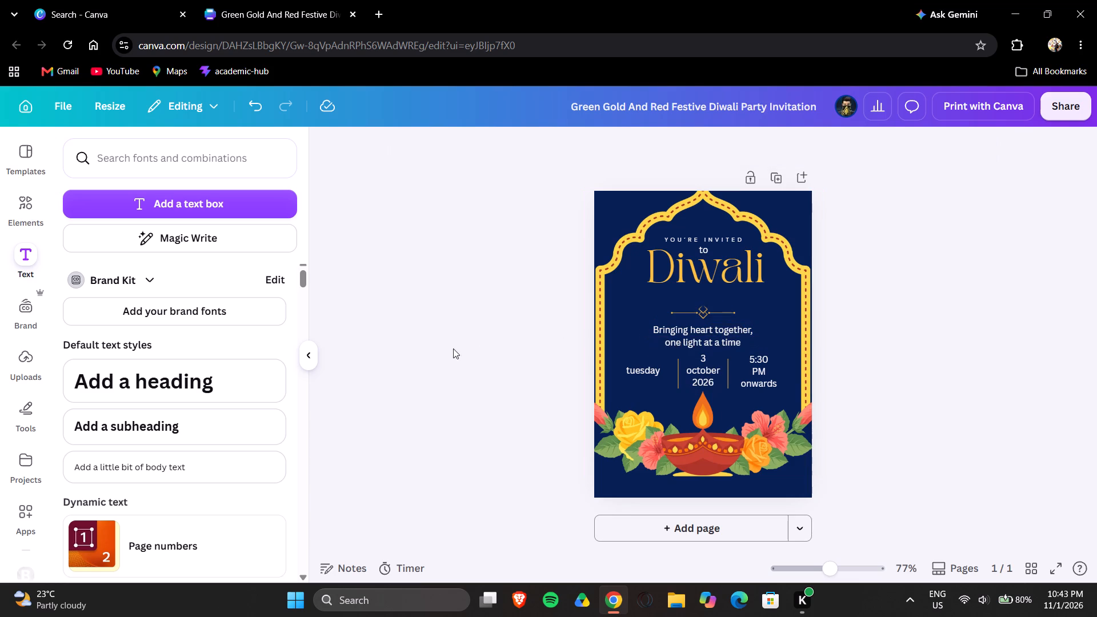
Add a new subheading text box and replace its placeholder with "BASH".
left_click(245, 423)
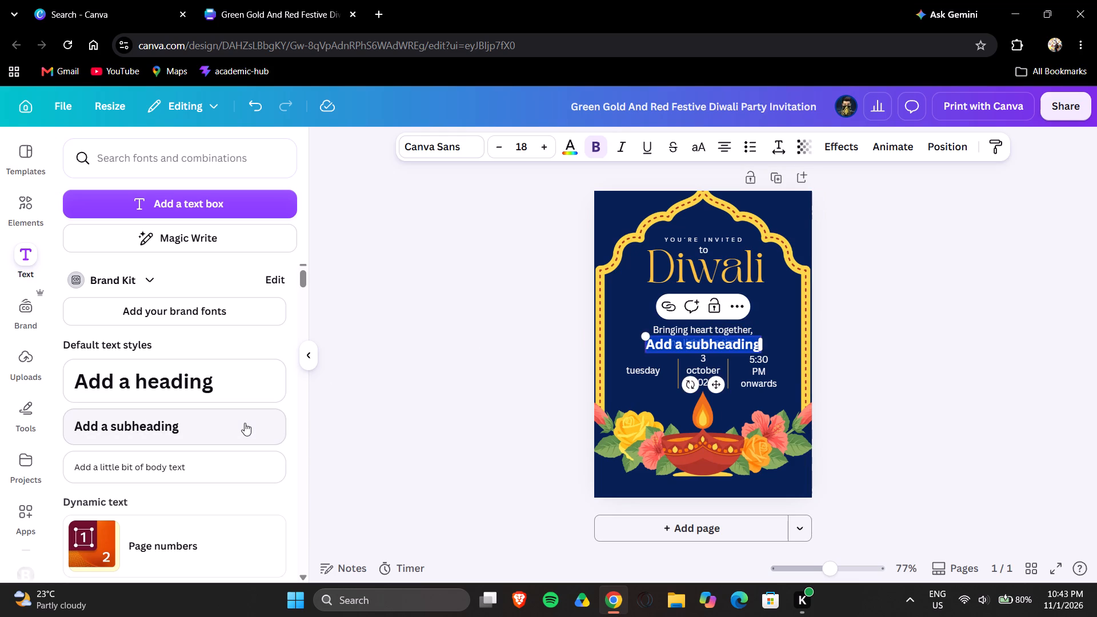
key("BackSpace")
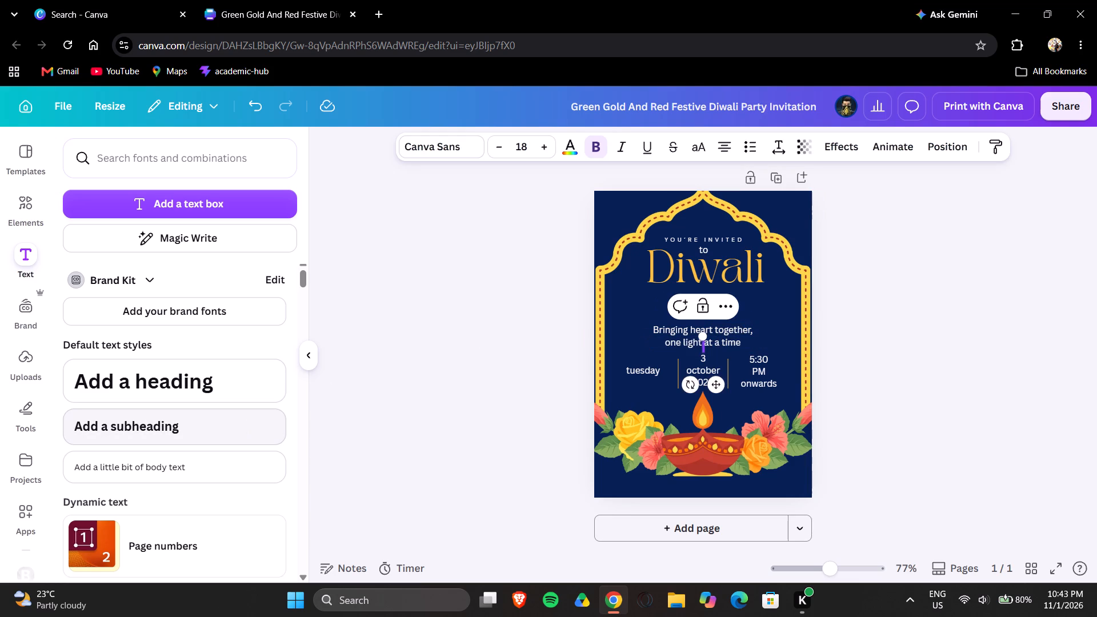
type("DAS")
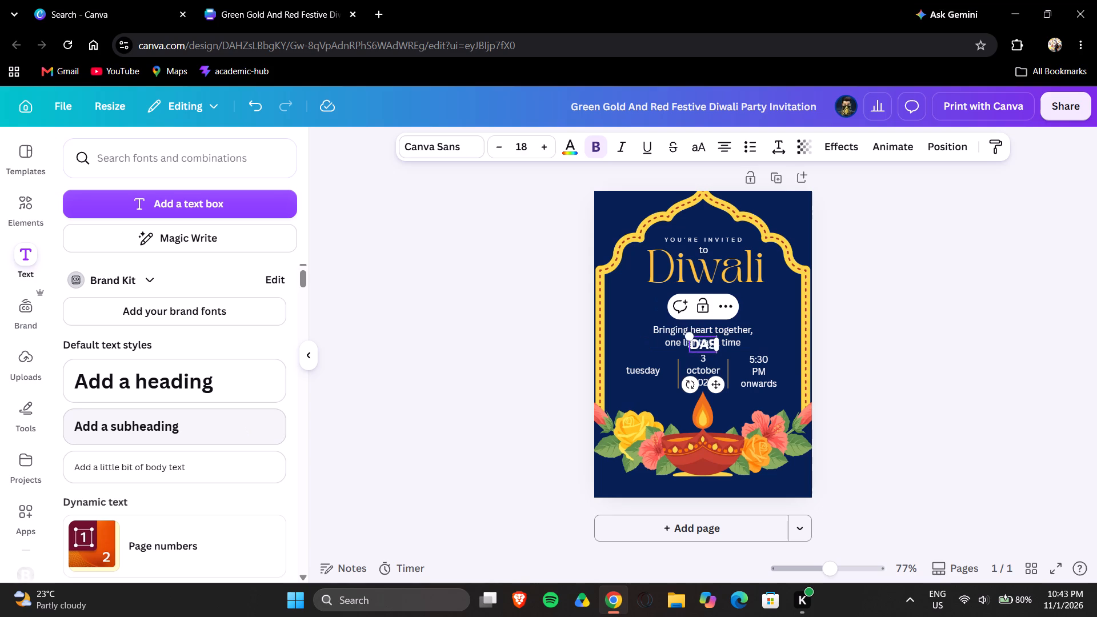
key("h")
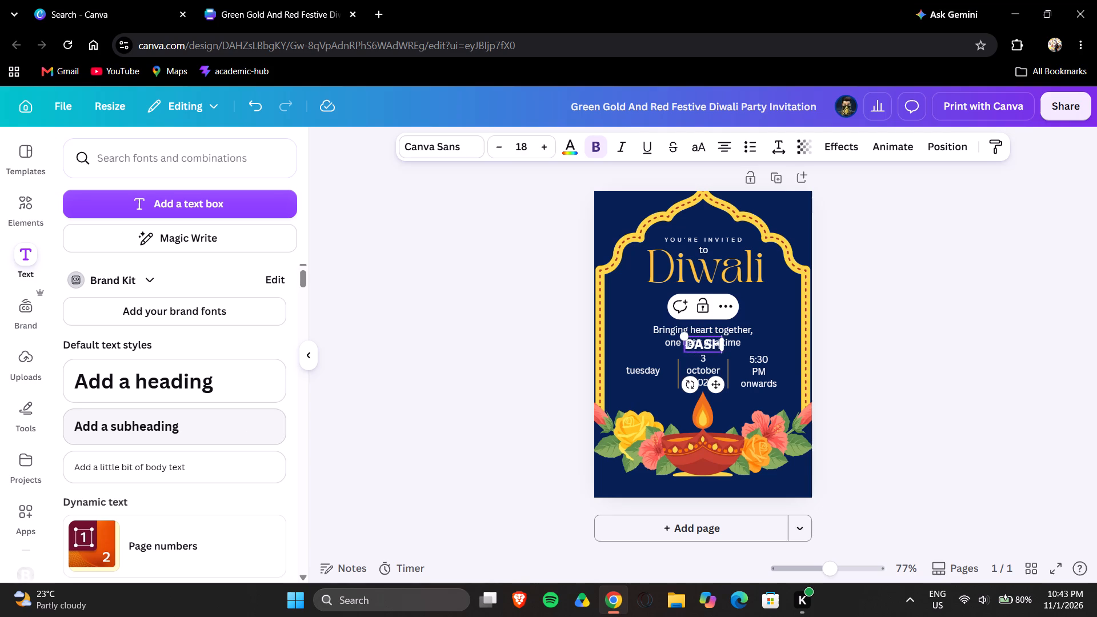
key("BackSpace")
key("BackSpace")
key("BackSpace")
key("BackSpace")
key("BackSpace")
key("BackSpace")
key("BackSpace")
key("BackSpace")
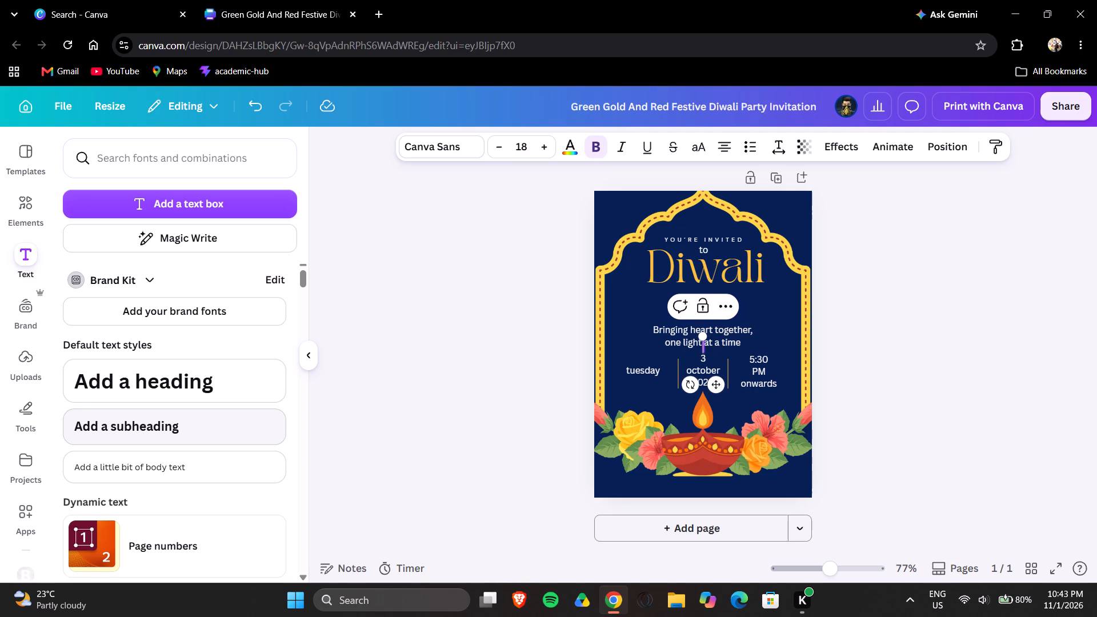
type("BASH")
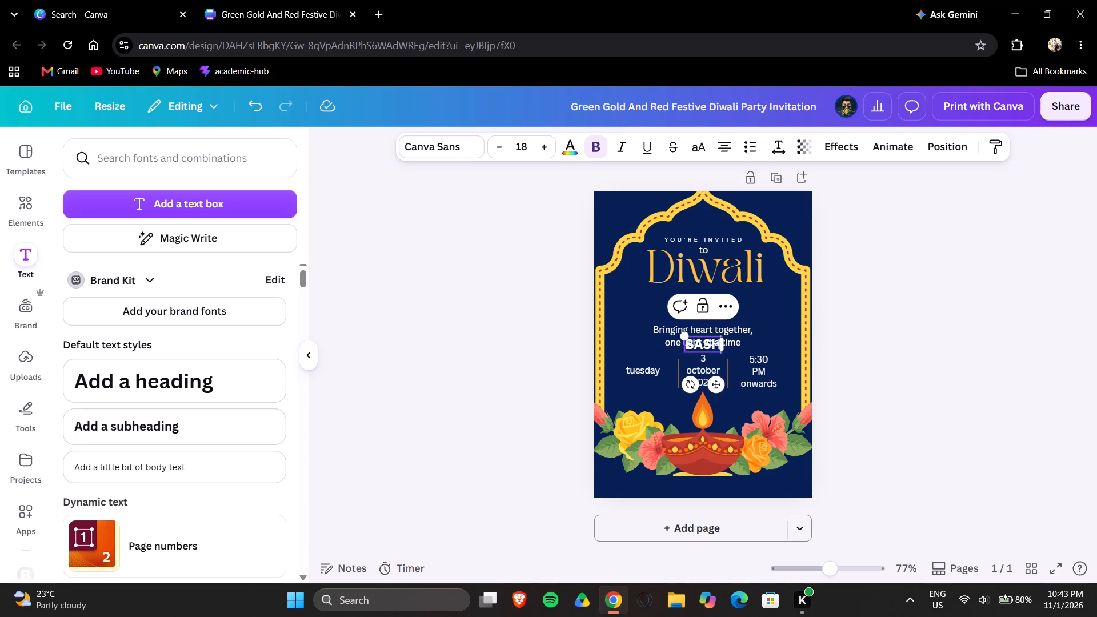
Place "BASH" between the Diwali heading and the divider ornament, widening its box and enlarging the text to about size 23.3.
left_click_drag(715, 387, 709, 346)
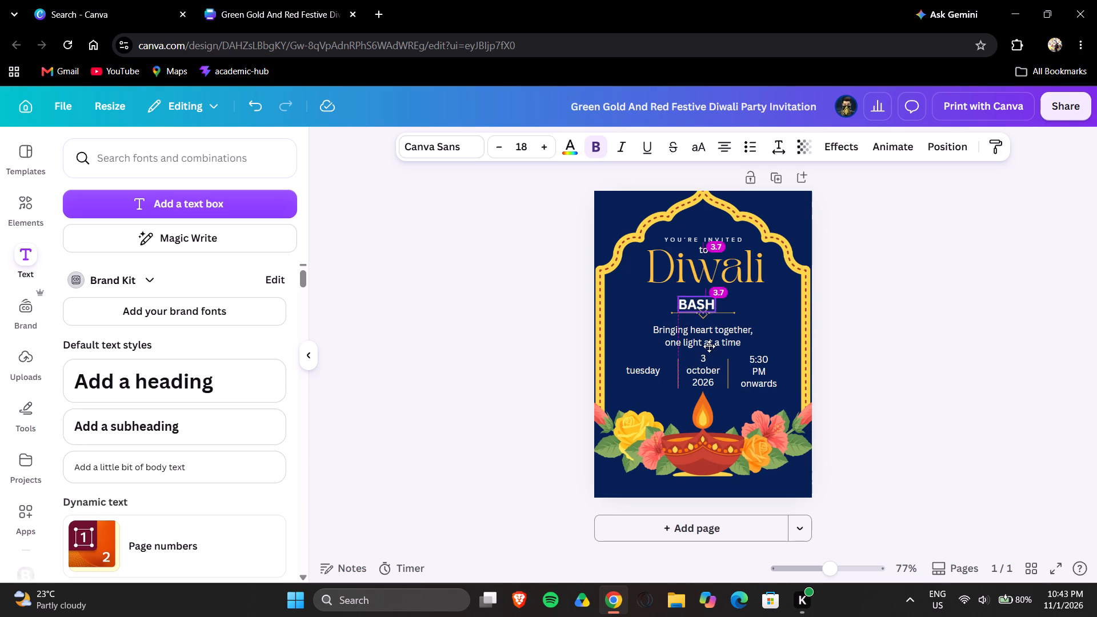
left_click_drag(709, 346, 715, 339)
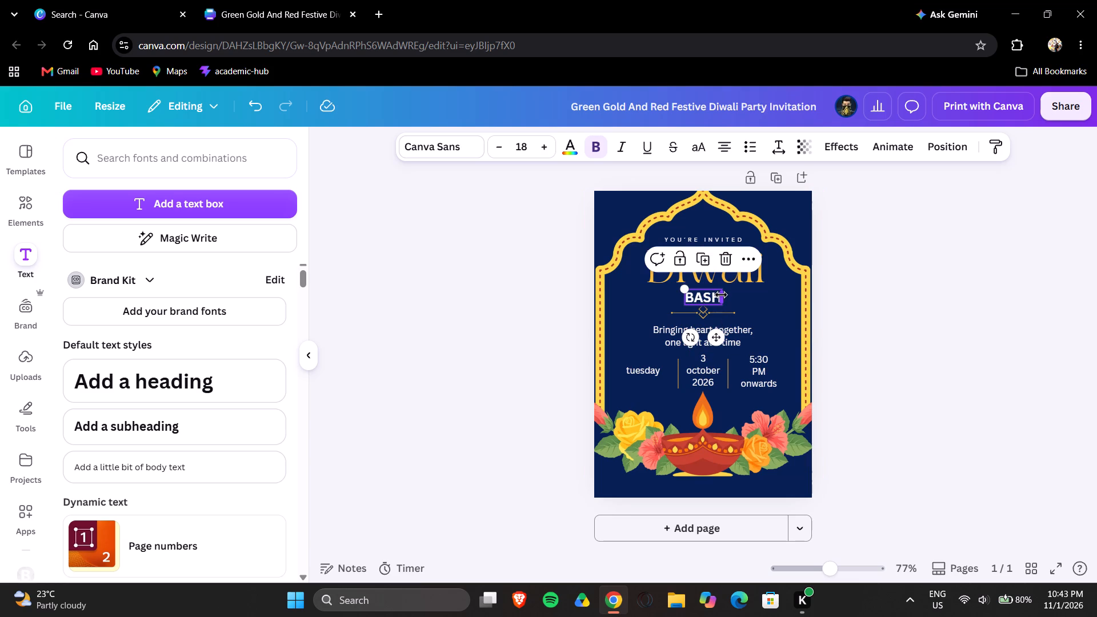
left_click_drag(721, 295, 744, 294)
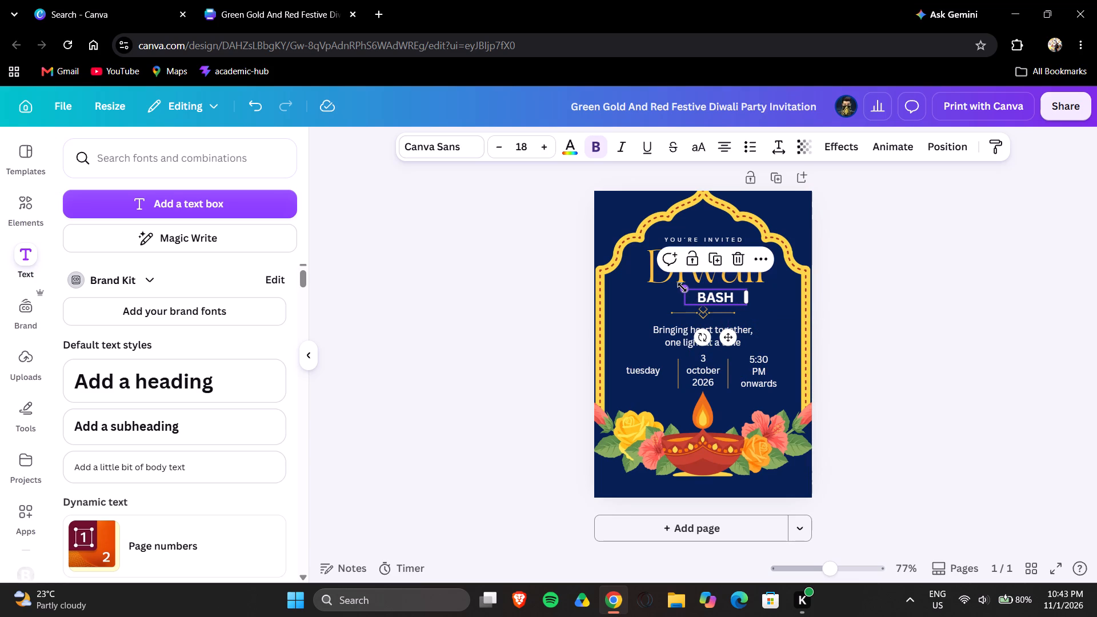
left_click_drag(682, 287, 663, 287)
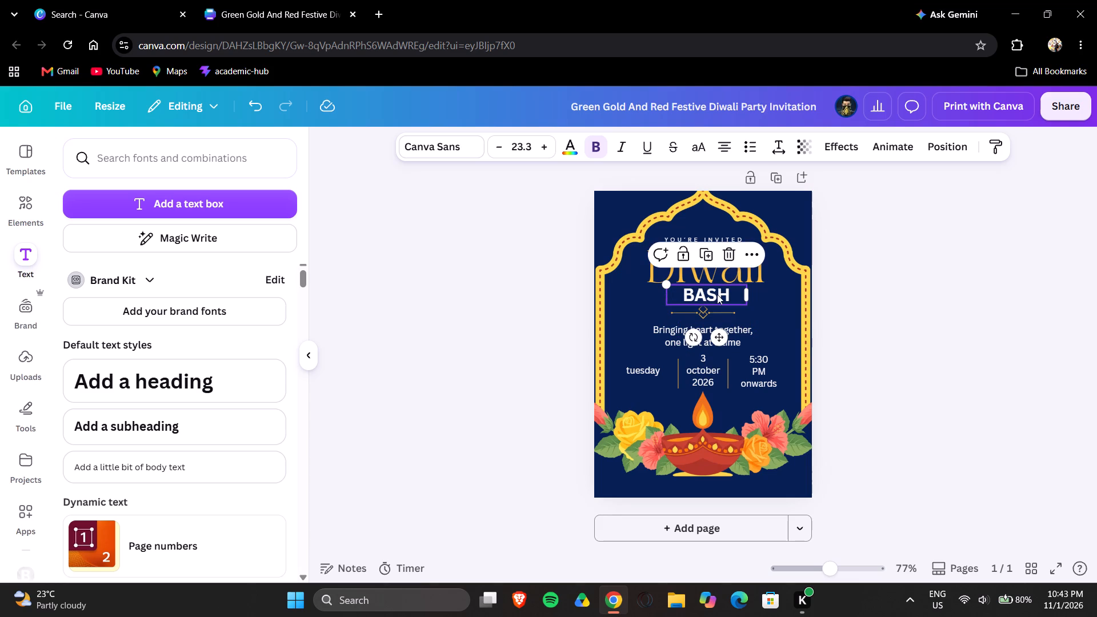
left_click(840, 308)
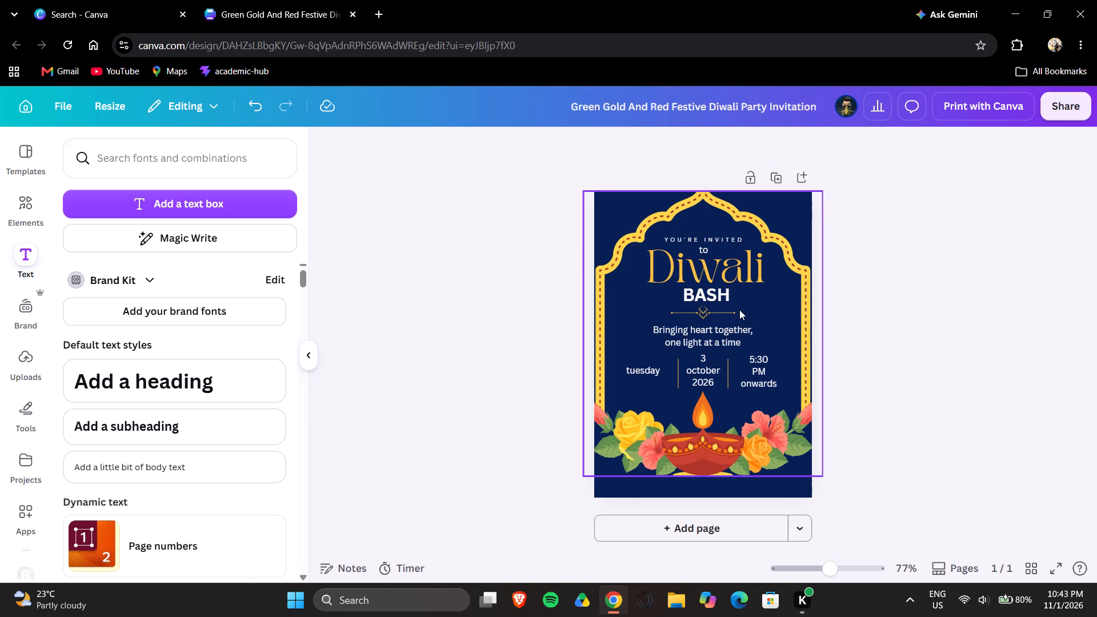
Delete the small, widely spaced "YOU'RE INVITED" text above the word "to".
left_click(711, 237)
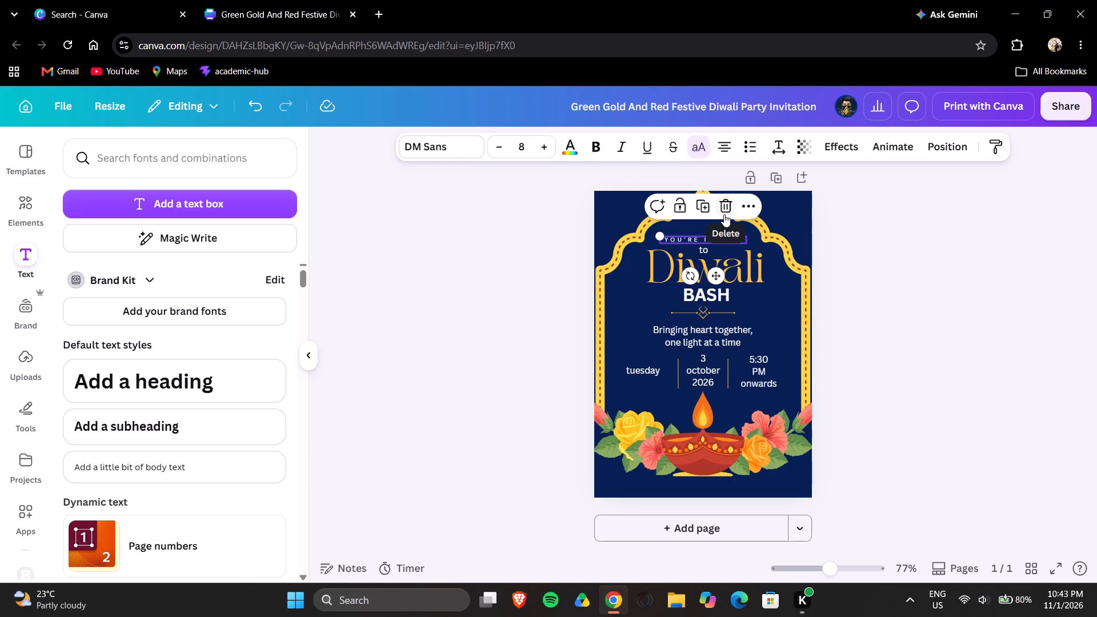
left_click(720, 213)
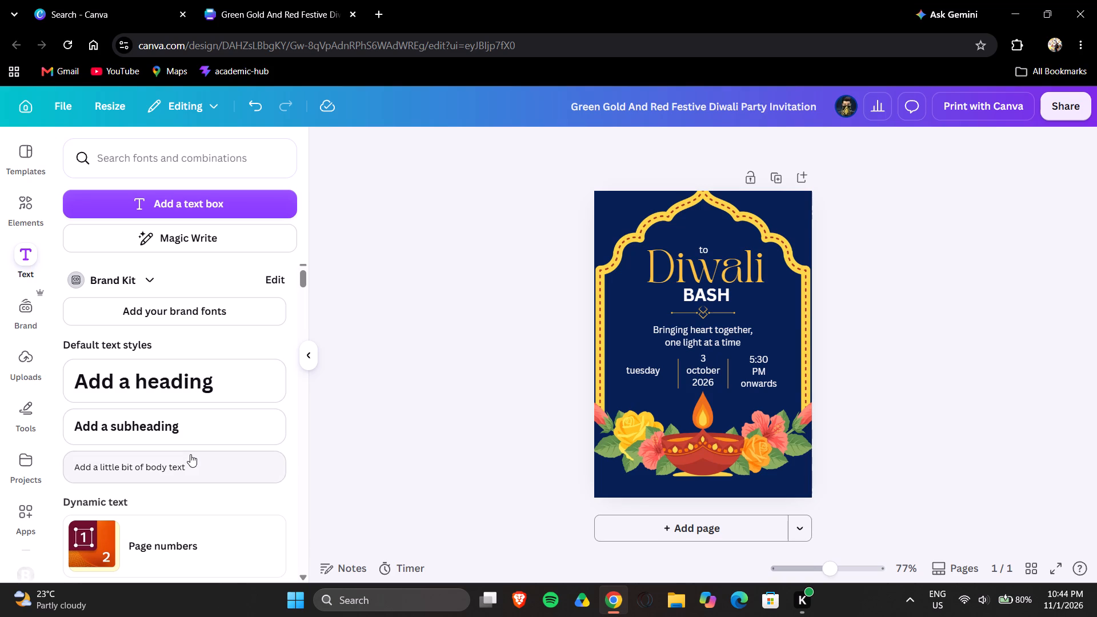
Add a new body text box and replace its placeholder with "YOU'RE INVITED".
left_click(190, 454)
key("BackSpace")
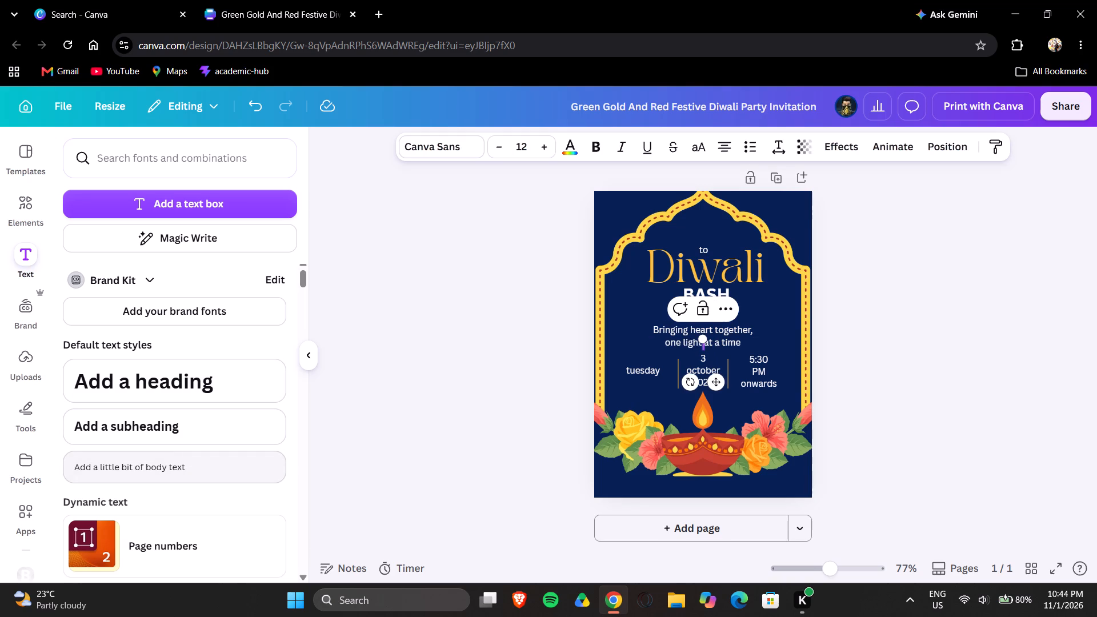
type("YOU")
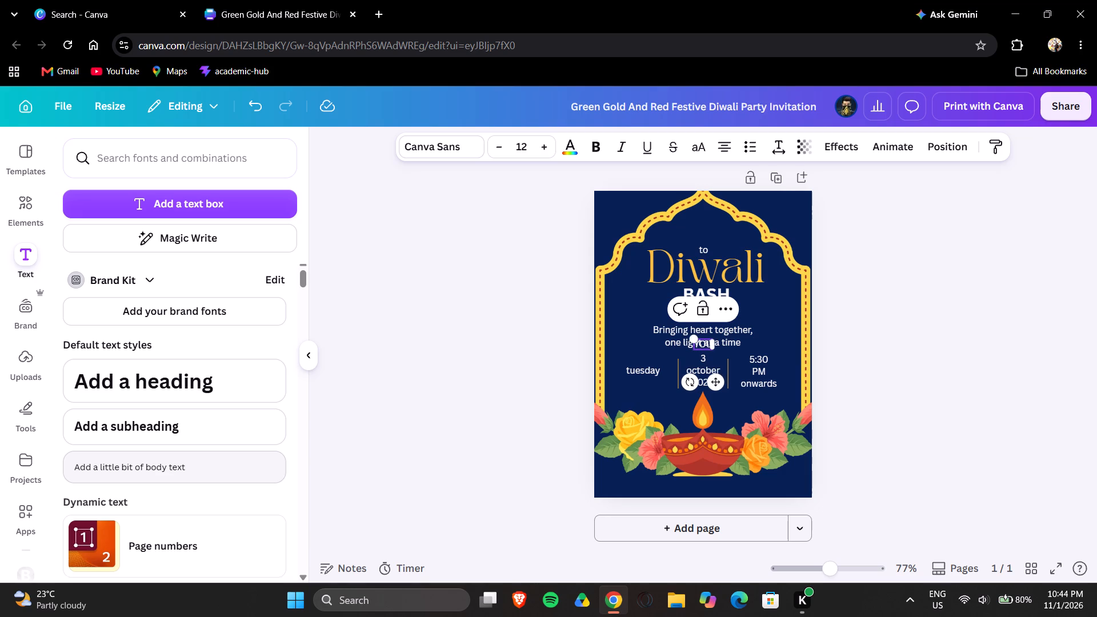
key("apostrophe")
type("RE INVITED")
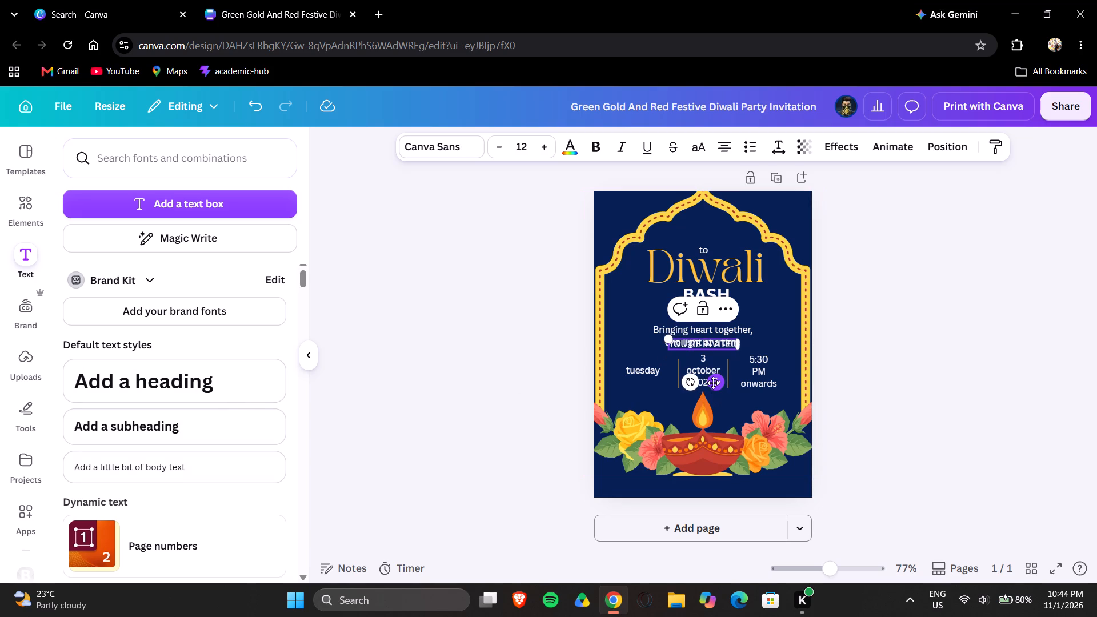
Move the new "YOU'RE INVITED" text up under the top of the arch, just above the word "to".
left_click_drag(713, 383, 710, 279)
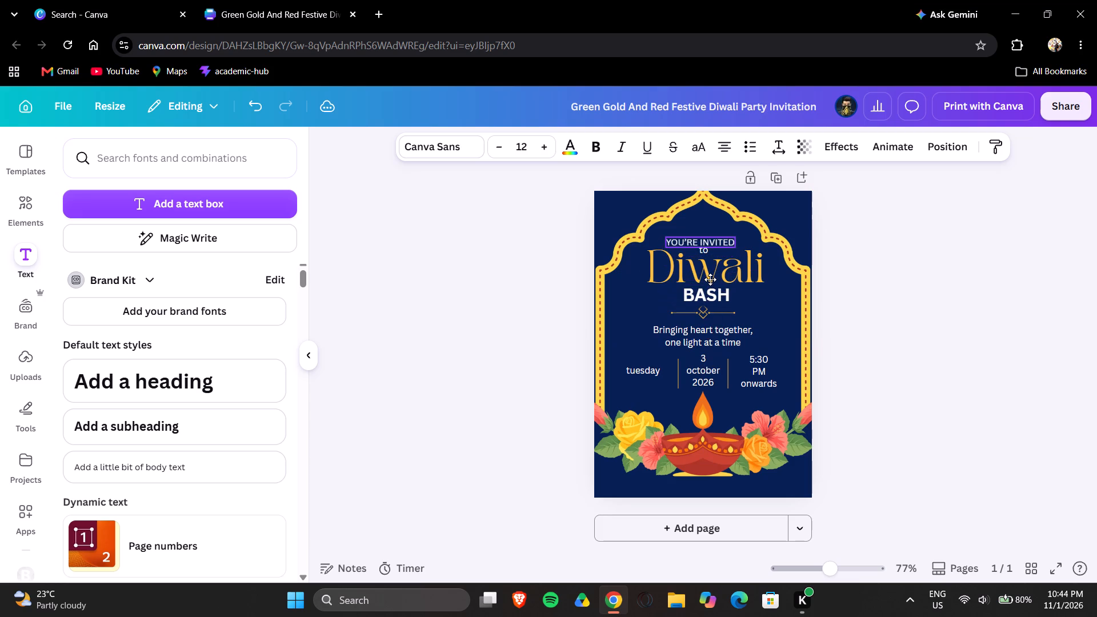
left_click_drag(710, 279, 715, 270)
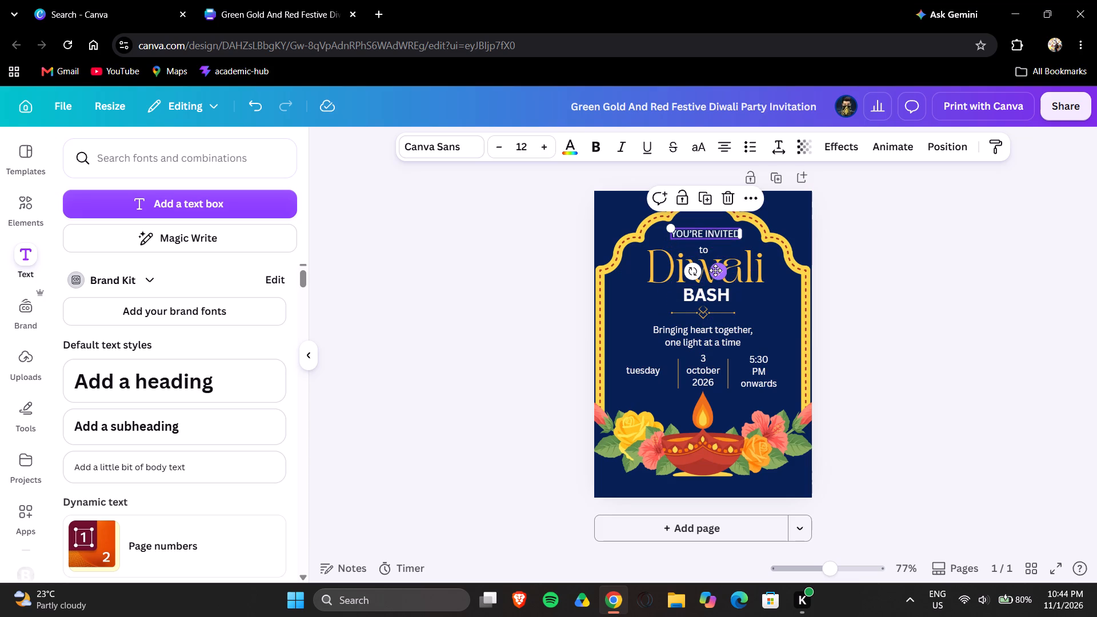
left_click(856, 266)
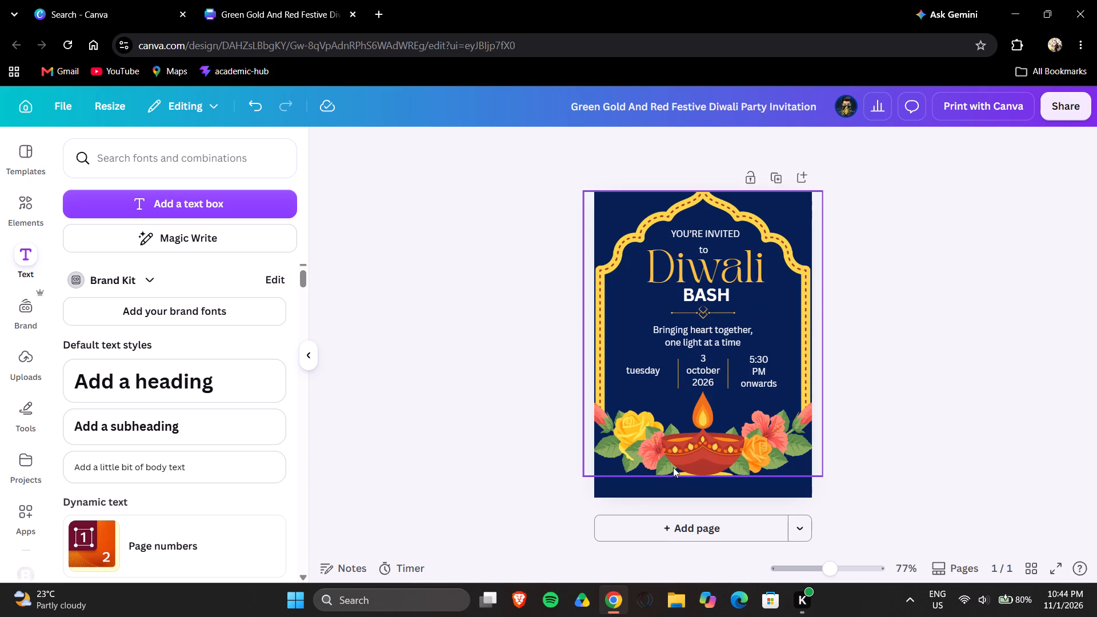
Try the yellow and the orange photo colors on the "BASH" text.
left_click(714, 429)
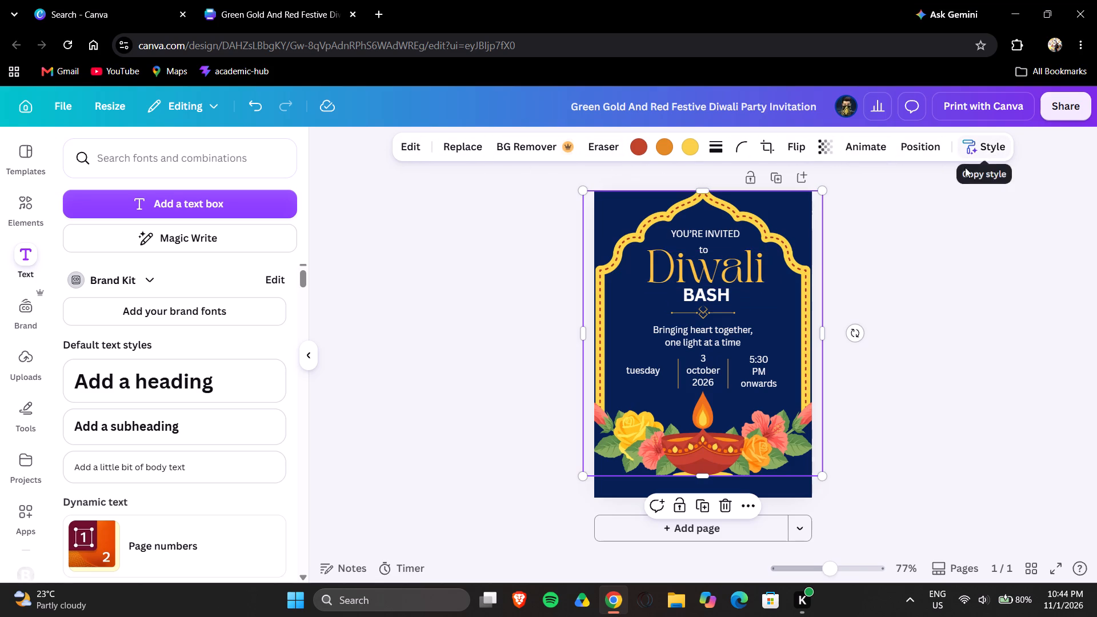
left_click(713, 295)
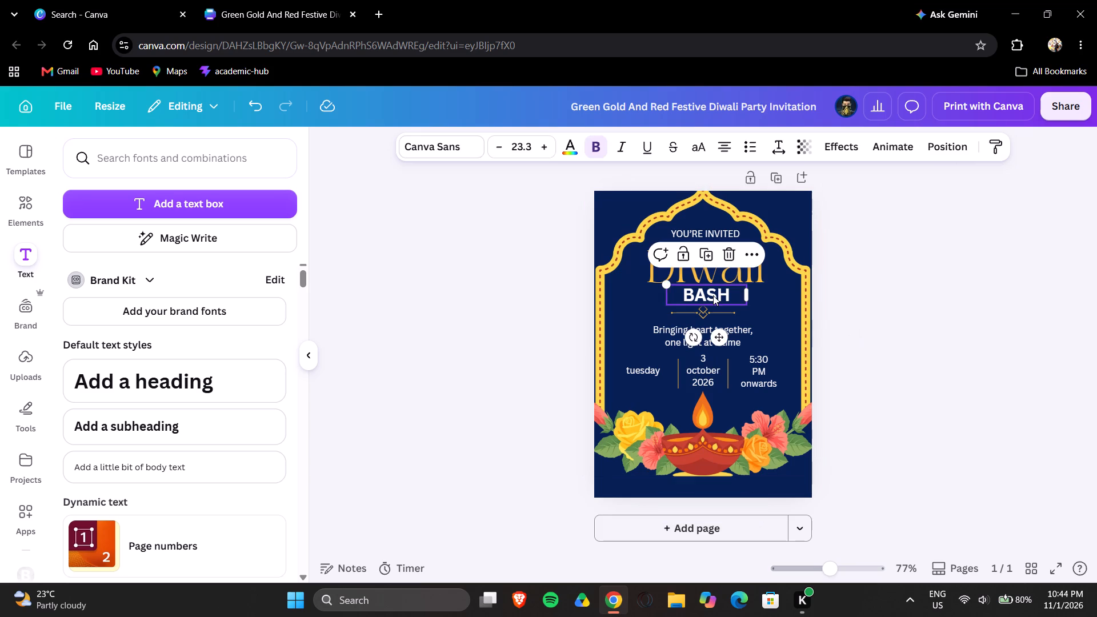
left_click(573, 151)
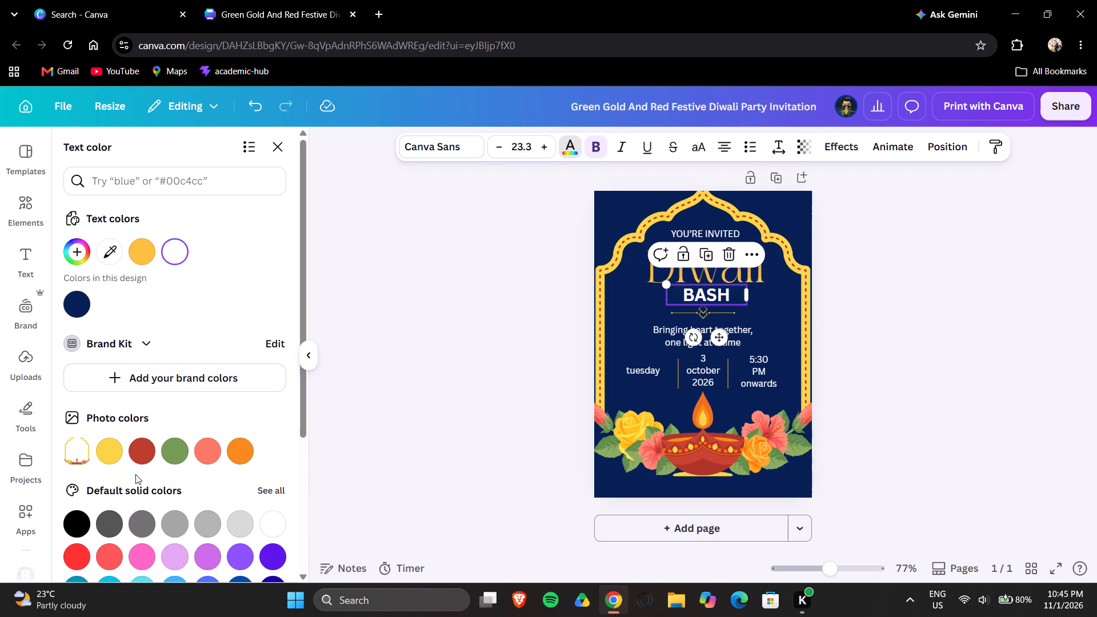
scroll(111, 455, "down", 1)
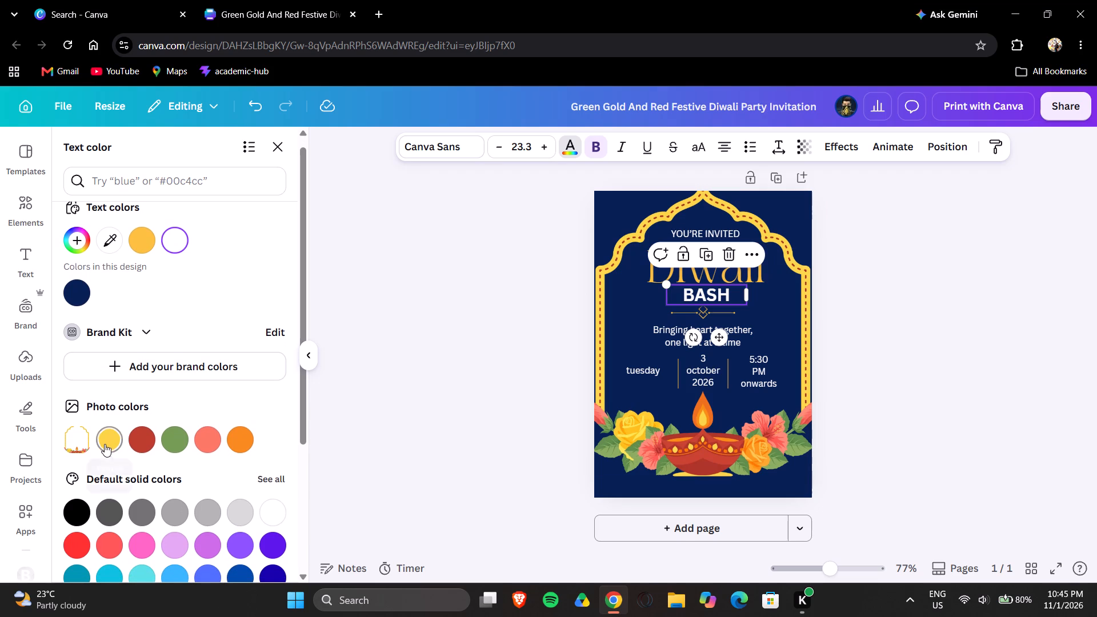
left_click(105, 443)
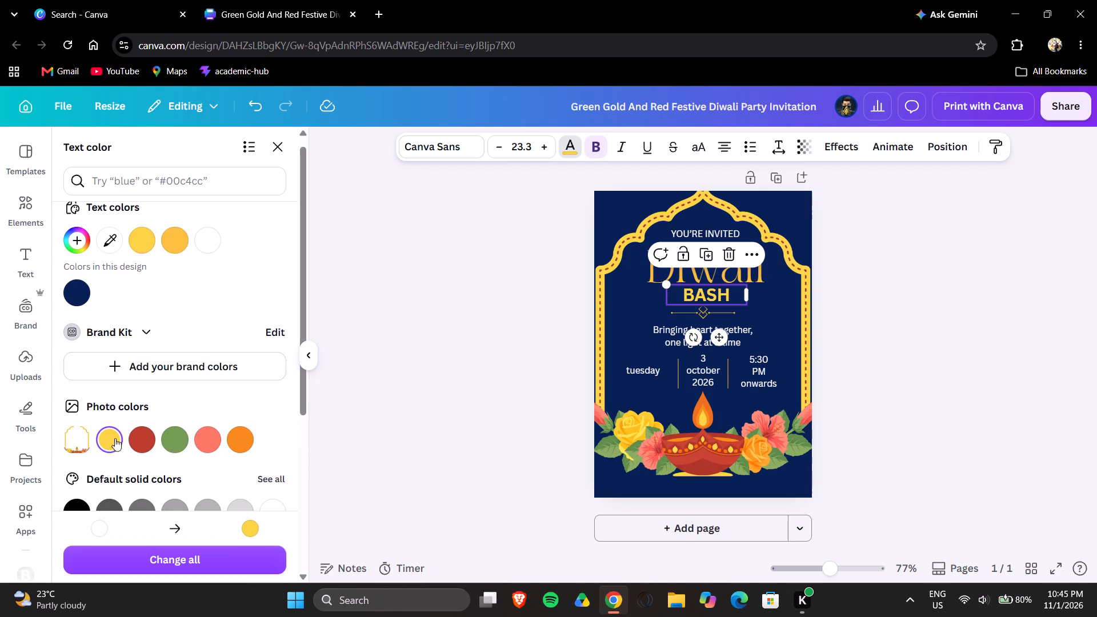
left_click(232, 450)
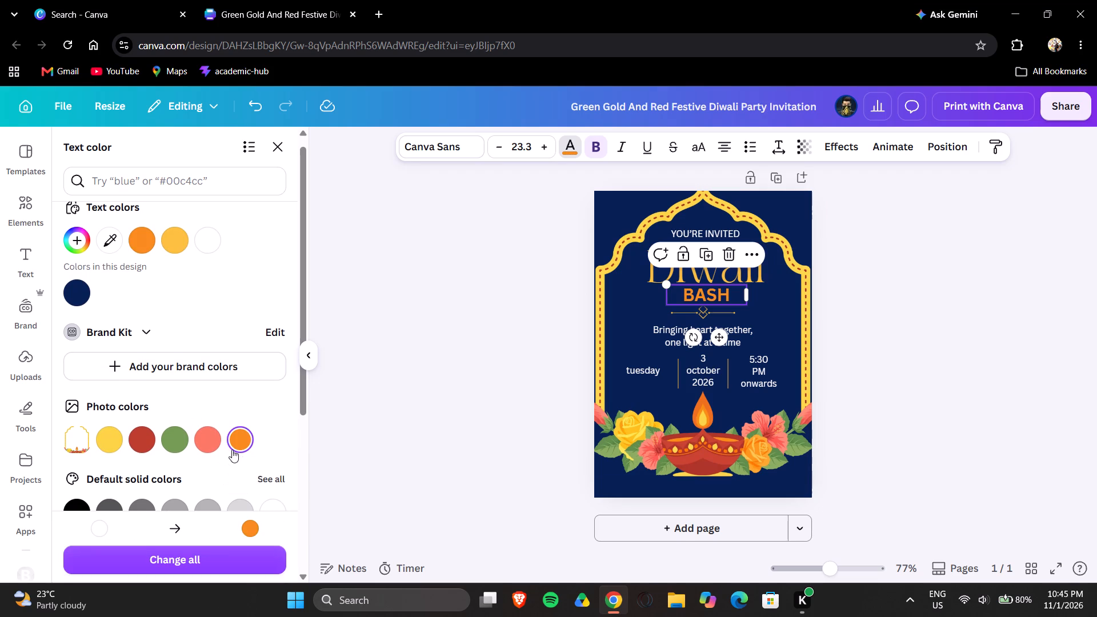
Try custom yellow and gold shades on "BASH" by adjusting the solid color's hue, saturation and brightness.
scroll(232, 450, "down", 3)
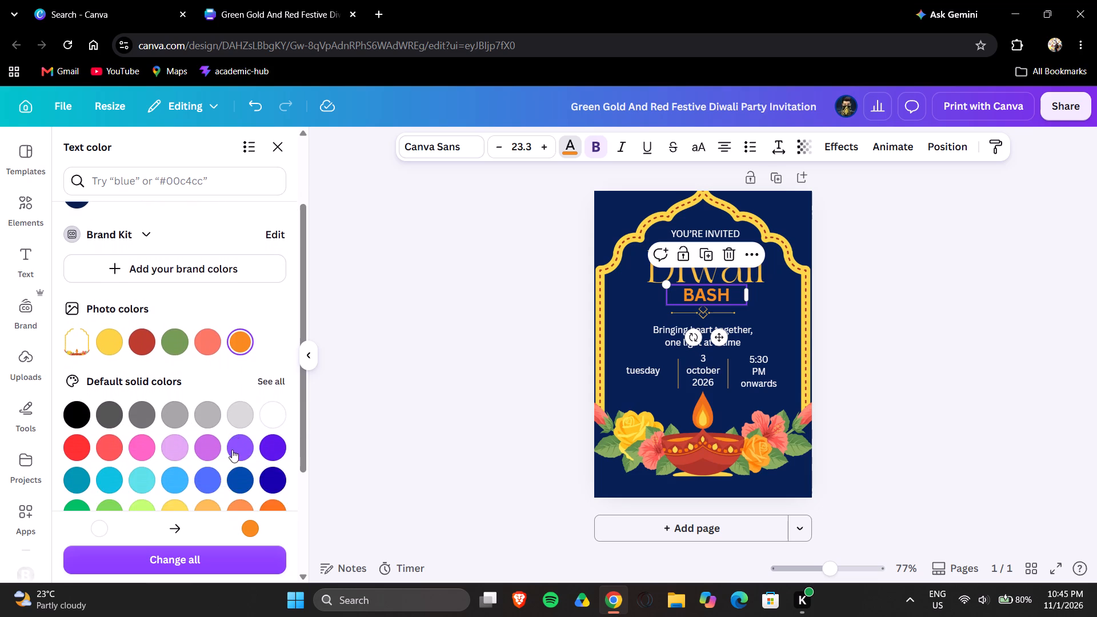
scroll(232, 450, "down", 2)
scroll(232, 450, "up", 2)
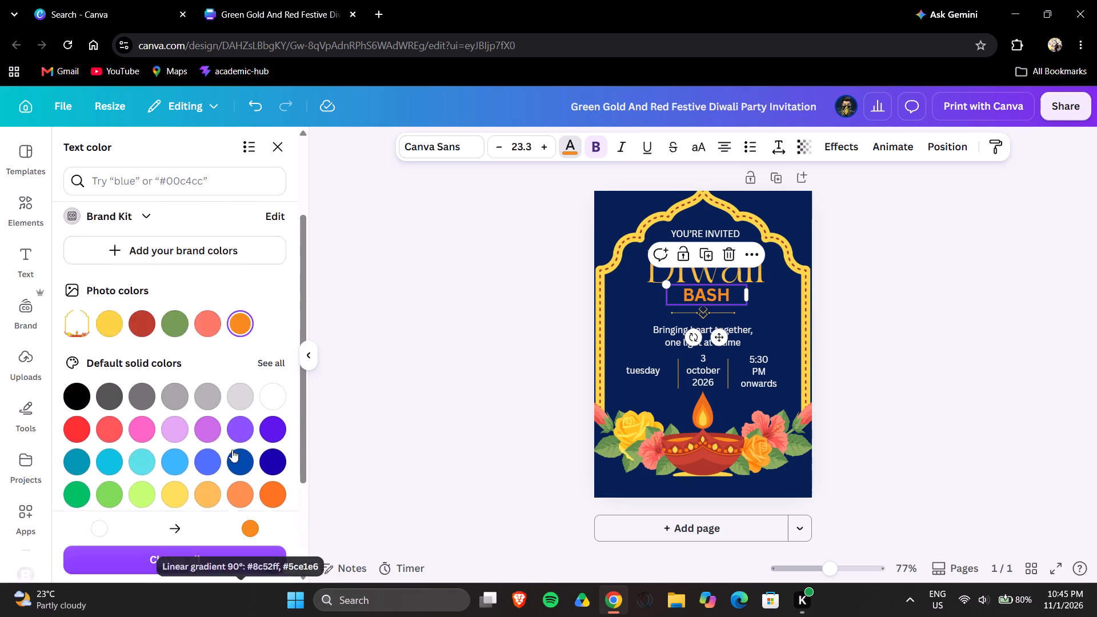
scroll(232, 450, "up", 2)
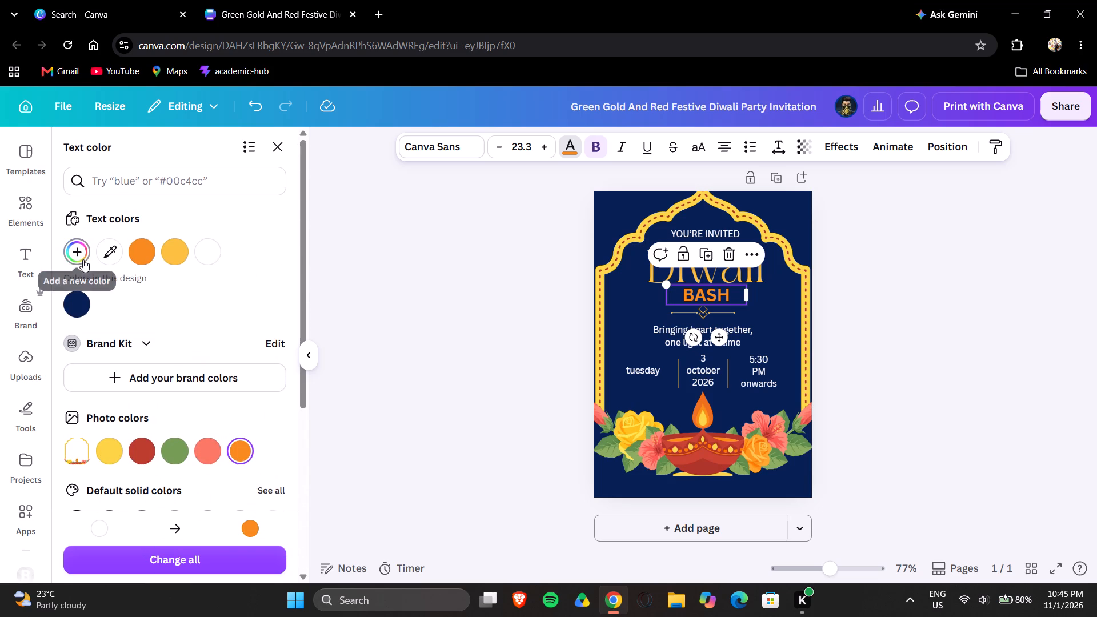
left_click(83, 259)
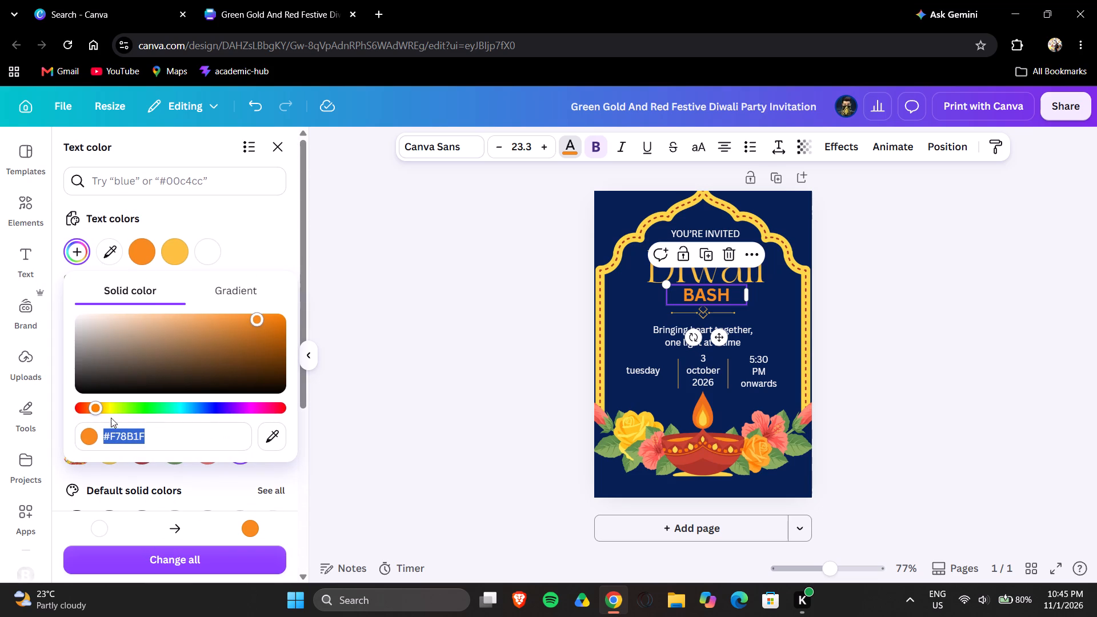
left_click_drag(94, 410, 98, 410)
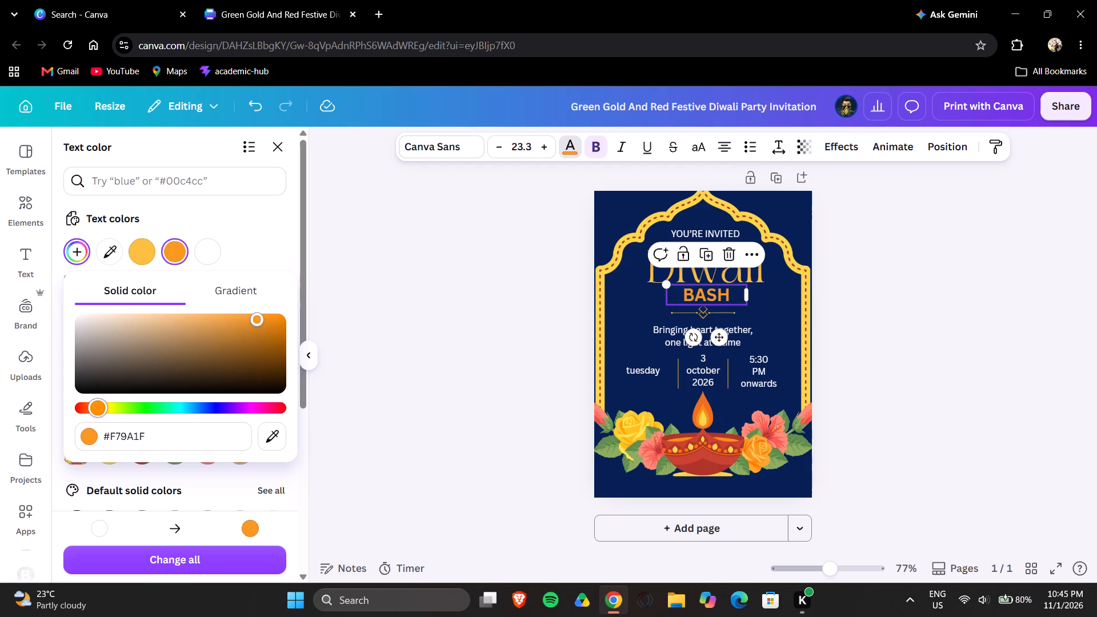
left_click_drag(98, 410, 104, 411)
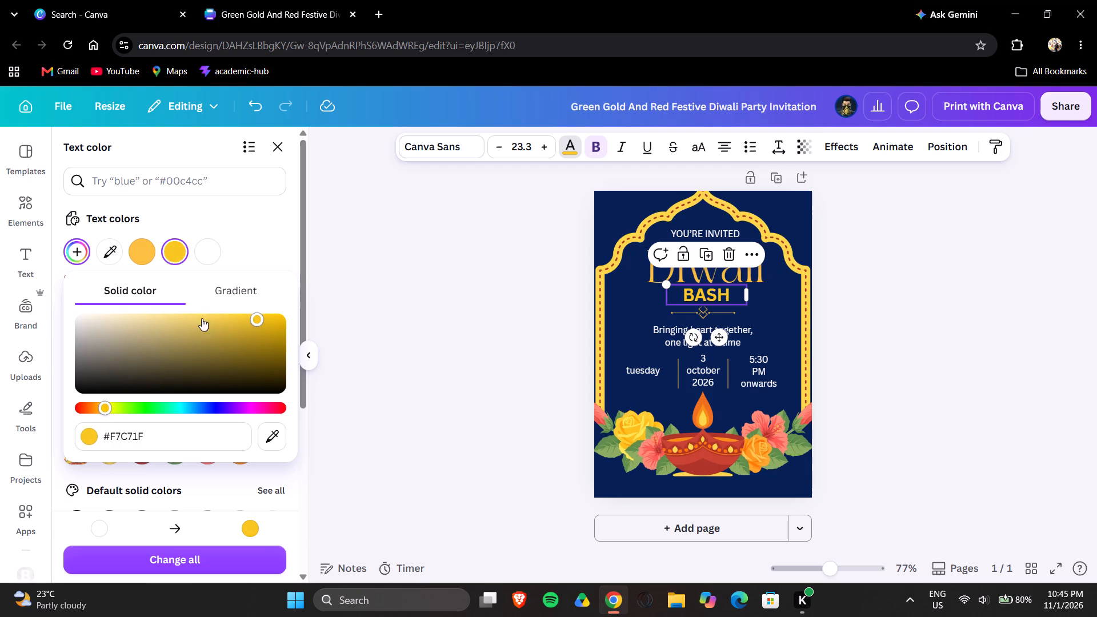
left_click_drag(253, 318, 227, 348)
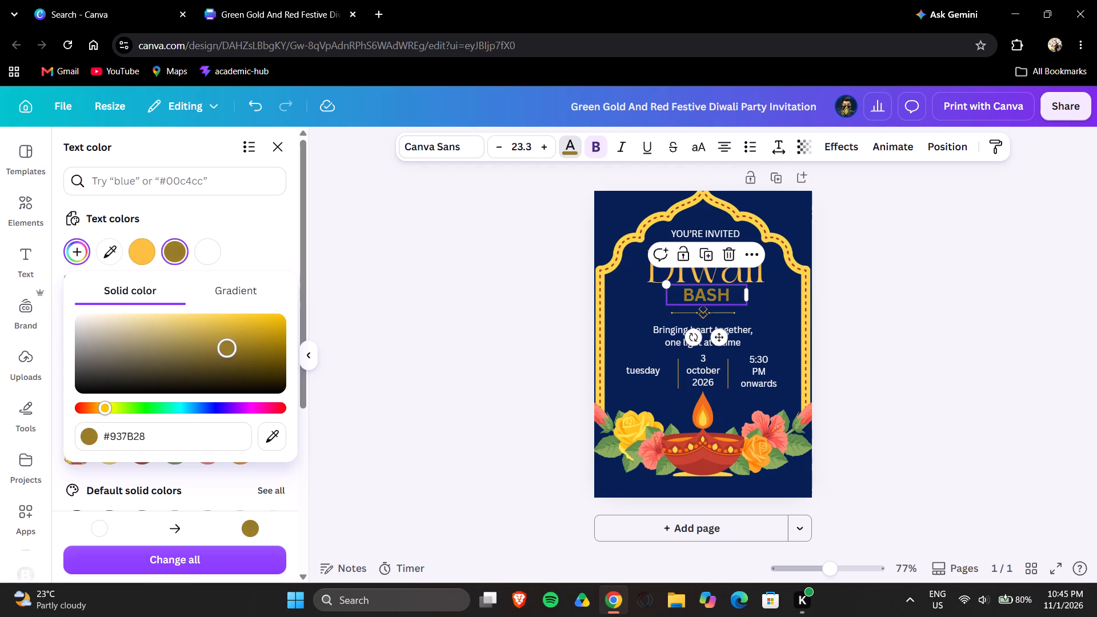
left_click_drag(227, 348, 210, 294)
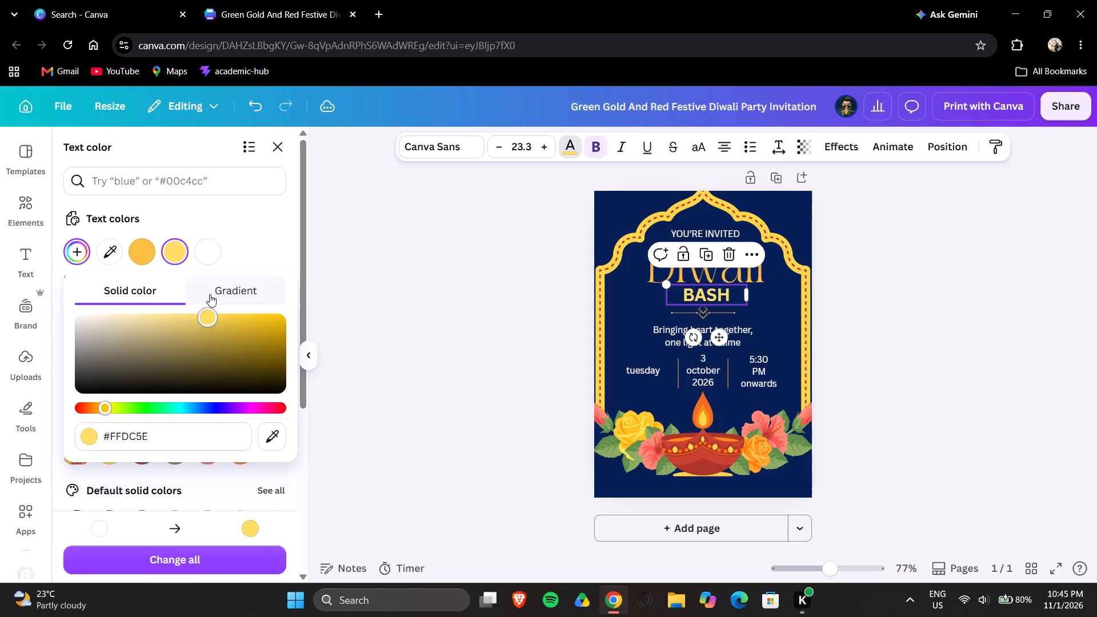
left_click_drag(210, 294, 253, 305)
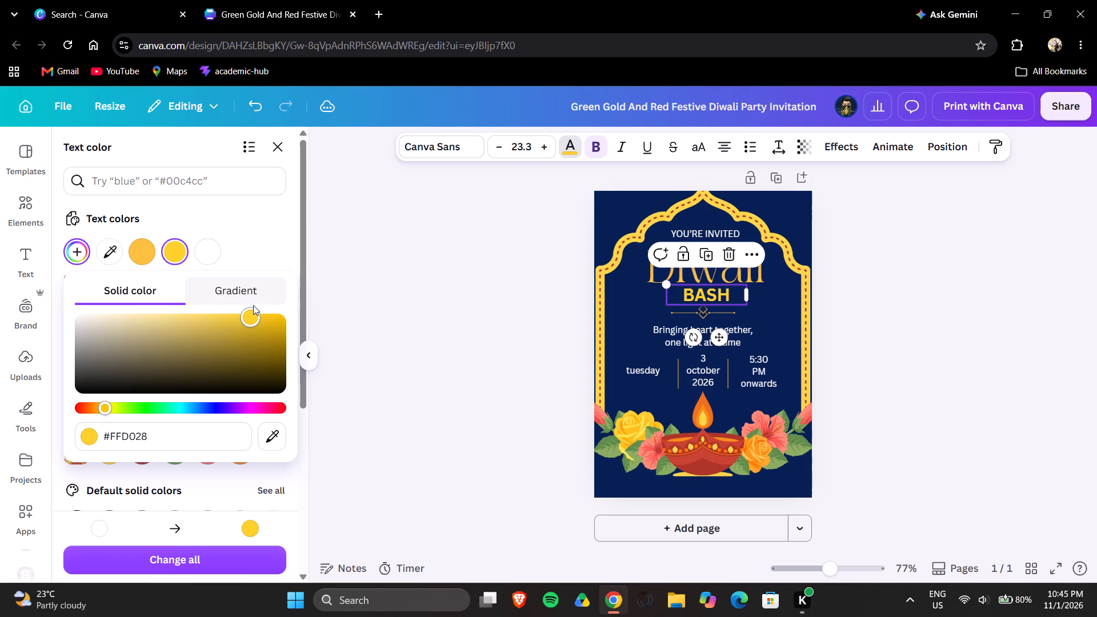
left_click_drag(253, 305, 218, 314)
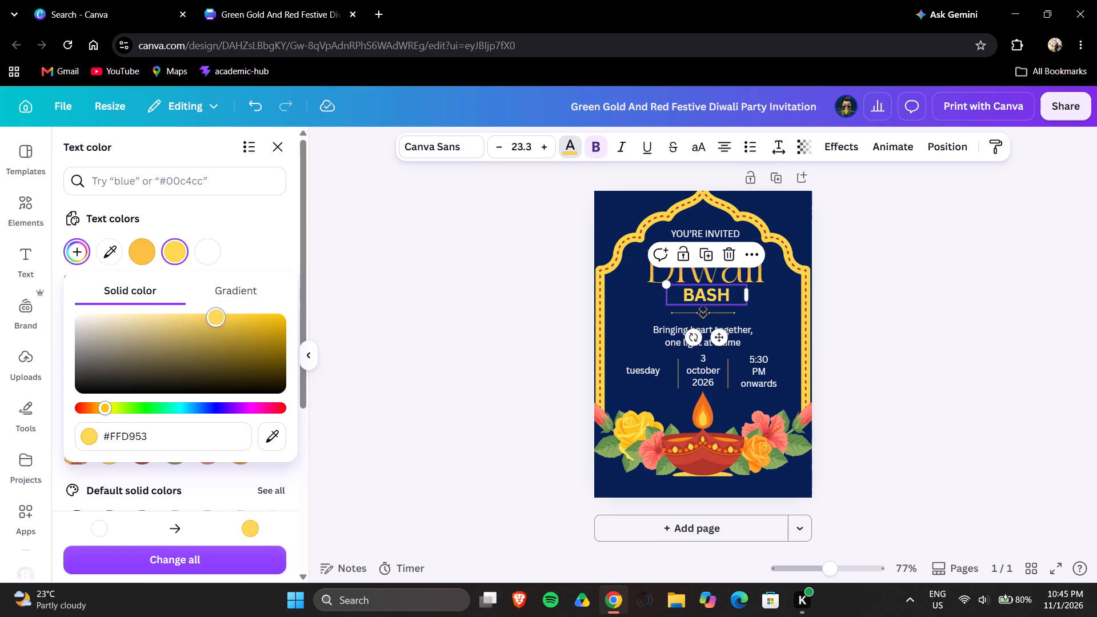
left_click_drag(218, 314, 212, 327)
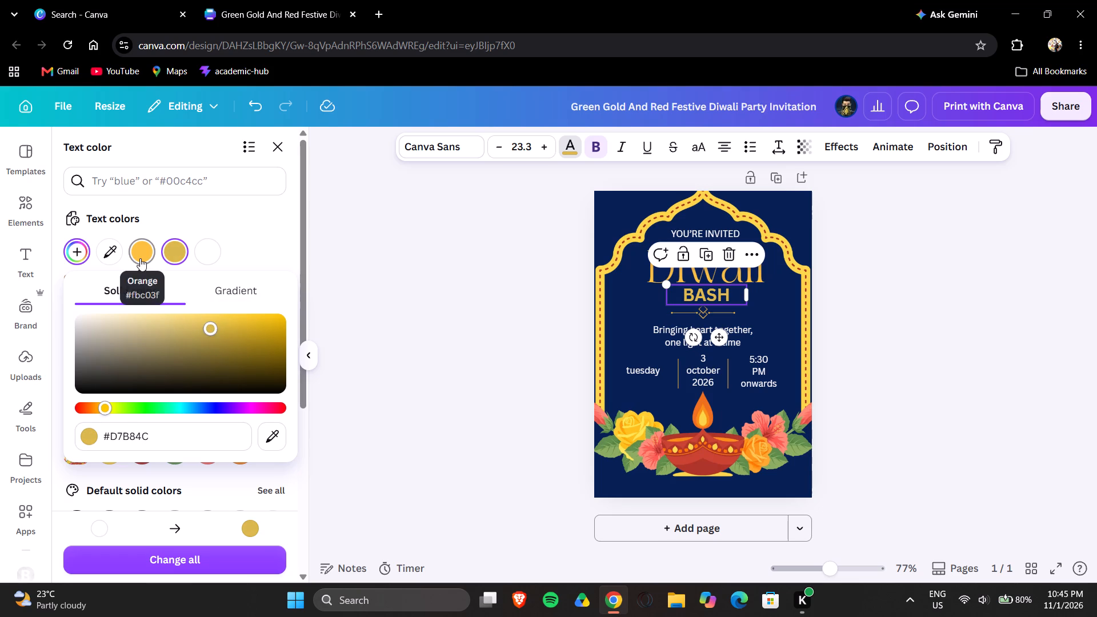
Set the "BASH" text color to the design's existing orange, #fbc03f.
left_click(140, 258)
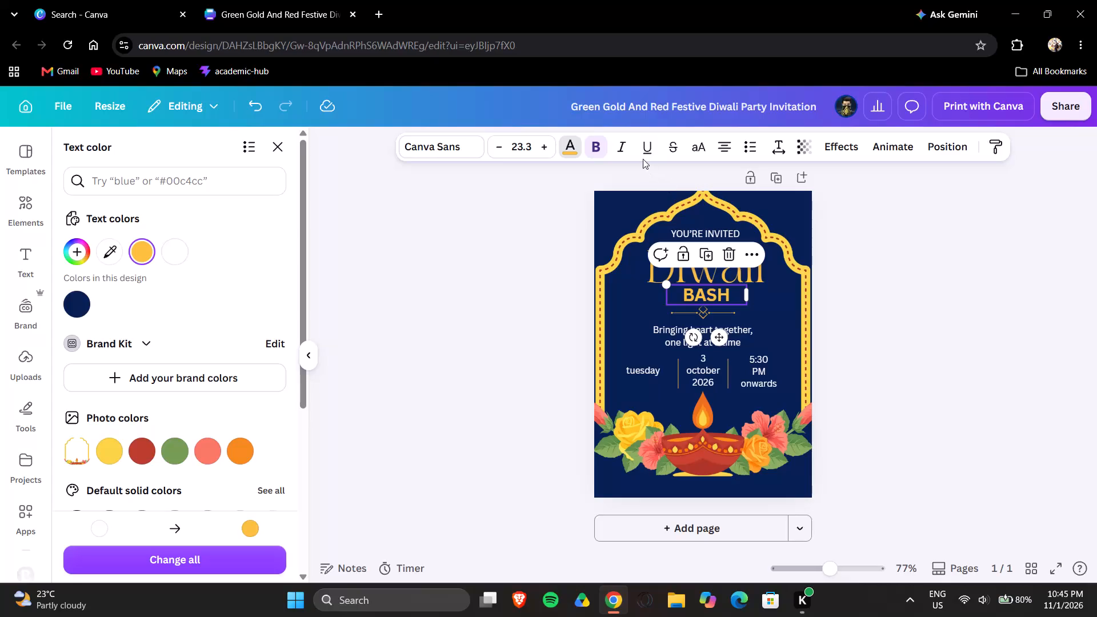
Italicize "BASH" and turn on its uppercase setting.
left_click(615, 150)
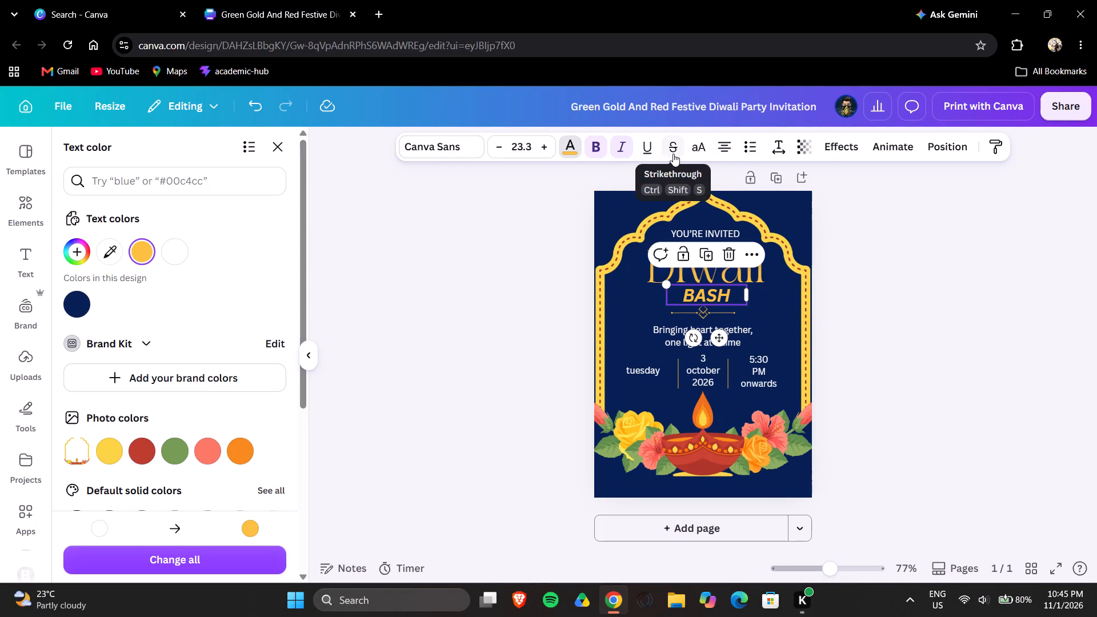
left_click(696, 149)
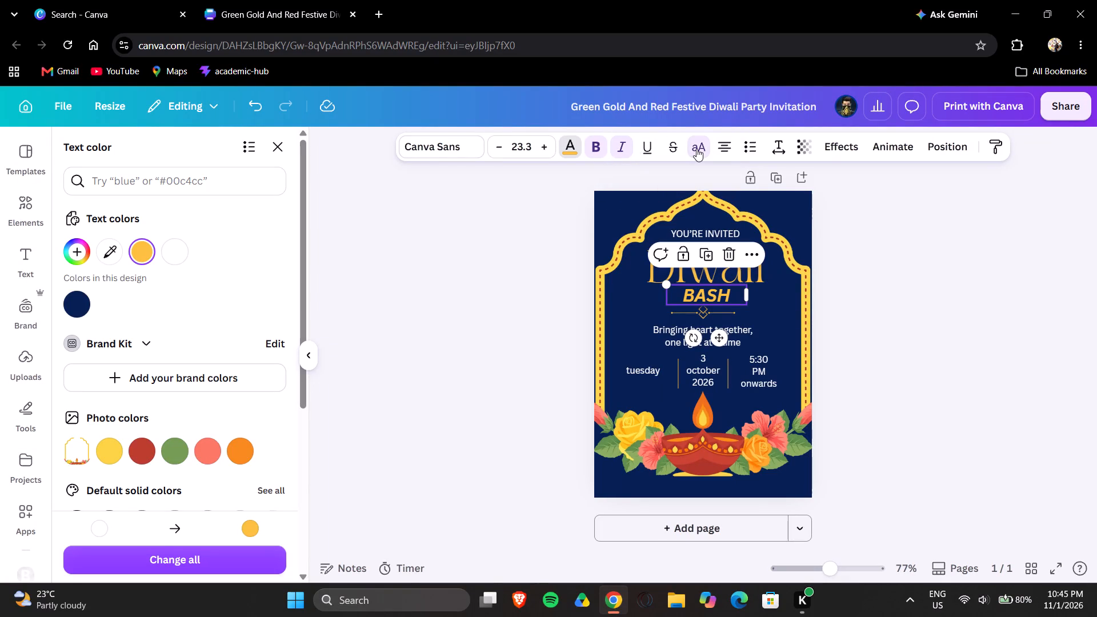
double_click(696, 149)
double_click(696, 149)
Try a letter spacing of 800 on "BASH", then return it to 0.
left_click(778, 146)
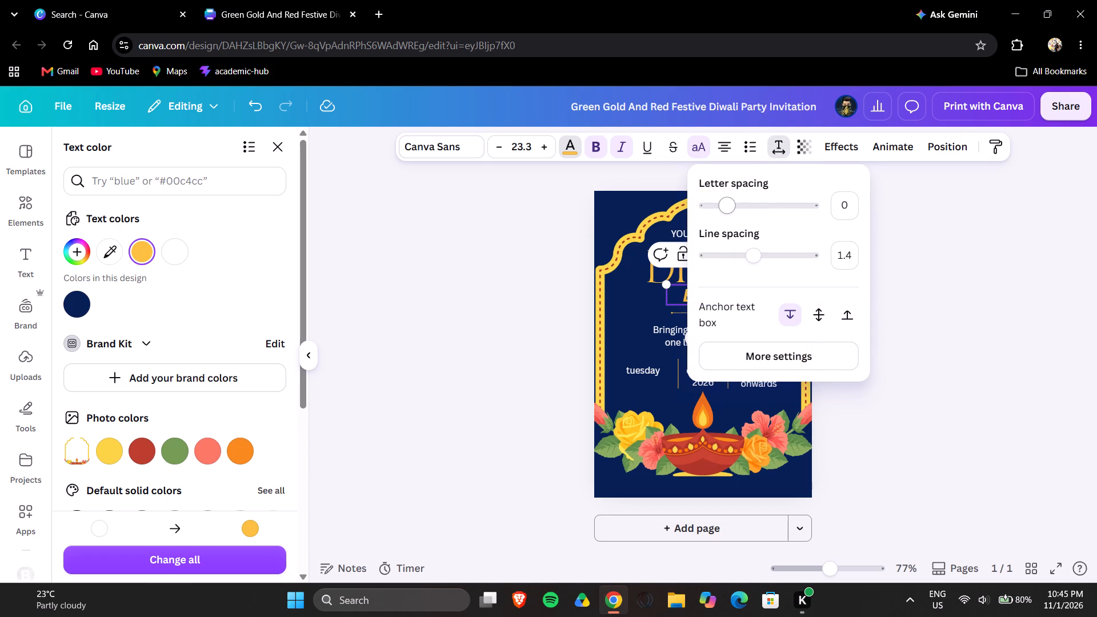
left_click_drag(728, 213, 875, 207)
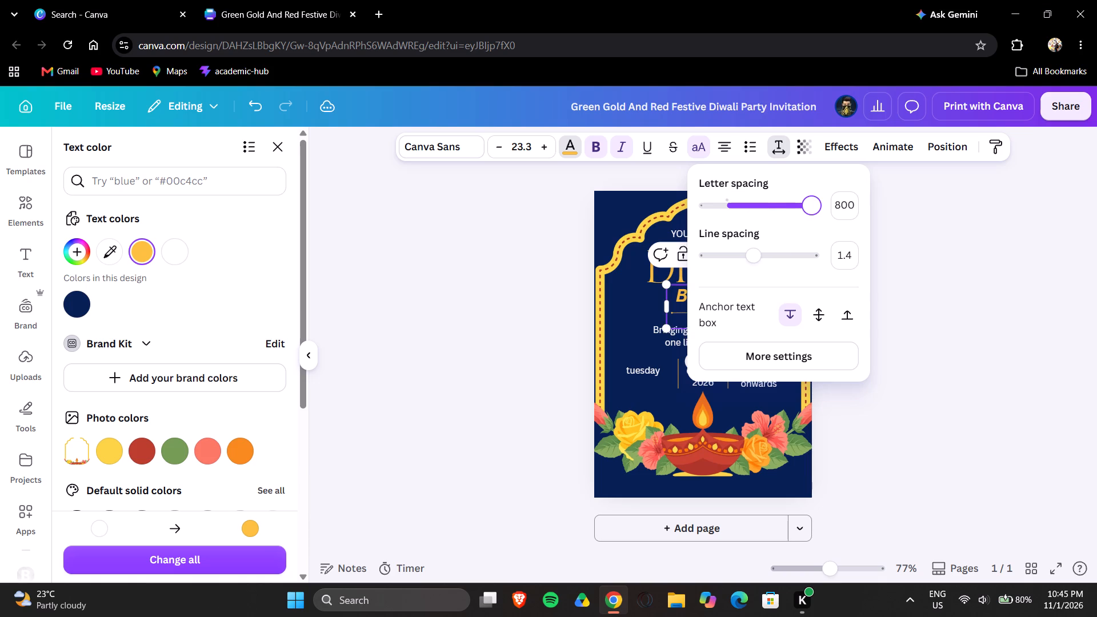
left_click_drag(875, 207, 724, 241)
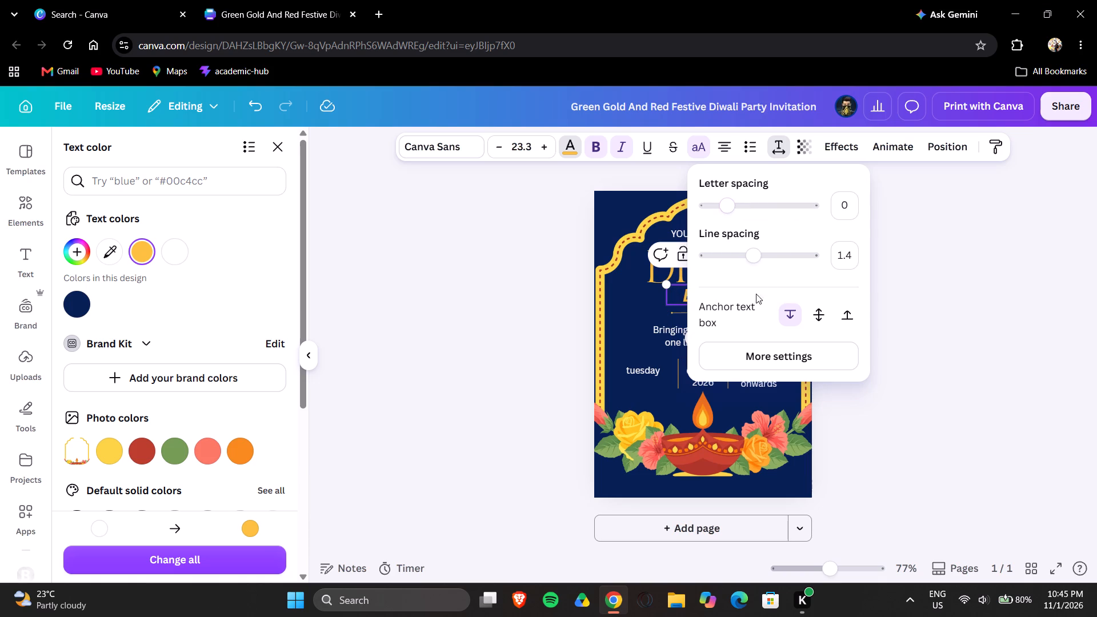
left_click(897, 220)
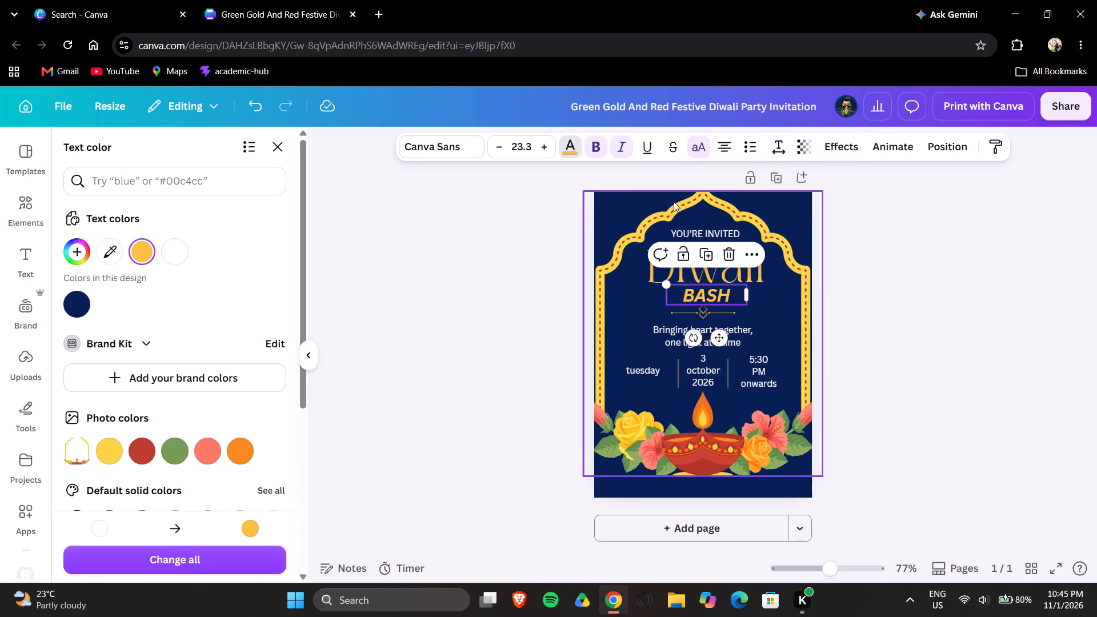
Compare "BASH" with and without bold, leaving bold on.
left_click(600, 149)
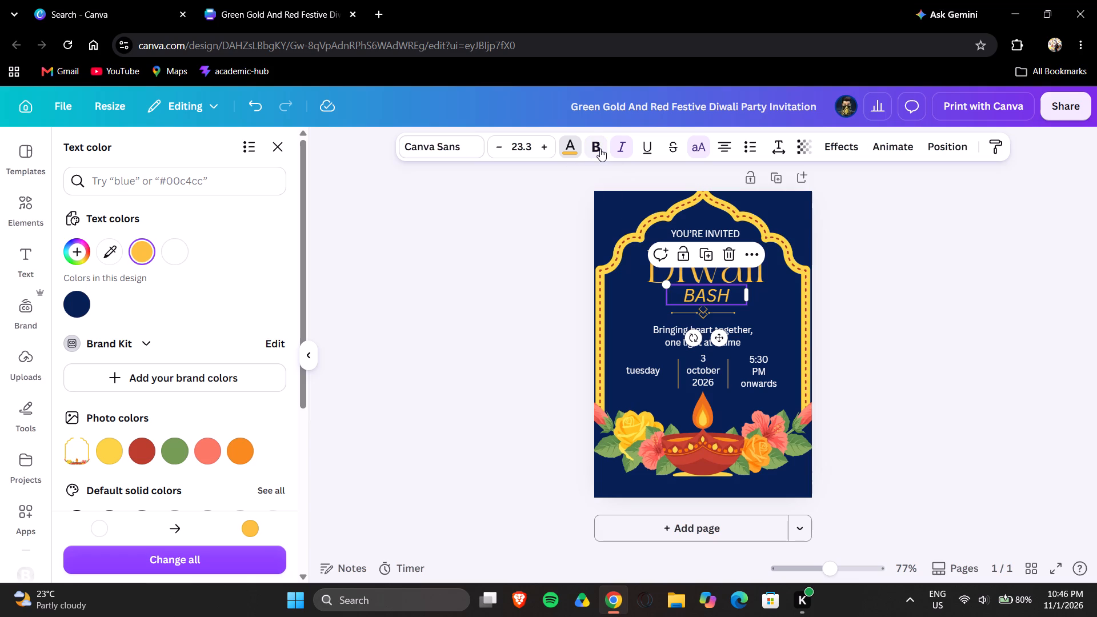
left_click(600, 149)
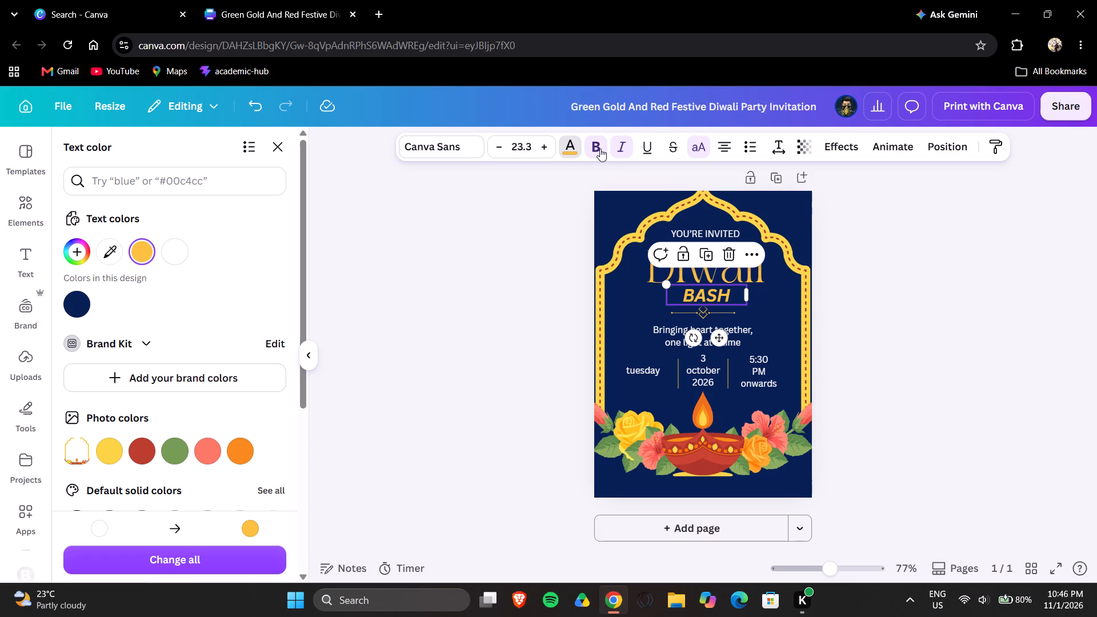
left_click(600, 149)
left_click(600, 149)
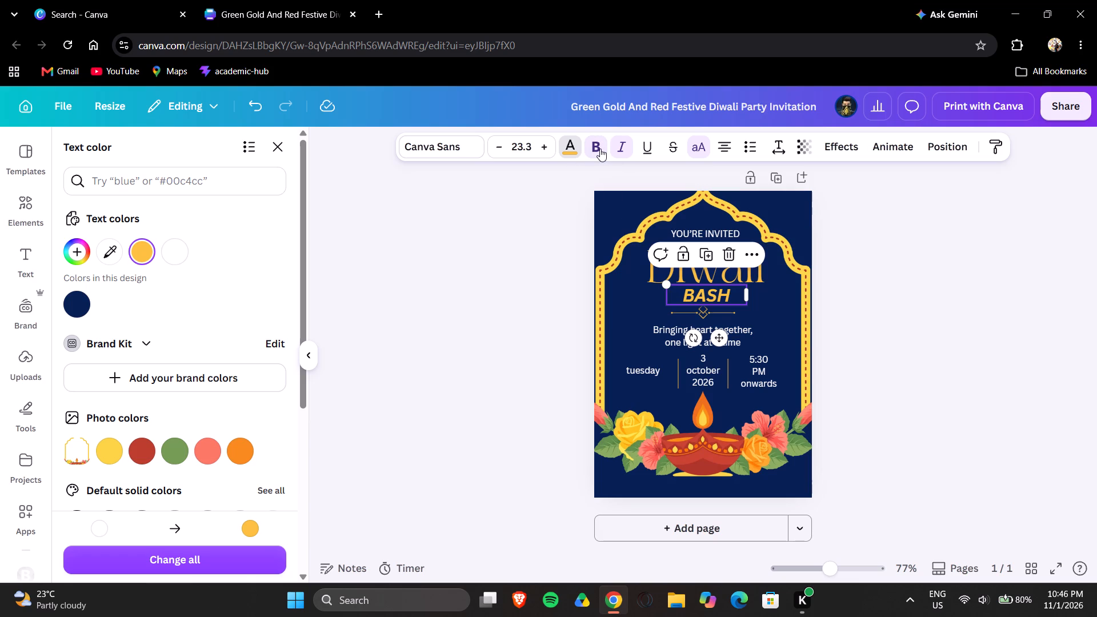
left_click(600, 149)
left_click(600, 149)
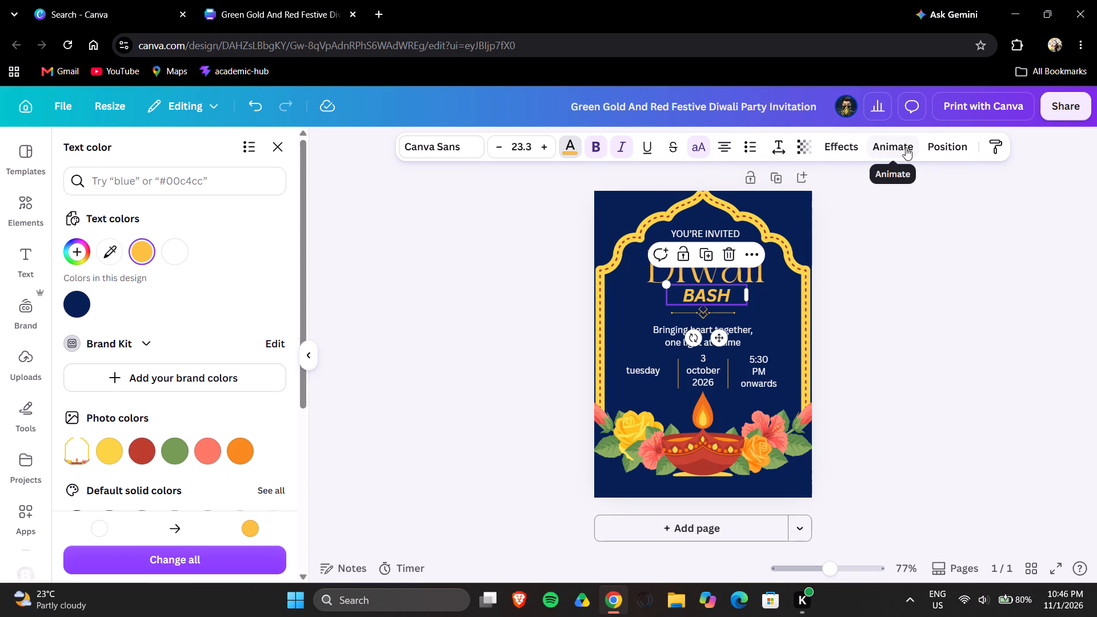
Apply the Graffiti text effect to "BASH".
left_click(829, 145)
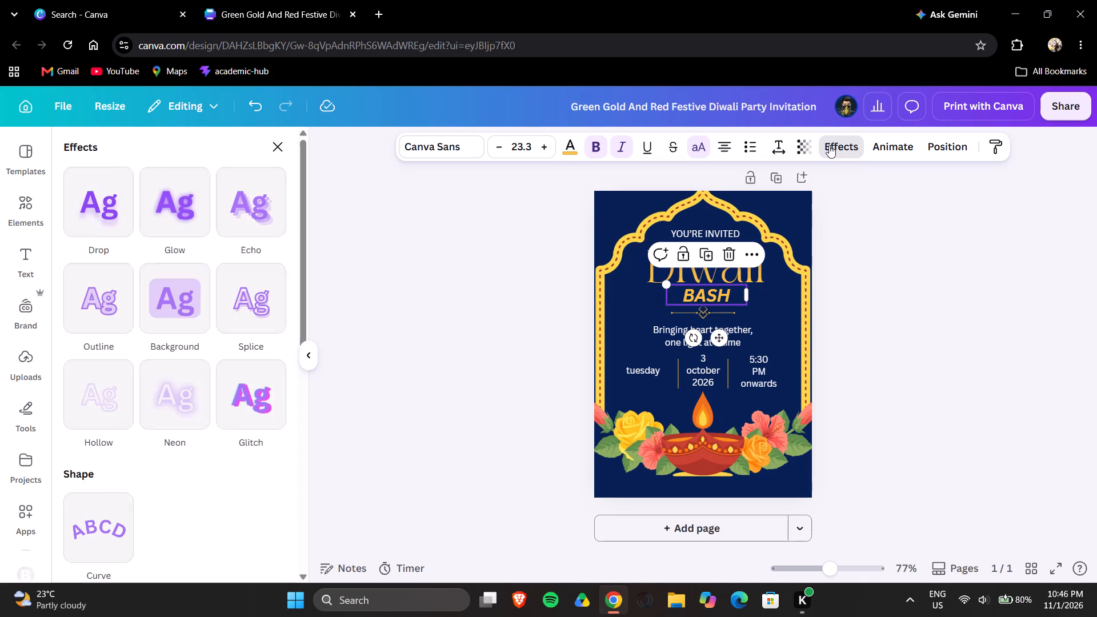
scroll(268, 374, "down", 2)
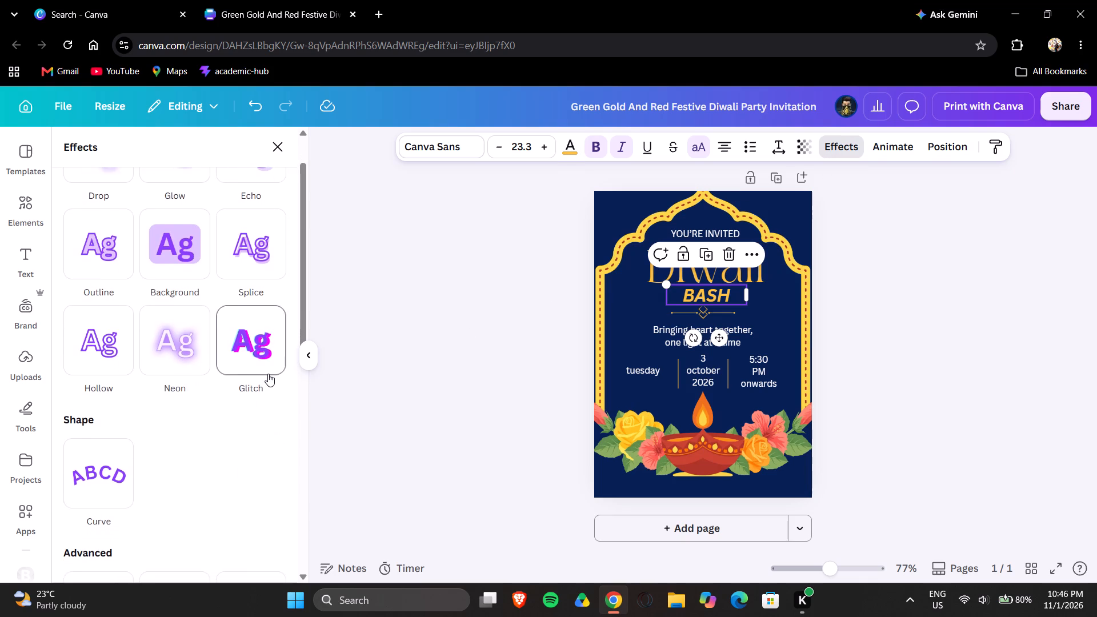
scroll(268, 374, "down", 5)
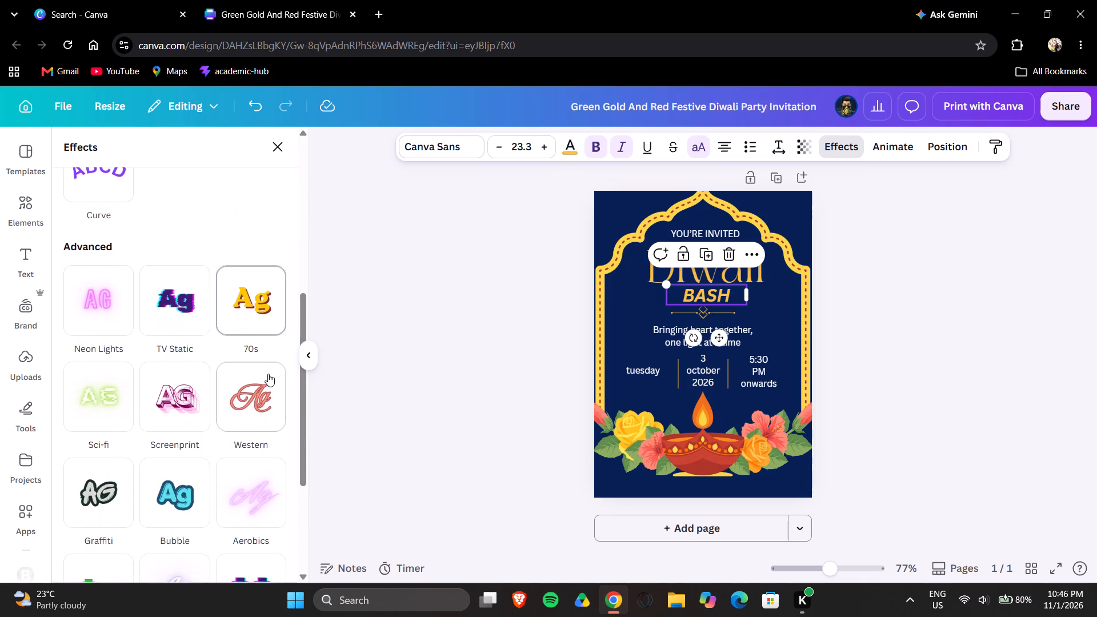
scroll(268, 374, "down", 6)
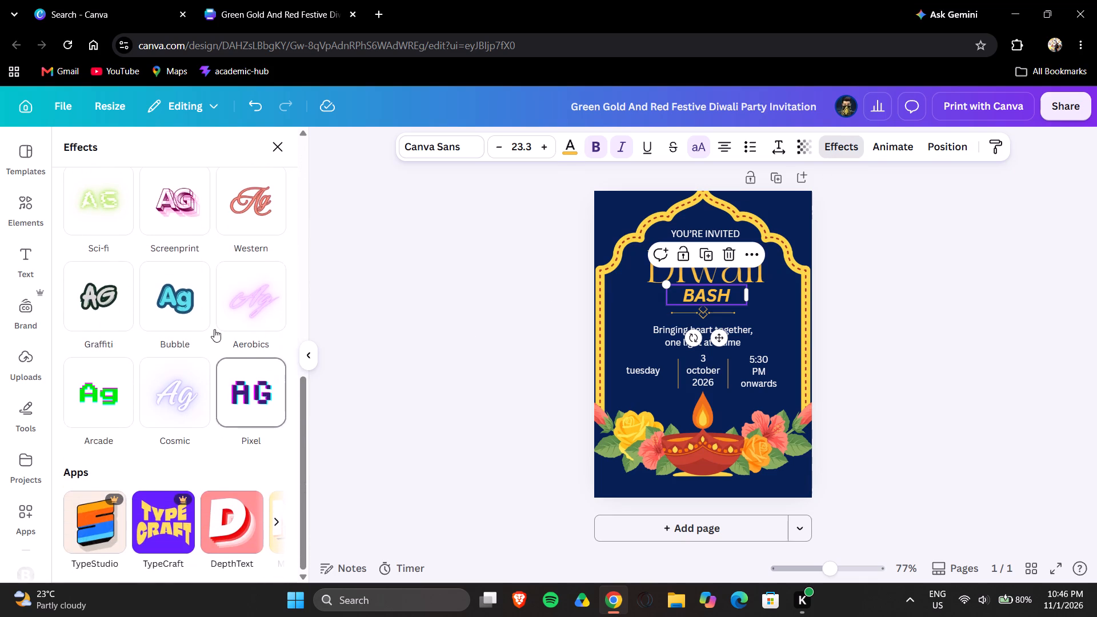
left_click(111, 328)
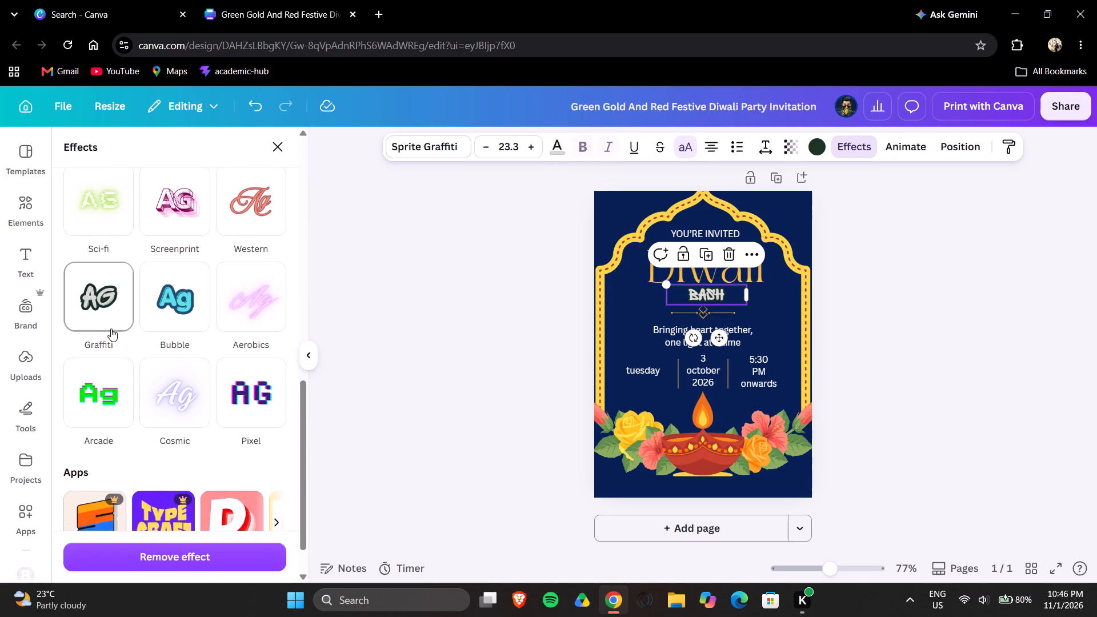
scroll(111, 328, "up", 3)
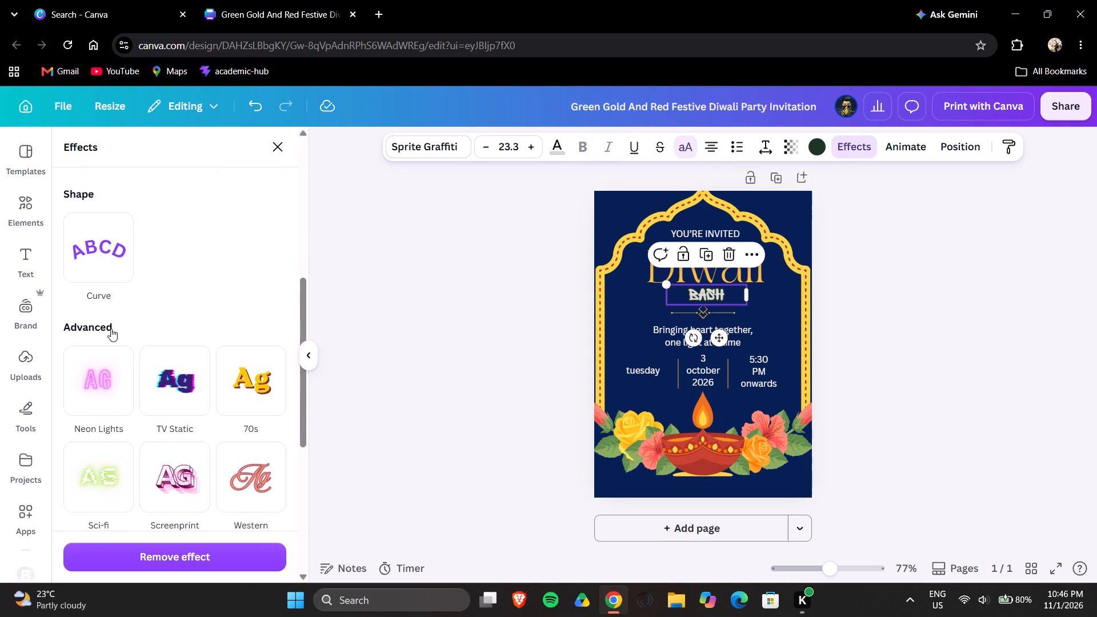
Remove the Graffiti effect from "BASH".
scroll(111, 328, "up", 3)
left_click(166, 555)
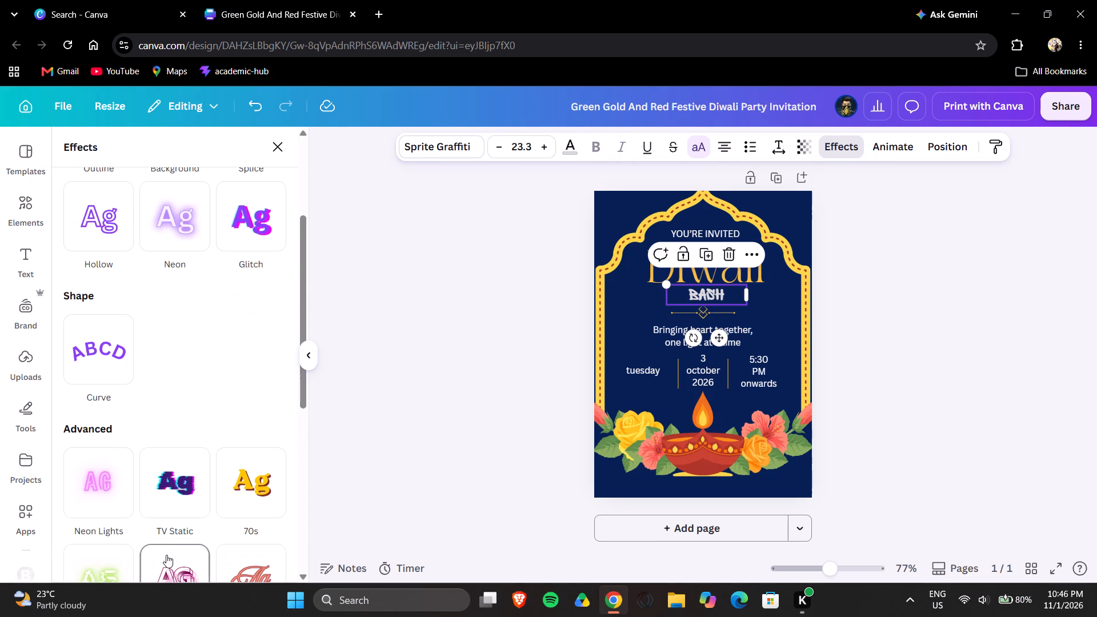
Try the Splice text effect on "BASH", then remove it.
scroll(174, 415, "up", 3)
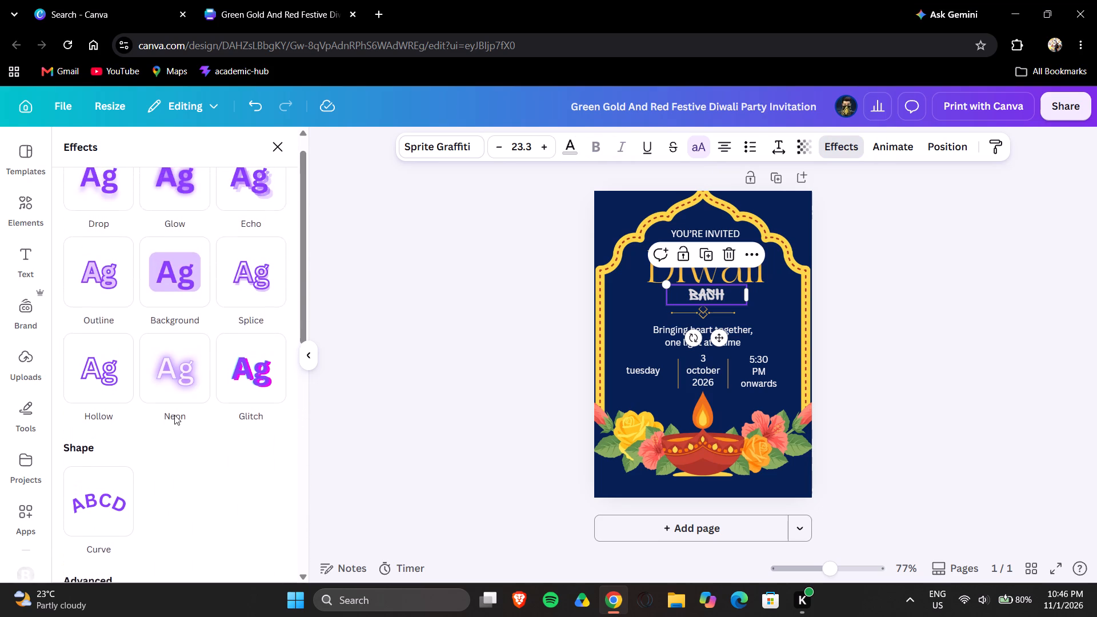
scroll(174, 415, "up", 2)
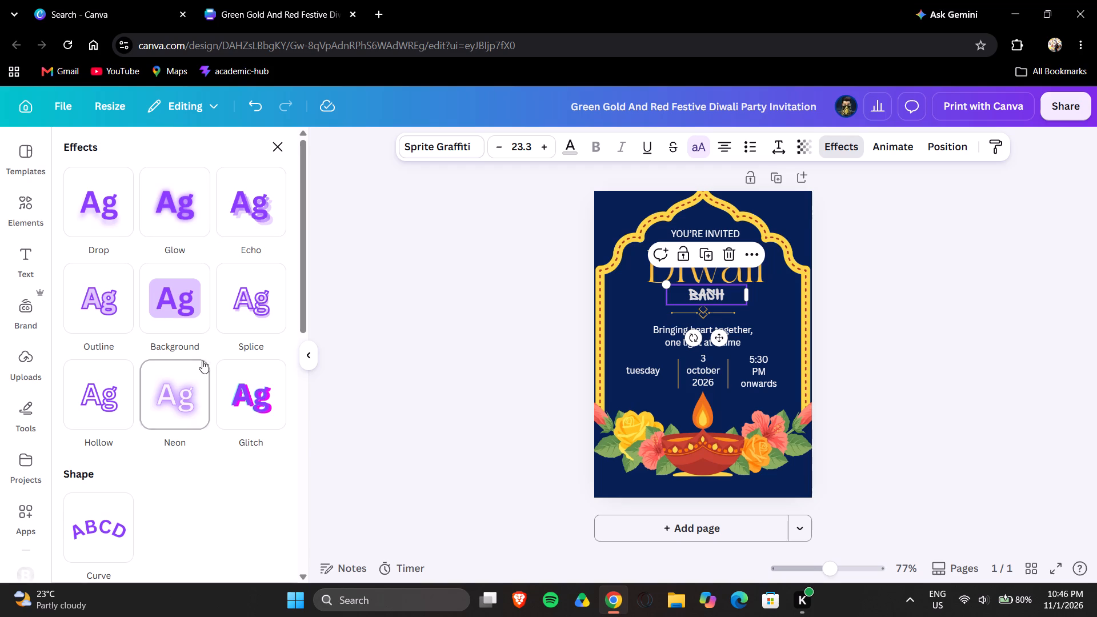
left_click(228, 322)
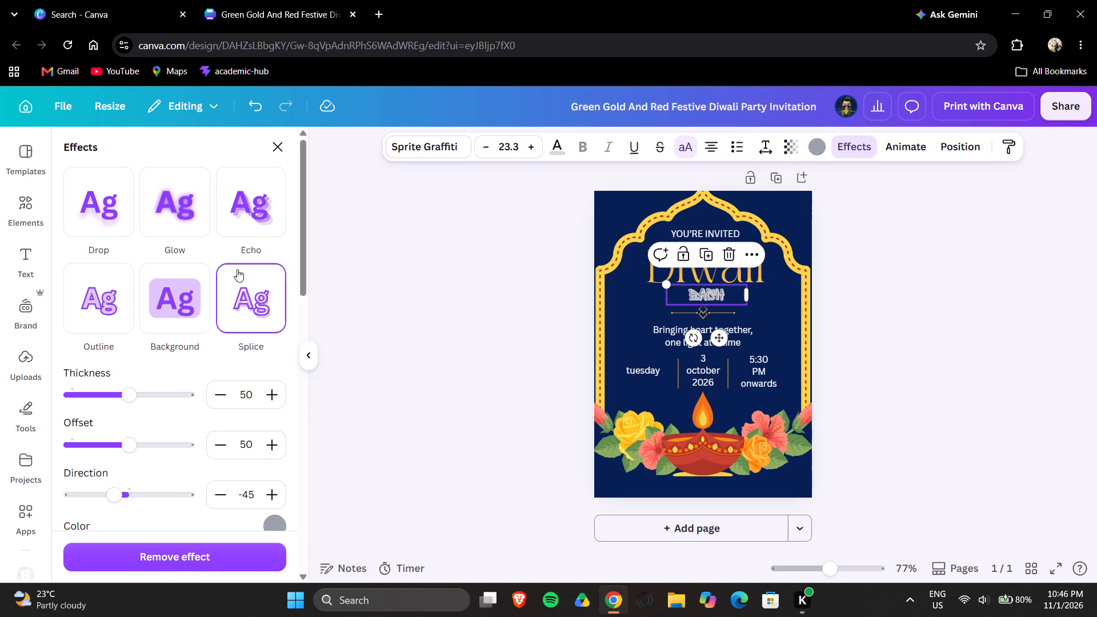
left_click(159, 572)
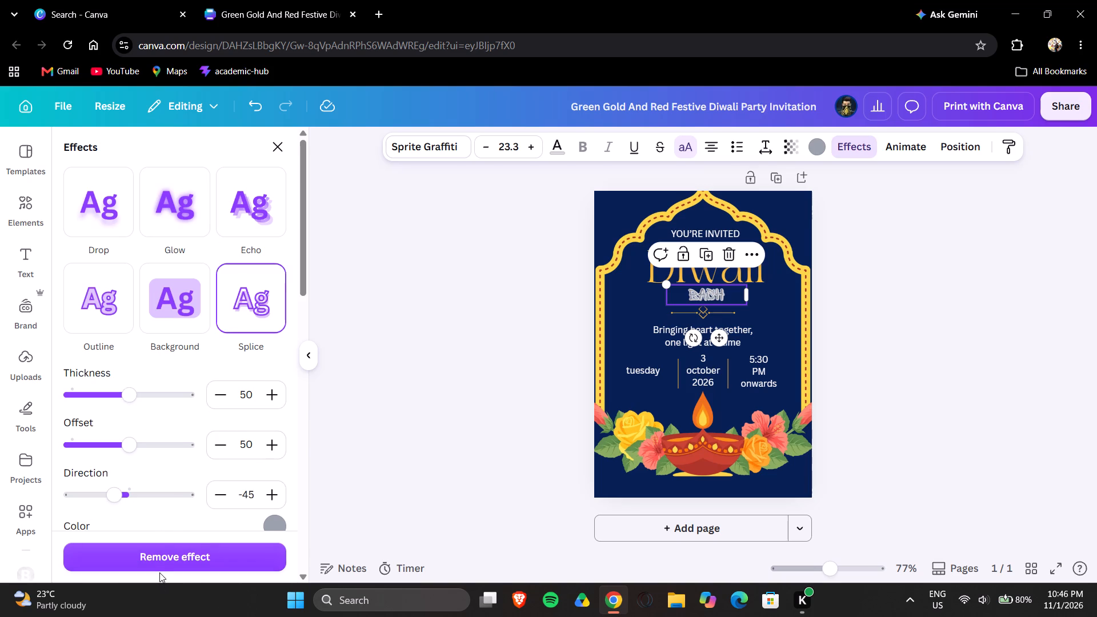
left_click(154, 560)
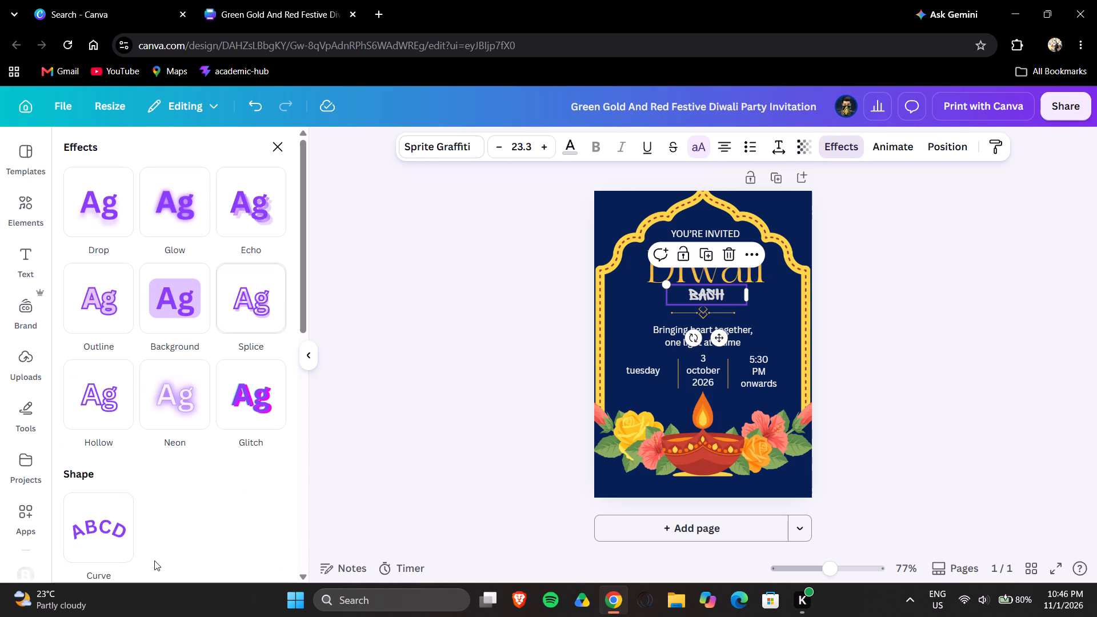
Undo the recent effect changes on "BASH", including the application of Graffiti.
scroll(246, 456, "down", 2)
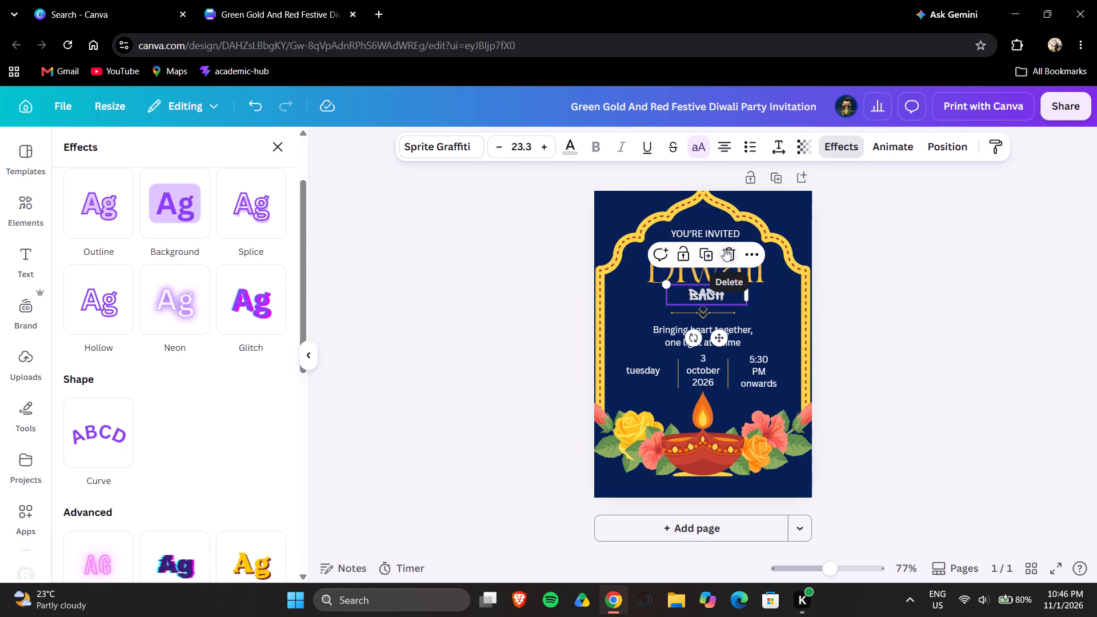
triple_click(265, 111)
left_click(265, 111)
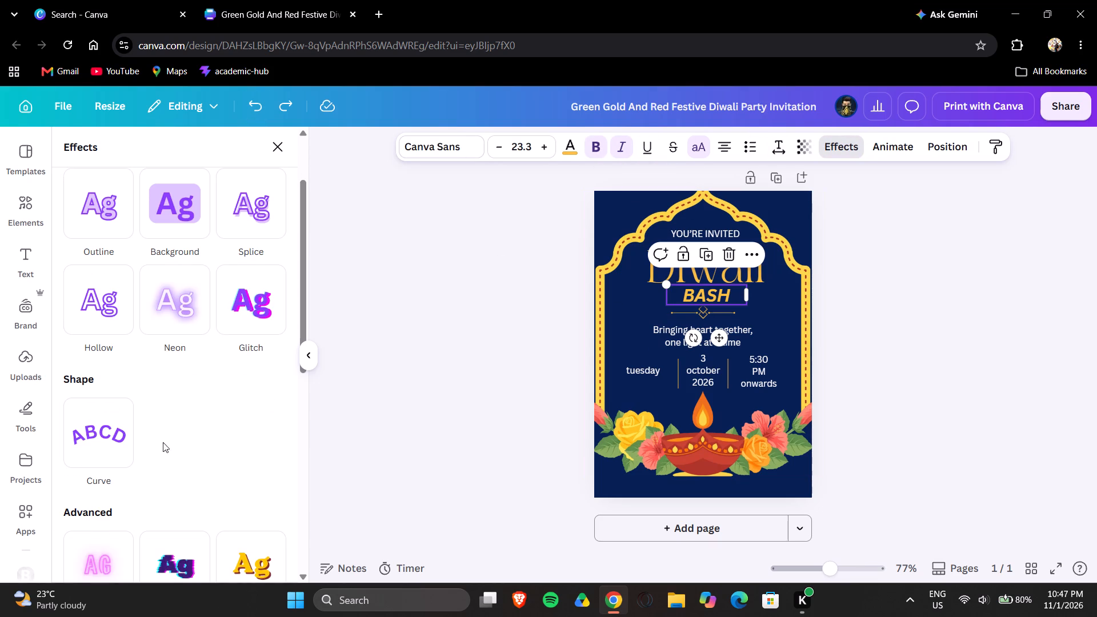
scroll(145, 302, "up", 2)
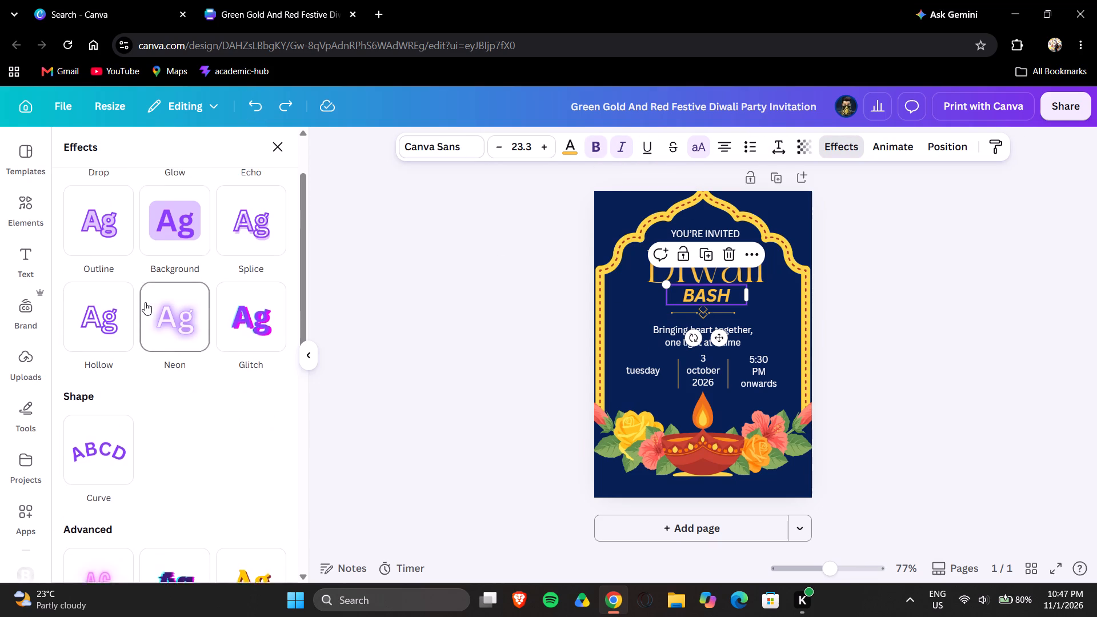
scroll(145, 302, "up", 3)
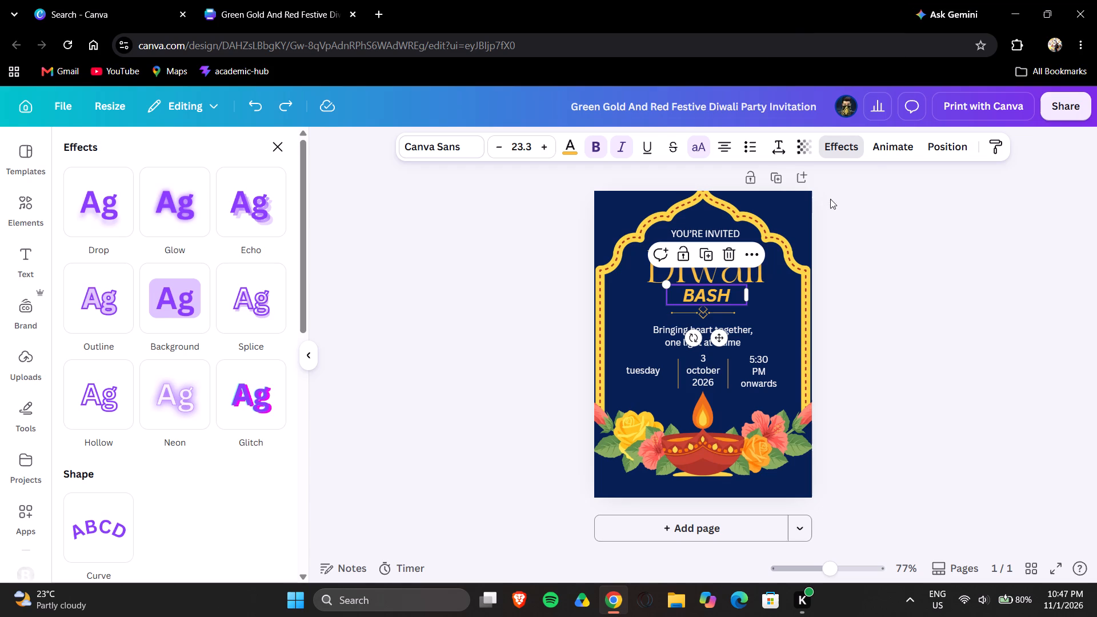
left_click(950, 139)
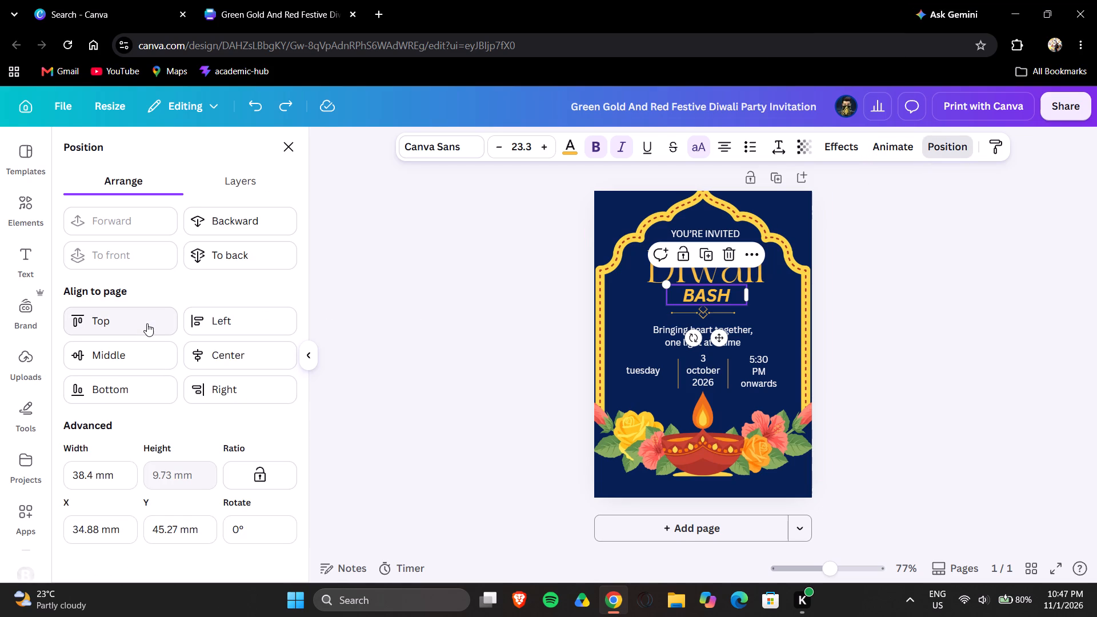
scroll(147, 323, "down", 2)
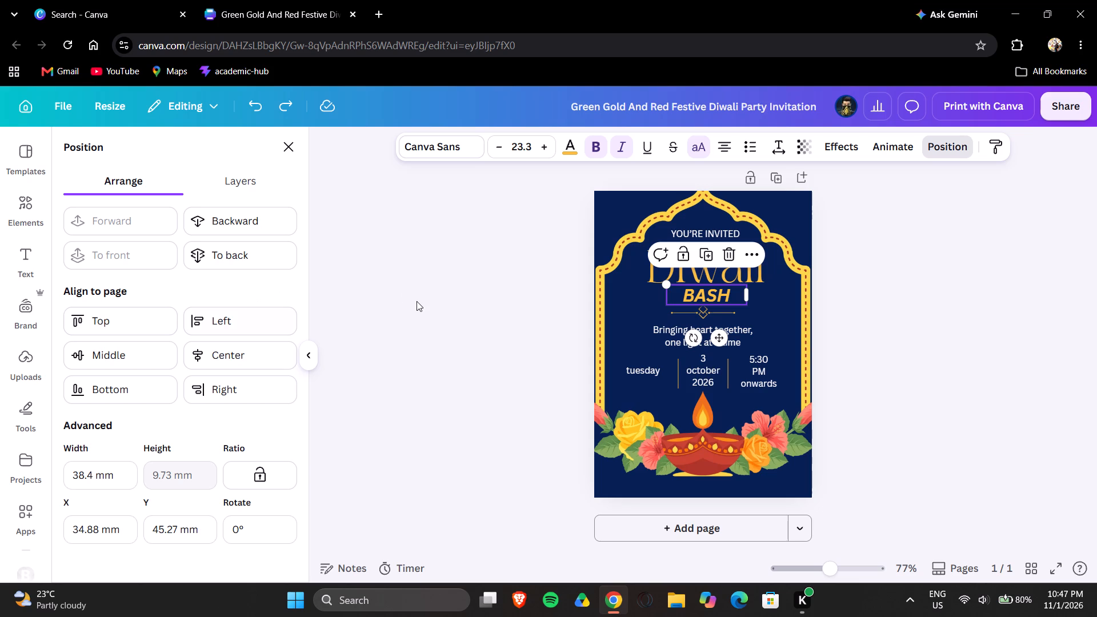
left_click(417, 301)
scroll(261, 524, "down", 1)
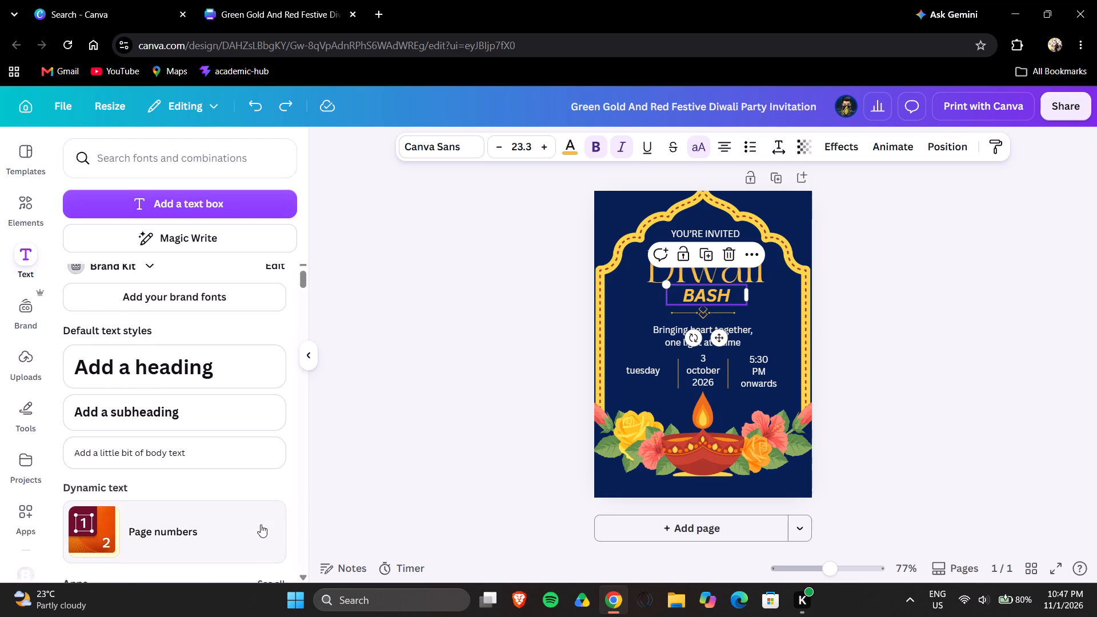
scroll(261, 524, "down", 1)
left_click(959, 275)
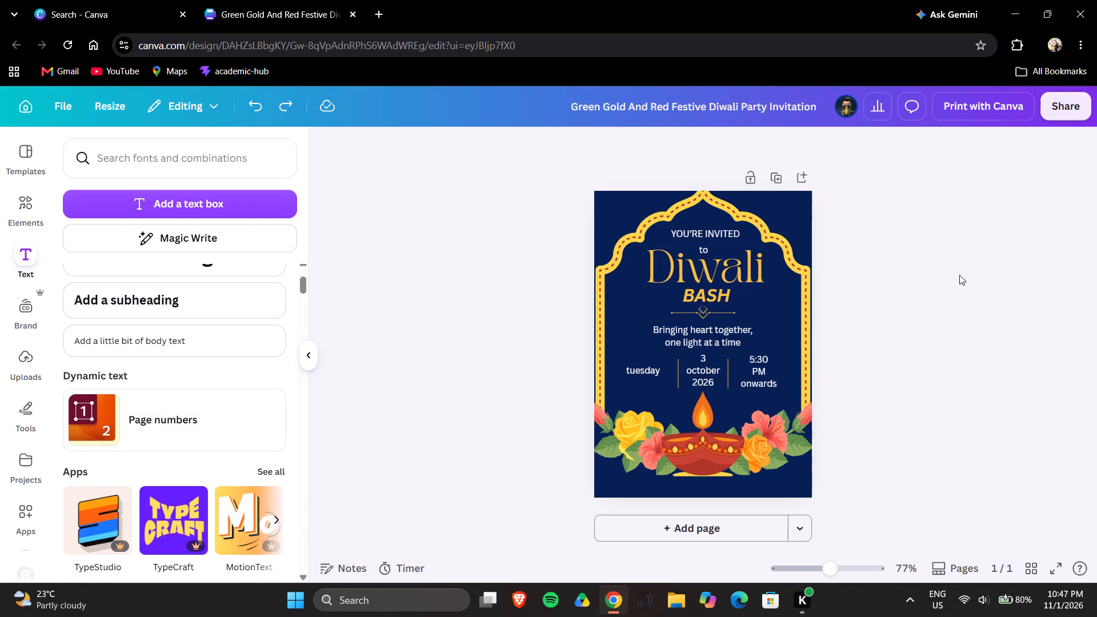
Toggle the uppercase setting on "BASH", leaving it off.
left_click(720, 298)
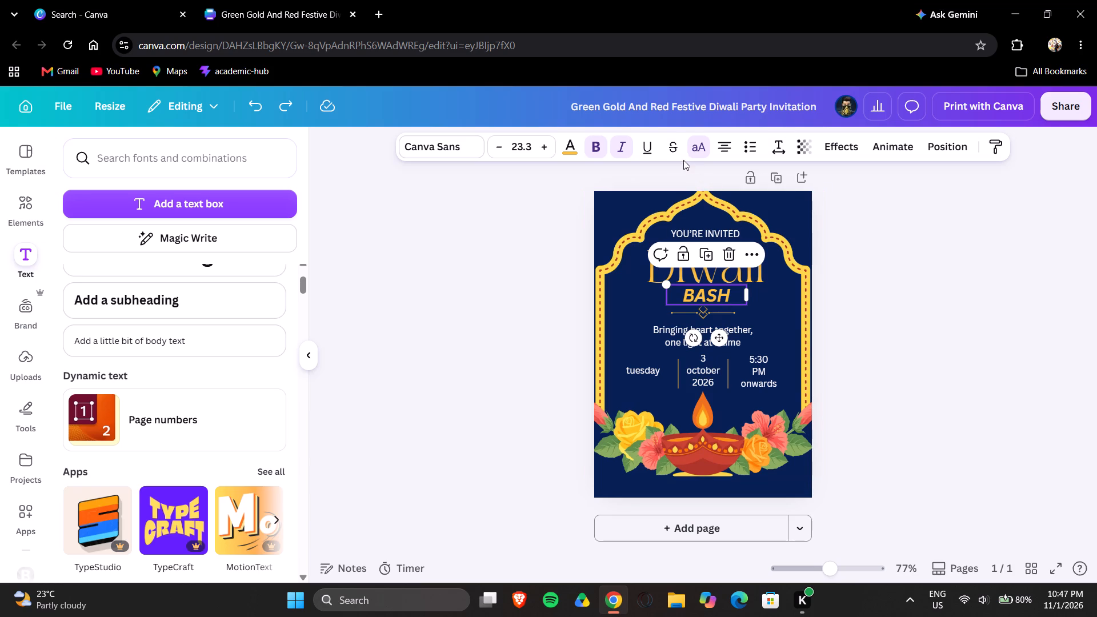
left_click(694, 146)
left_click(694, 146)
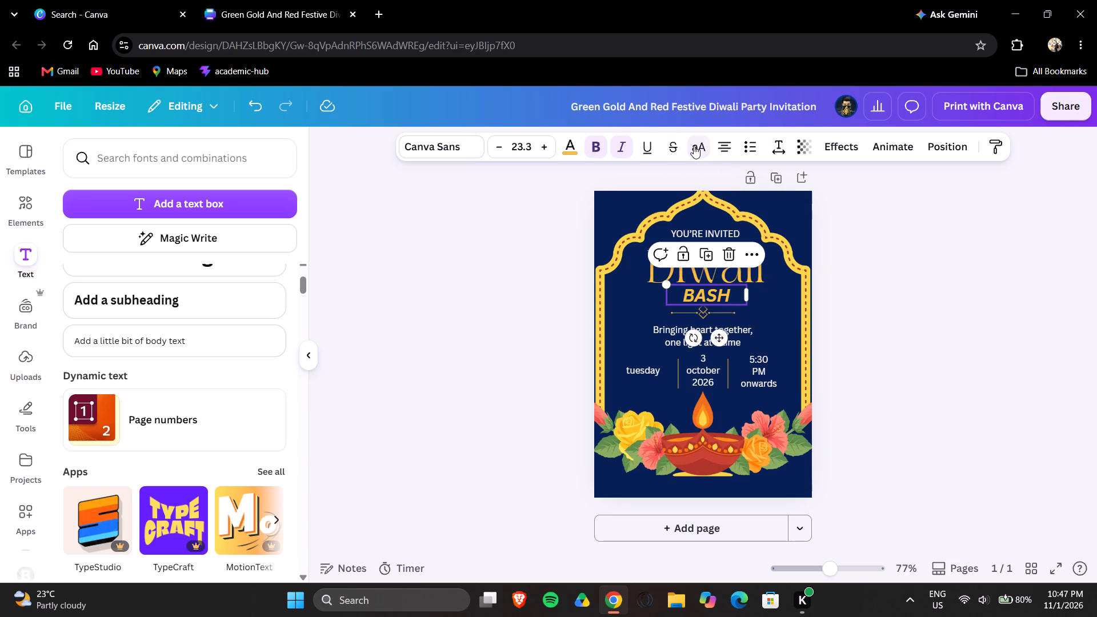
left_click(694, 146)
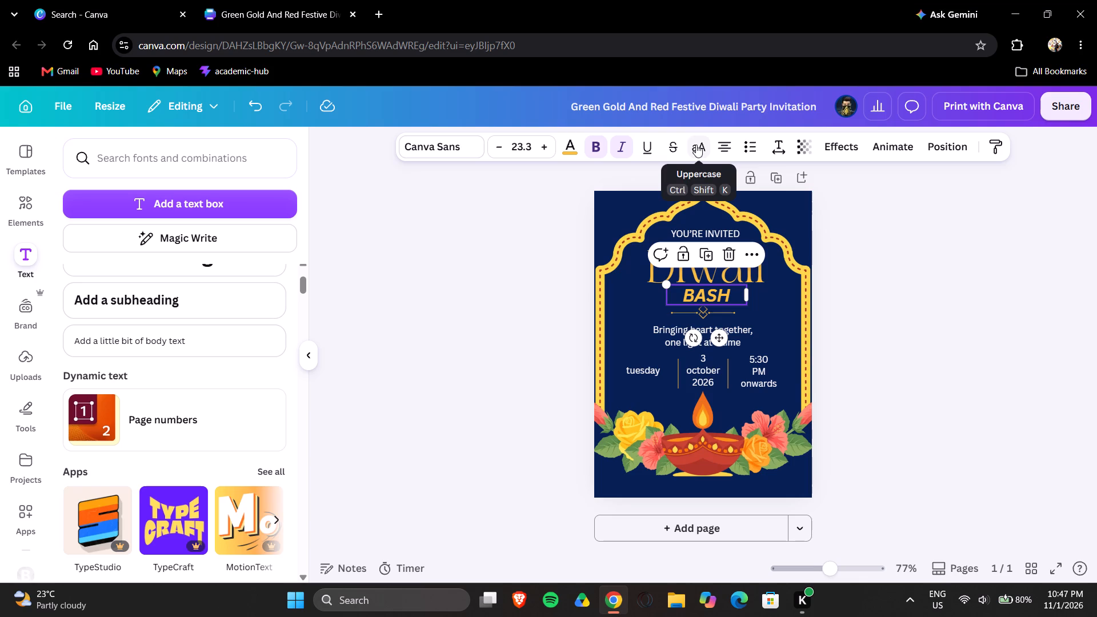
key("shift+k")
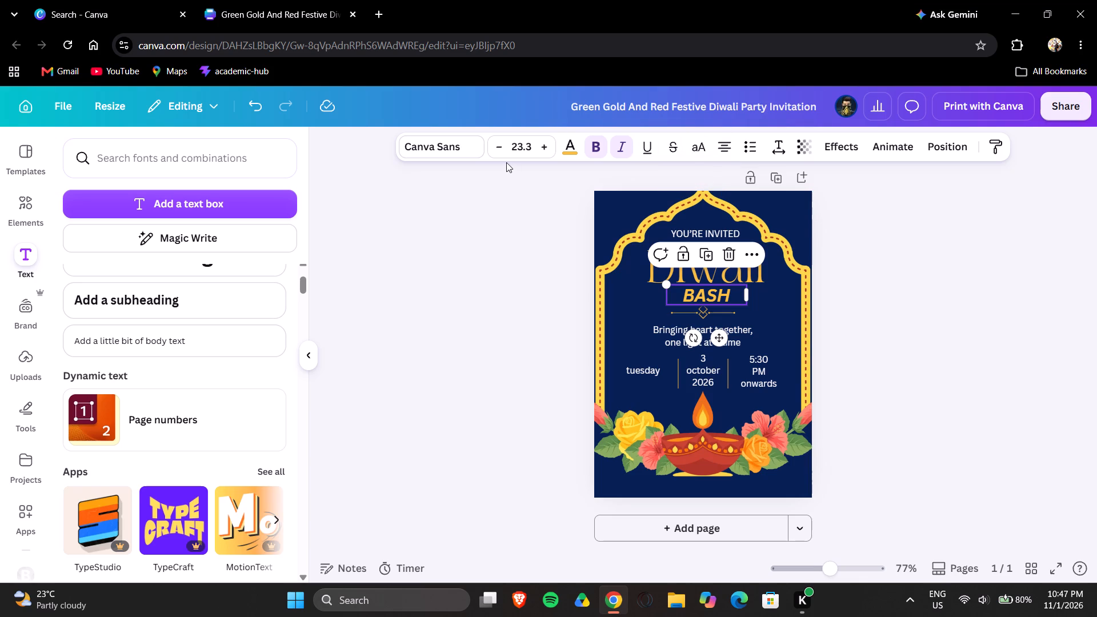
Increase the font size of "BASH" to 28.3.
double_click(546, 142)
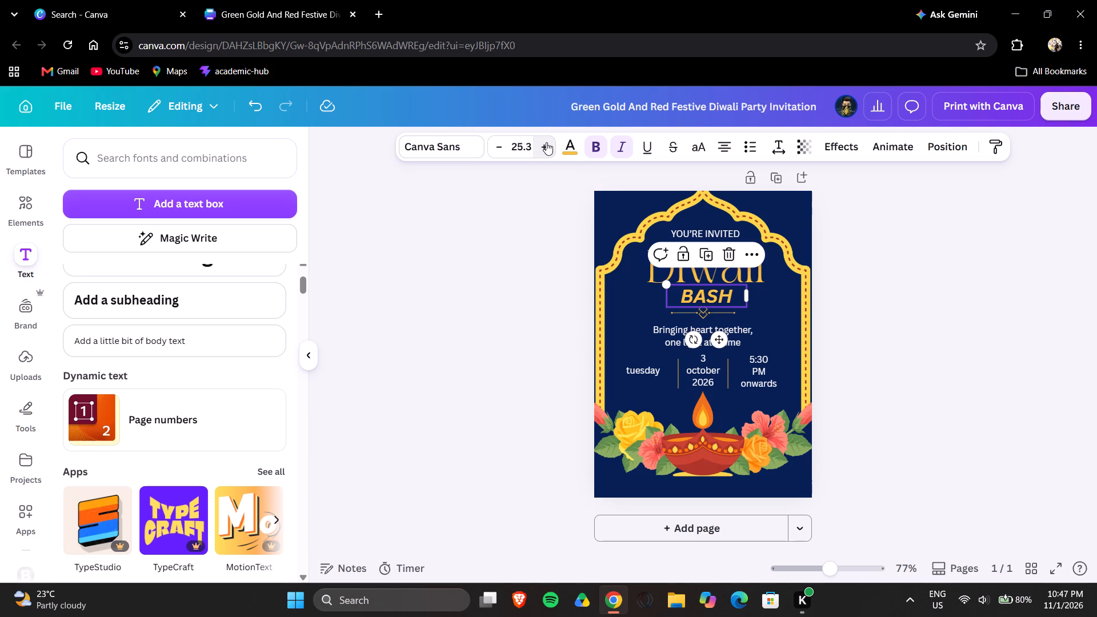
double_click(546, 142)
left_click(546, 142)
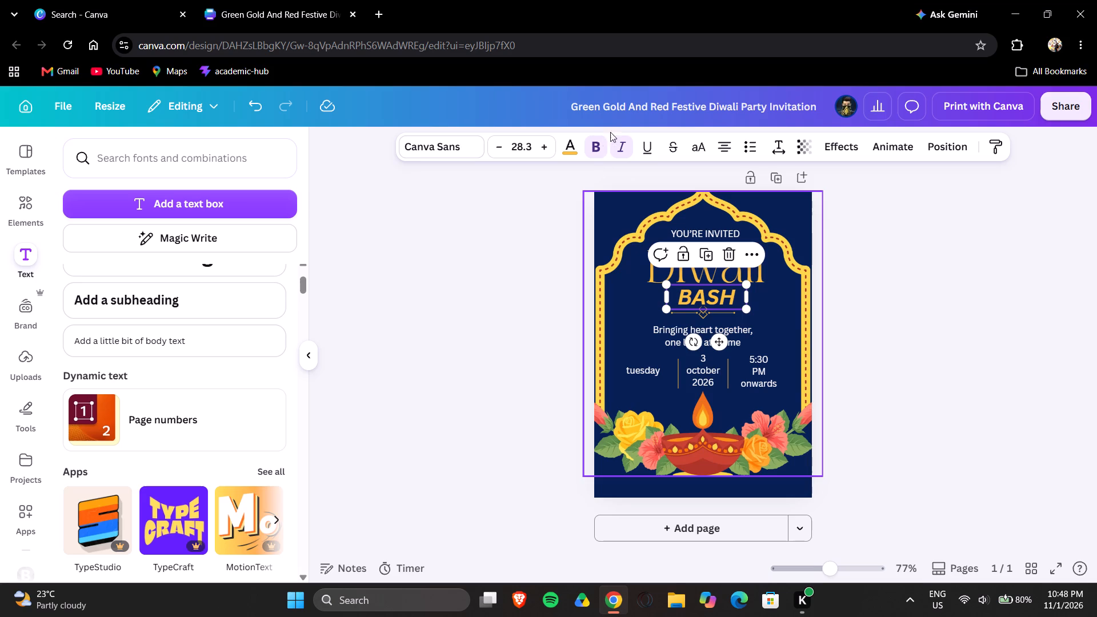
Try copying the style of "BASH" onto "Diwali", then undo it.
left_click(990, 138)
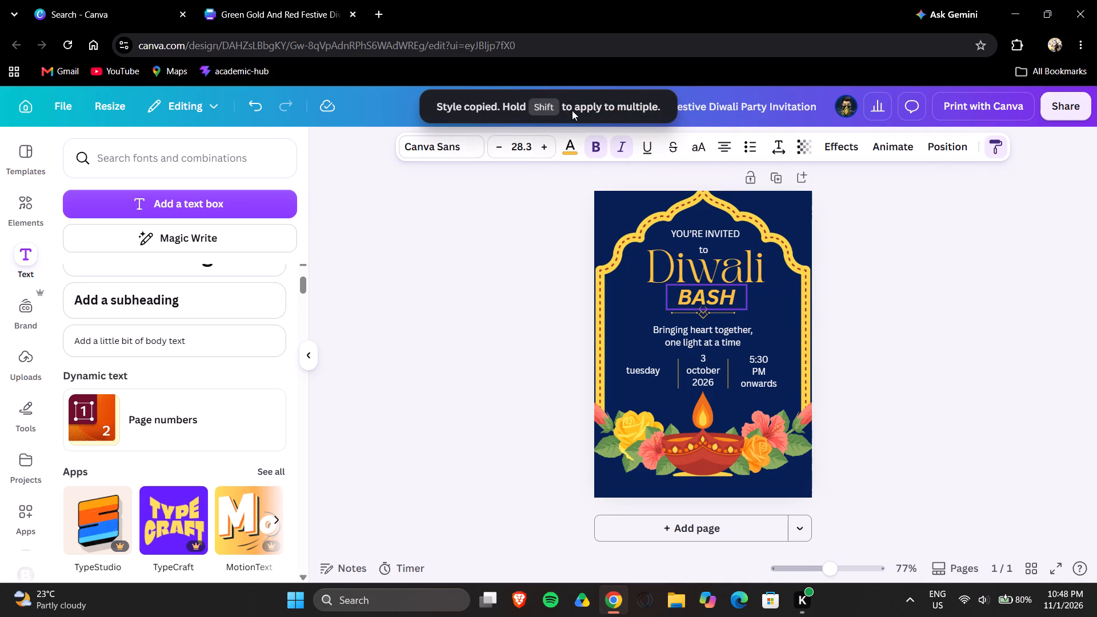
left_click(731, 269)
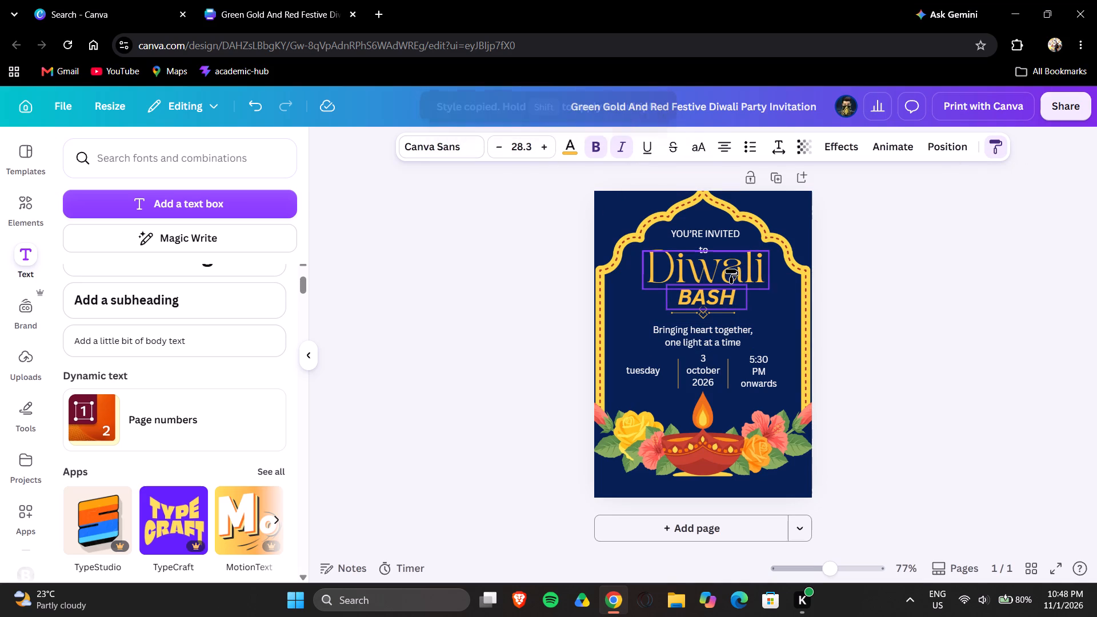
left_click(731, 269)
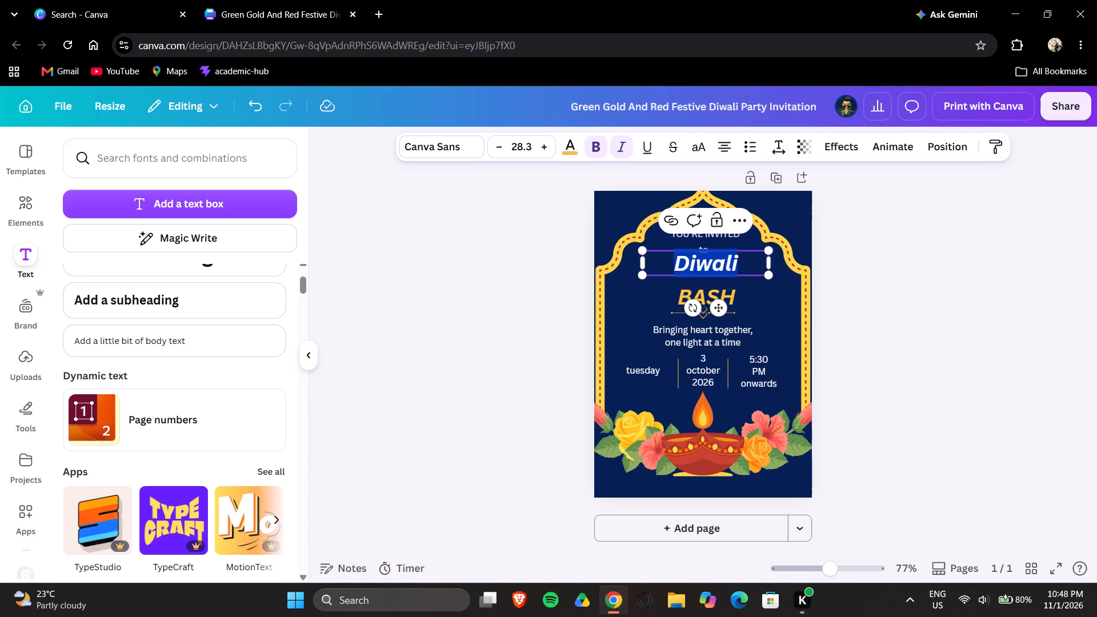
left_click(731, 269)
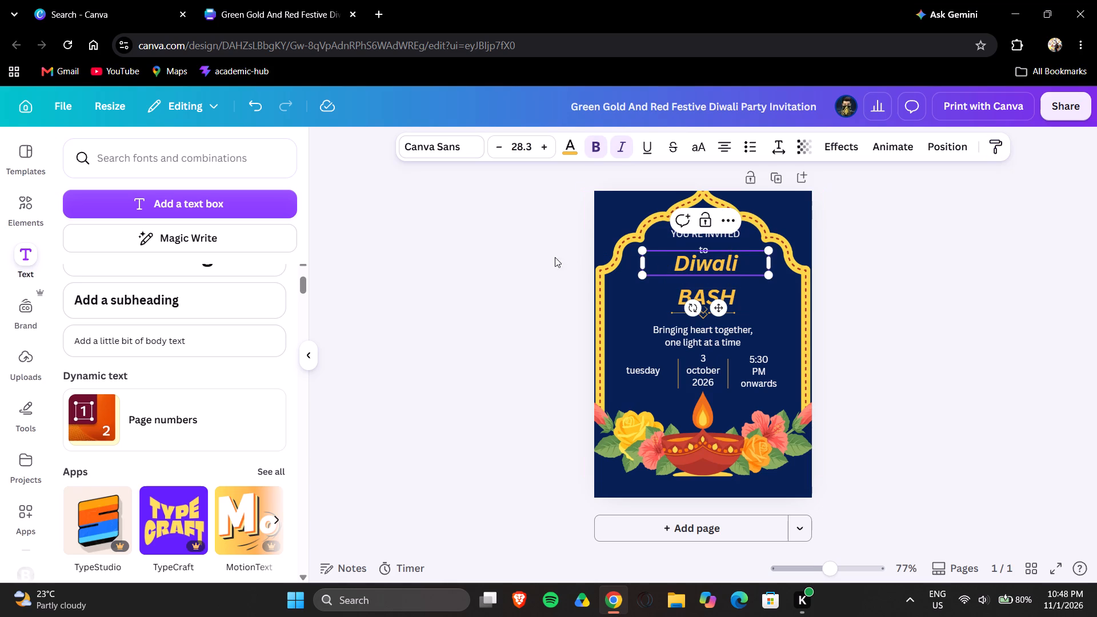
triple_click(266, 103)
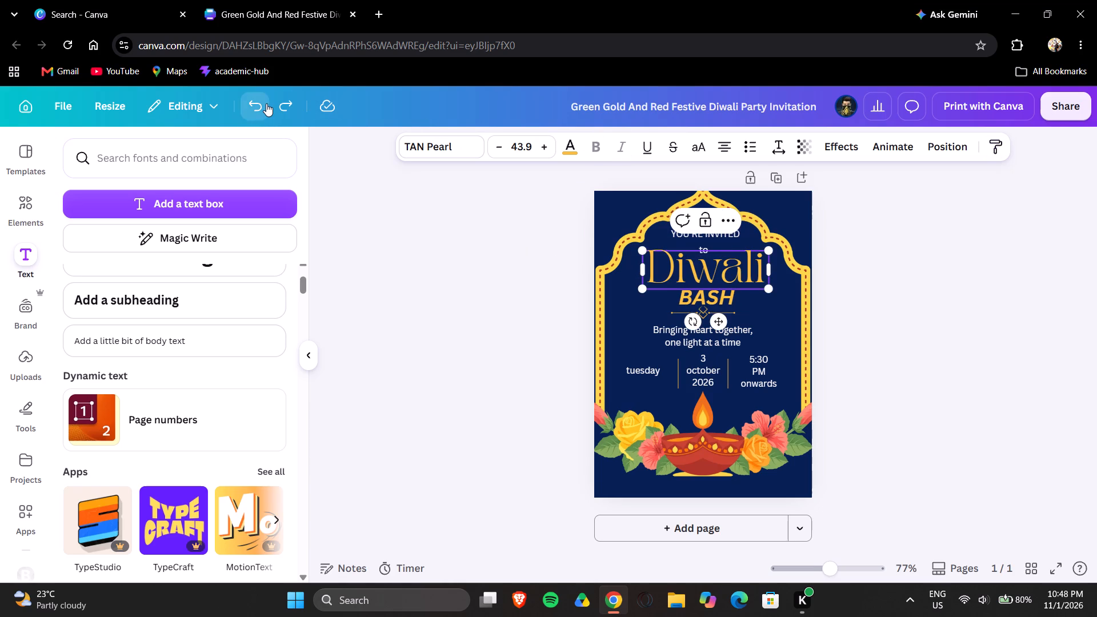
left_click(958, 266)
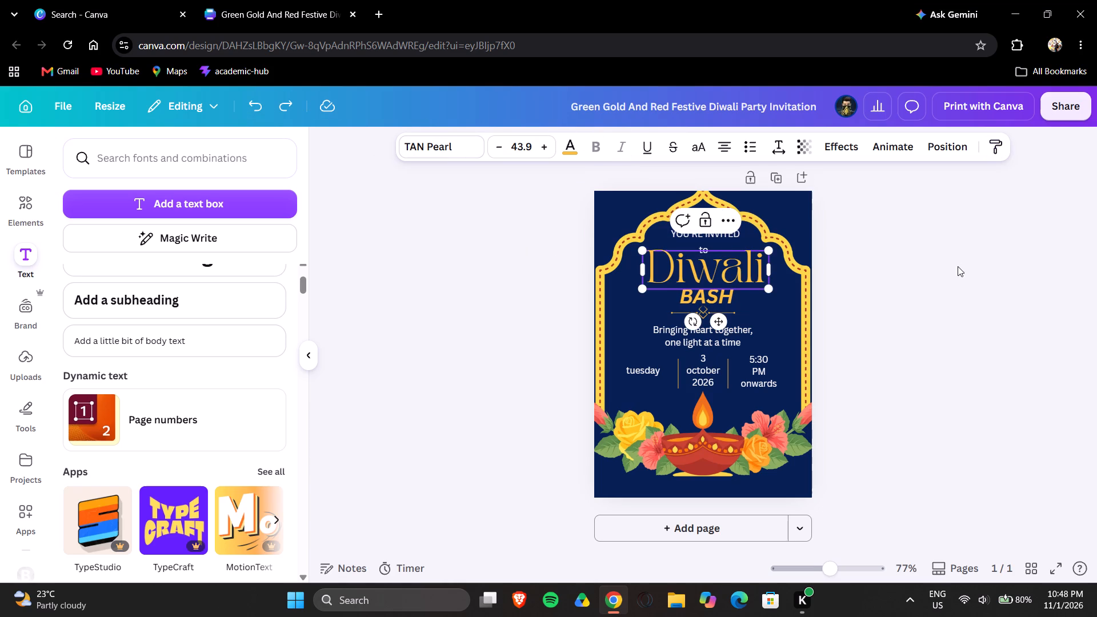
Copy the text style of "Diwali" onto "BASH".
left_click(742, 265)
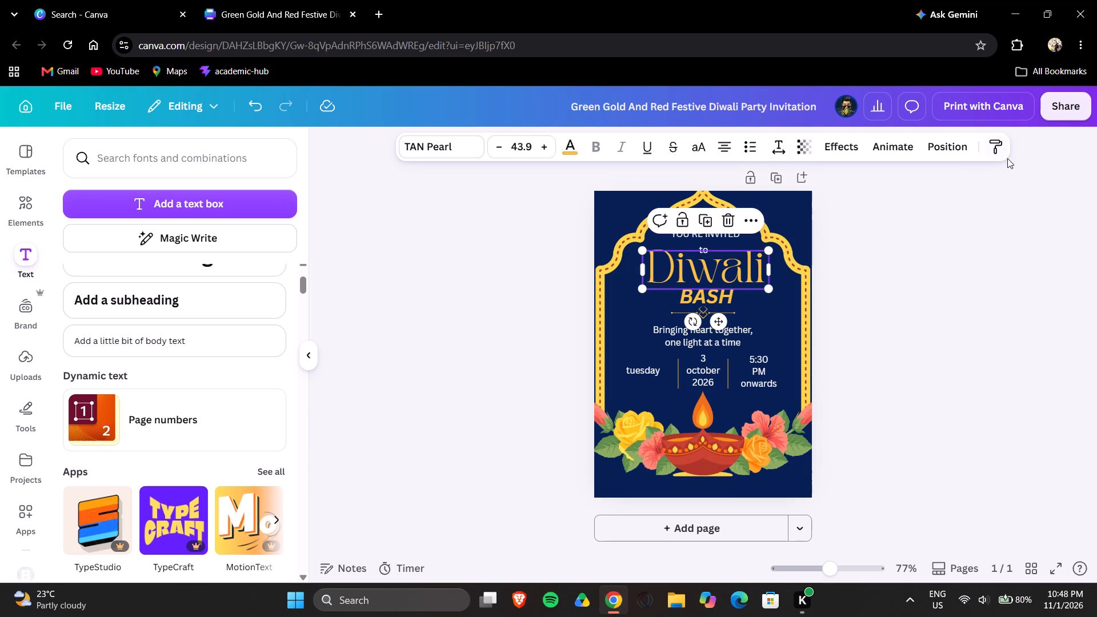
left_click(998, 142)
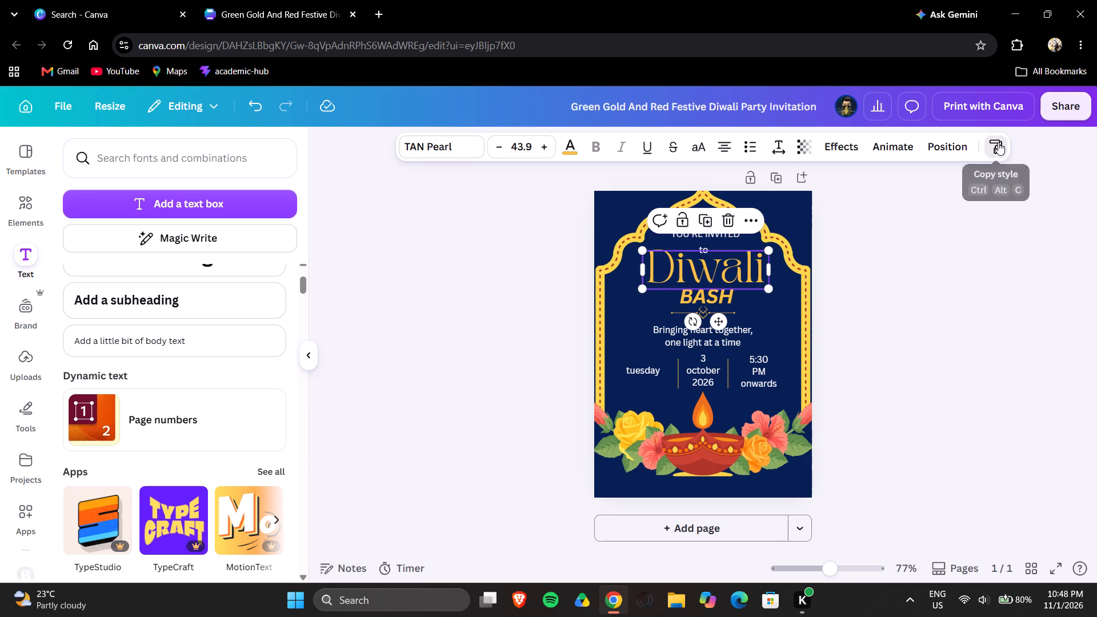
left_click(724, 303)
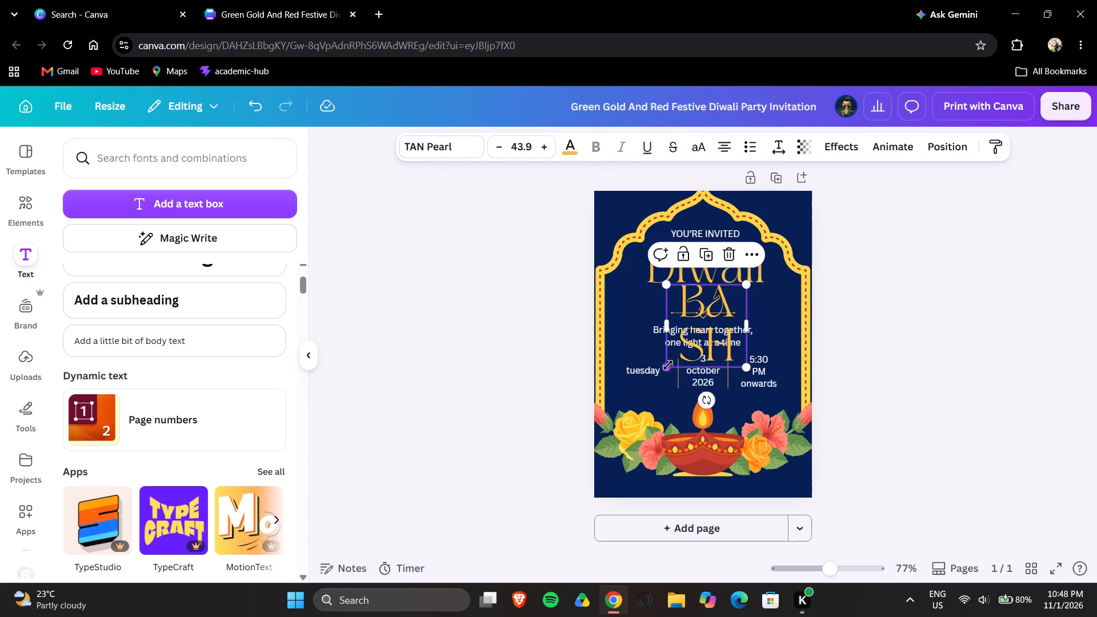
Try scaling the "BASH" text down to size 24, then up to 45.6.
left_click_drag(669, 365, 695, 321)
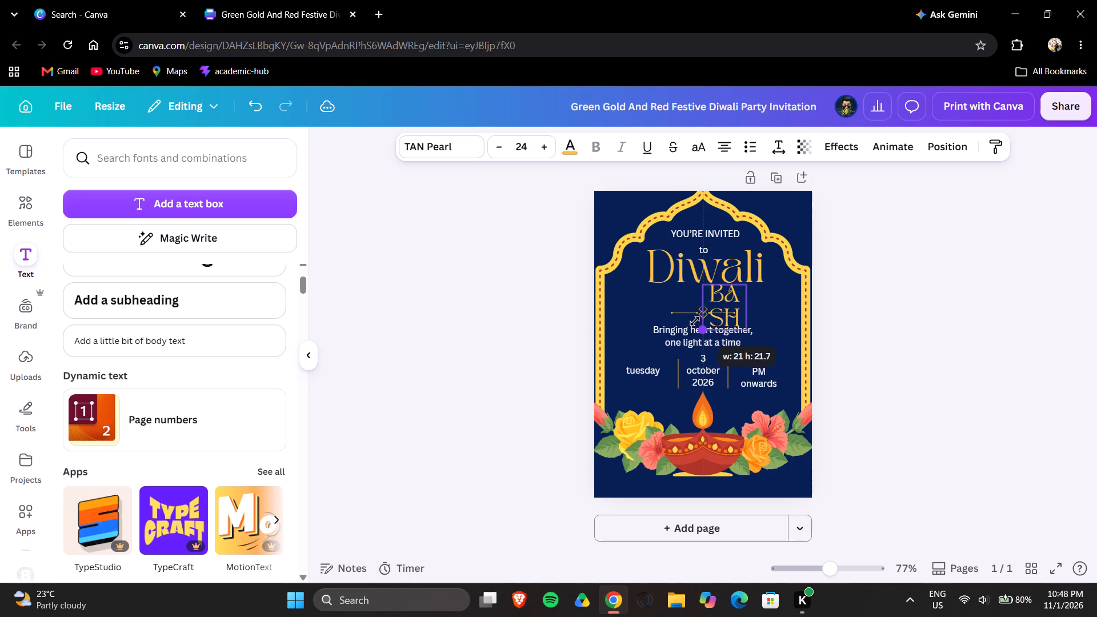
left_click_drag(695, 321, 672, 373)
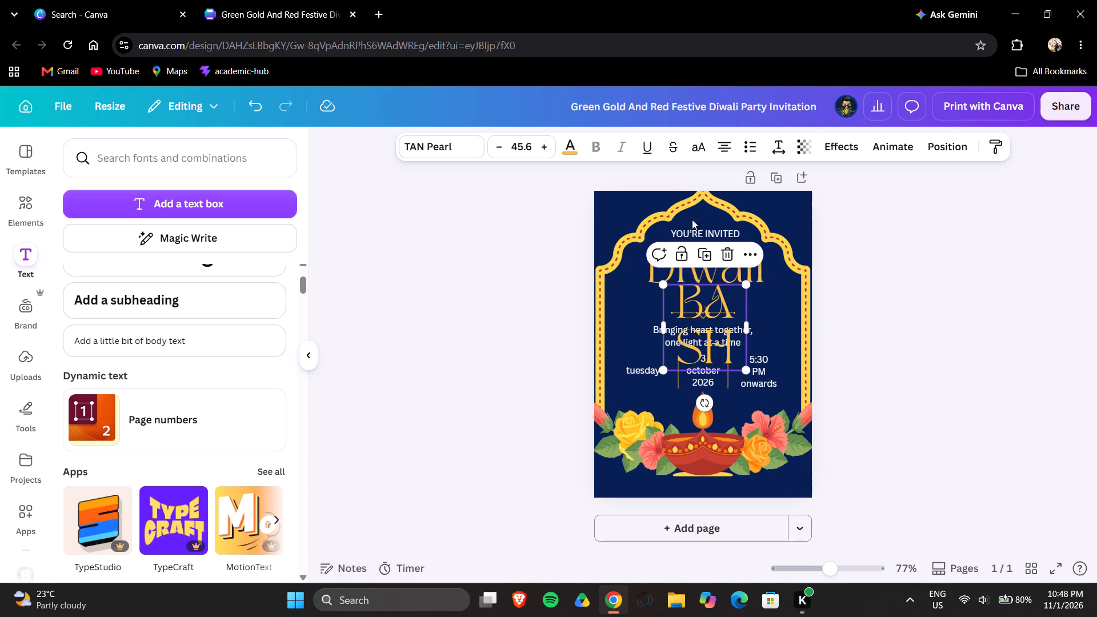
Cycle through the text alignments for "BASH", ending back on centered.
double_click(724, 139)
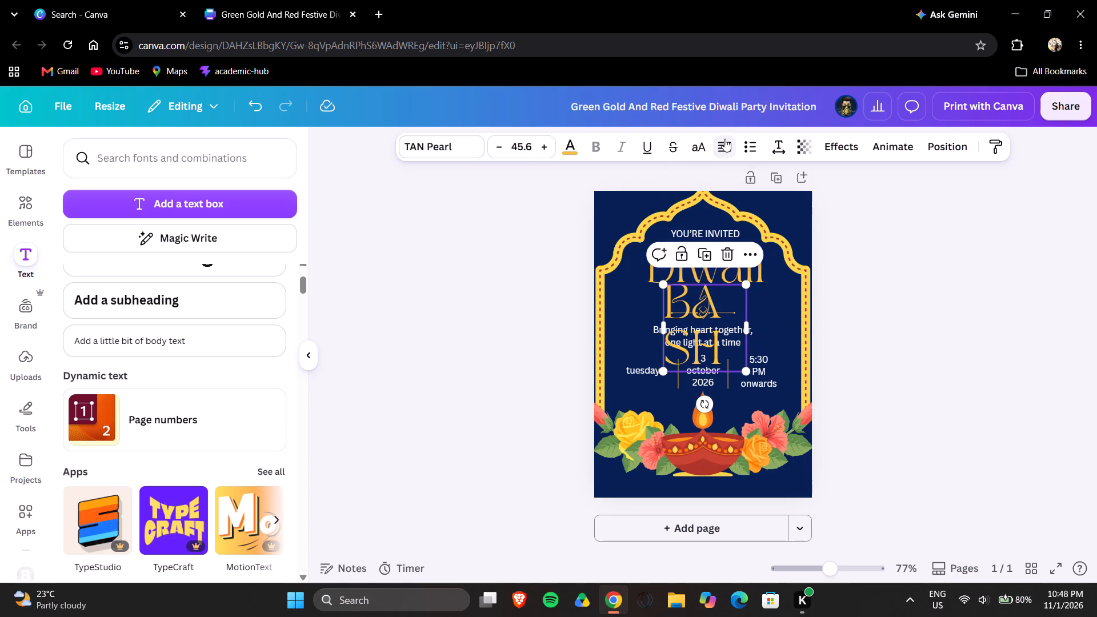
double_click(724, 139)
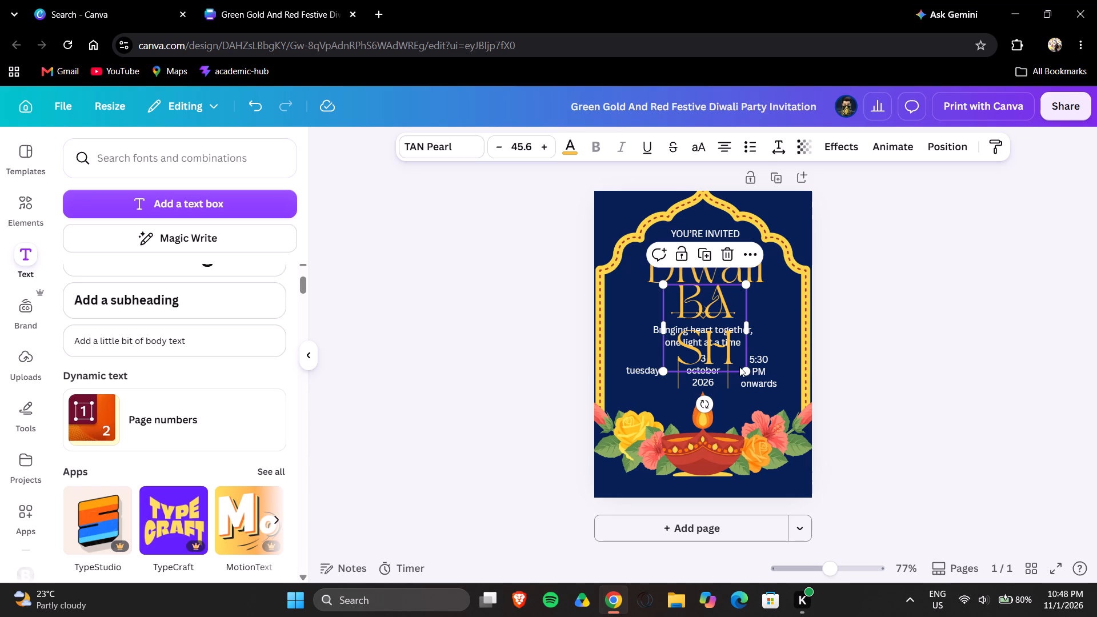
Scale "BASH" down to font size 18.8 and widen its text box so the word fits on one line.
left_click_drag(747, 367, 724, 291)
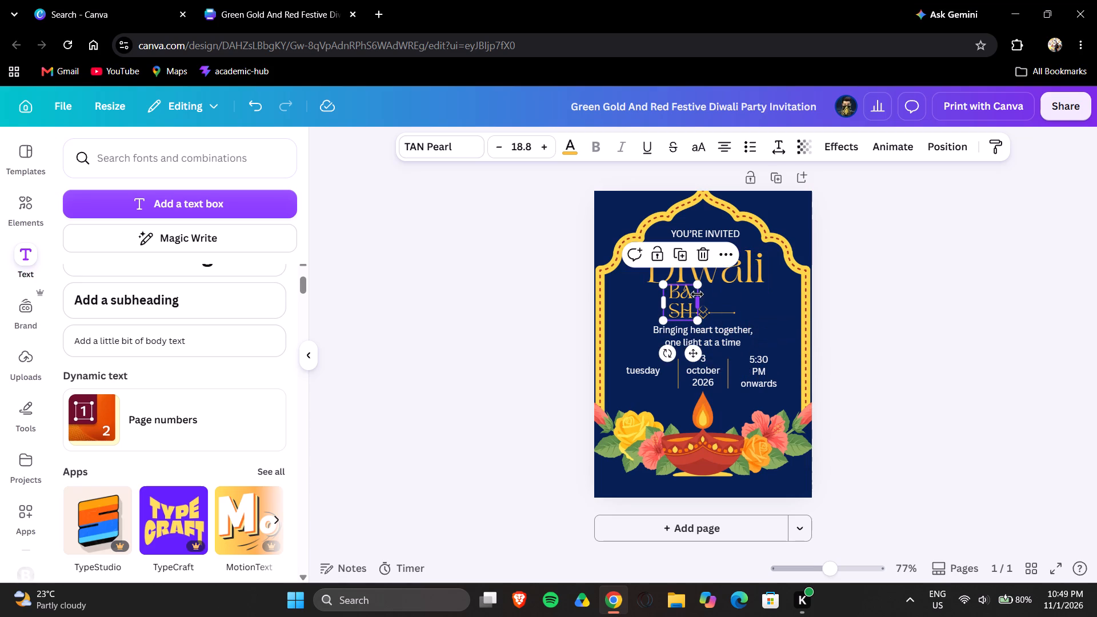
left_click_drag(700, 302, 743, 297)
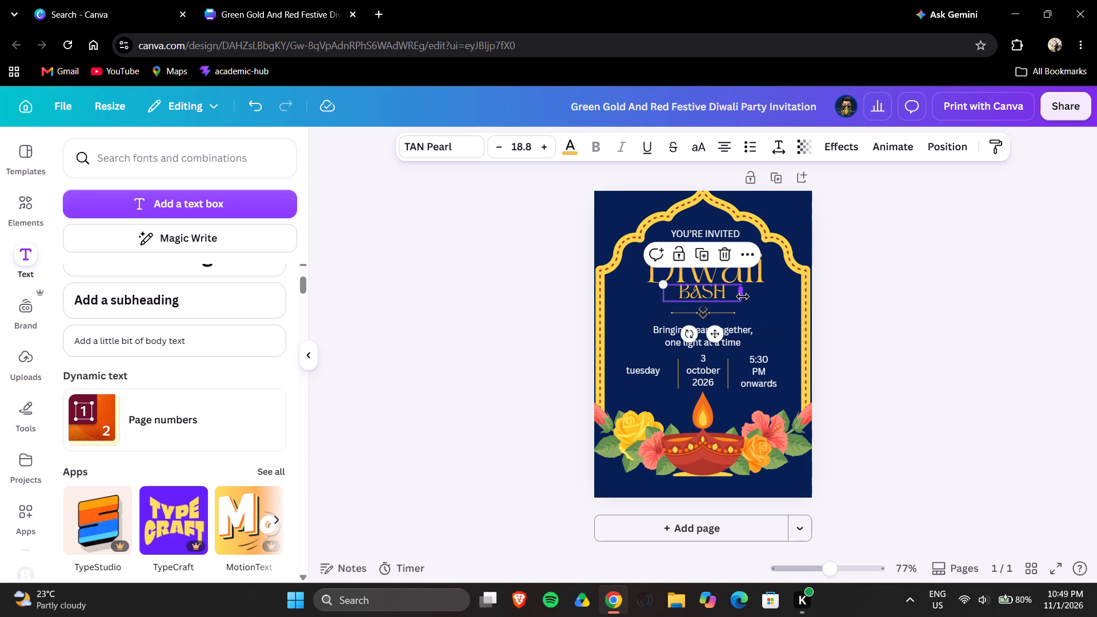
Enlarge "BASH" to font size 21.9 and position it just beneath "Diwali", above the ornamental divider.
left_click(702, 290)
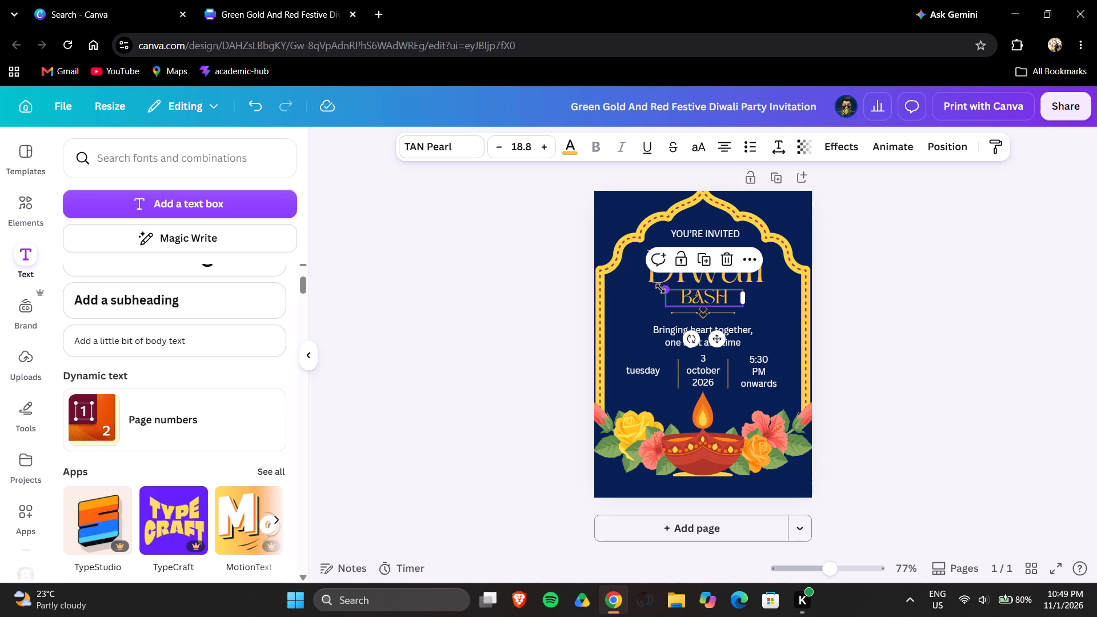
left_click_drag(658, 288, 654, 285)
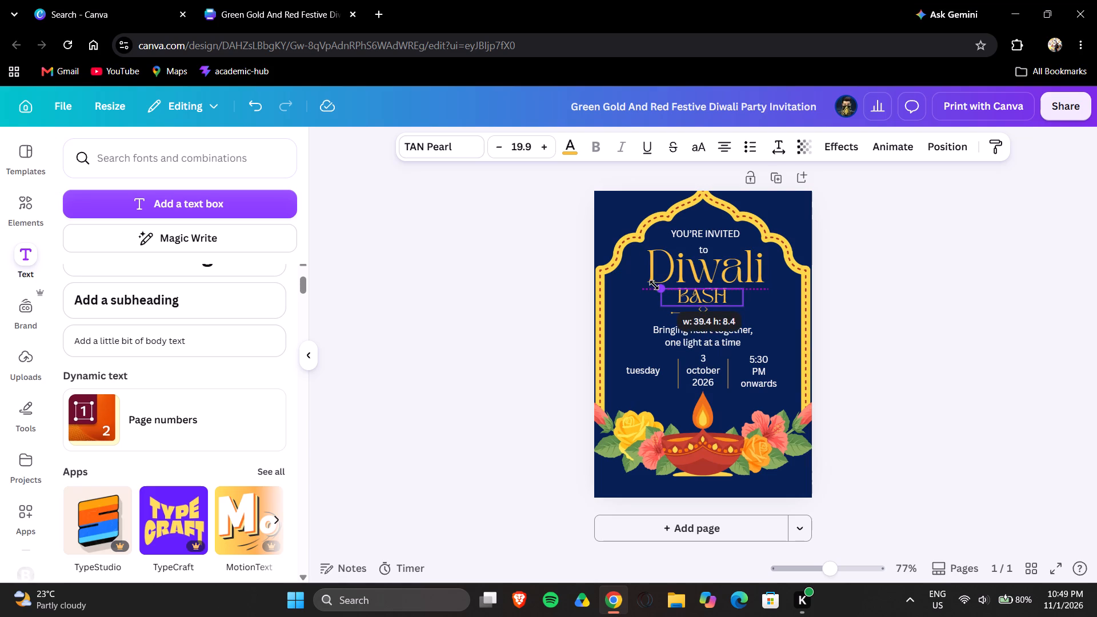
left_click_drag(654, 285, 648, 279)
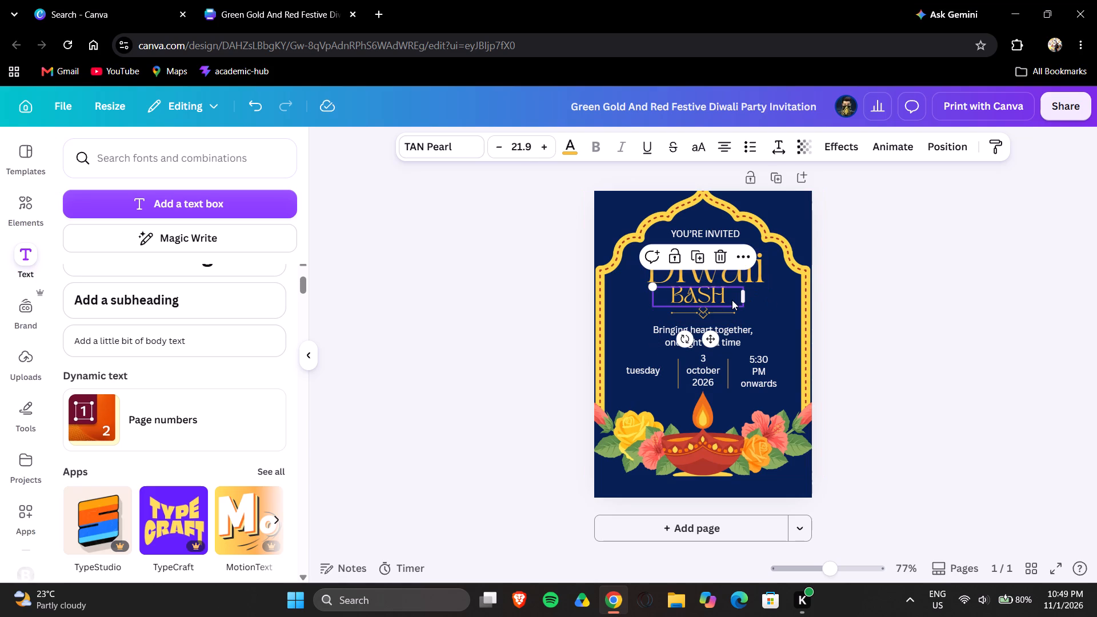
left_click_drag(738, 298, 746, 298)
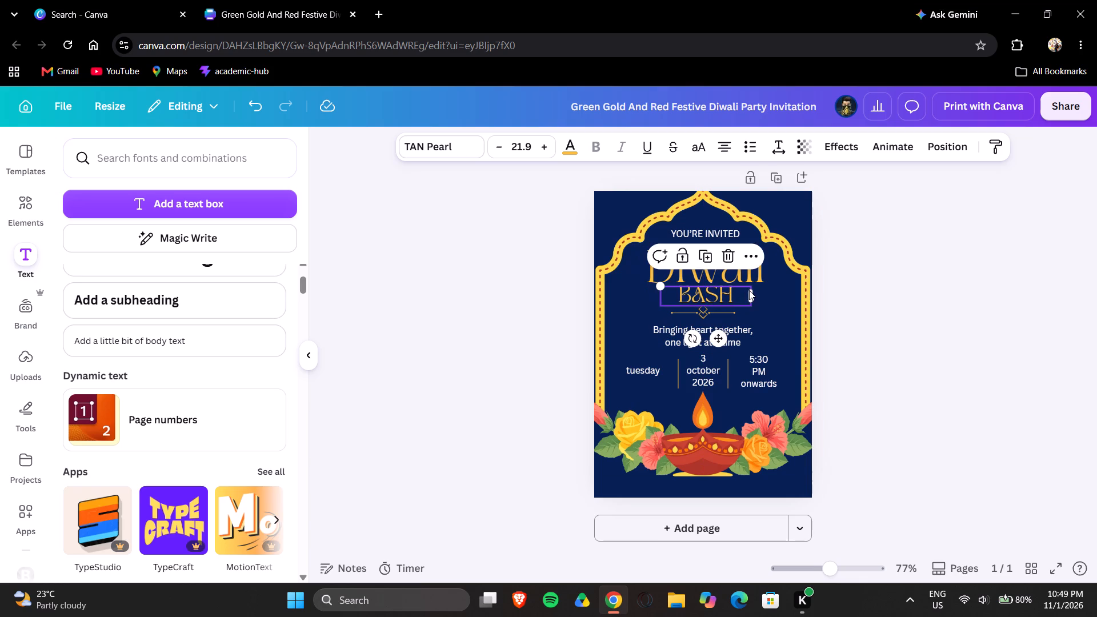
left_click(749, 289)
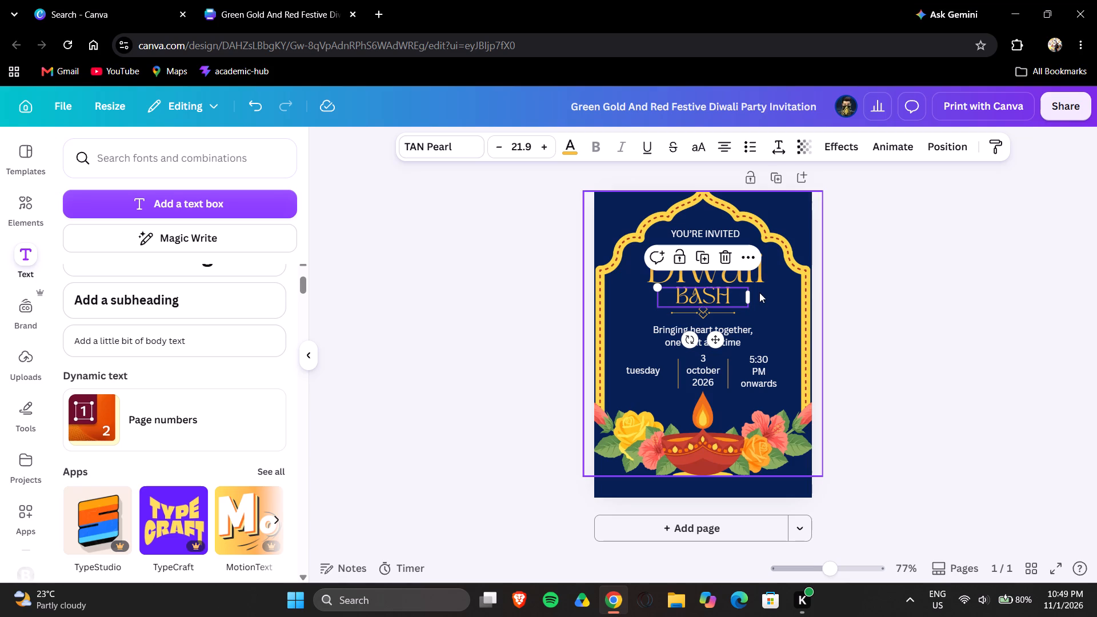
Widen the "BASH" text box slightly so the word shifts towards the centre beneath "Diwali".
double_click(747, 295)
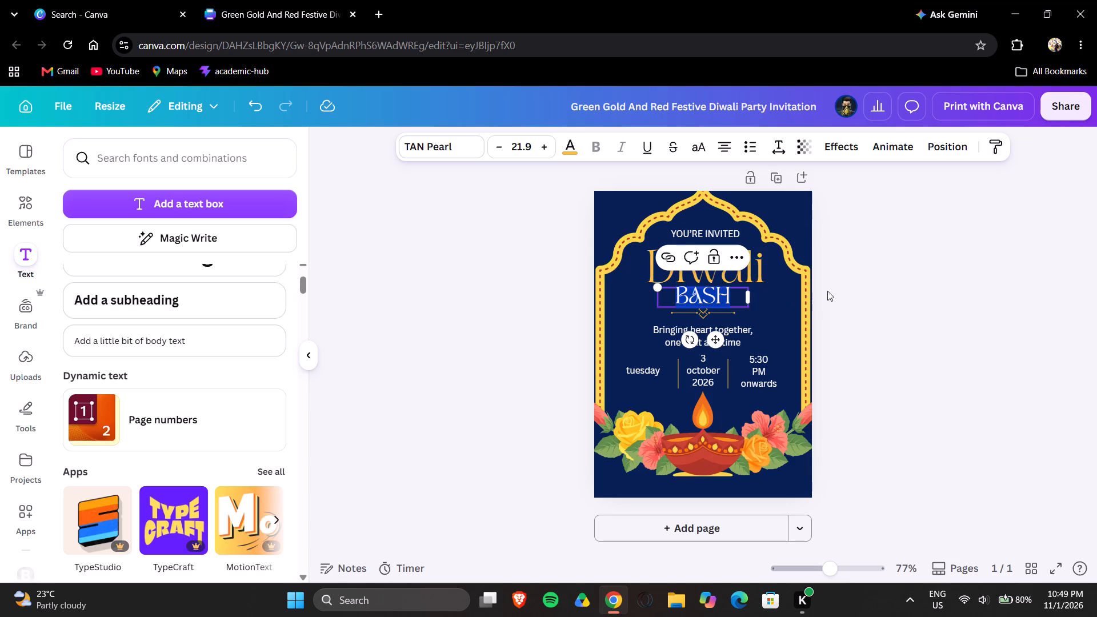
left_click(892, 255)
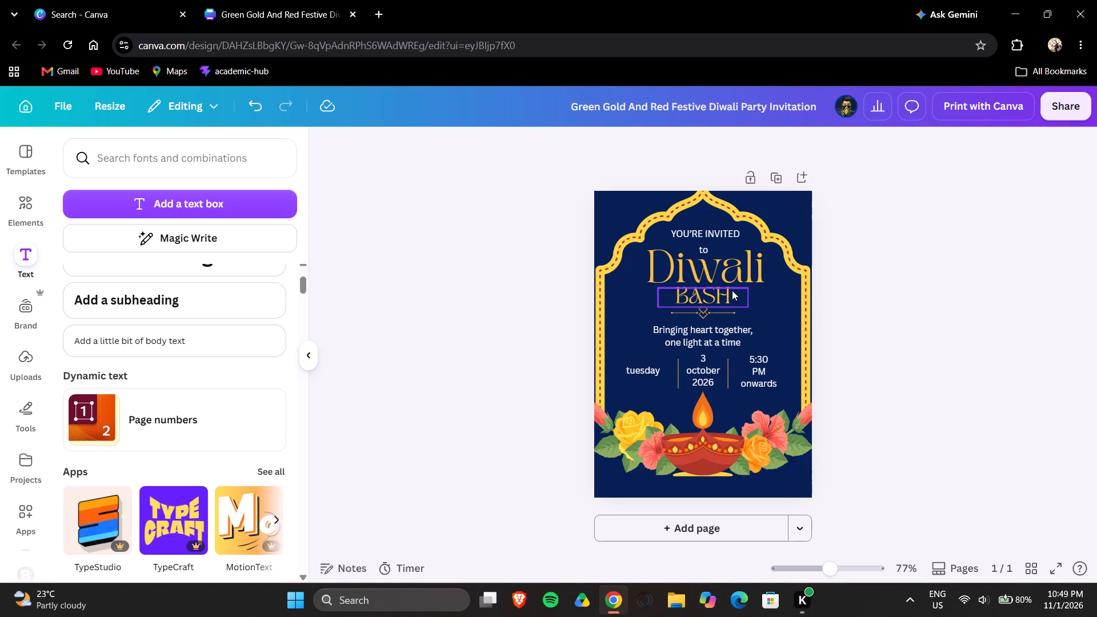
left_click(732, 290)
left_click_drag(749, 295, 758, 299)
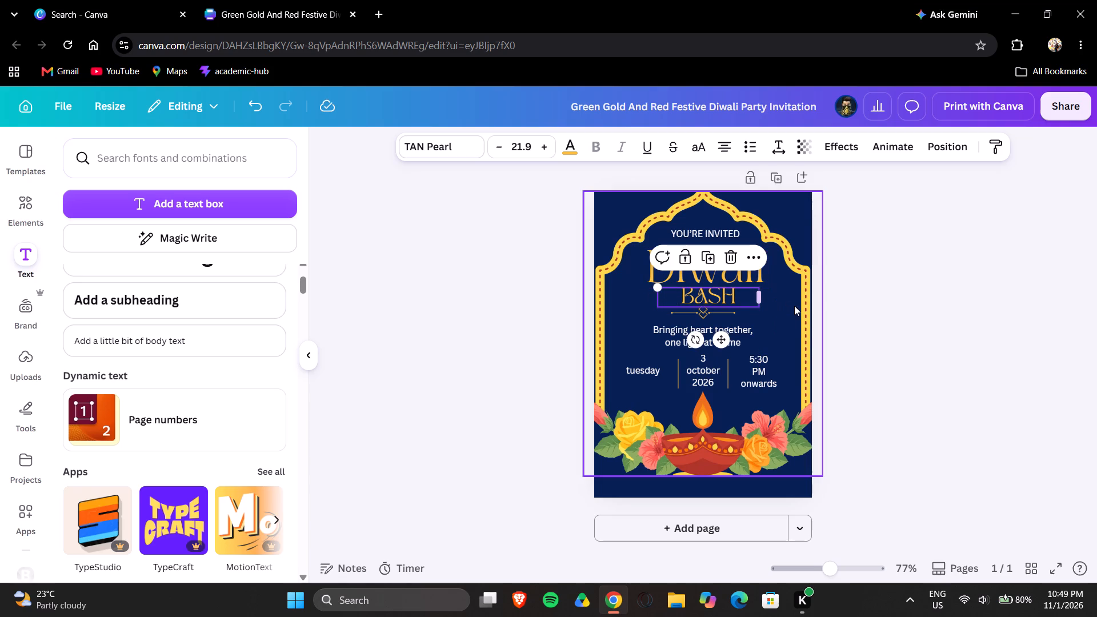
Browse the available fonts for the "3 october 2026" date text.
left_click(692, 372)
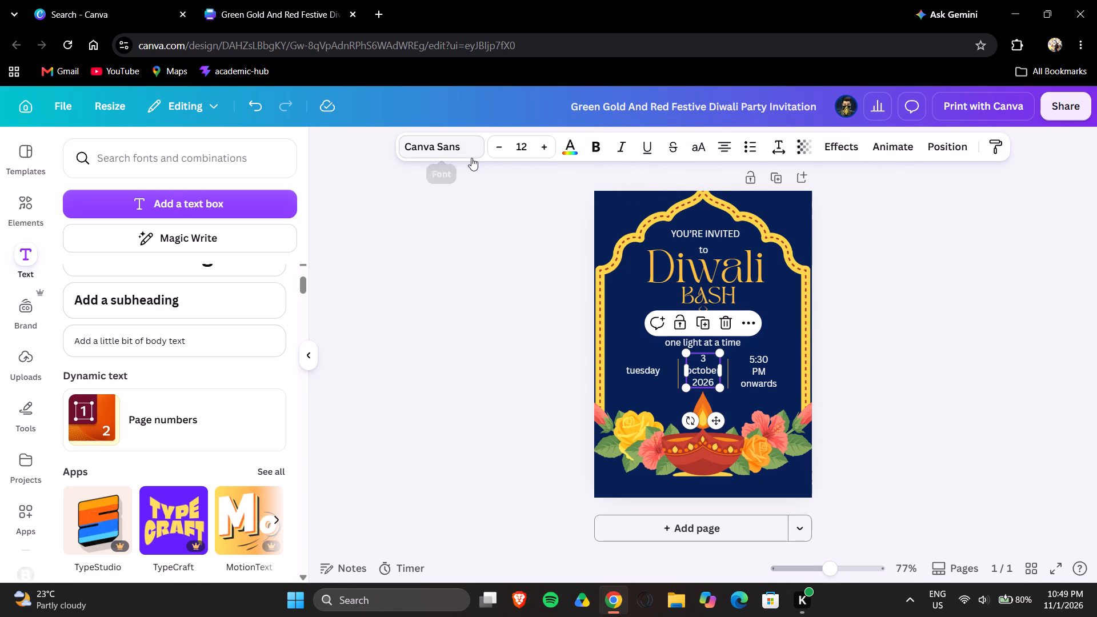
left_click(455, 141)
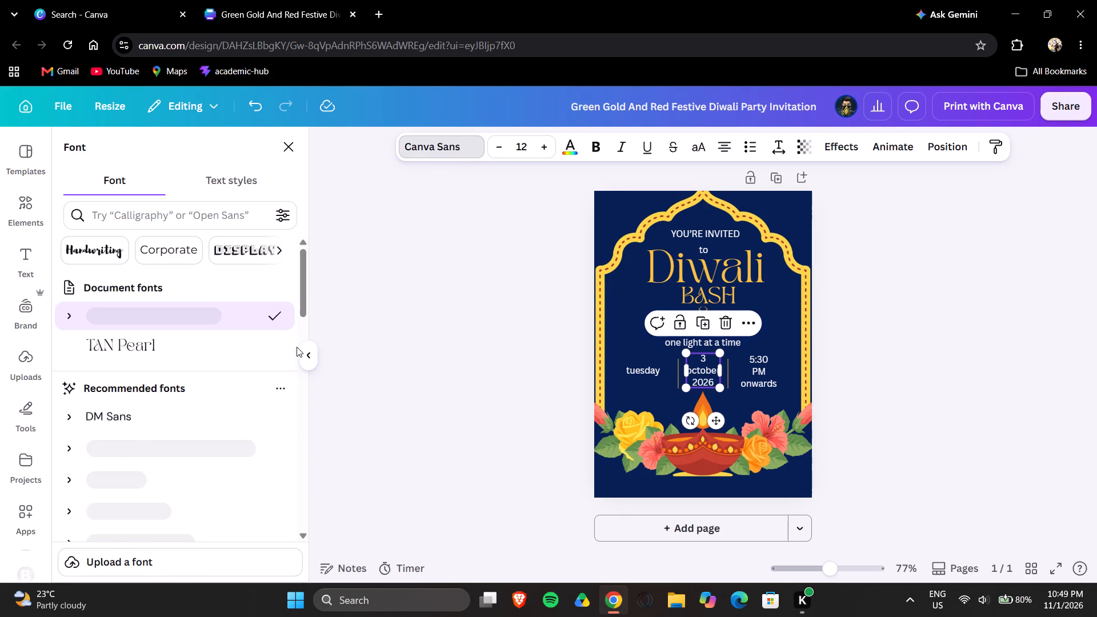
scroll(278, 366, "down", 1)
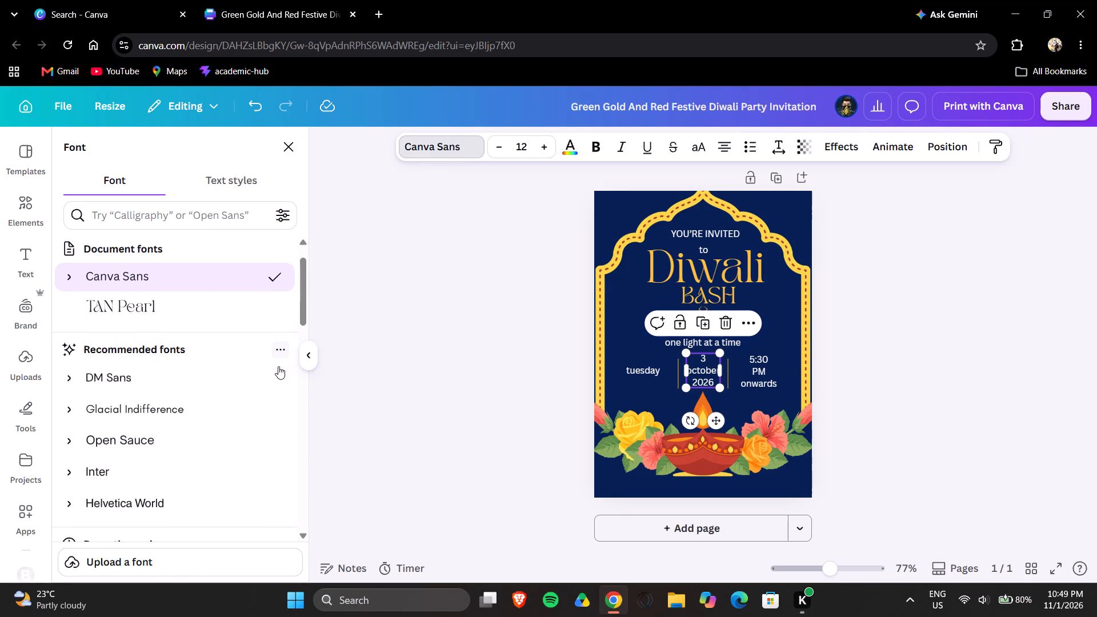
scroll(278, 366, "down", 3)
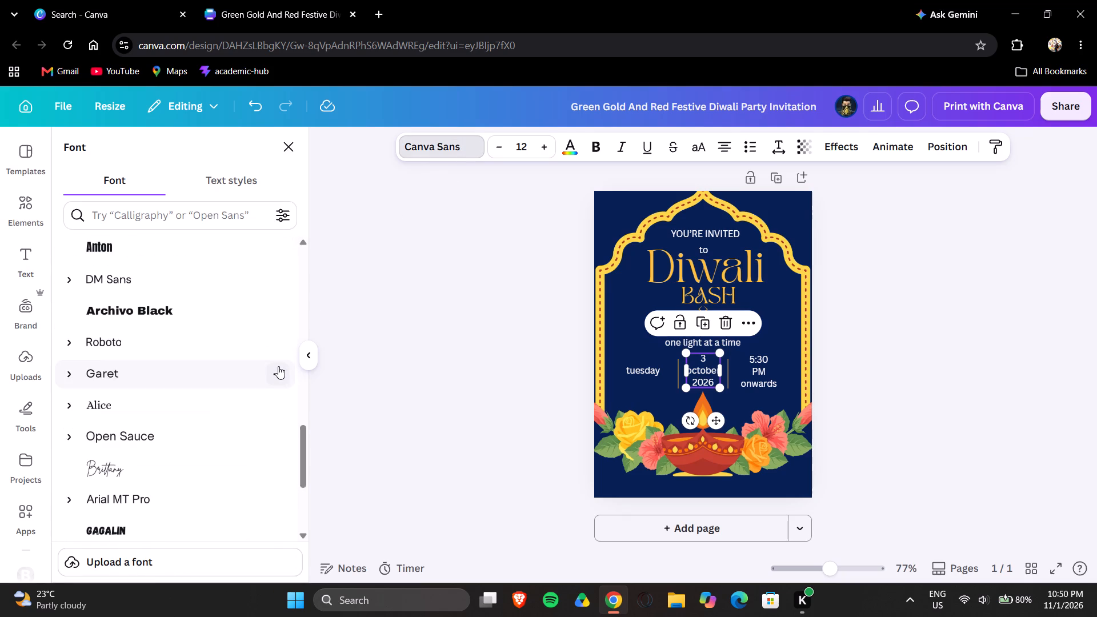
scroll(278, 366, "down", 2)
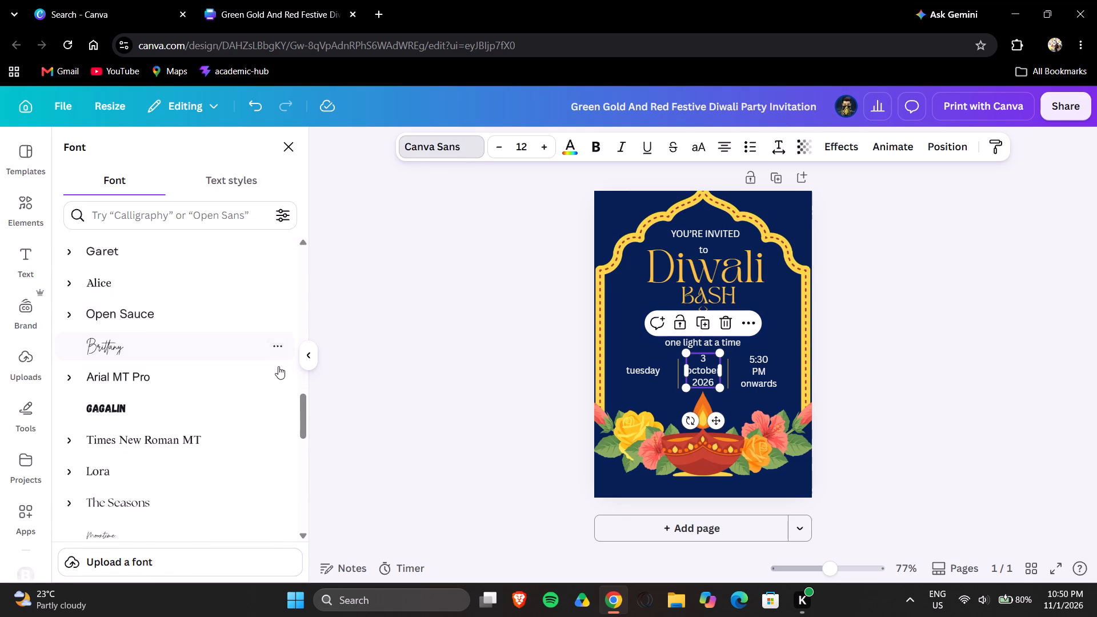
scroll(278, 366, "down", 6)
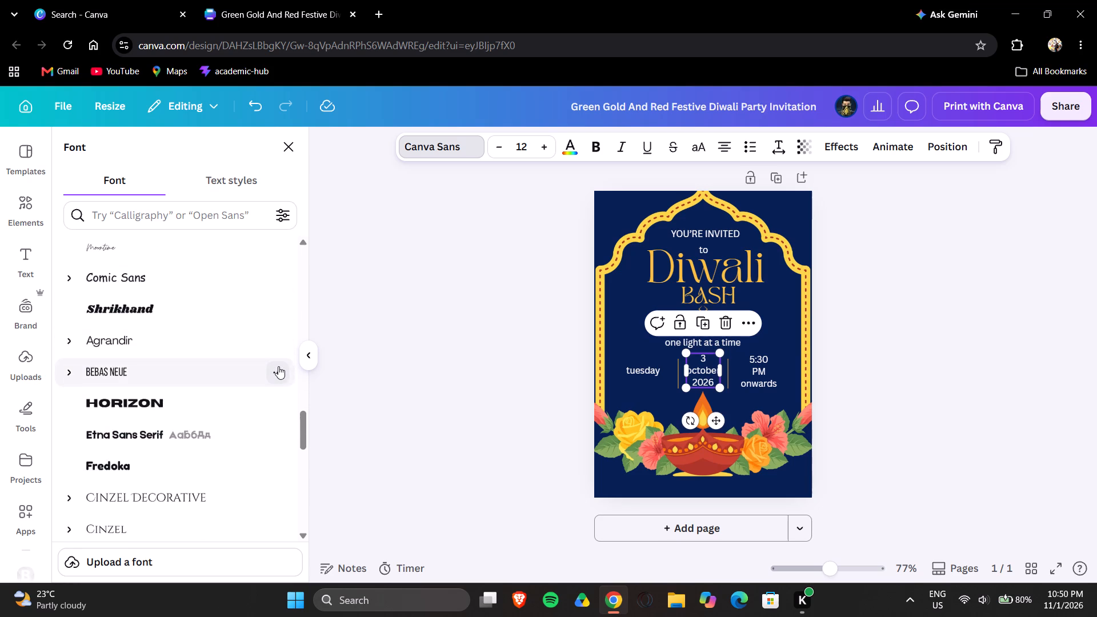
scroll(278, 366, "down", 5)
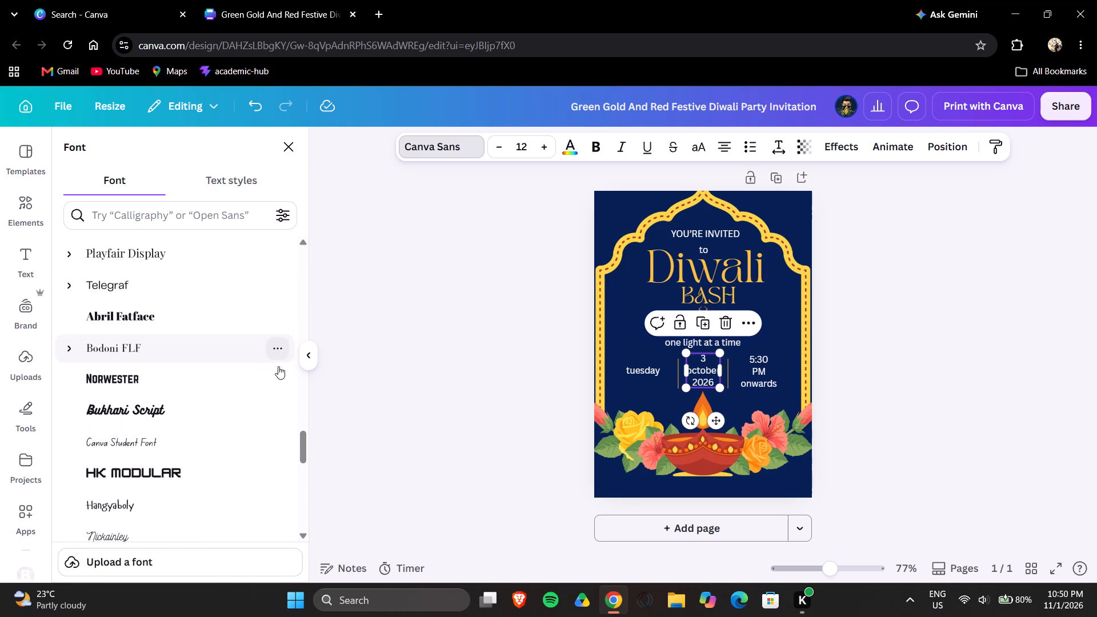
scroll(278, 366, "down", 1)
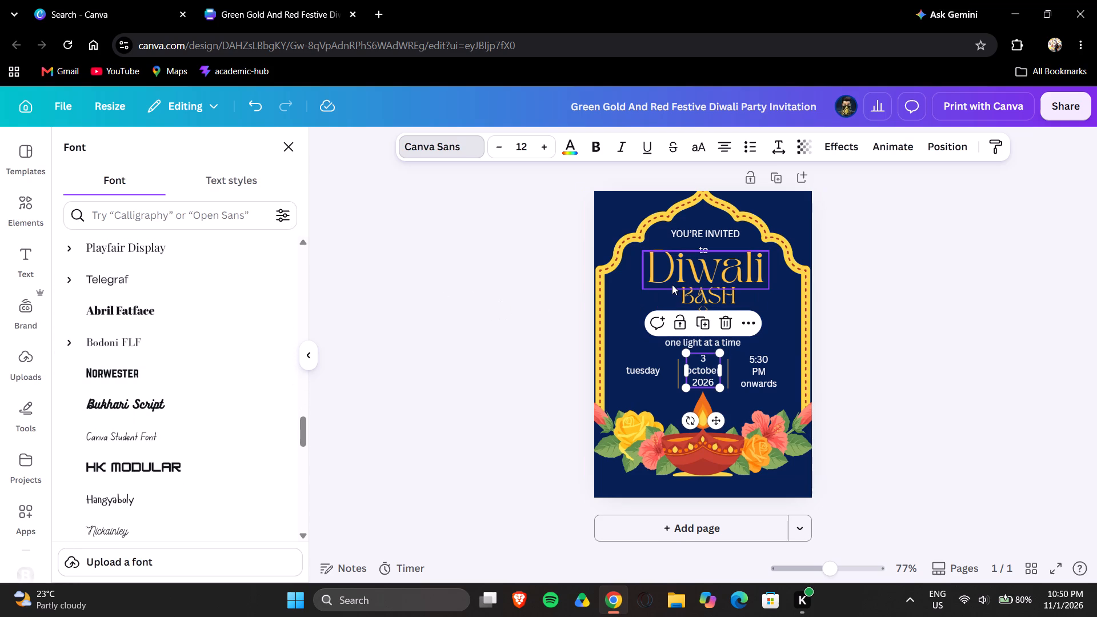
Look through the font list for an alternative typeface for the "BASH" text, including the recommended, recently used and popular fonts.
left_click(678, 291)
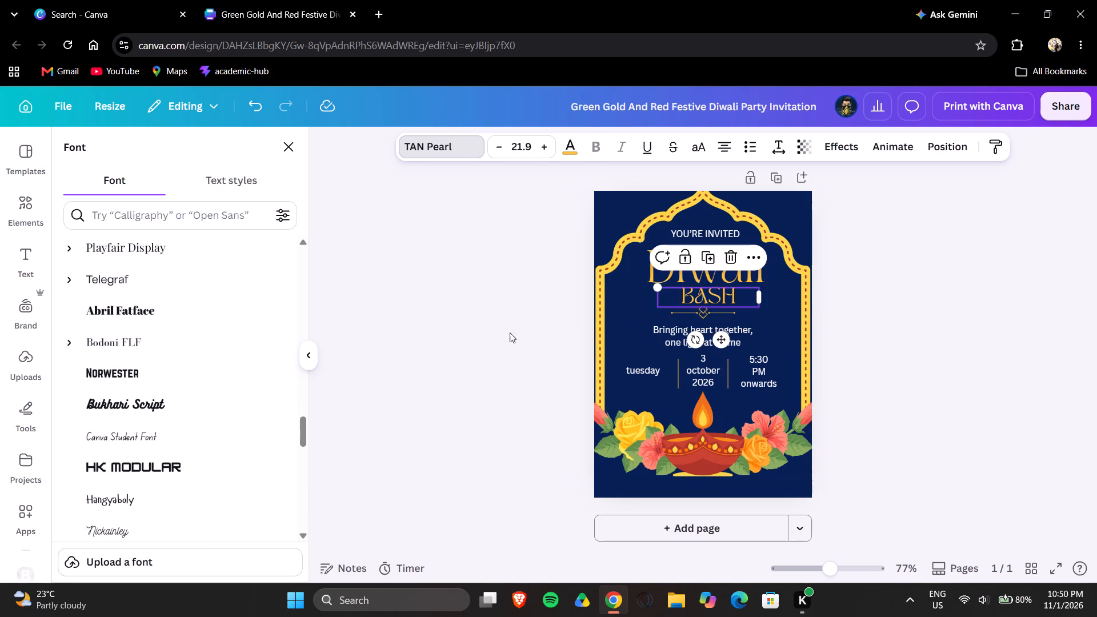
scroll(236, 340, "down", 4)
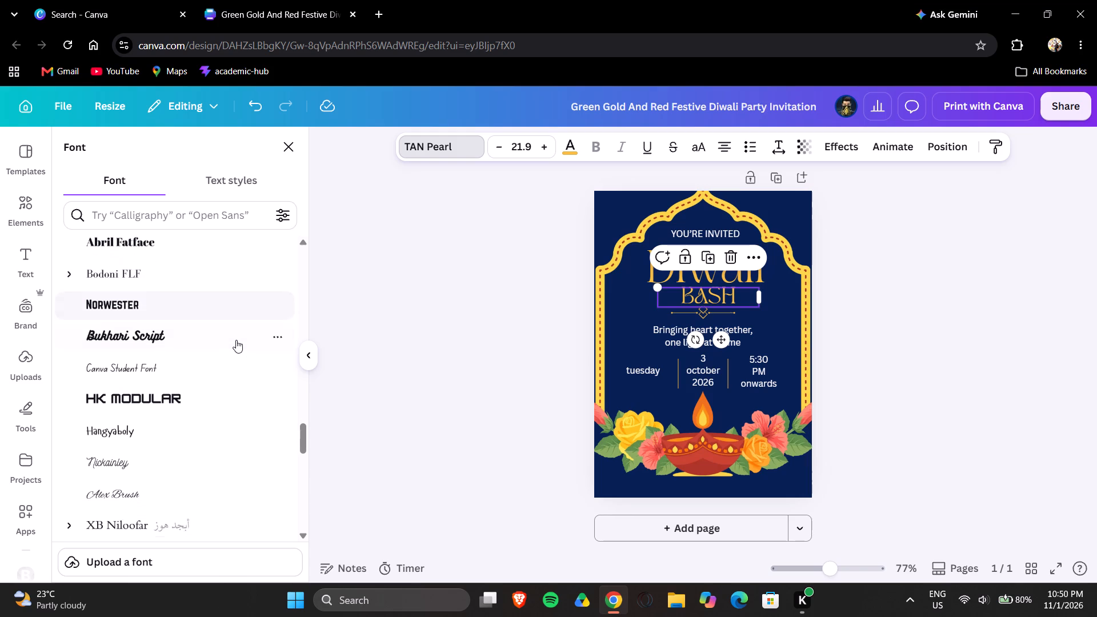
scroll(236, 340, "down", 17)
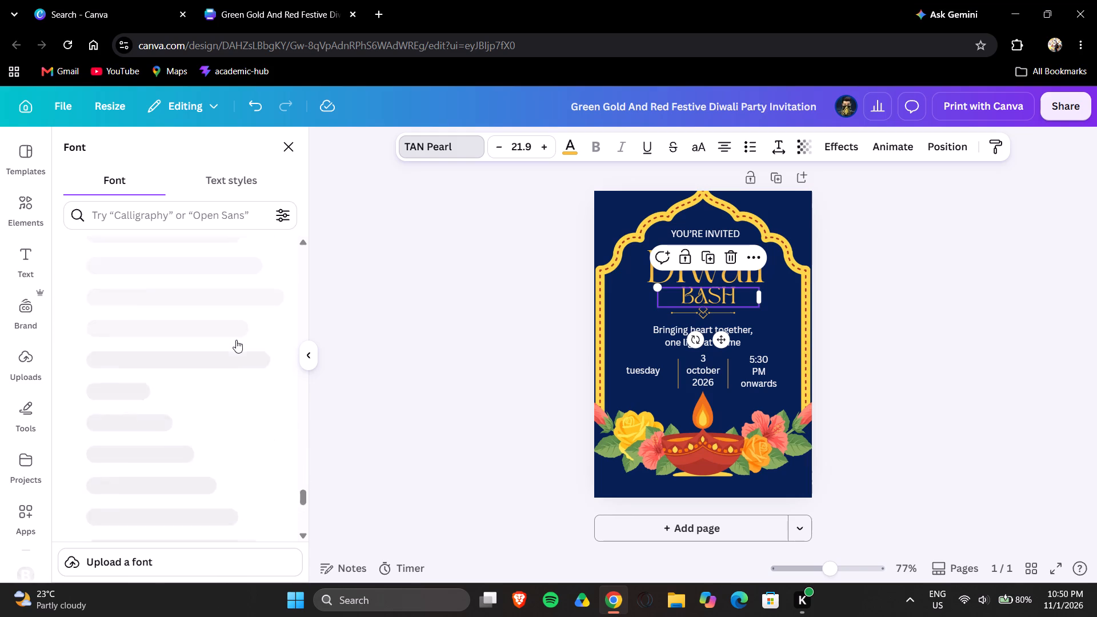
scroll(236, 340, "down", 20)
scroll(236, 340, "down", 19)
scroll(236, 340, "down", 20)
scroll(236, 340, "down", 8)
scroll(236, 340, "down", 15)
scroll(171, 410, "up", 20)
scroll(171, 410, "up", 1)
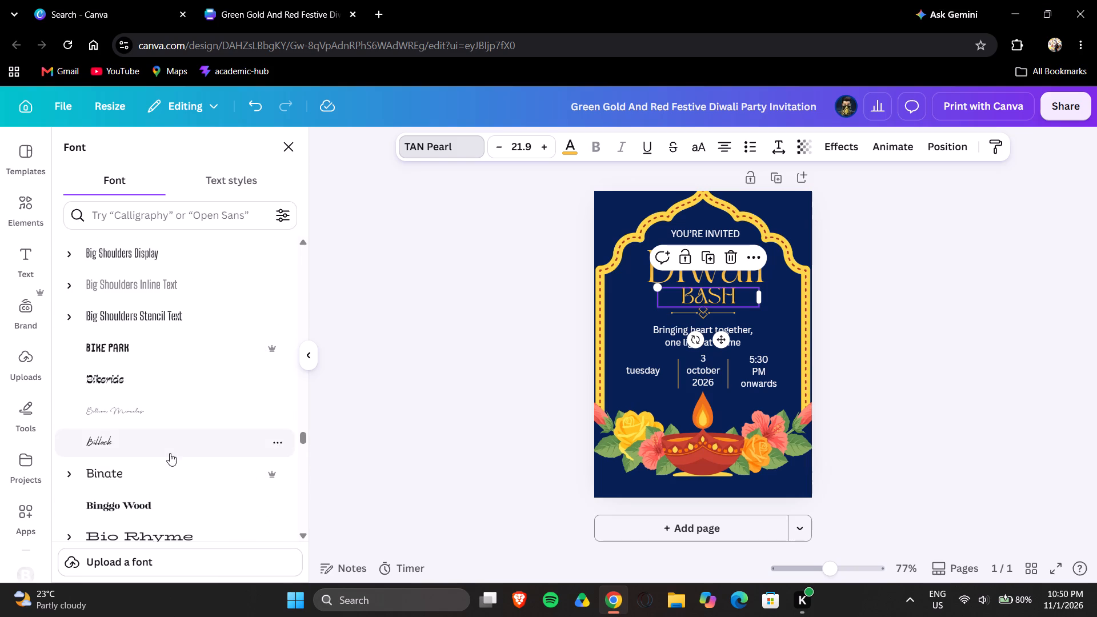
scroll(185, 382, "up", 20)
scroll(185, 382, "up", 5)
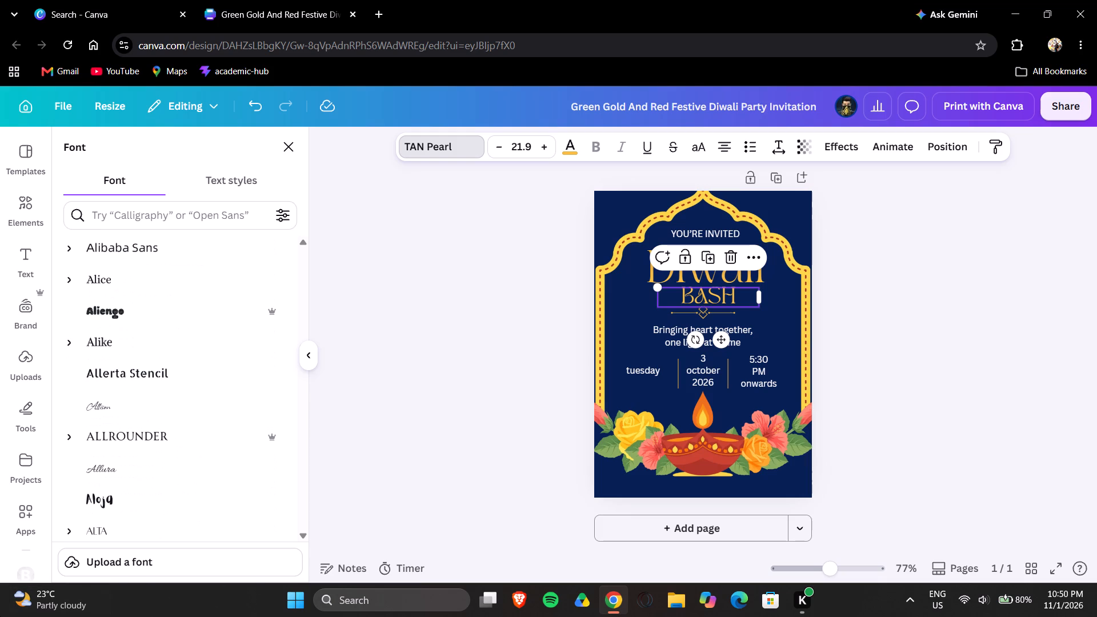
scroll(0, 616, "up", 12)
scroll(163, 366, "up", 20)
scroll(163, 366, "up", 6)
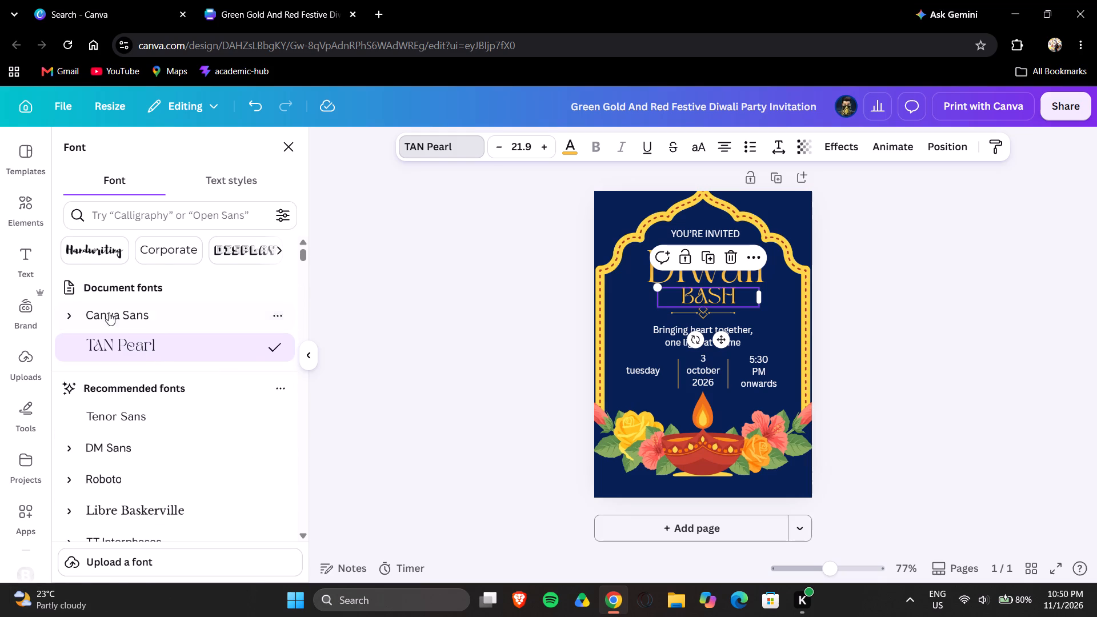
scroll(221, 458, "down", 1)
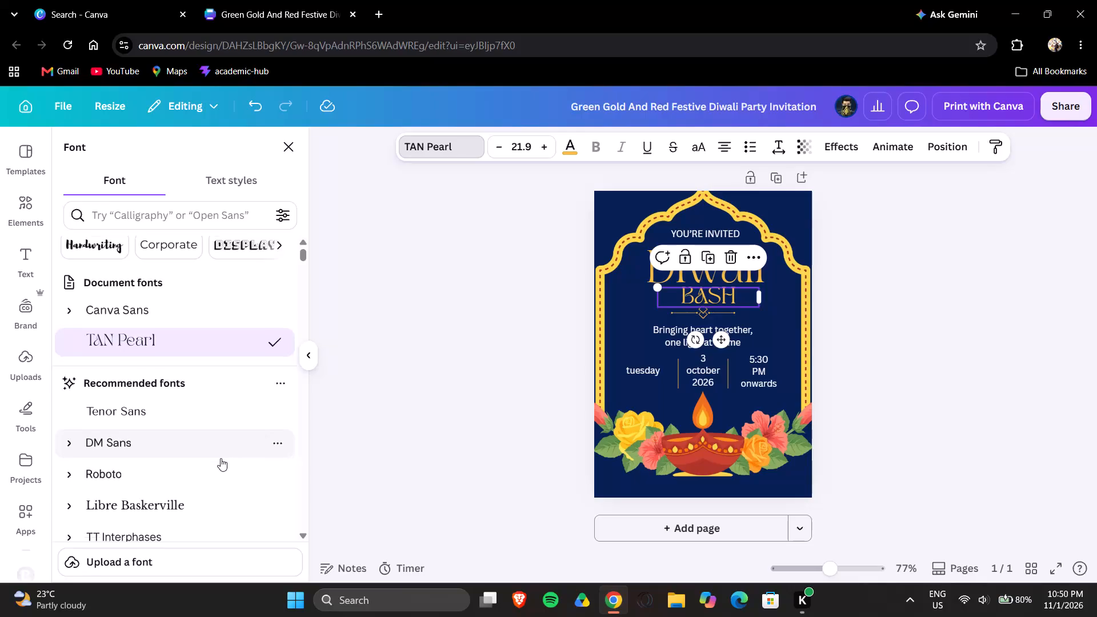
scroll(221, 458, "down", 2)
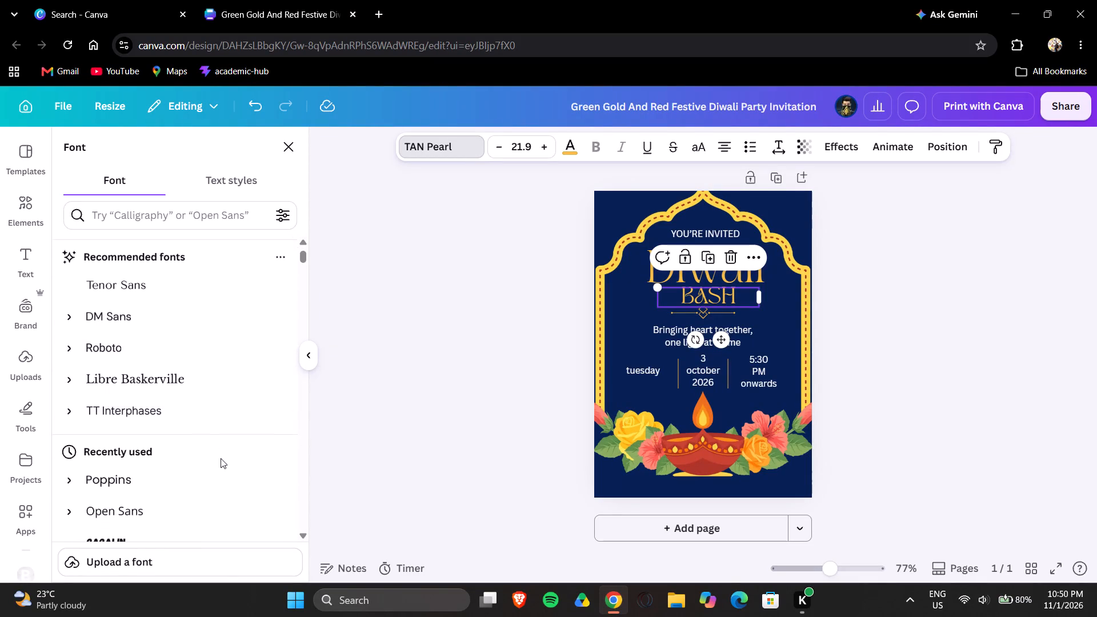
scroll(221, 458, "down", 3)
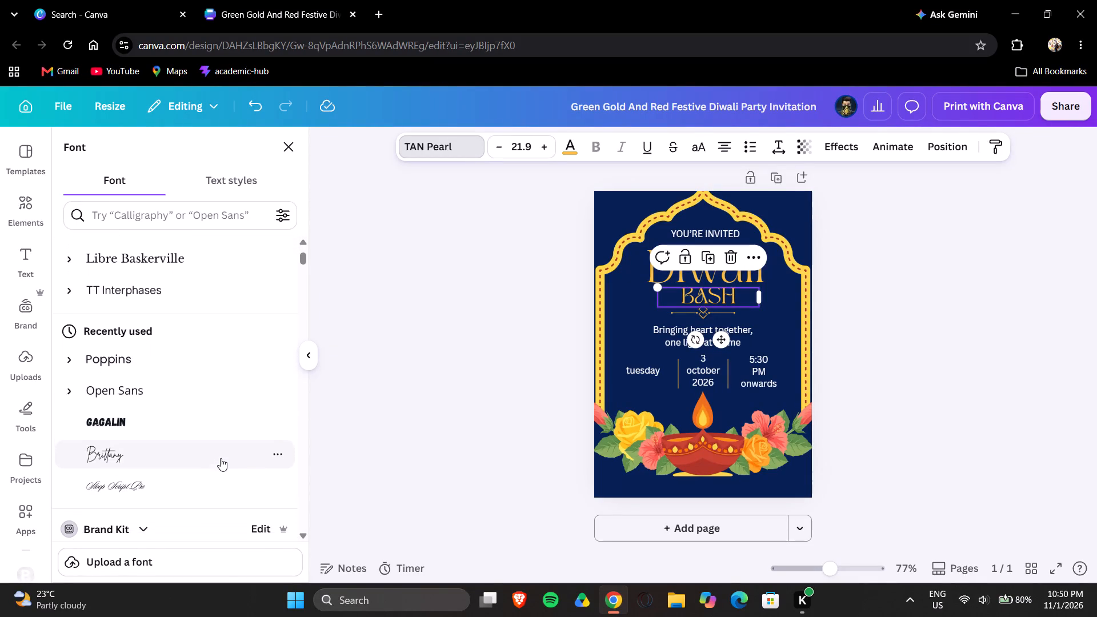
scroll(221, 458, "down", 3)
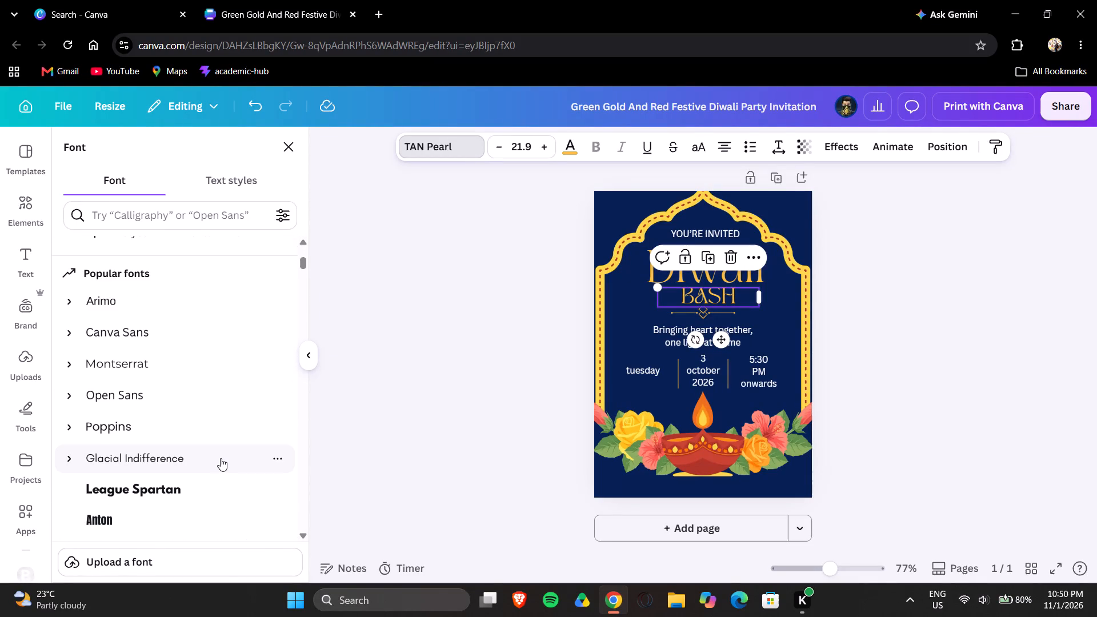
scroll(221, 458, "down", 3)
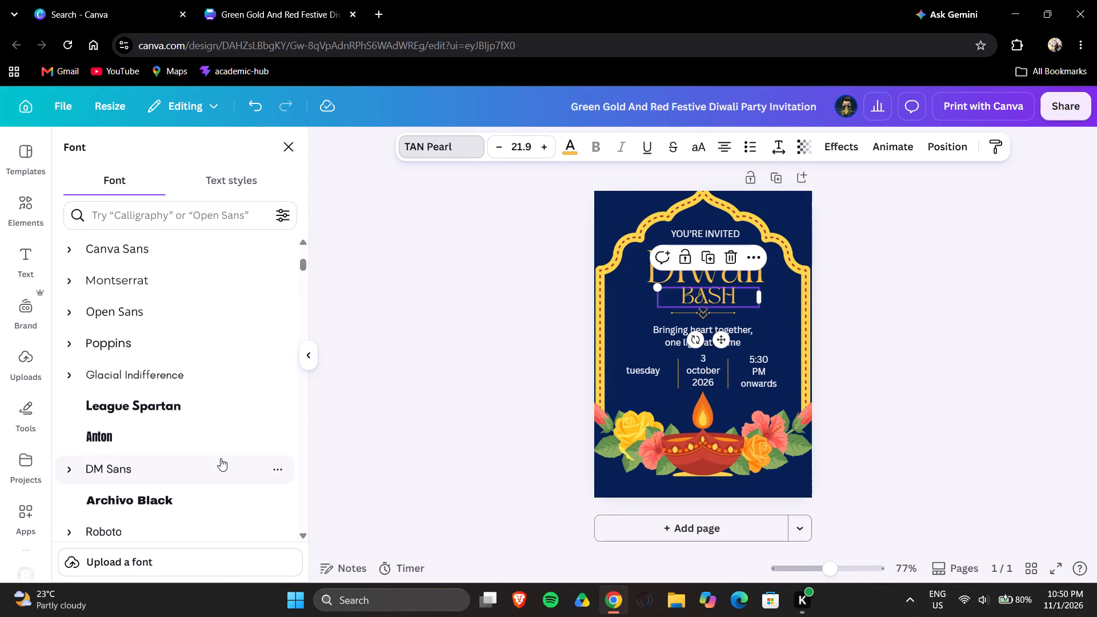
scroll(221, 458, "down", 3)
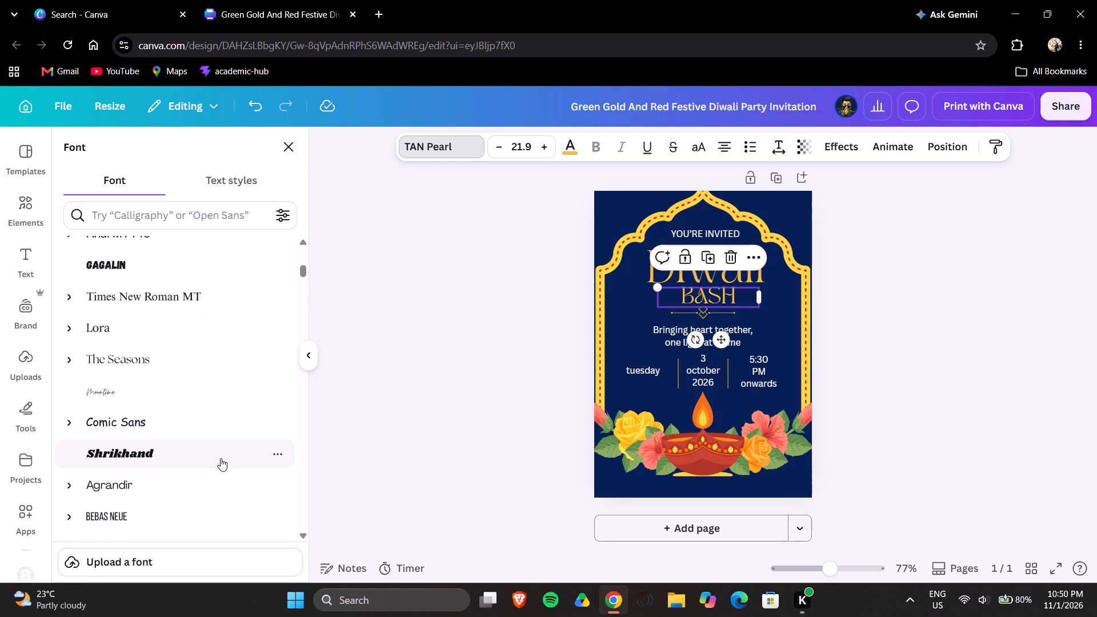
scroll(221, 458, "down", 2)
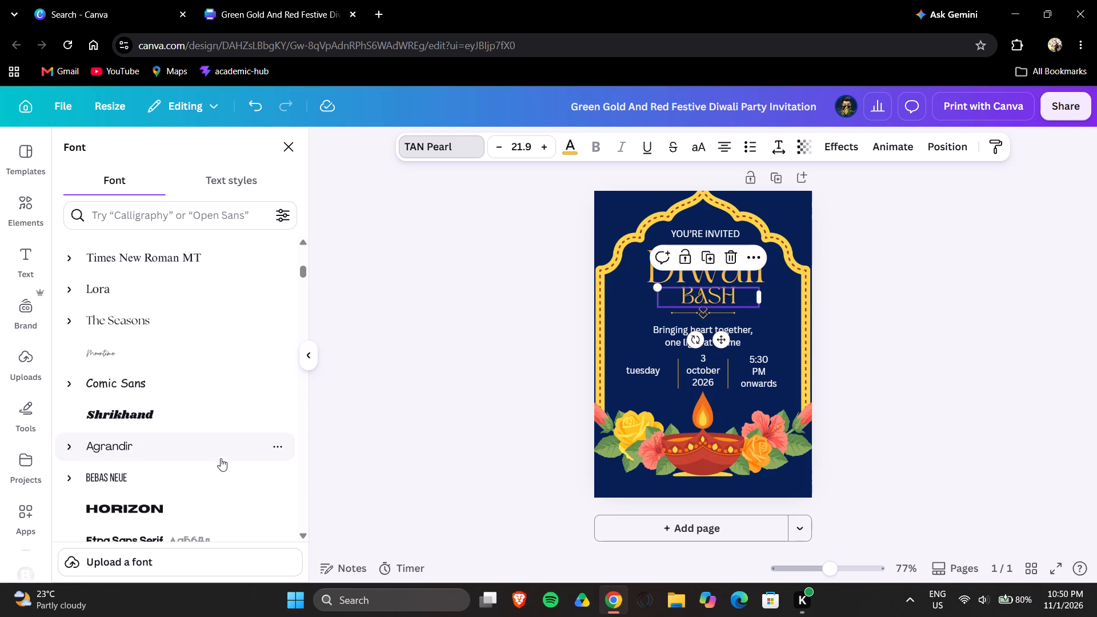
scroll(221, 458, "down", 2)
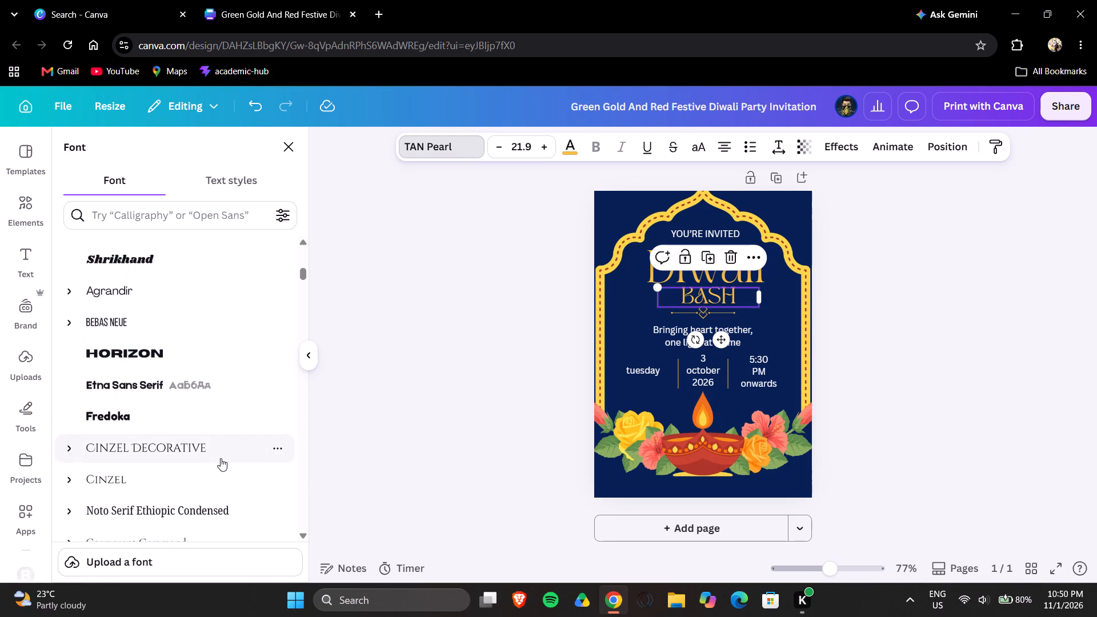
scroll(221, 458, "down", 2)
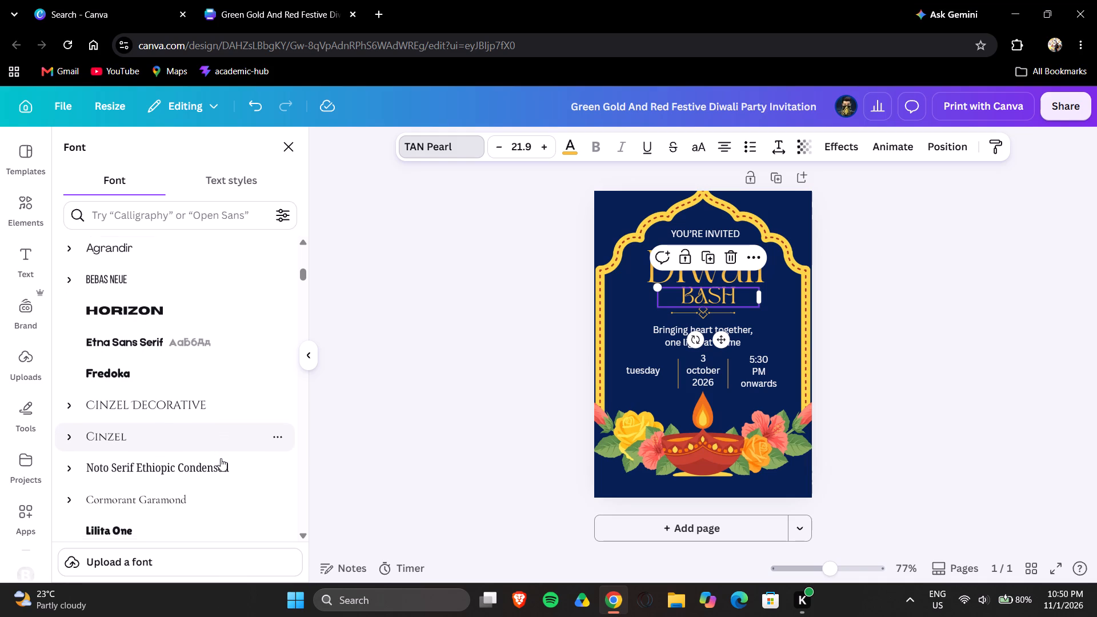
Look further through the font list for a typeface for "BASH", going back up to the document fonts.
scroll(221, 458, "down", 4)
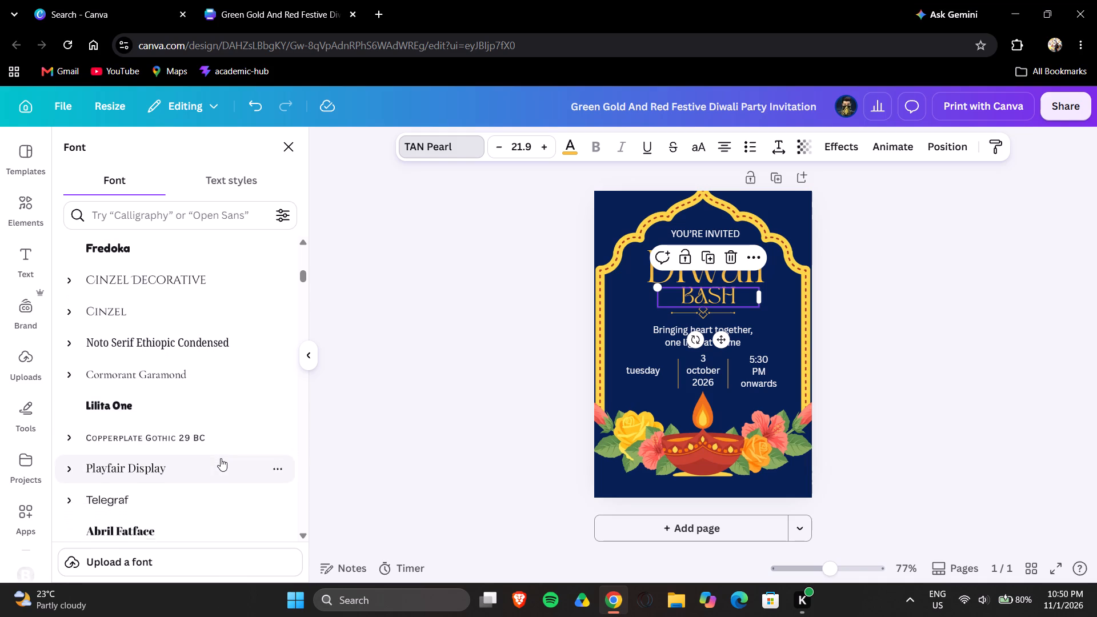
scroll(221, 458, "down", 2)
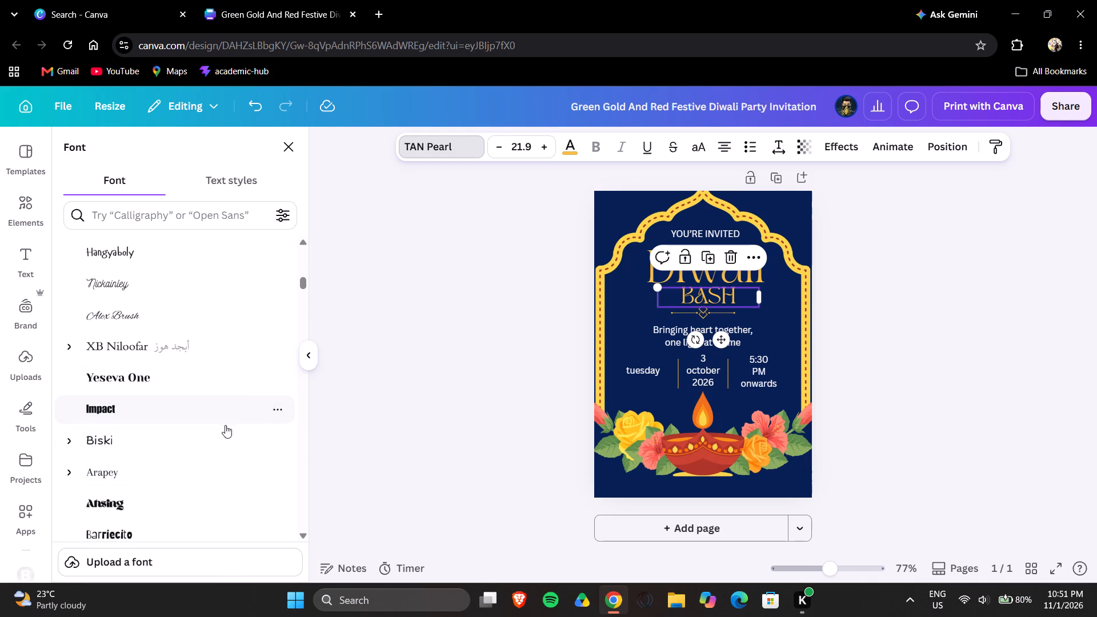
scroll(207, 450, "up", 15)
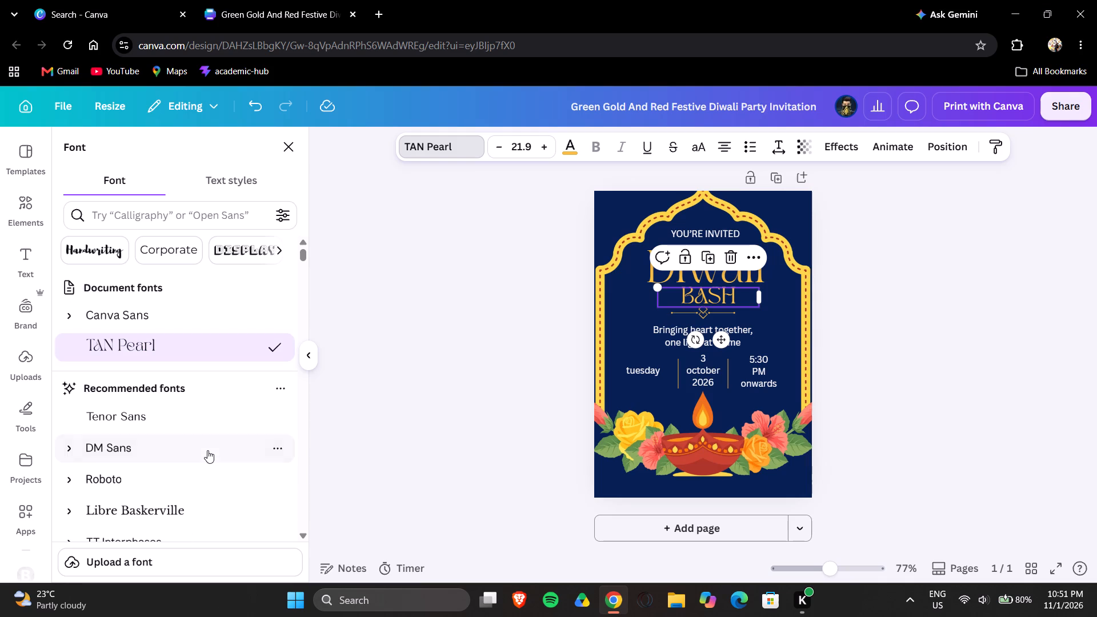
scroll(207, 450, "up", 3)
Increase the font size of the "BASH" text to 26.9.
triple_click(543, 142)
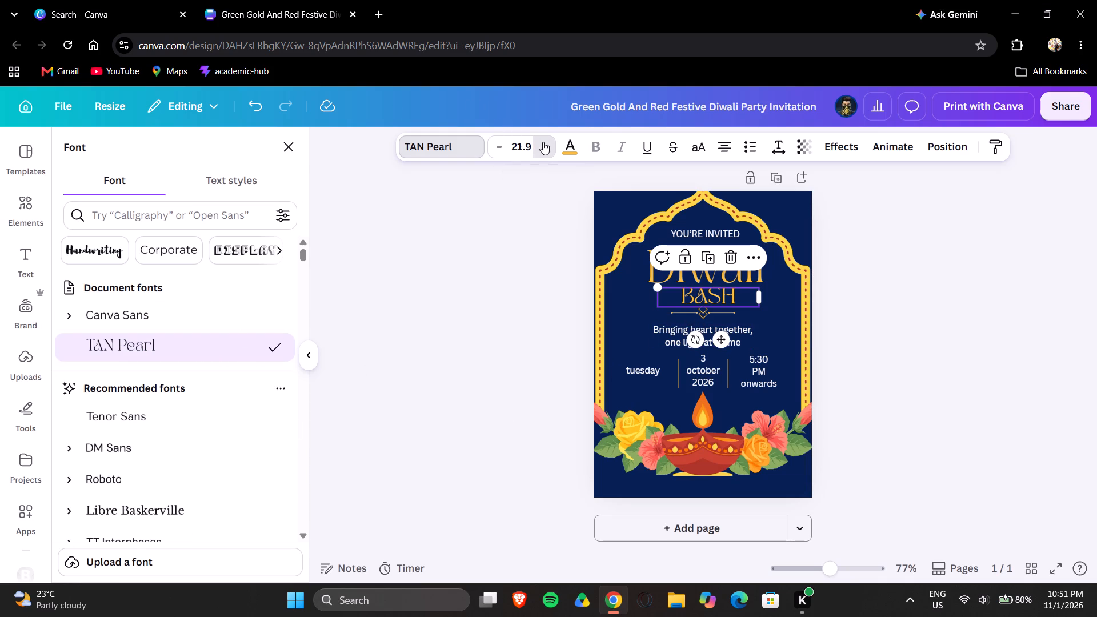
double_click(543, 142)
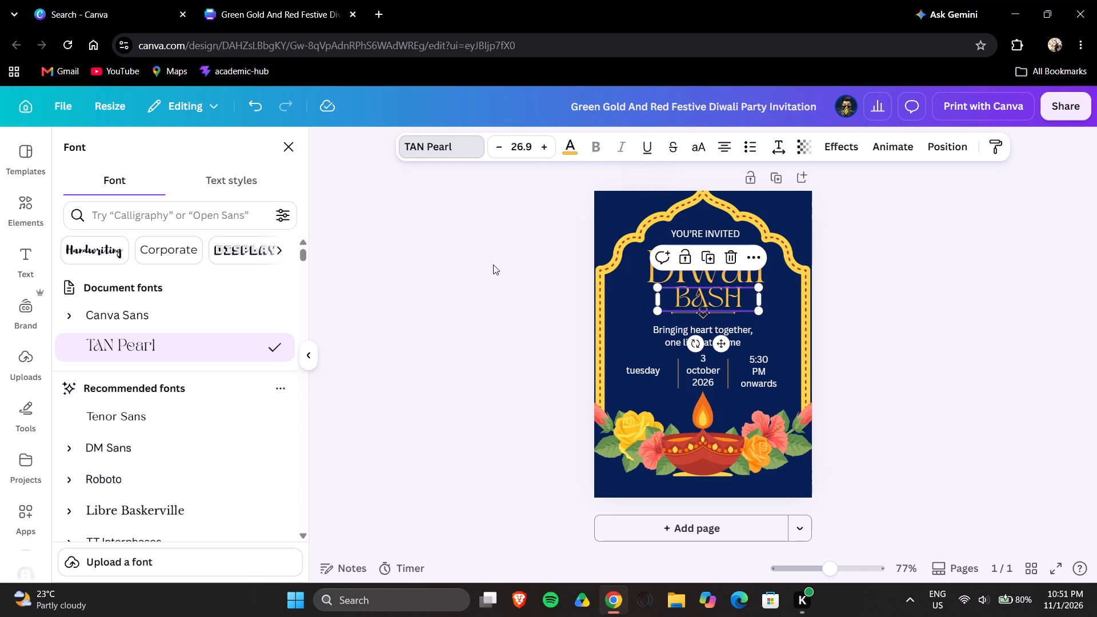
left_click(474, 278)
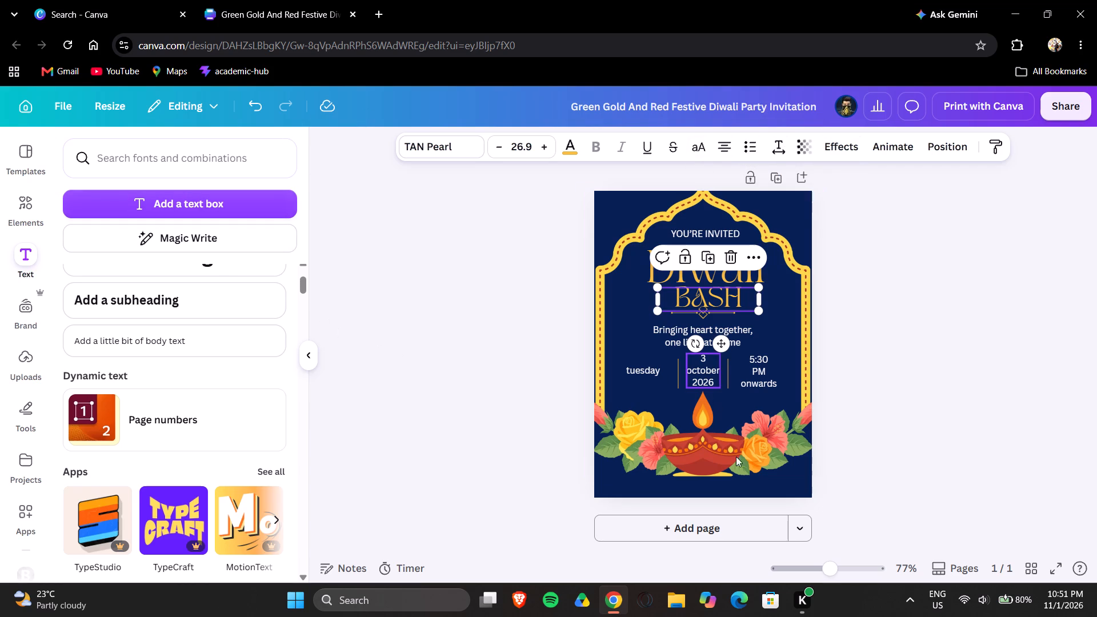
Delete the "3 october 2026" date text between the two vertical dividers.
left_click(688, 371)
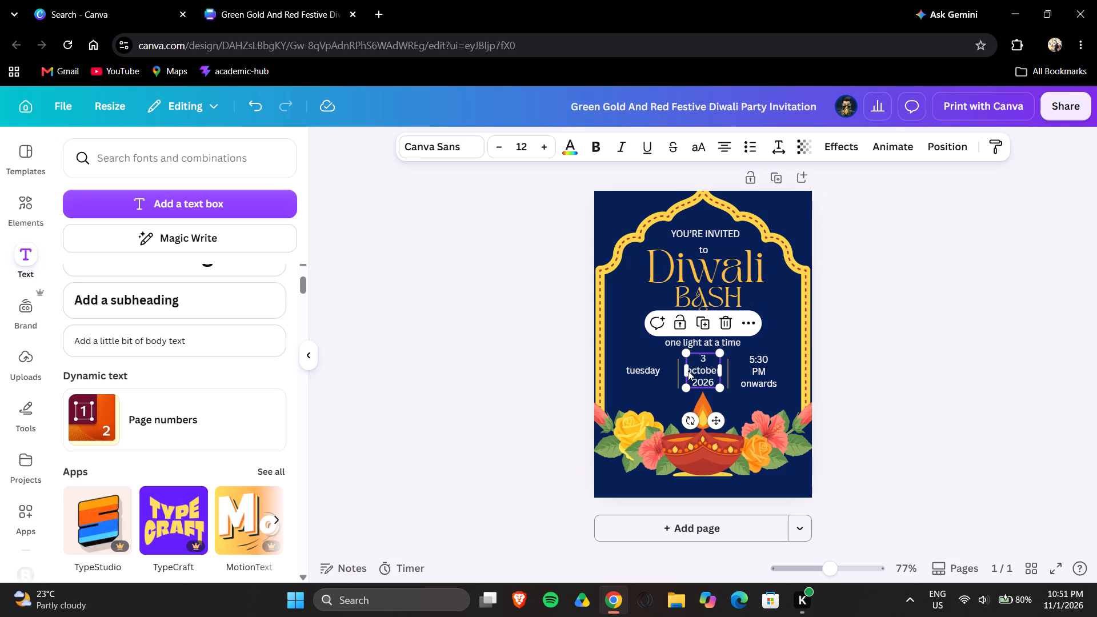
left_click(724, 319)
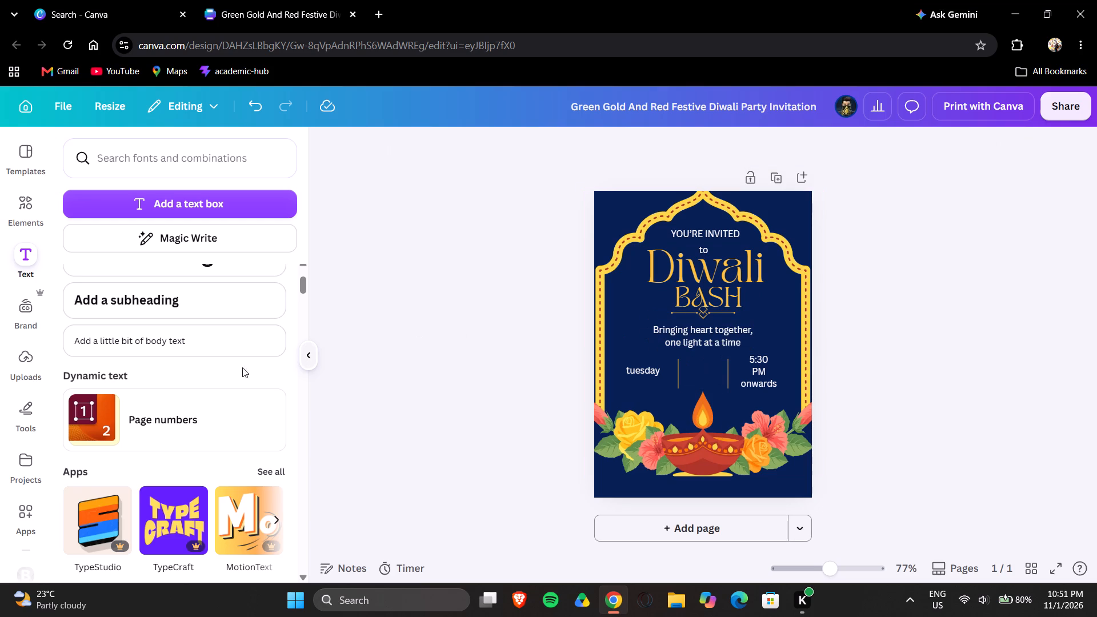
Add a body text box reading "3", "November" and "2026" on three separate lines.
scroll(211, 352, "up", 2)
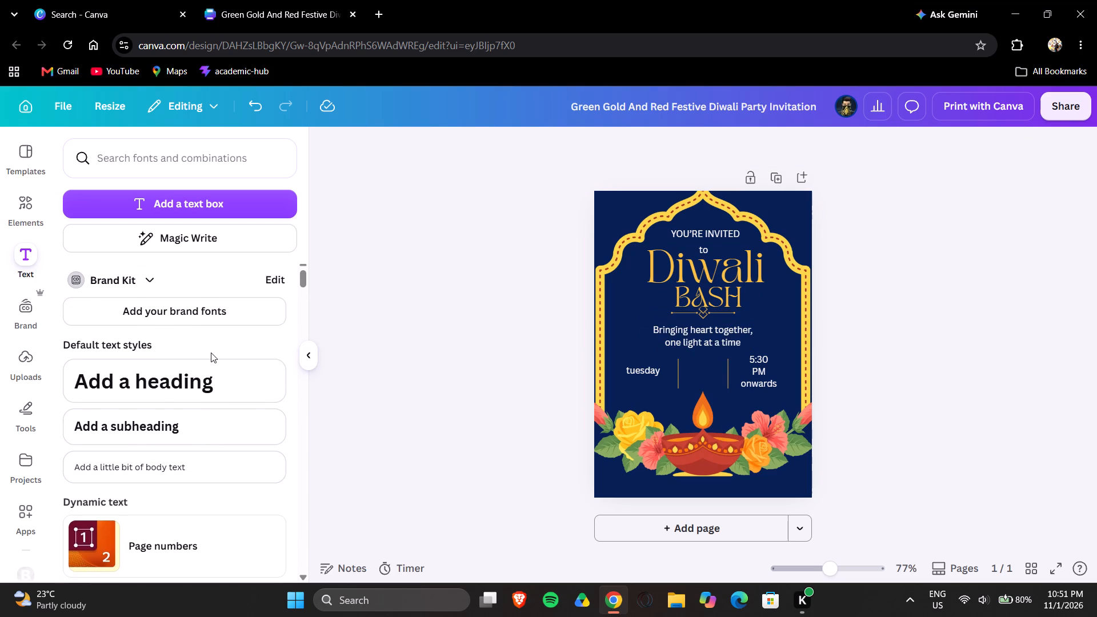
scroll(211, 352, "up", 1)
left_click(169, 470)
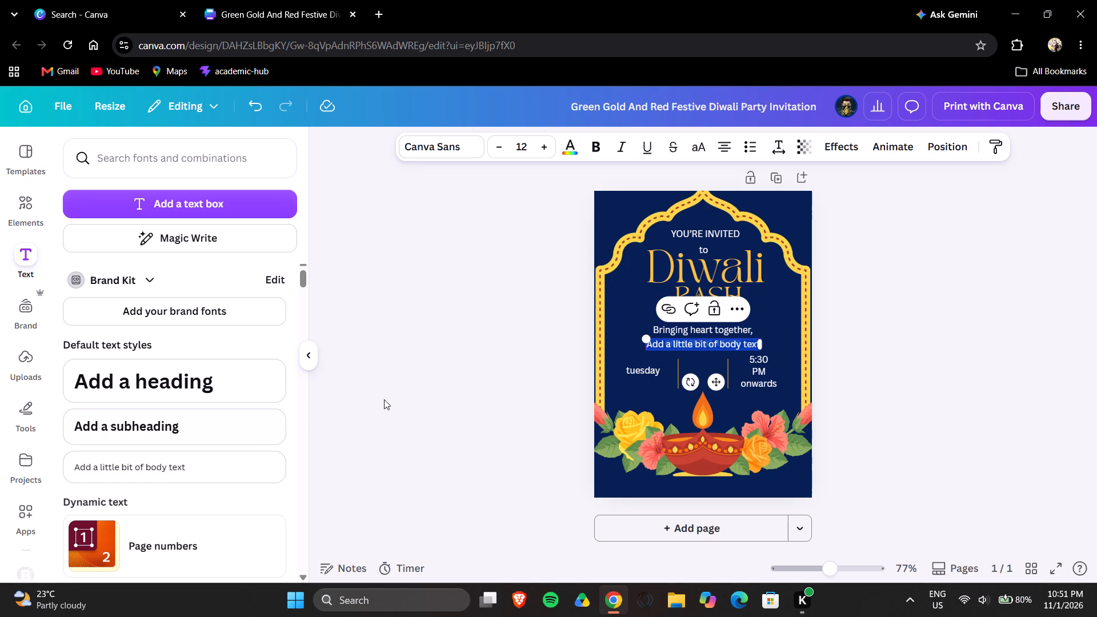
key("BackSpace")
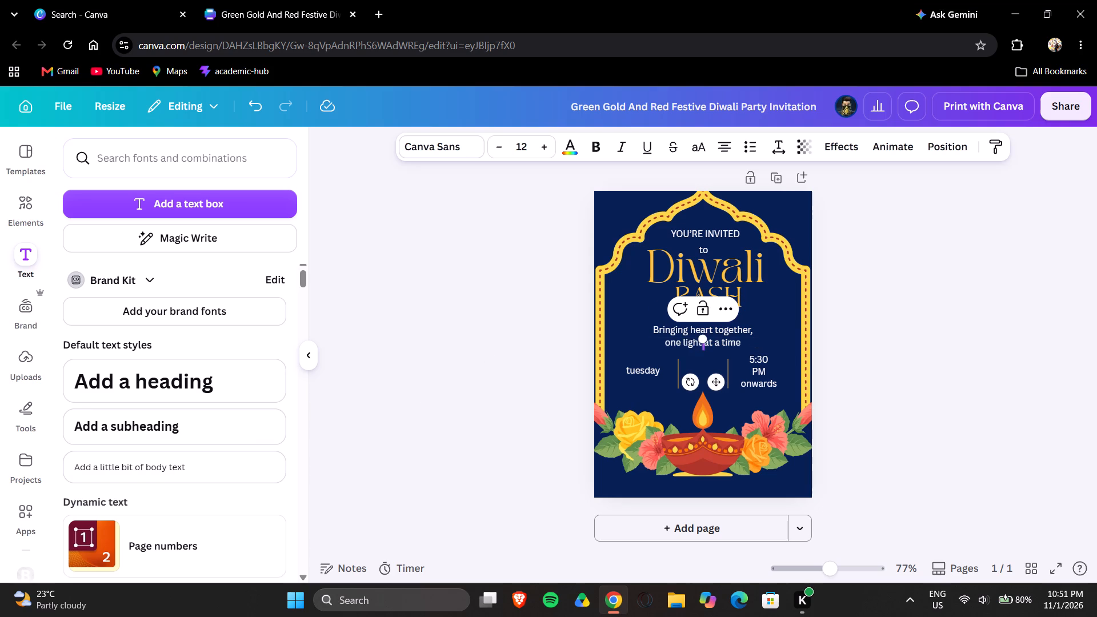
key("3")
key("Return")
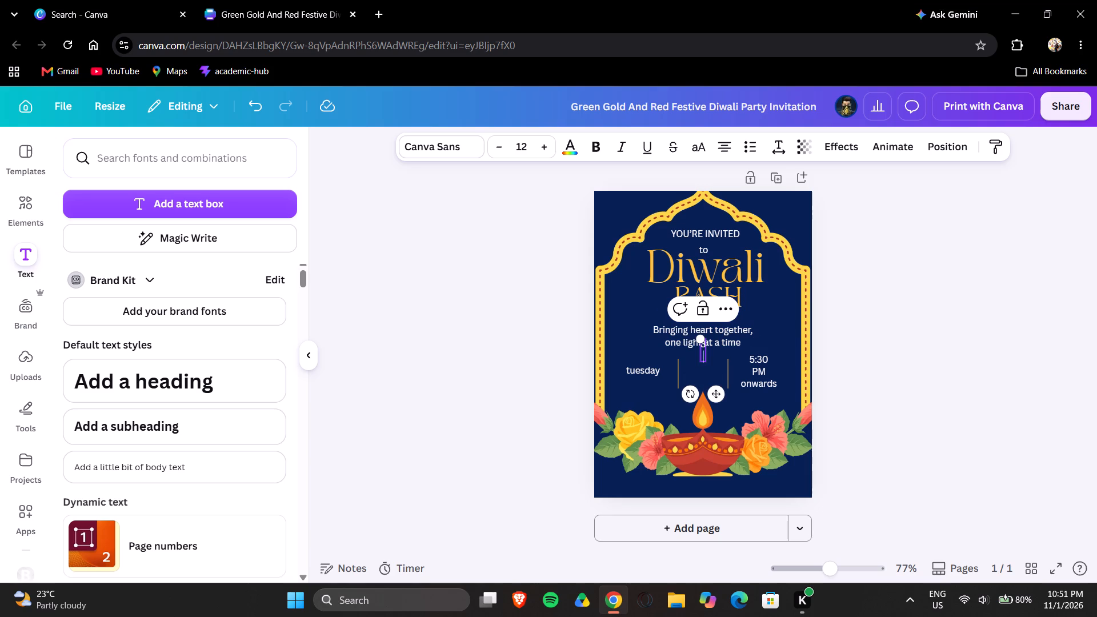
key("n")
key("o")
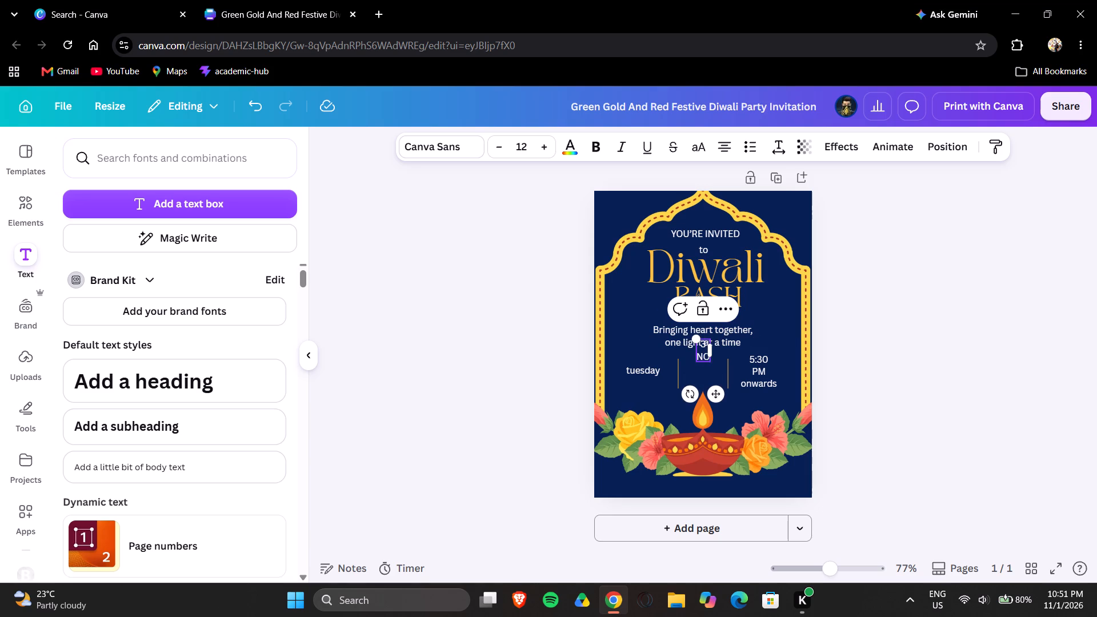
type("VEMBER")
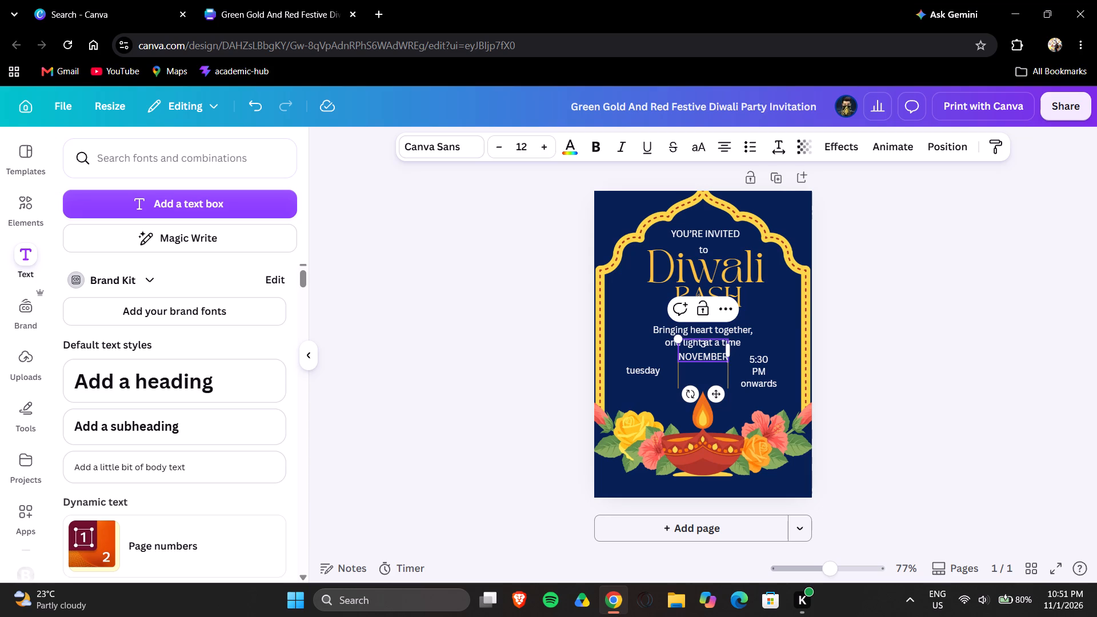
key("BackSpace")
key("BackSpace")
key("BackSpace")
key("BackSpace")
key("BackSpace")
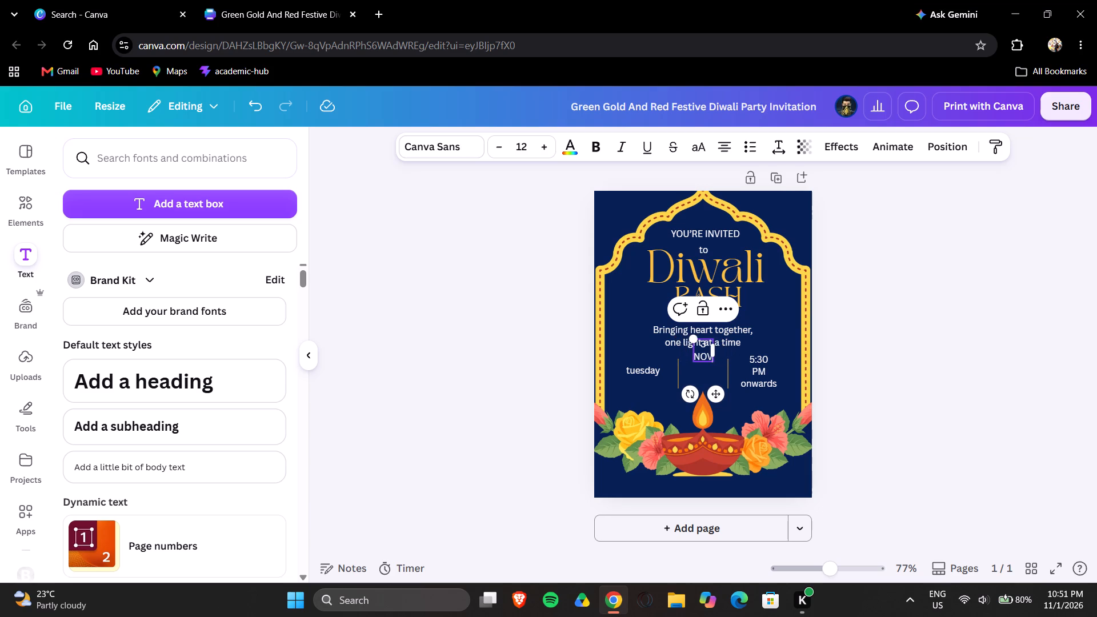
key("BackSpace")
key("BackSpace")
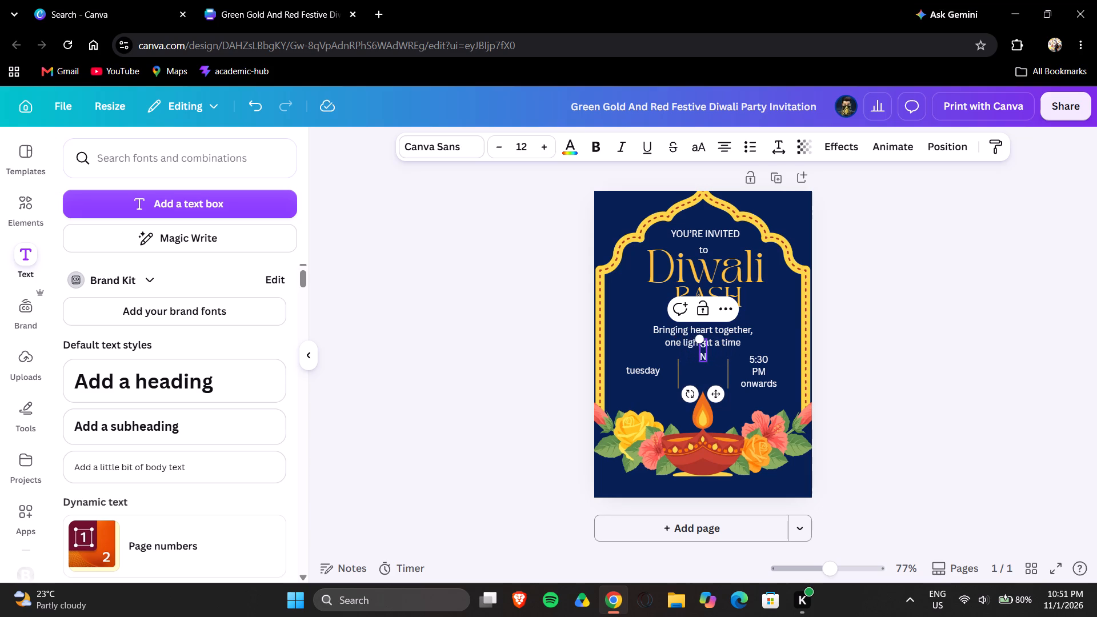
key("o")
type("vember")
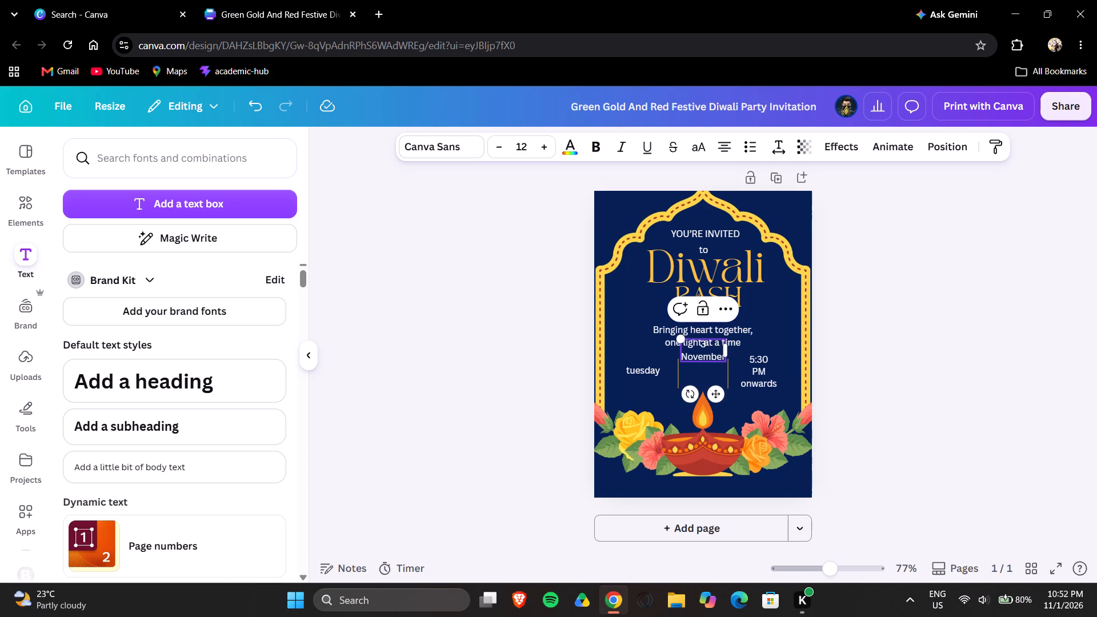
key("Return")
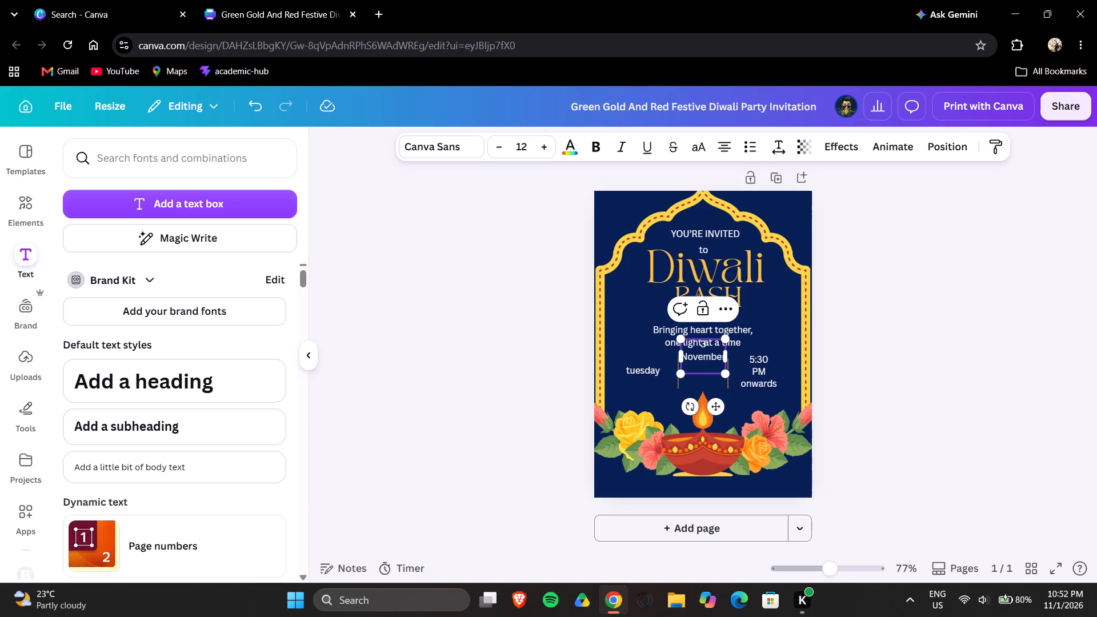
key("2")
type("02")
key("6")
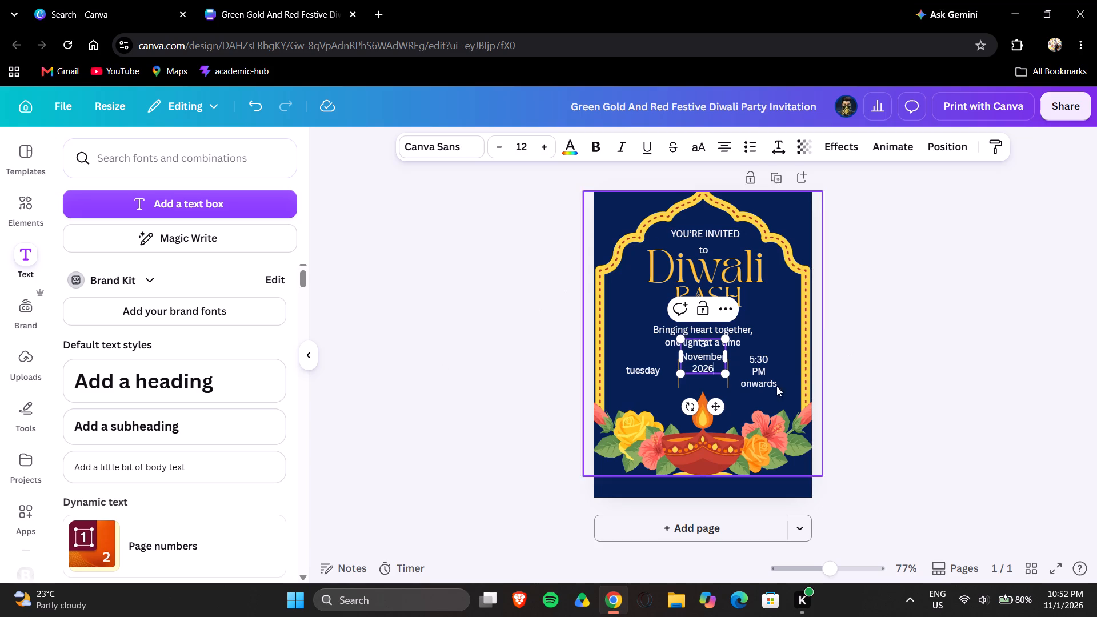
Position the "3 November 2026" text centred between the two vertical dividers, level with the weekday and time texts.
left_click_drag(716, 406, 718, 419)
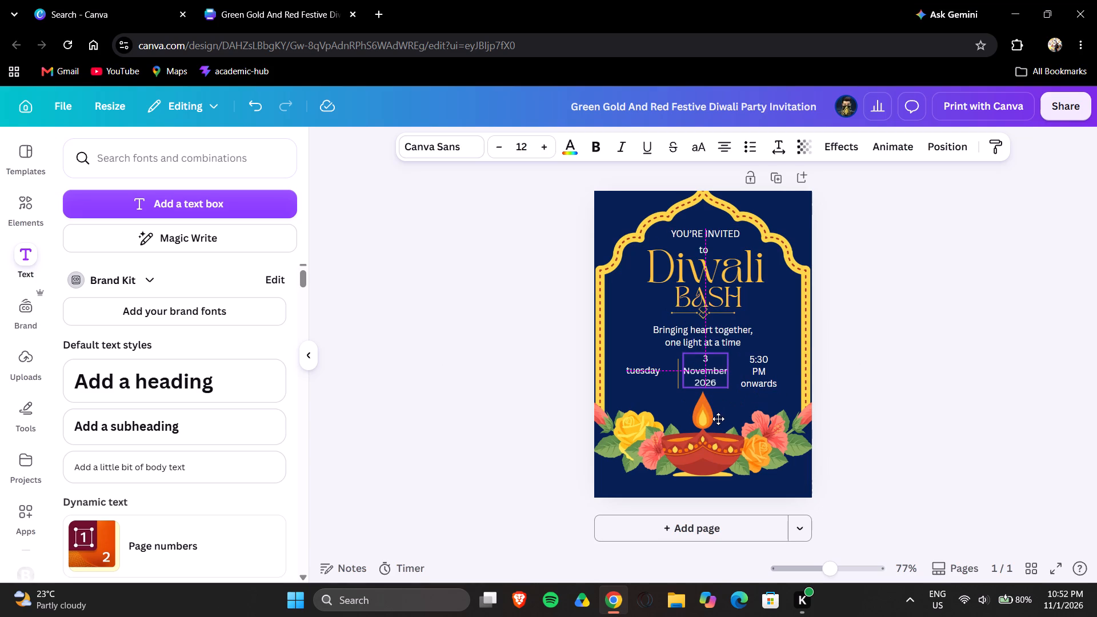
left_click_drag(718, 419, 718, 421)
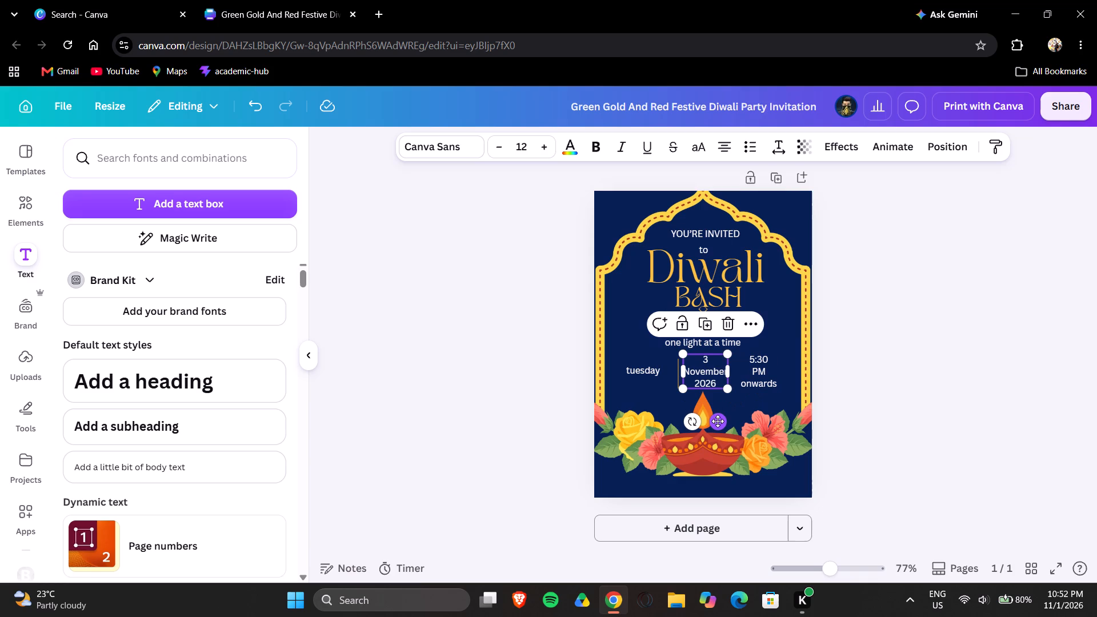
left_click(989, 360)
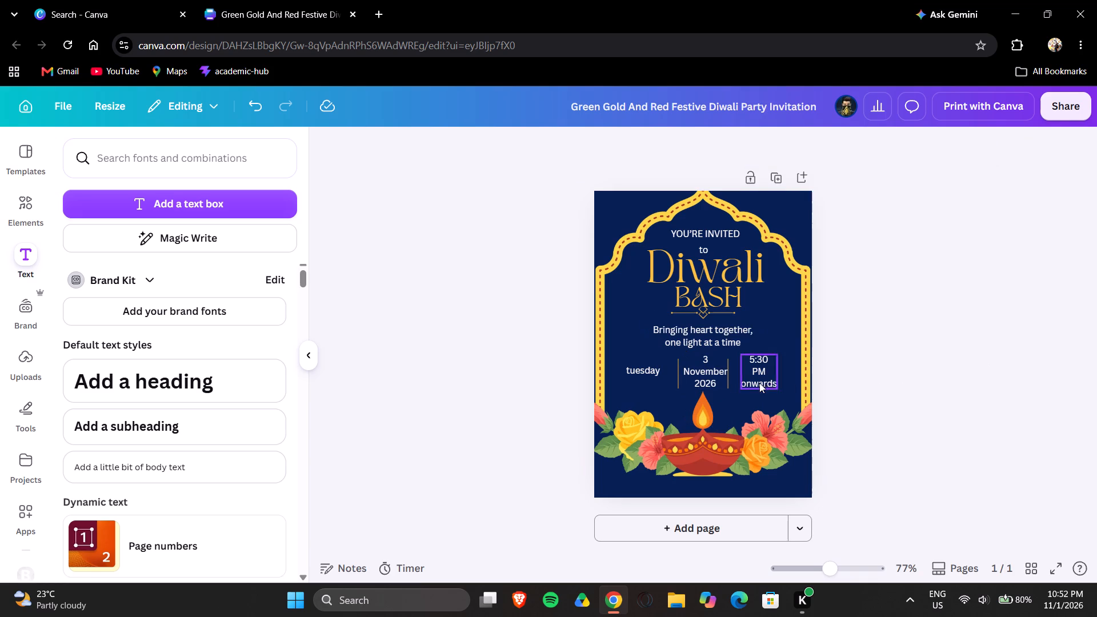
double_click(721, 378)
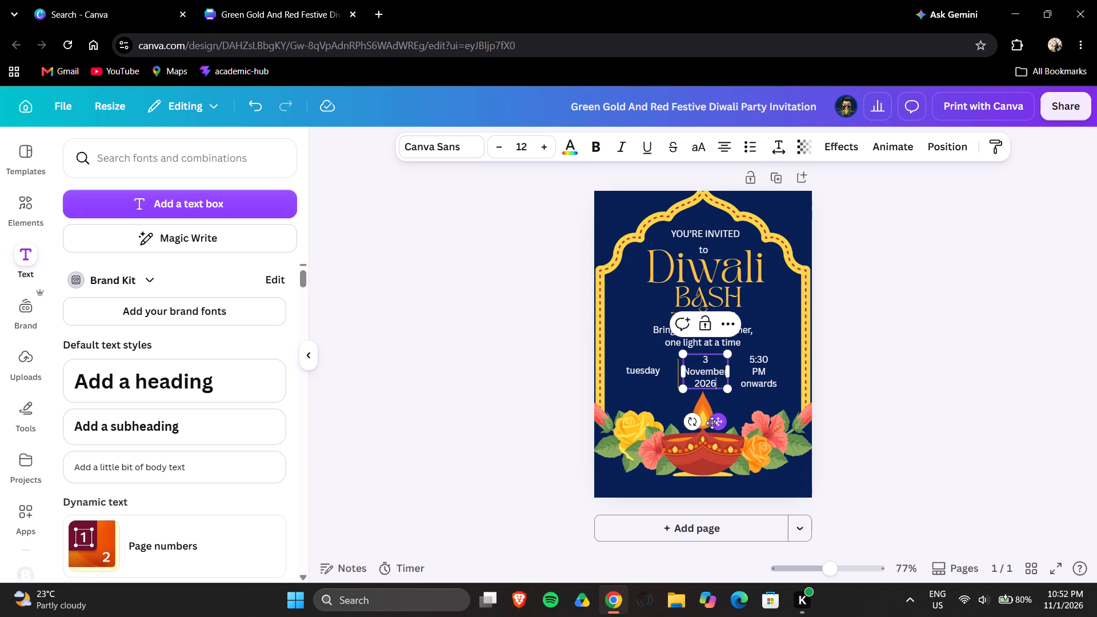
left_click(710, 425)
left_click_drag(710, 425, 706, 425)
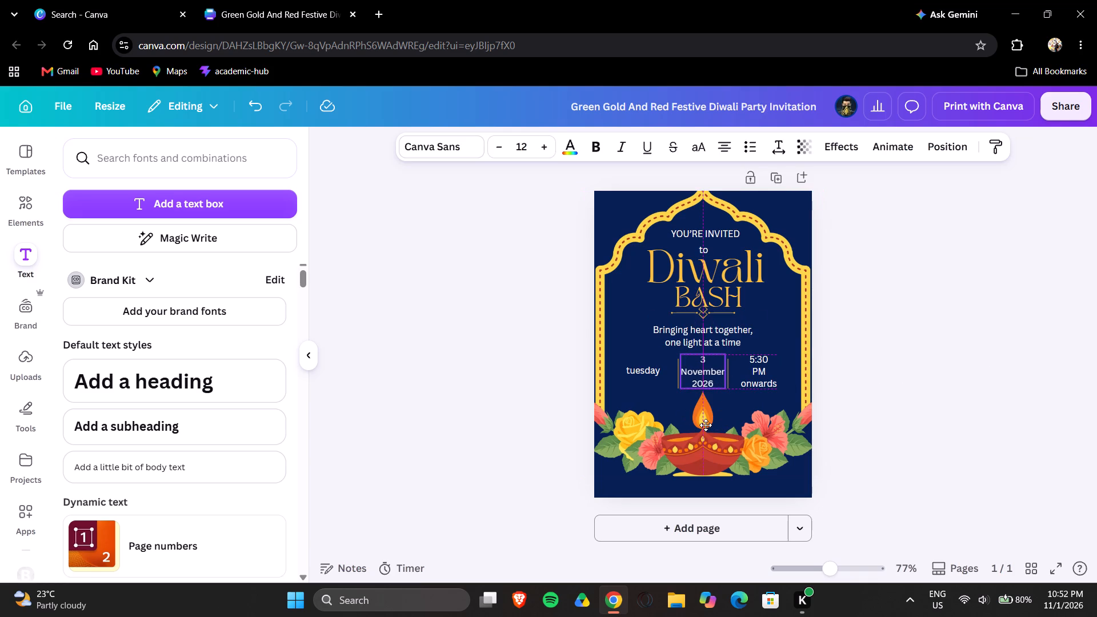
left_click_drag(706, 425, 704, 425)
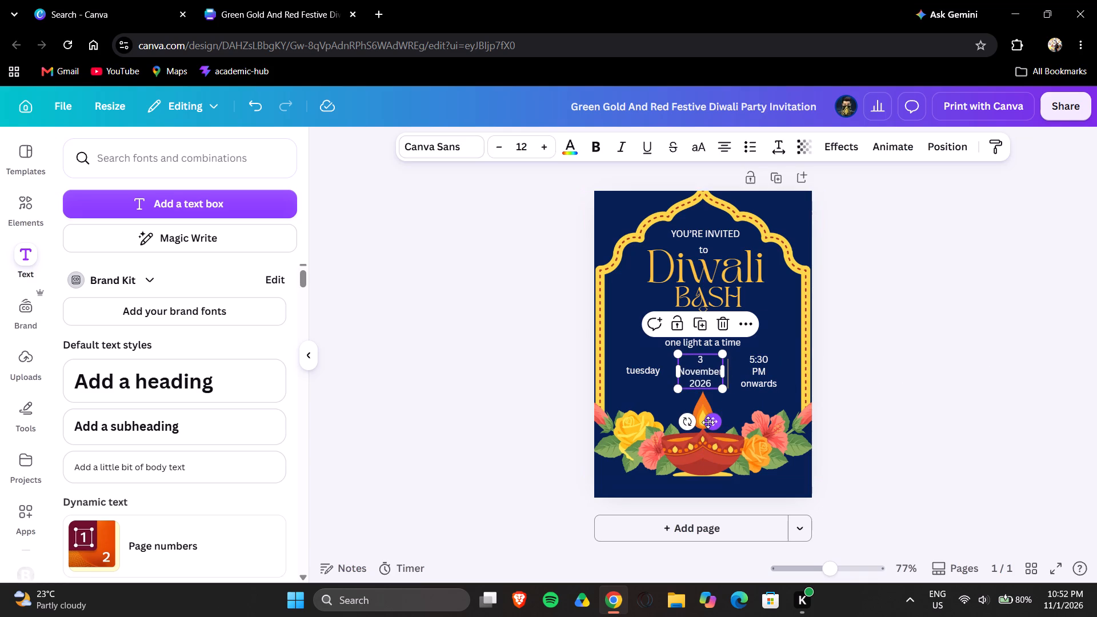
left_click(708, 424)
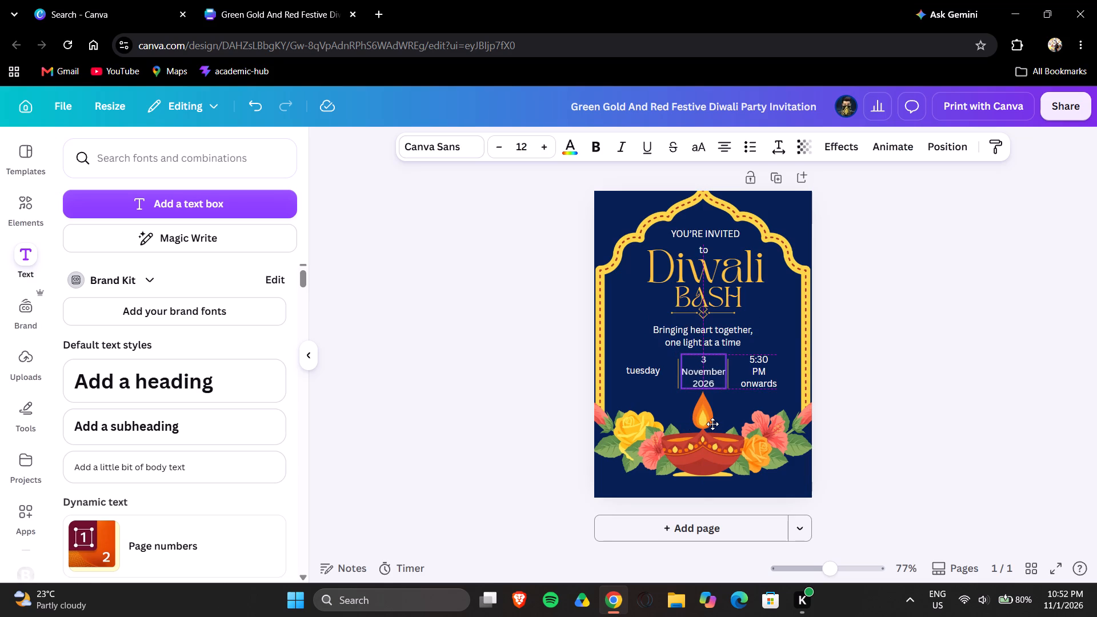
left_click(933, 311)
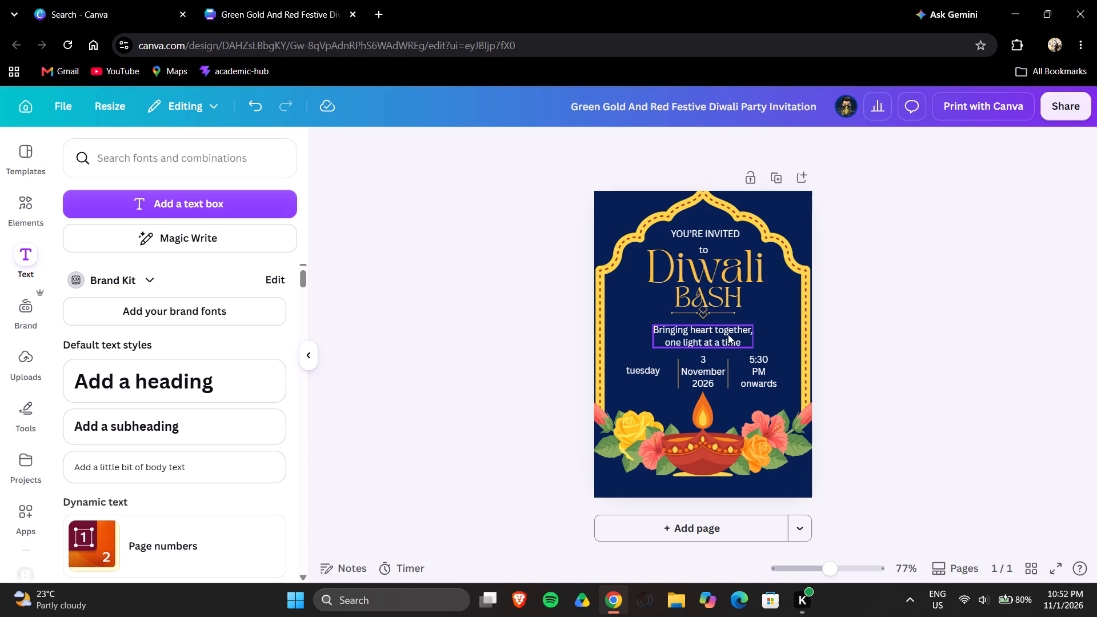
Delete the "Bringing heart together, one light at a time" tagline below the ornamental divider.
left_click(749, 327)
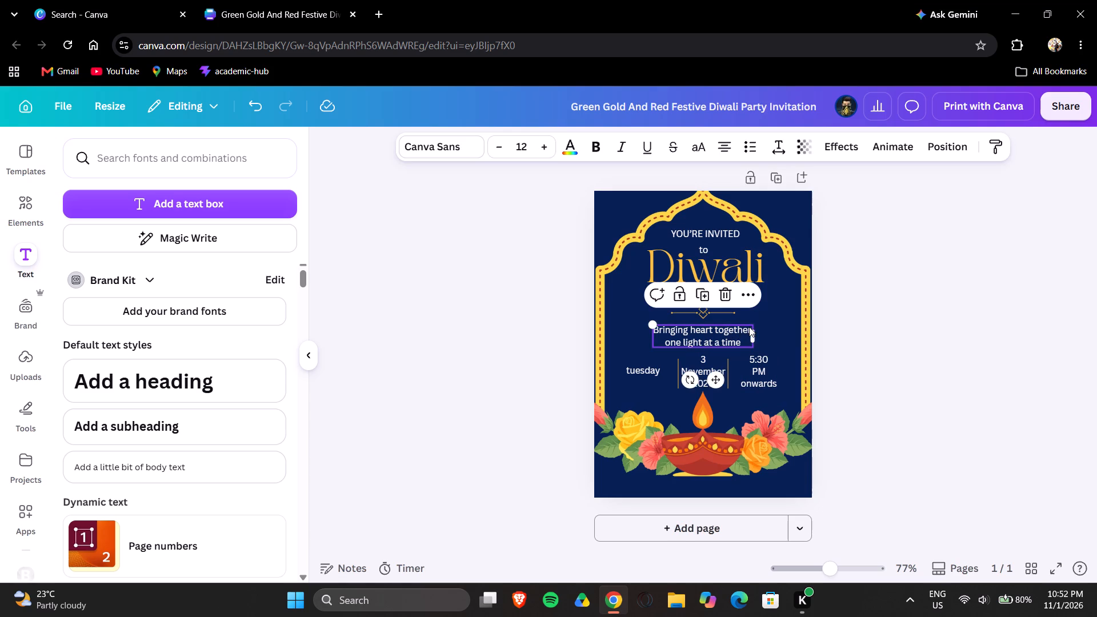
left_click(720, 292)
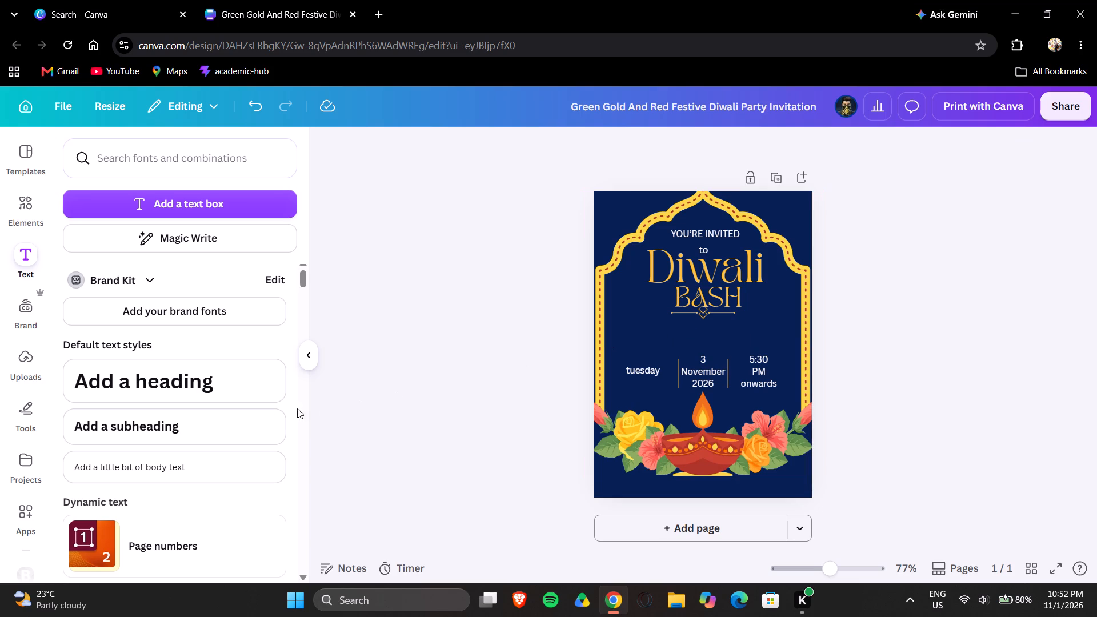
Add a body text box reading "Bringing the heat together" below the ornamental divider.
left_click(223, 462)
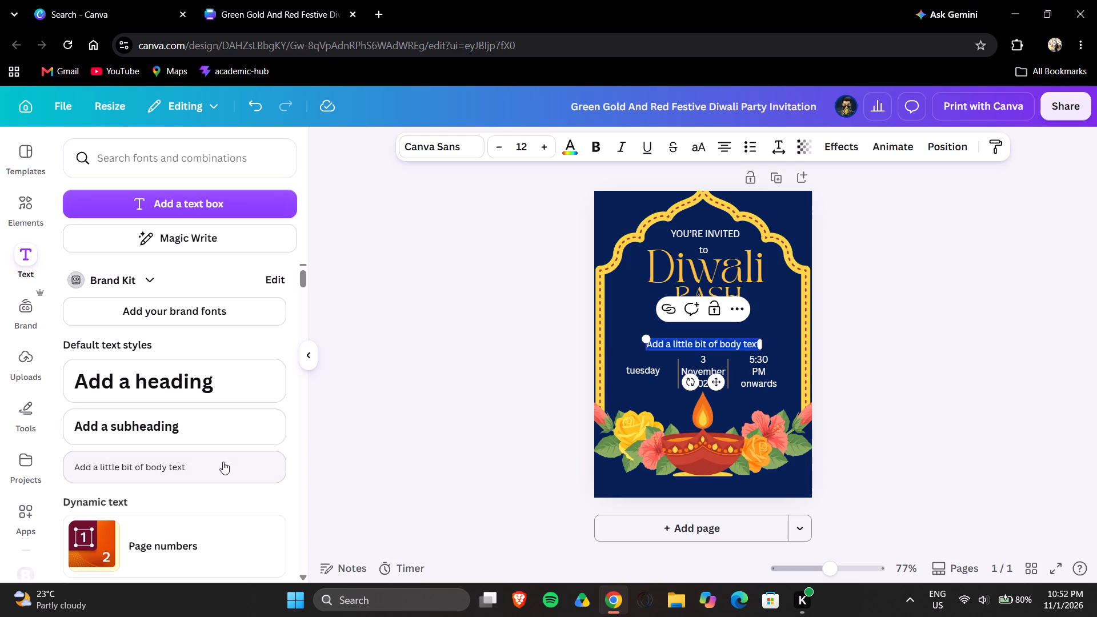
key("BackSpace")
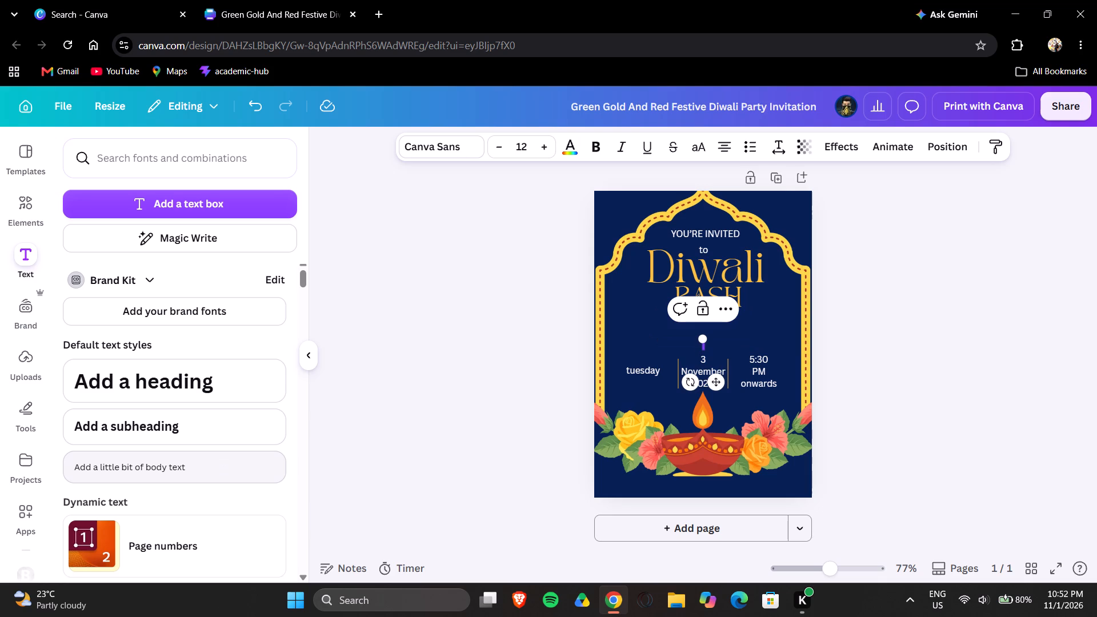
key("b")
key("r")
type("in")
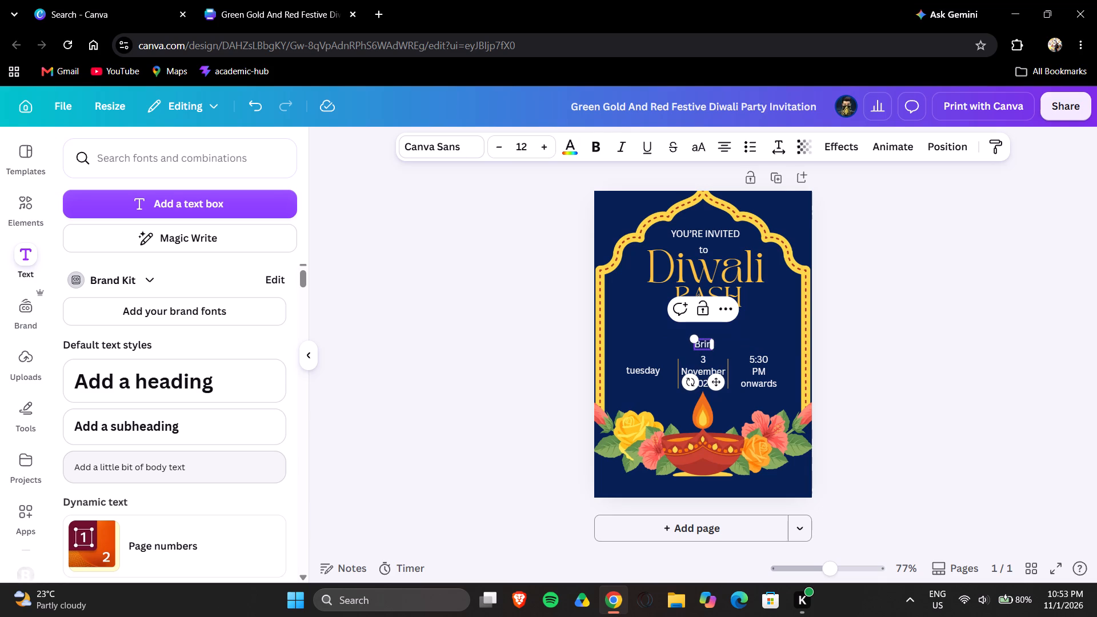
type("ging")
key("space")
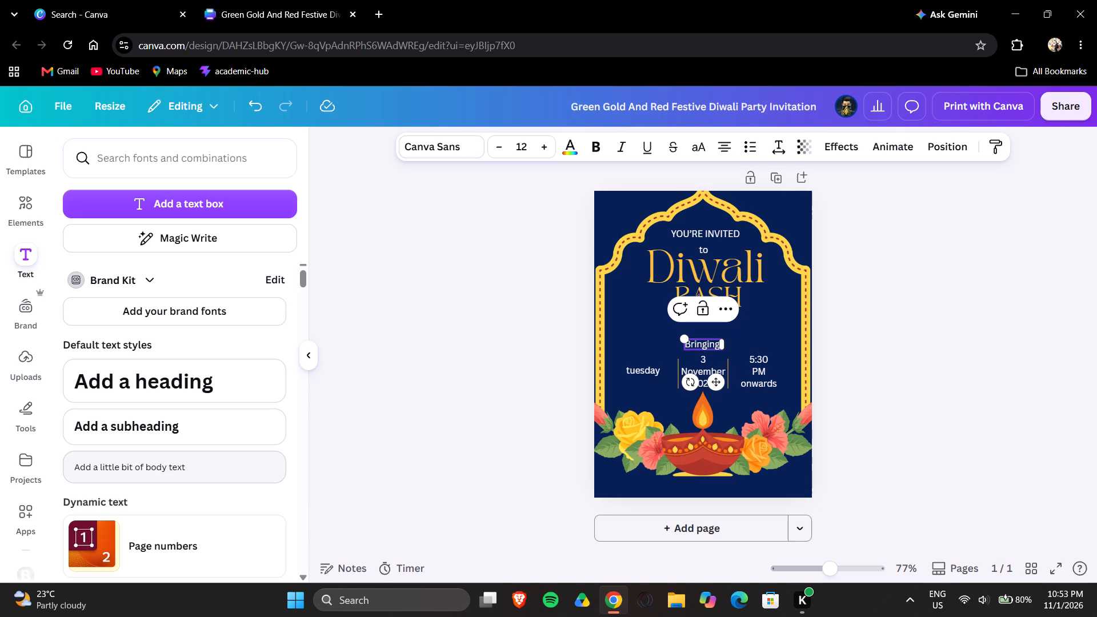
key("h")
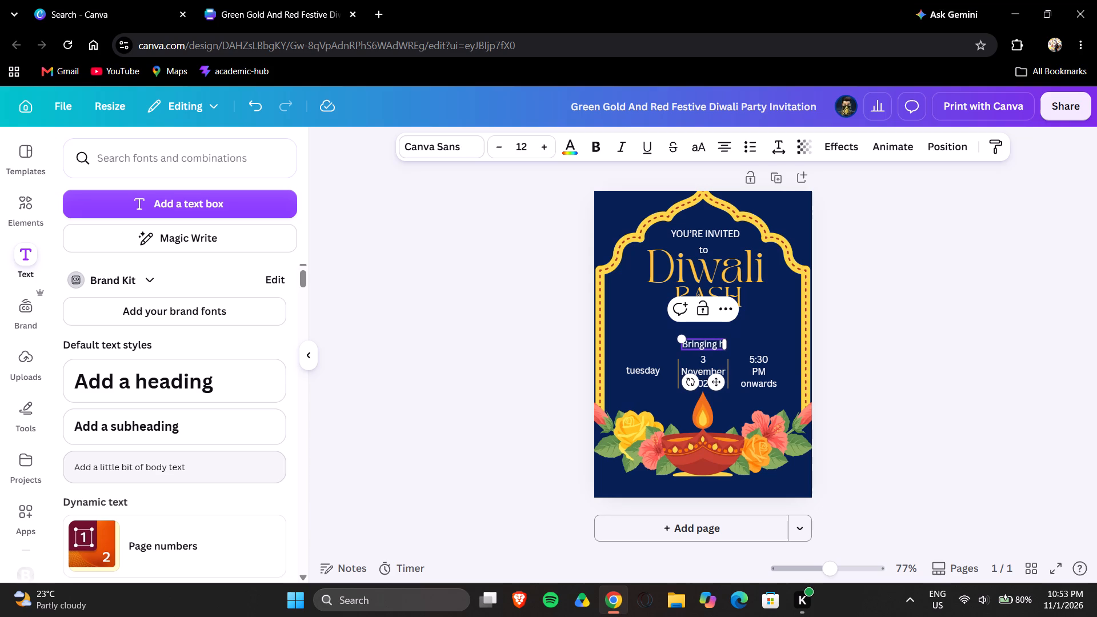
key("BackSpace")
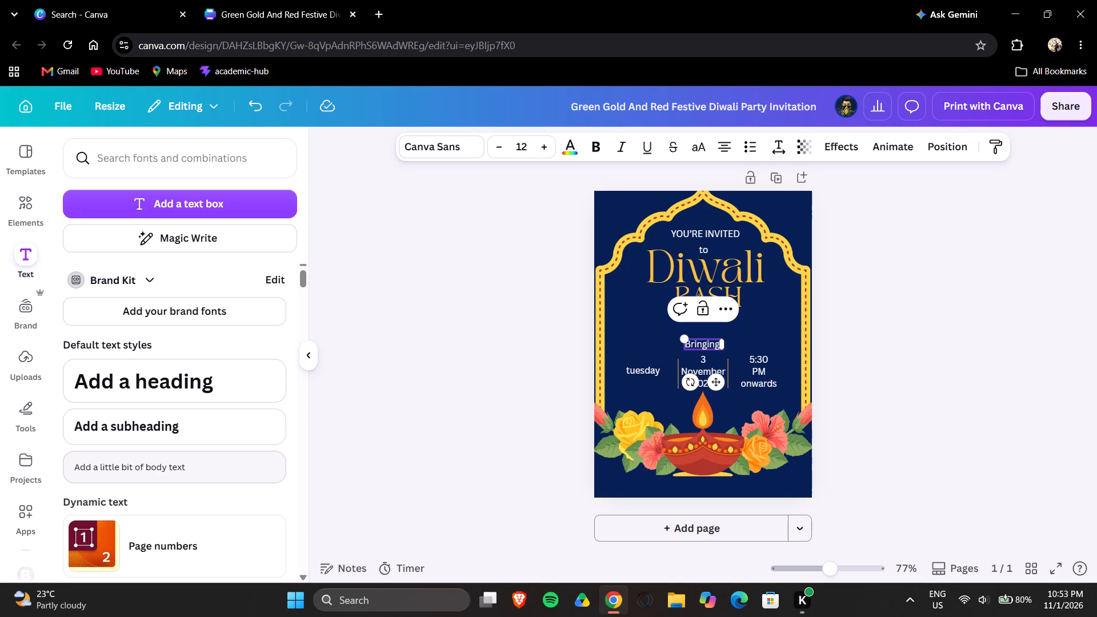
type("th")
type("e")
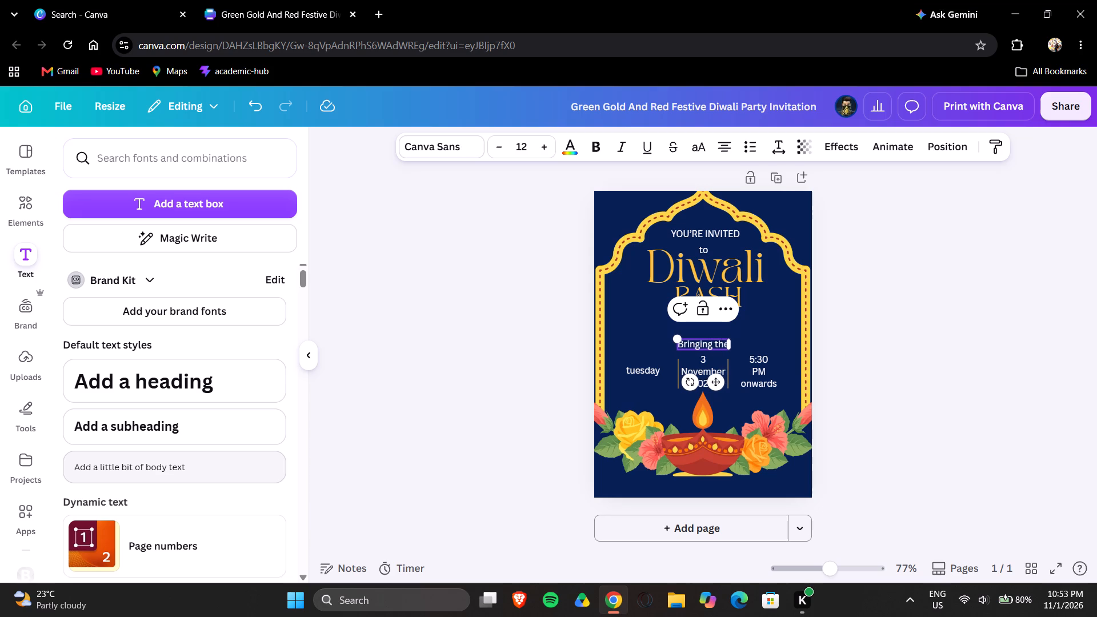
key("space")
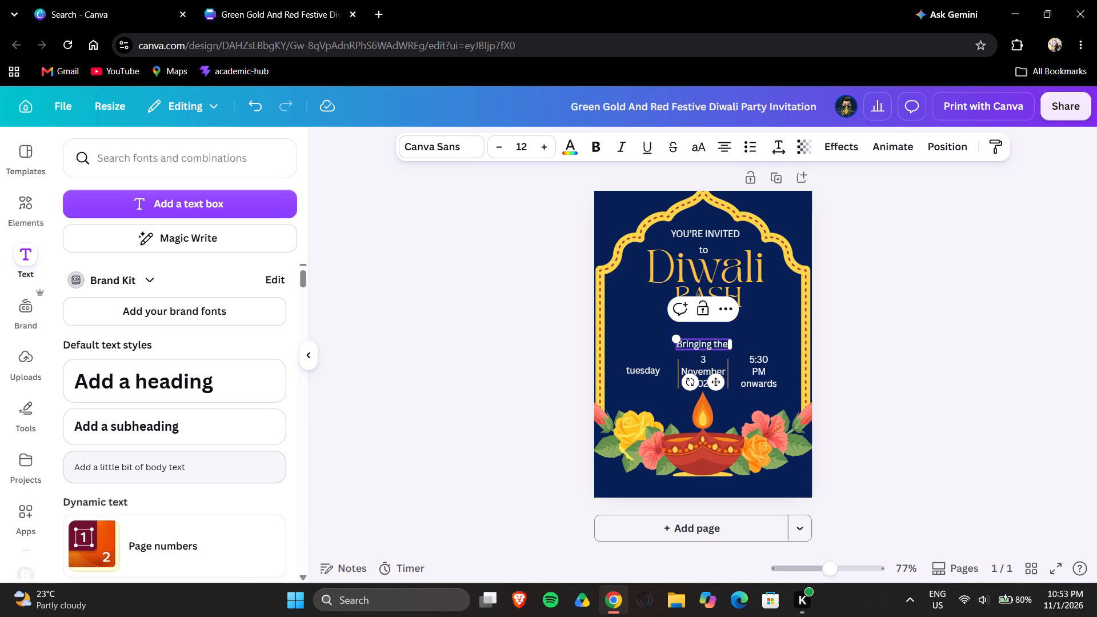
key("h")
type("eat")
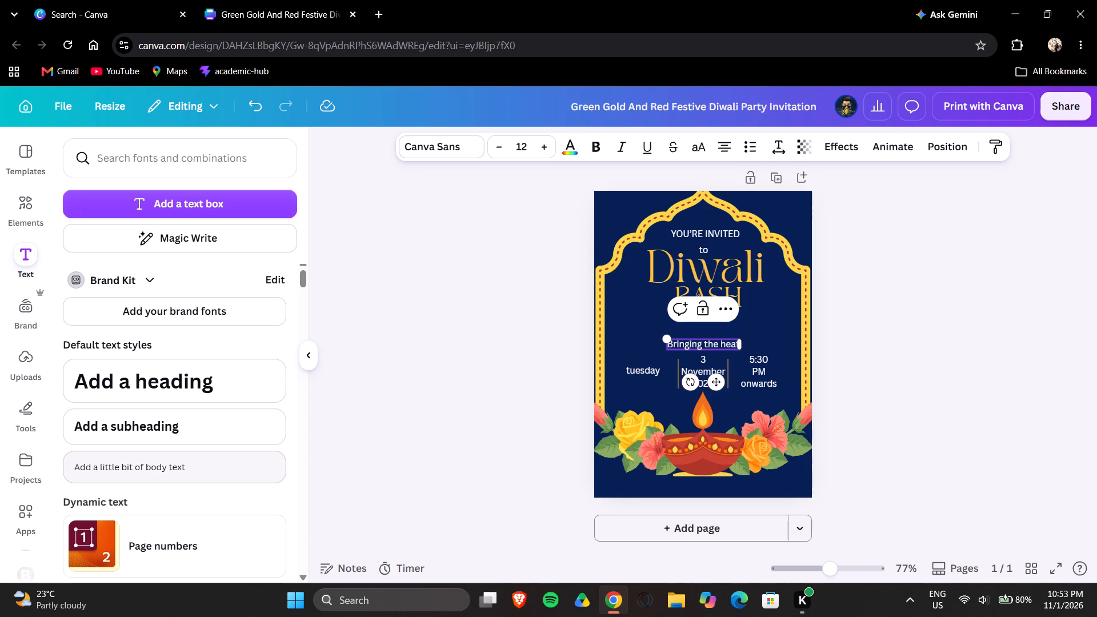
key("space")
type("to")
key("g")
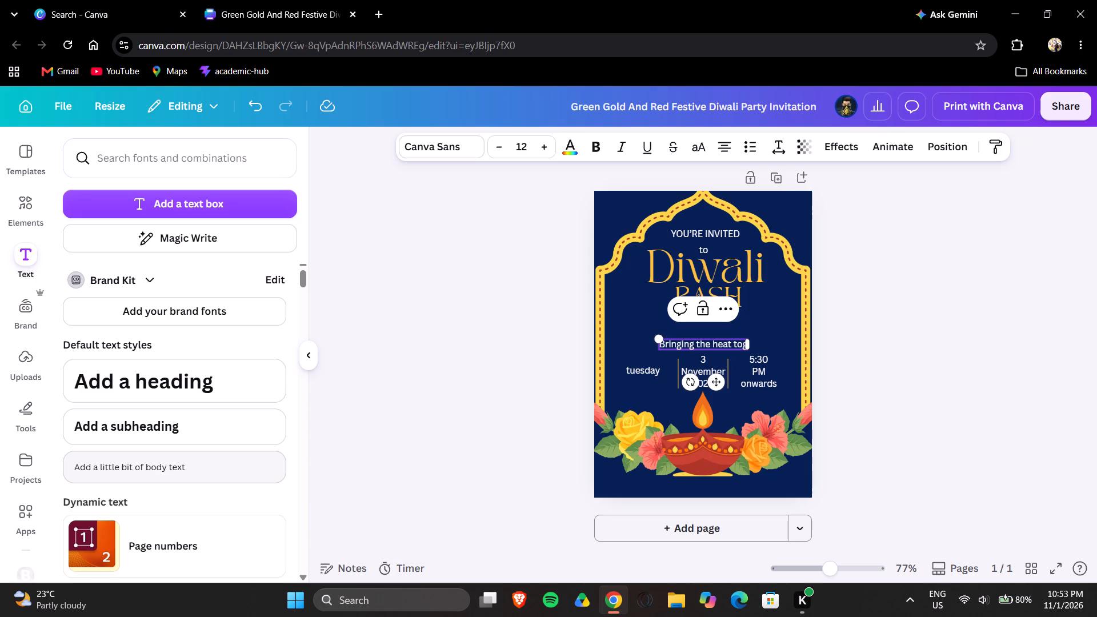
type("ether")
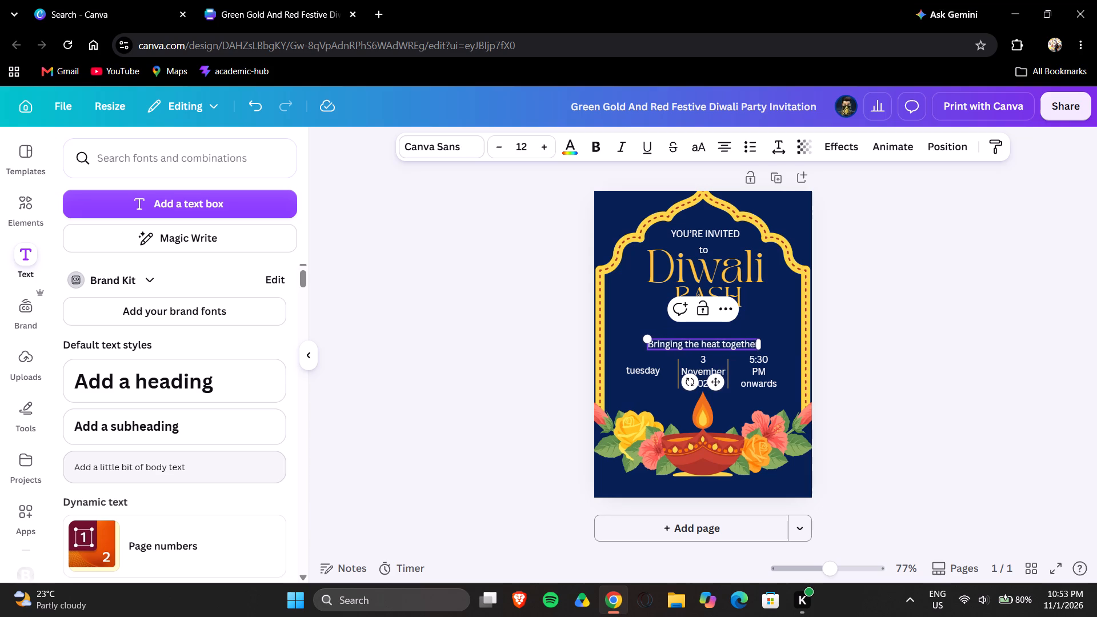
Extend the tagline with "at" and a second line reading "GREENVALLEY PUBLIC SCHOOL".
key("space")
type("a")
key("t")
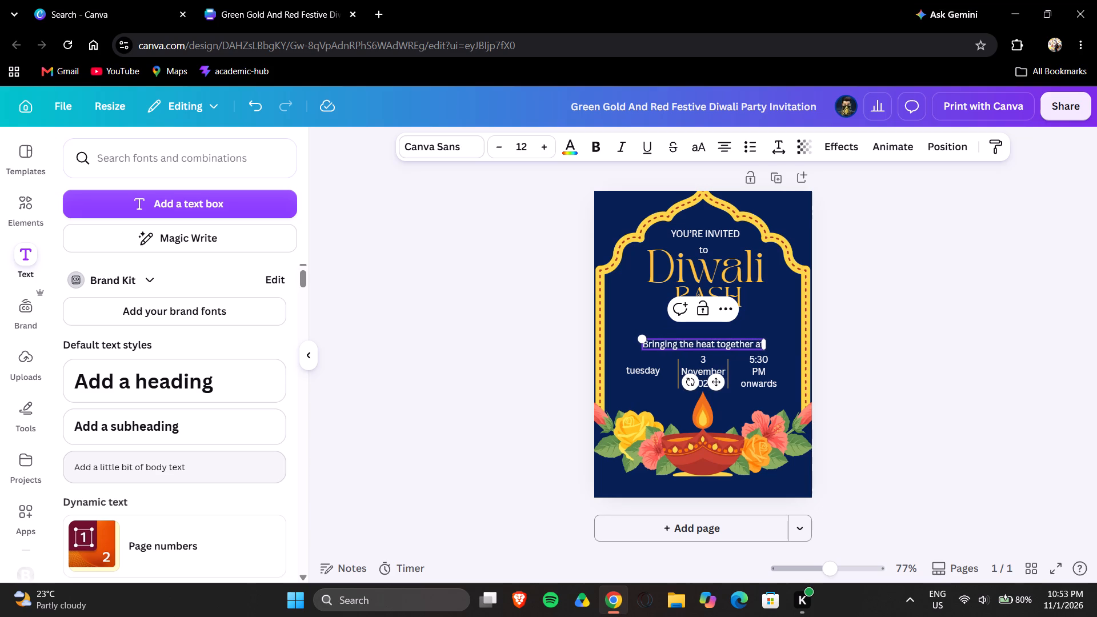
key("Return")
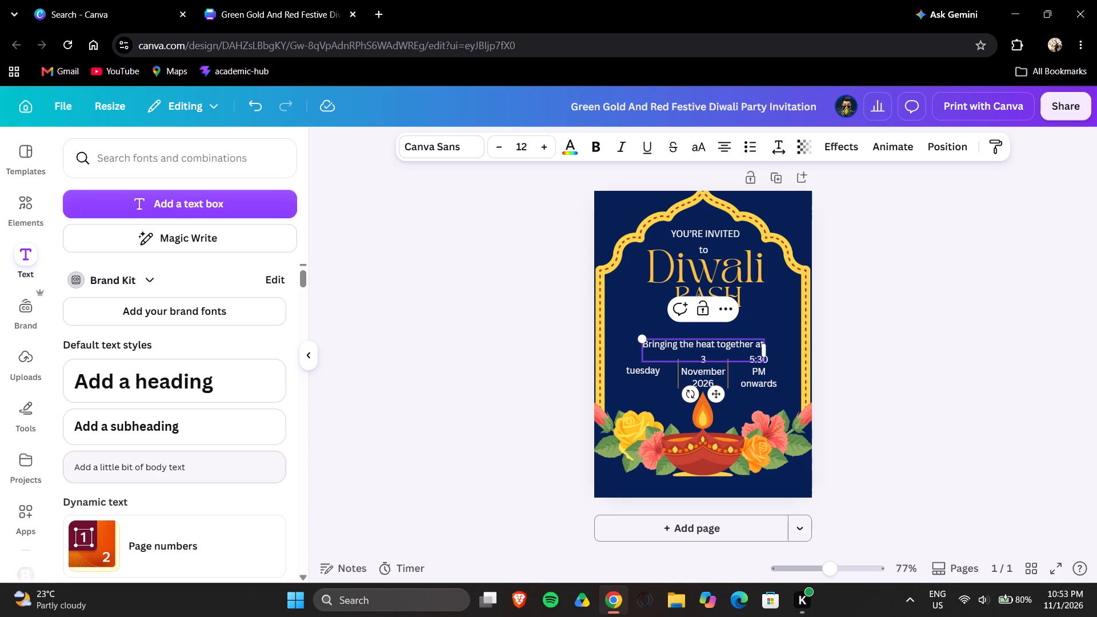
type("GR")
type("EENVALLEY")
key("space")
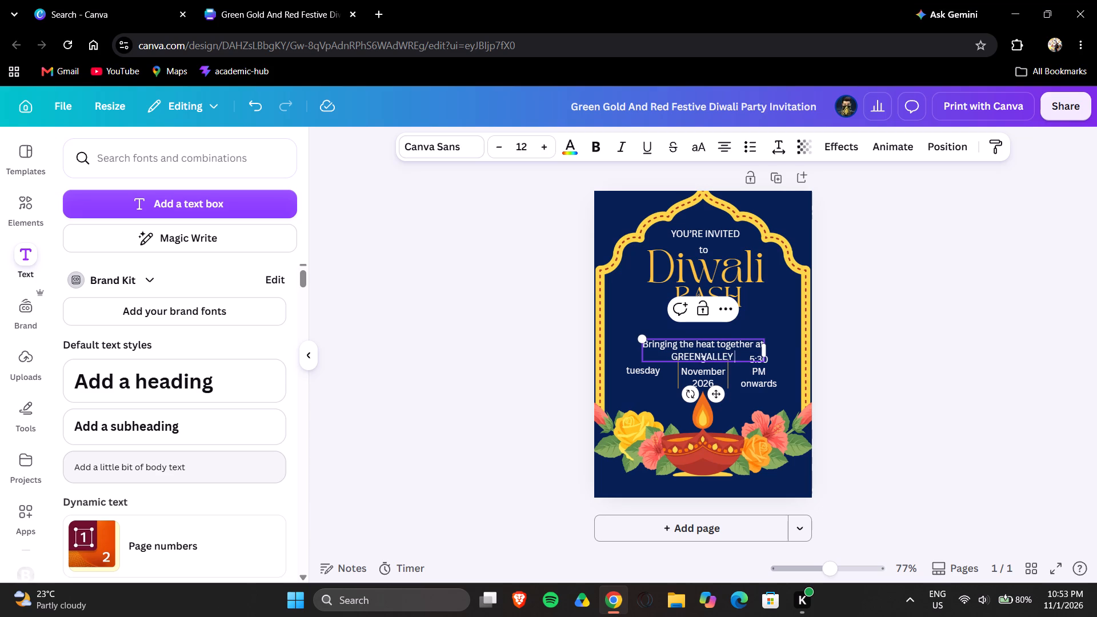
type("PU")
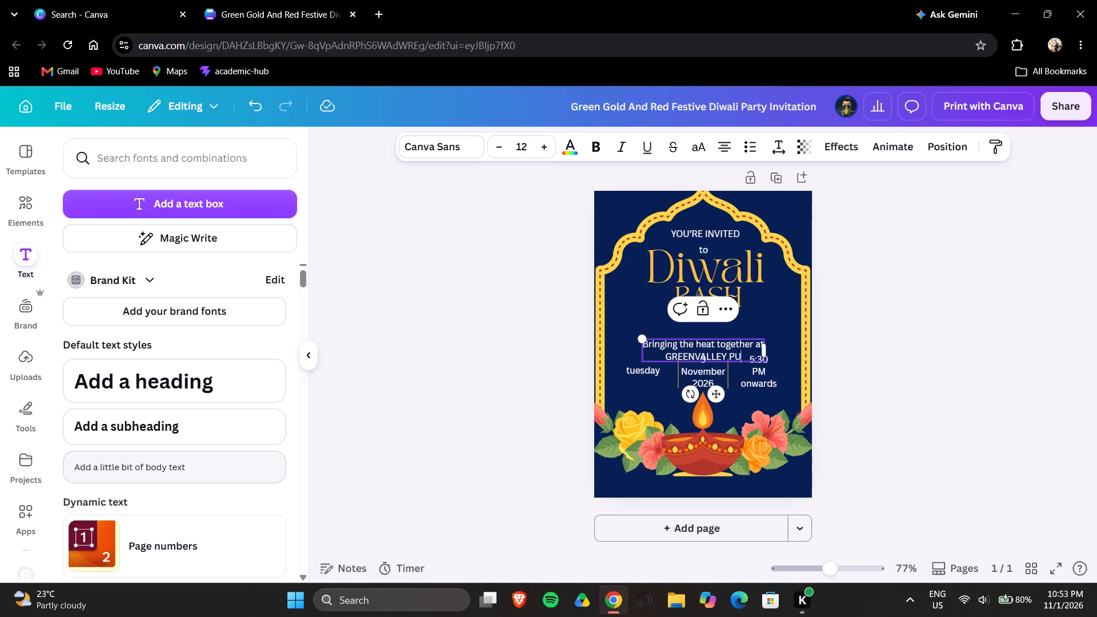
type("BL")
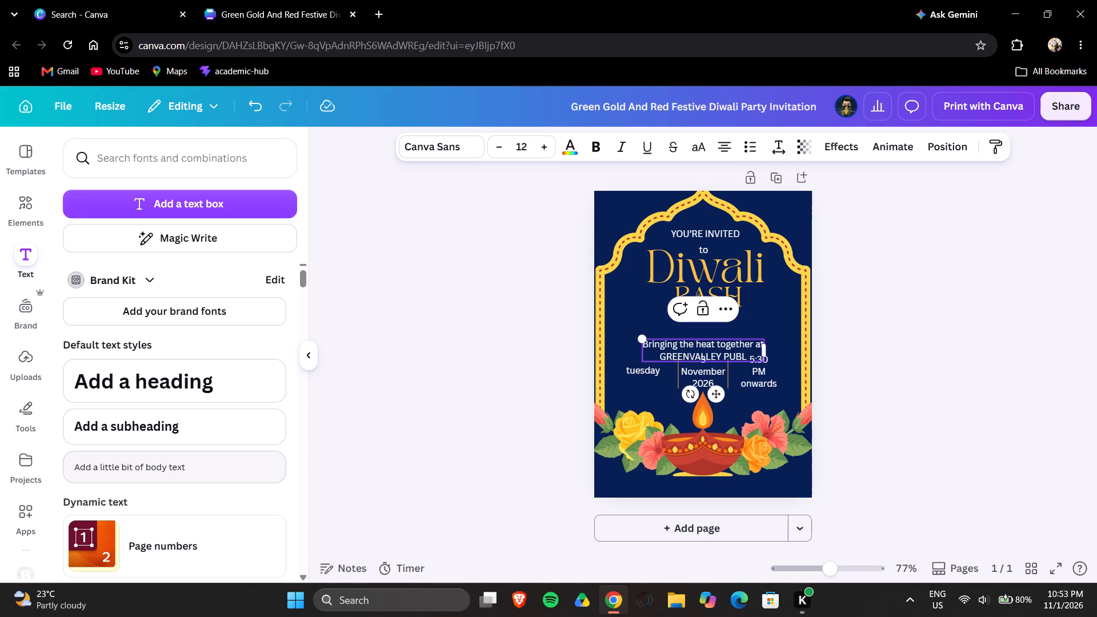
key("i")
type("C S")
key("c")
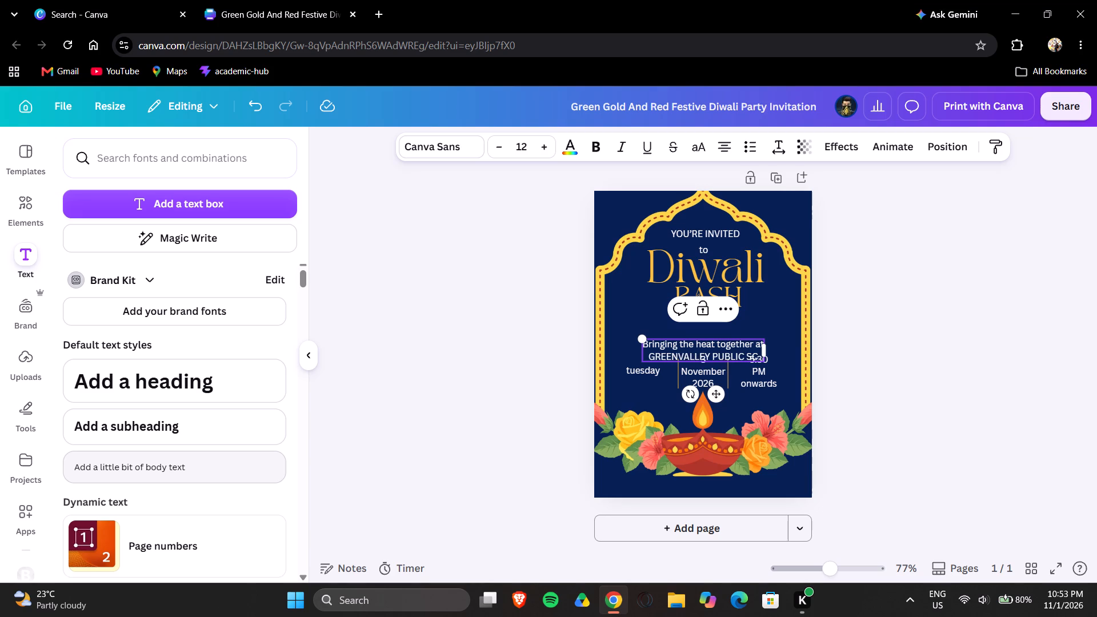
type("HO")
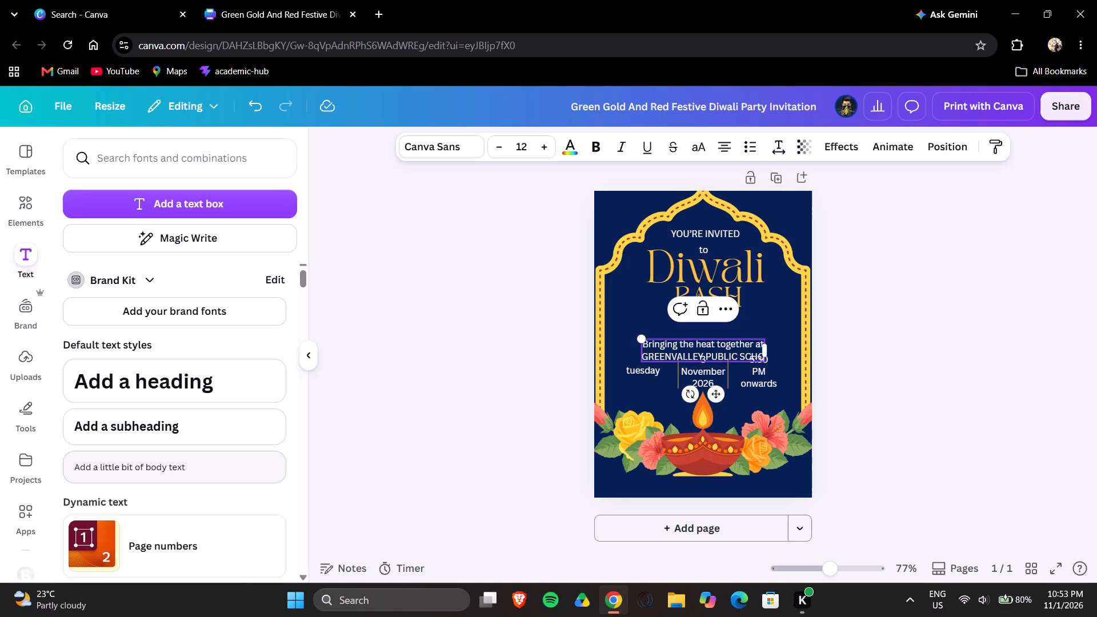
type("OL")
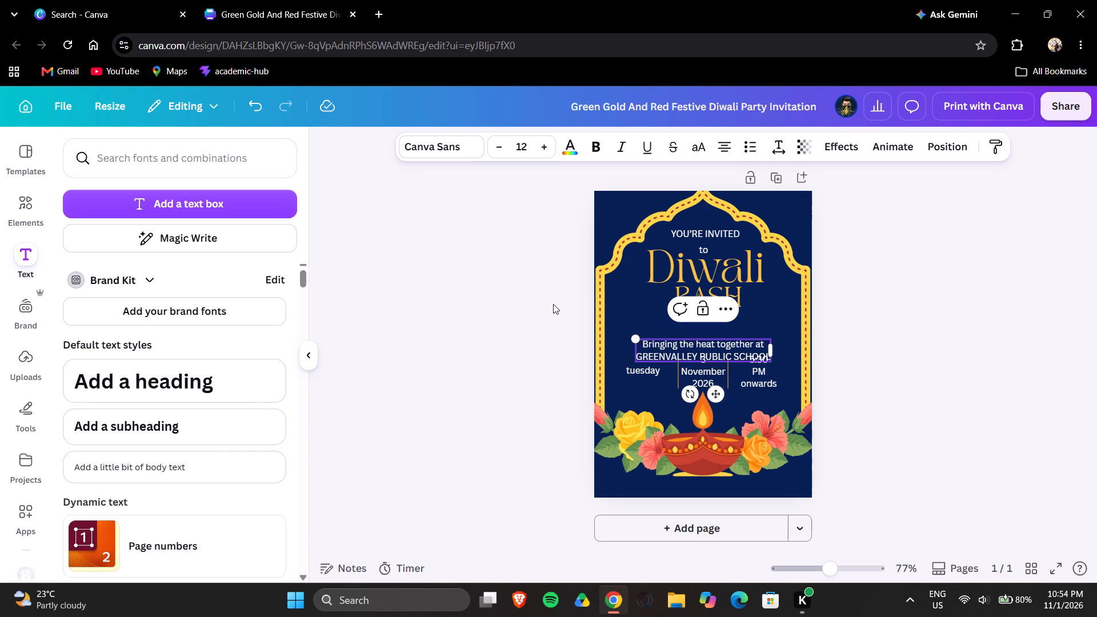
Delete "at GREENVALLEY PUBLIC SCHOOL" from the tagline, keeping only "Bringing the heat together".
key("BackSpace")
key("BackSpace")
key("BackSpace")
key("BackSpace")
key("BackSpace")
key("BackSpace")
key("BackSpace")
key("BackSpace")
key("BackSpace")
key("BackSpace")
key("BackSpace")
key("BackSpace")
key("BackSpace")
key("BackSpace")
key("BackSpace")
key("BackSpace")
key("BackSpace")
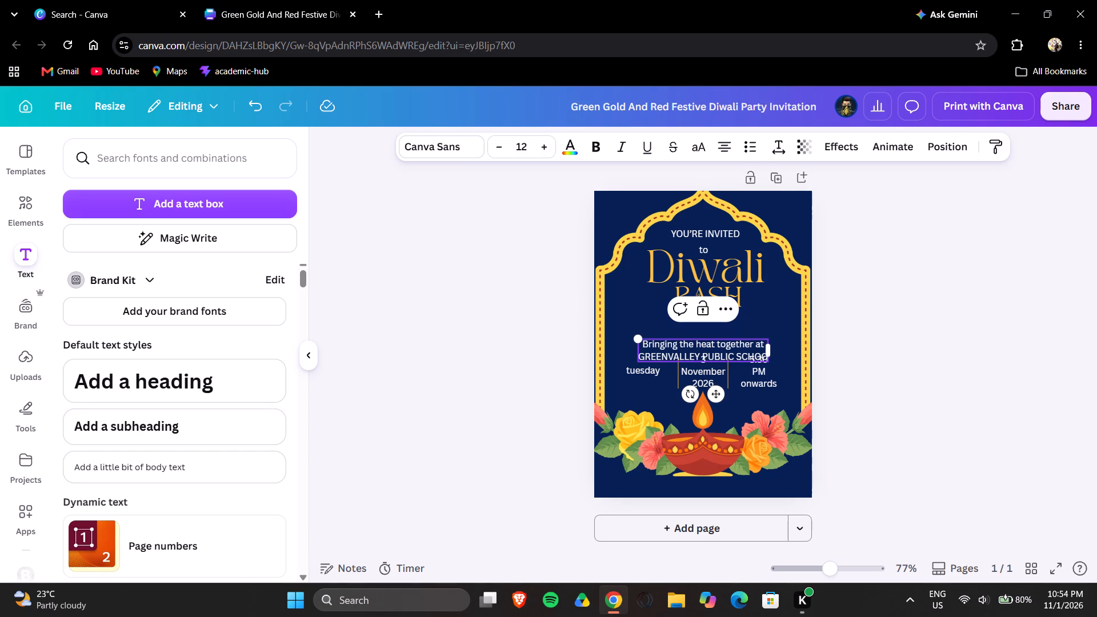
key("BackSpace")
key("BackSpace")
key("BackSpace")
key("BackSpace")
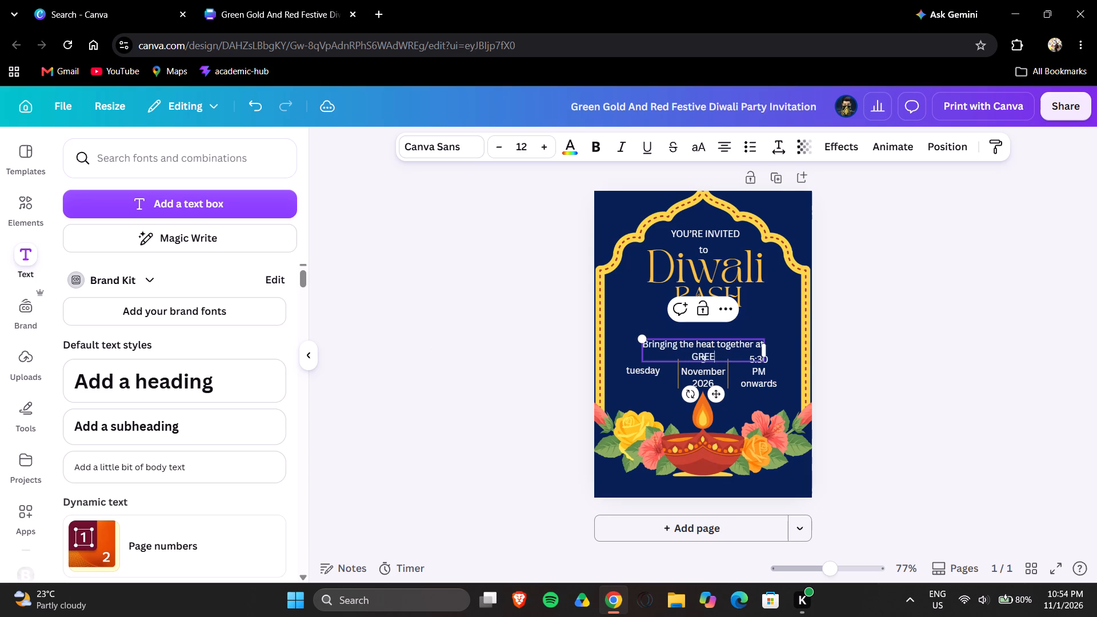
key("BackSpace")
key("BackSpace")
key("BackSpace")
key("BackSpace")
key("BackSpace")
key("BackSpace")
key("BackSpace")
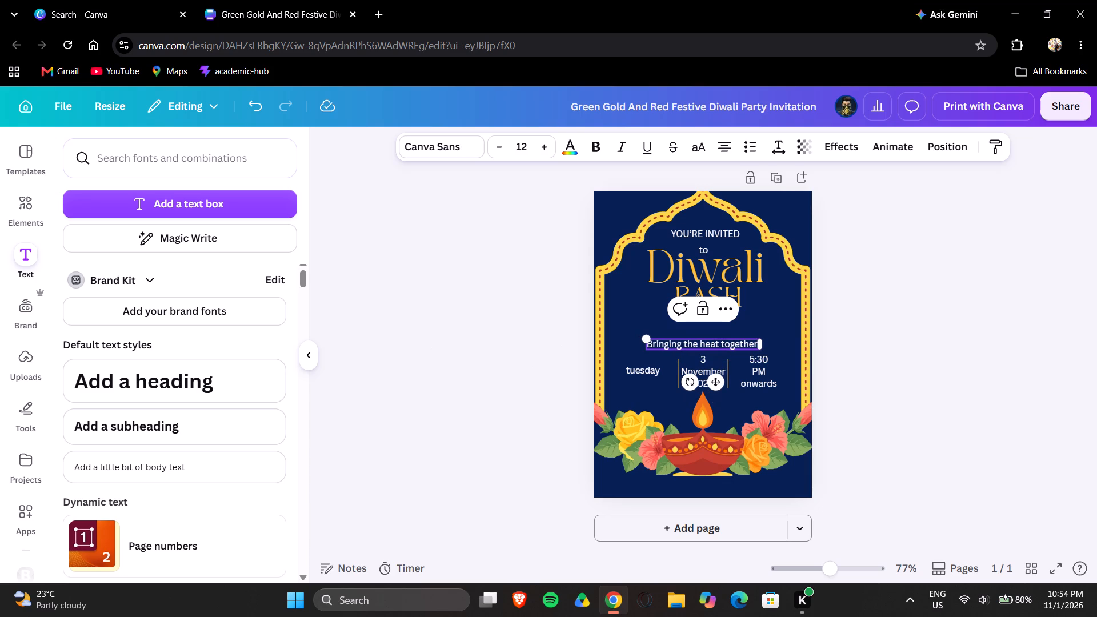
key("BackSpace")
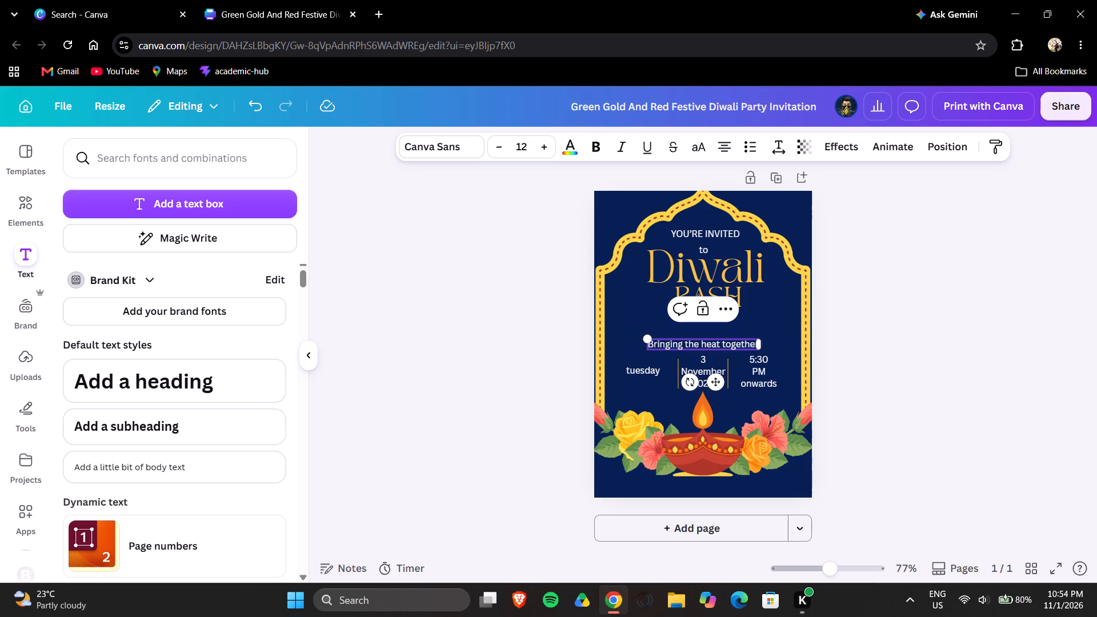
Add a comma after "together" in the tagline and start a second line.
key("comma")
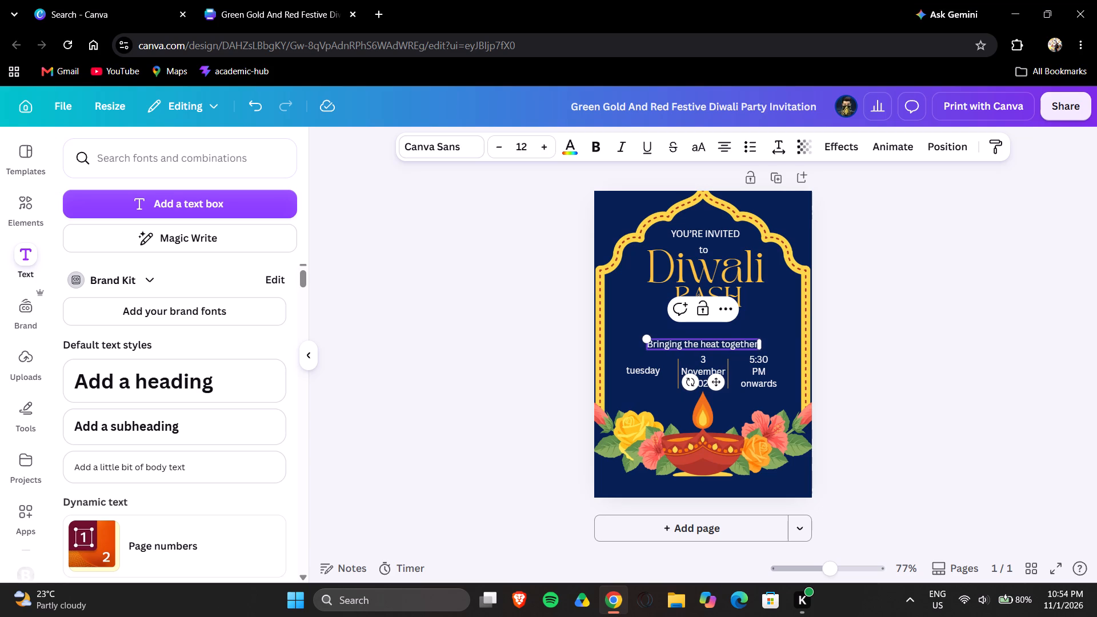
key("Return")
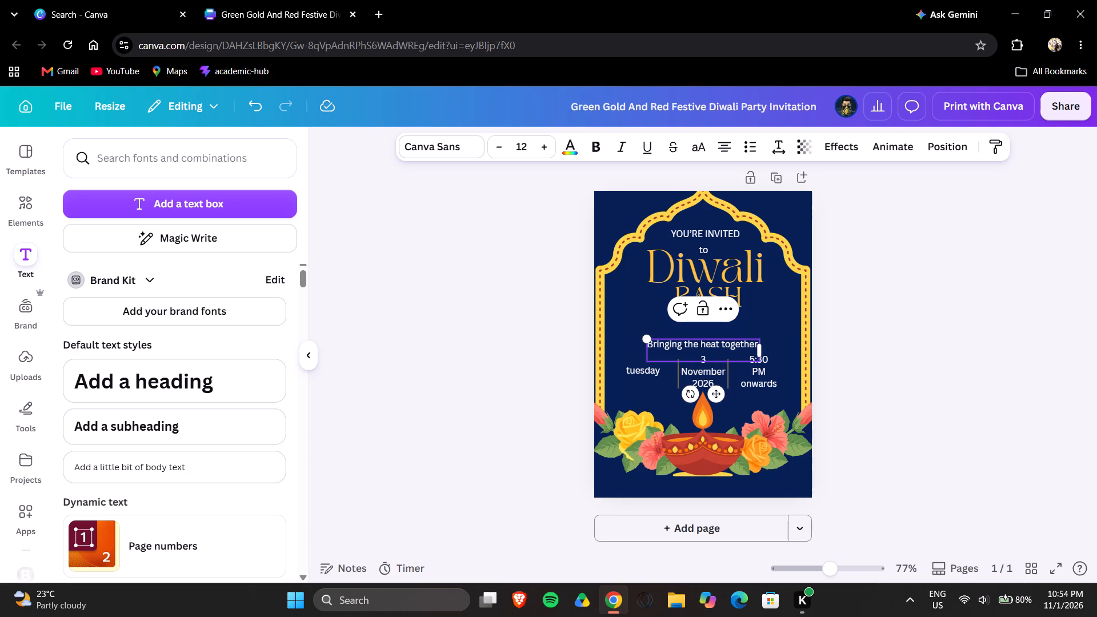
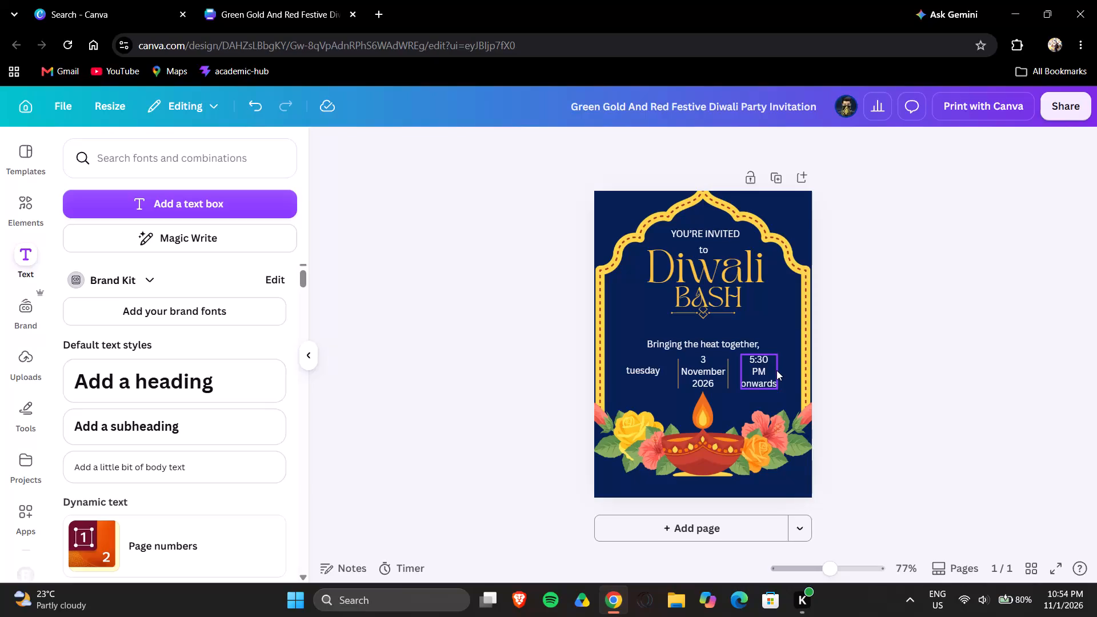
Delete the "Bringing the heat together," tagline text box above the date row.
left_click(715, 346)
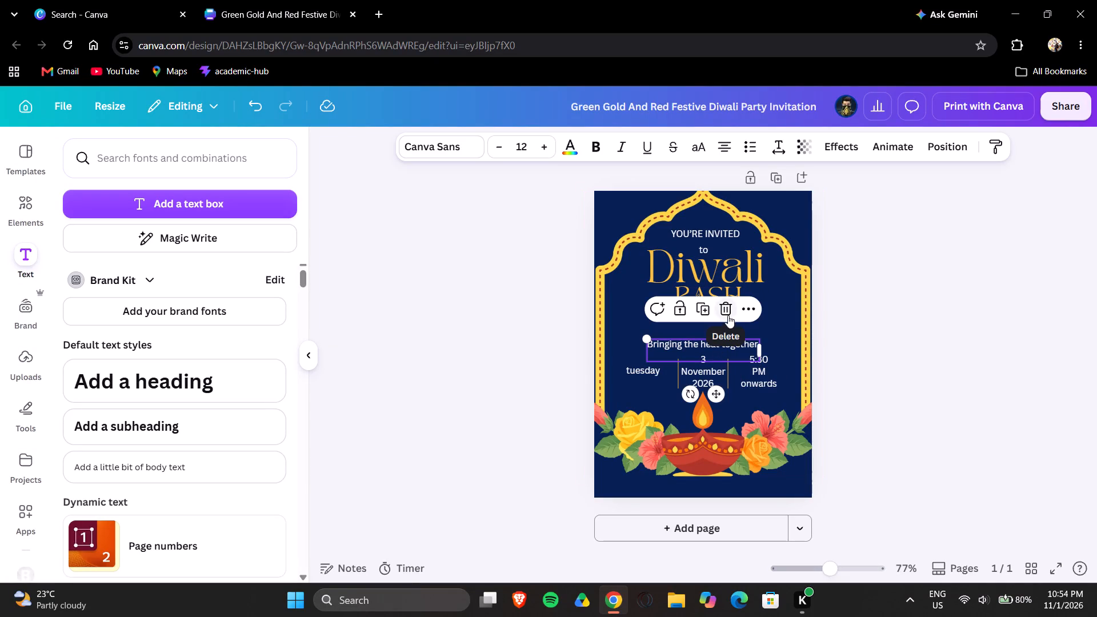
left_click(728, 310)
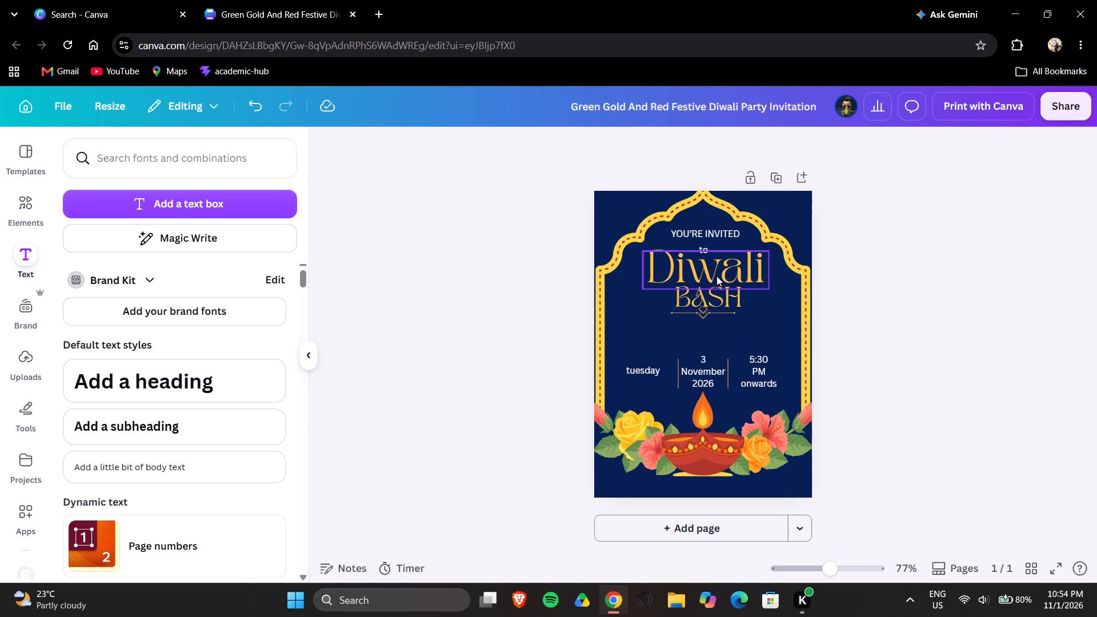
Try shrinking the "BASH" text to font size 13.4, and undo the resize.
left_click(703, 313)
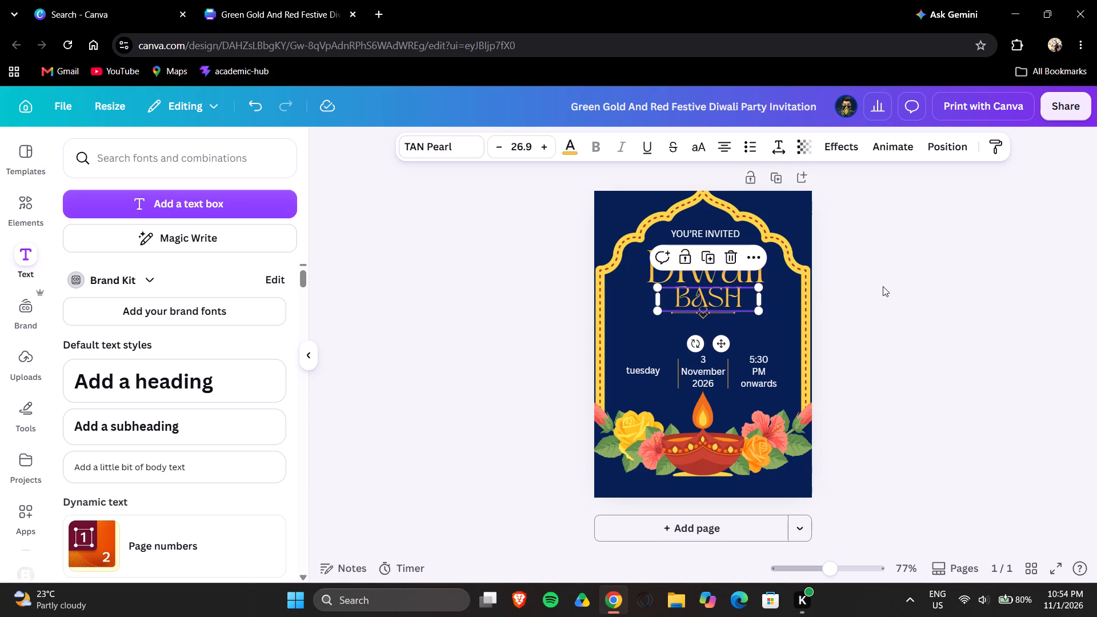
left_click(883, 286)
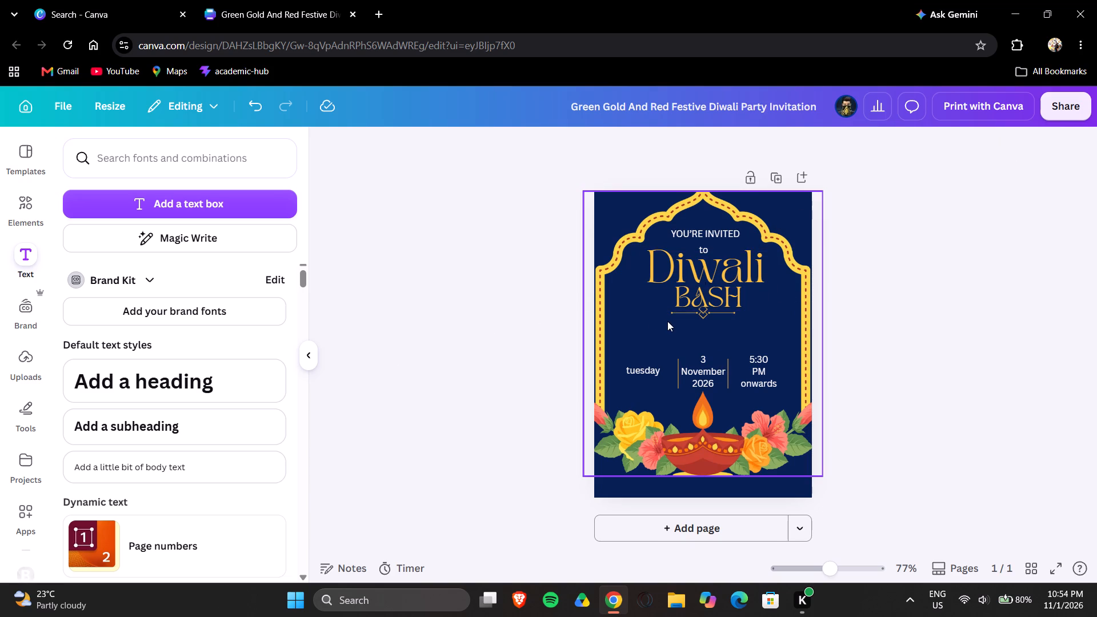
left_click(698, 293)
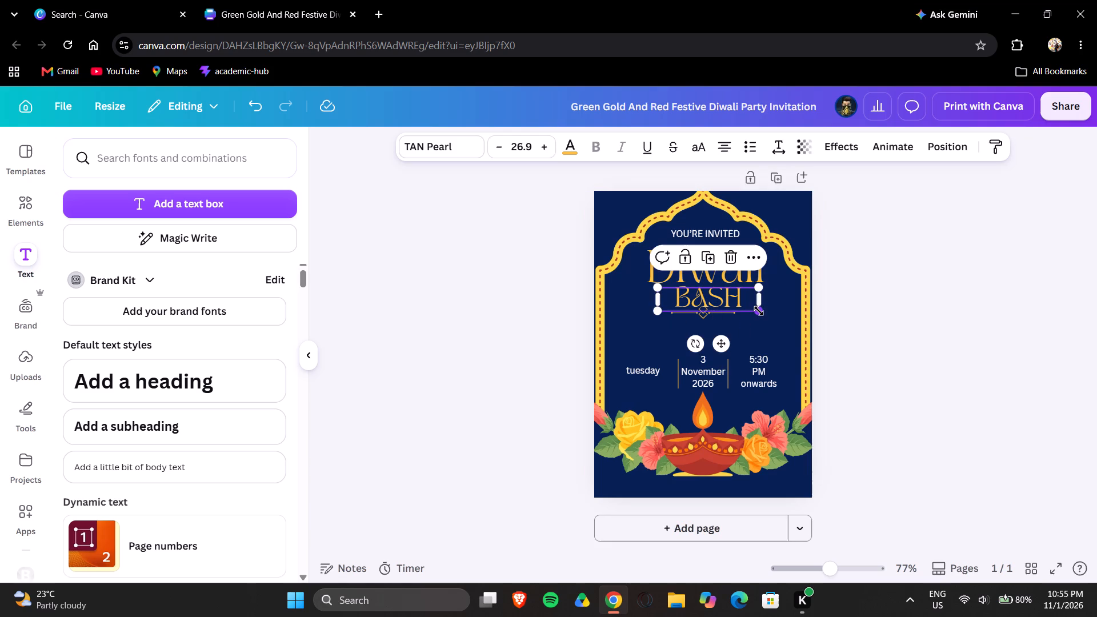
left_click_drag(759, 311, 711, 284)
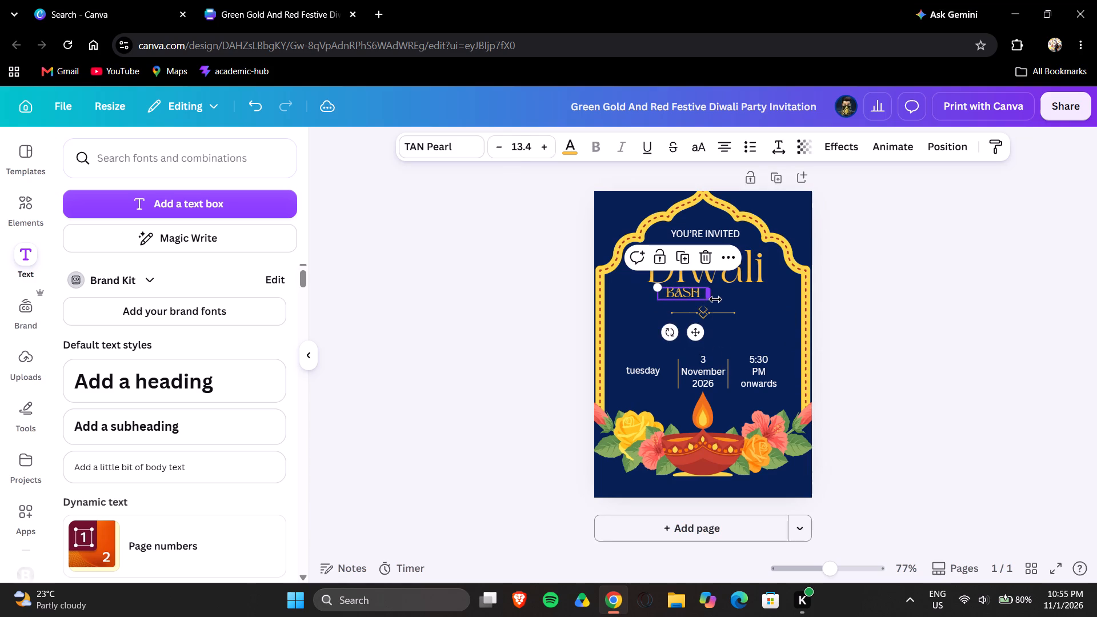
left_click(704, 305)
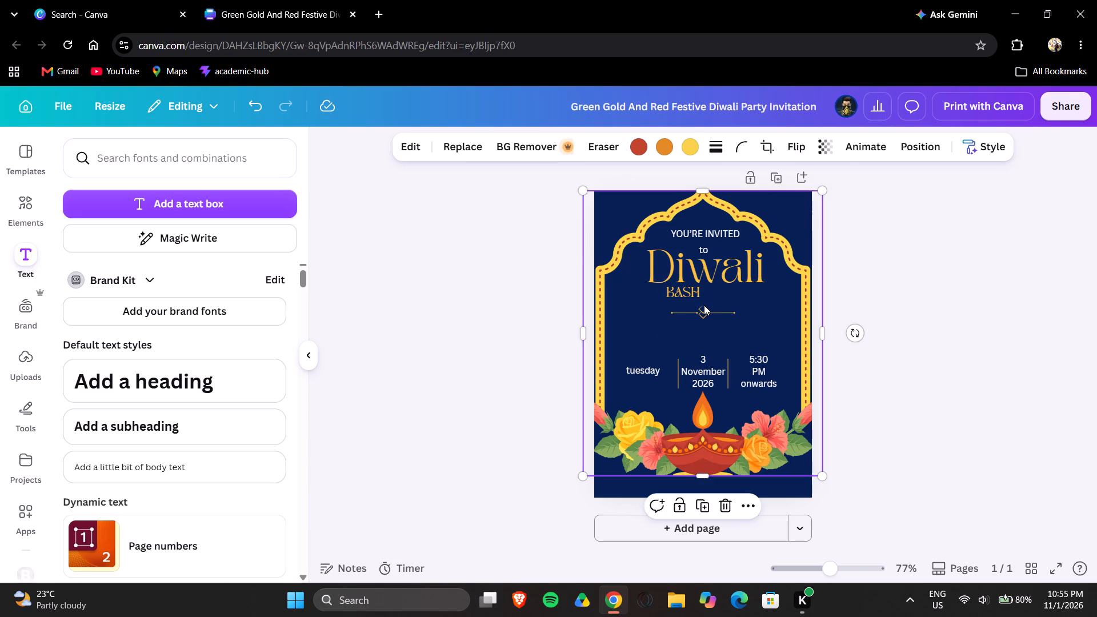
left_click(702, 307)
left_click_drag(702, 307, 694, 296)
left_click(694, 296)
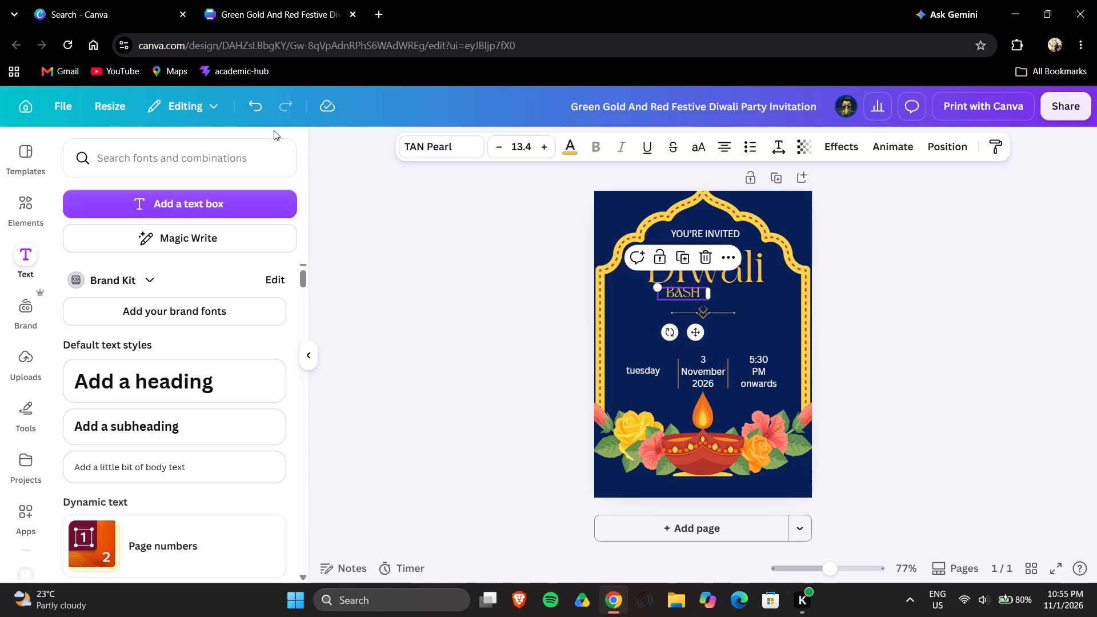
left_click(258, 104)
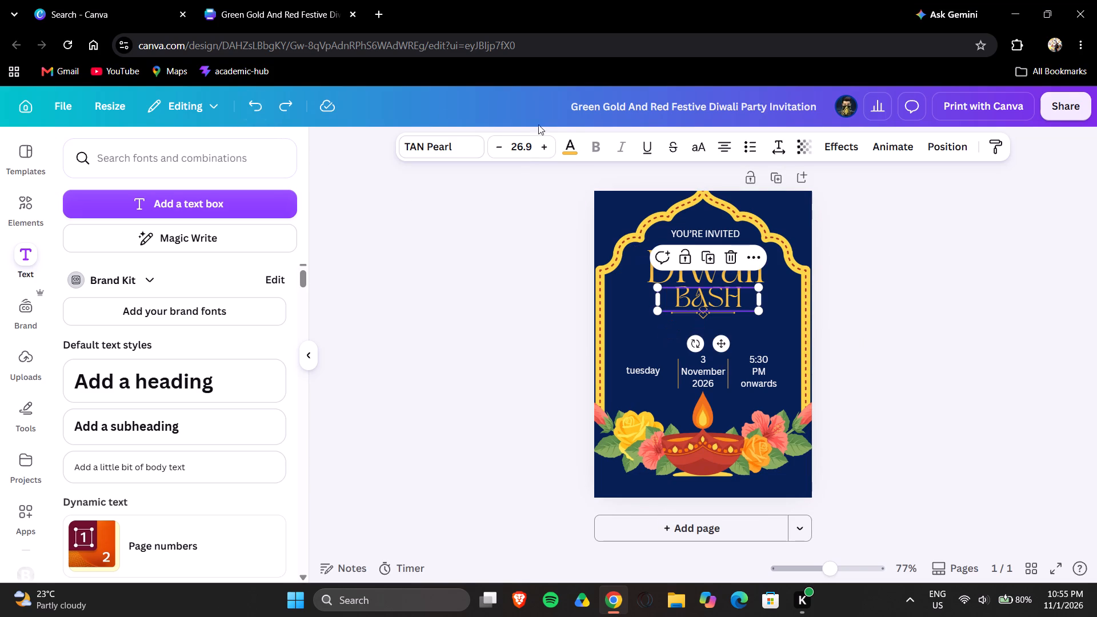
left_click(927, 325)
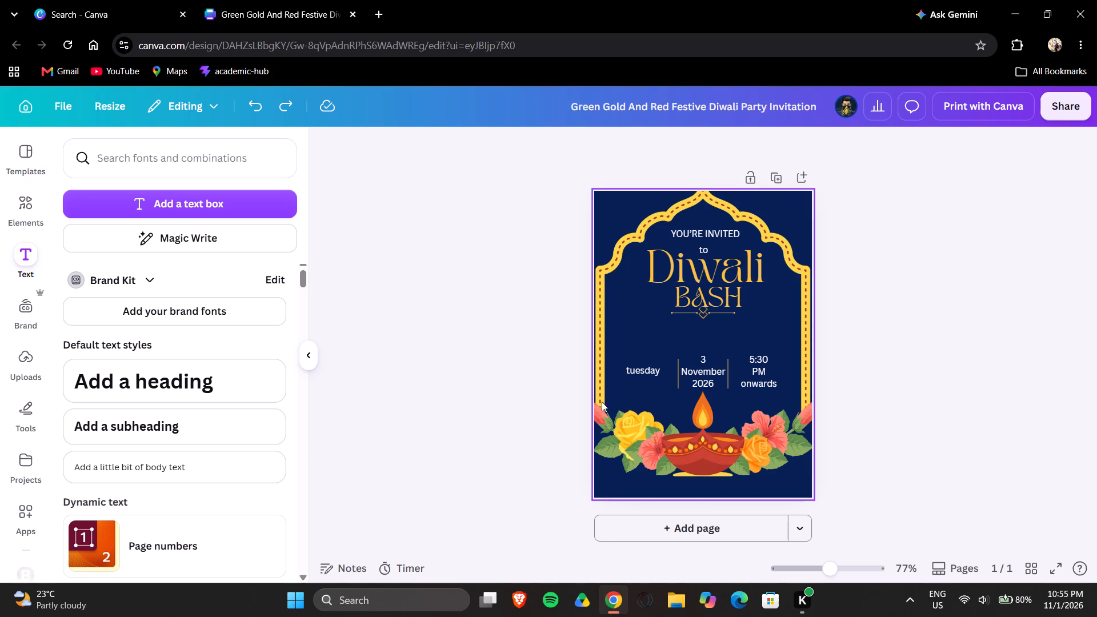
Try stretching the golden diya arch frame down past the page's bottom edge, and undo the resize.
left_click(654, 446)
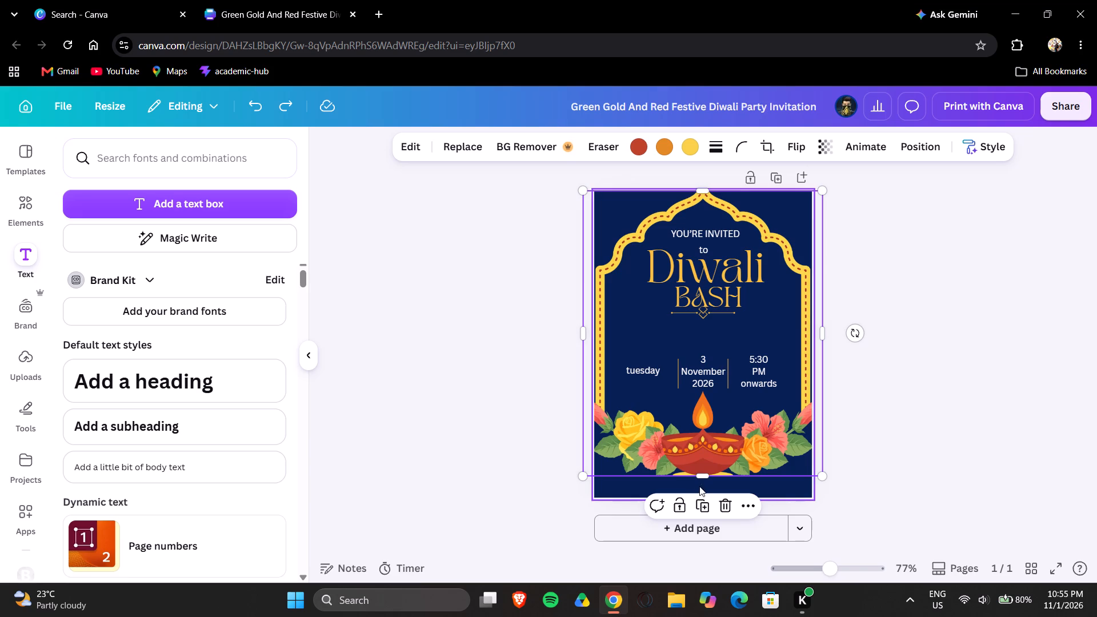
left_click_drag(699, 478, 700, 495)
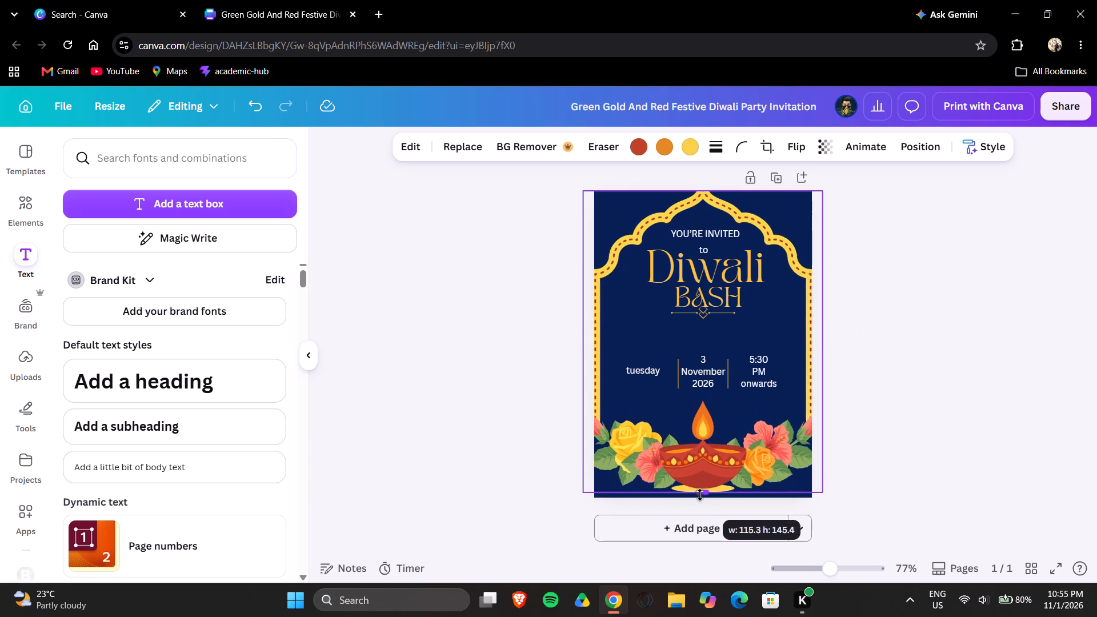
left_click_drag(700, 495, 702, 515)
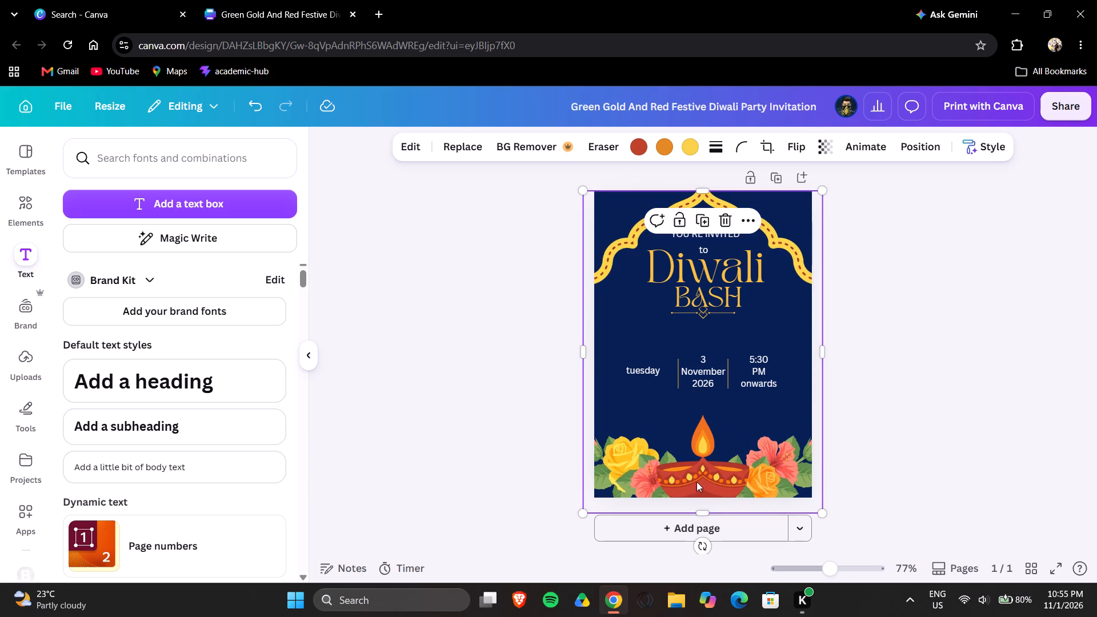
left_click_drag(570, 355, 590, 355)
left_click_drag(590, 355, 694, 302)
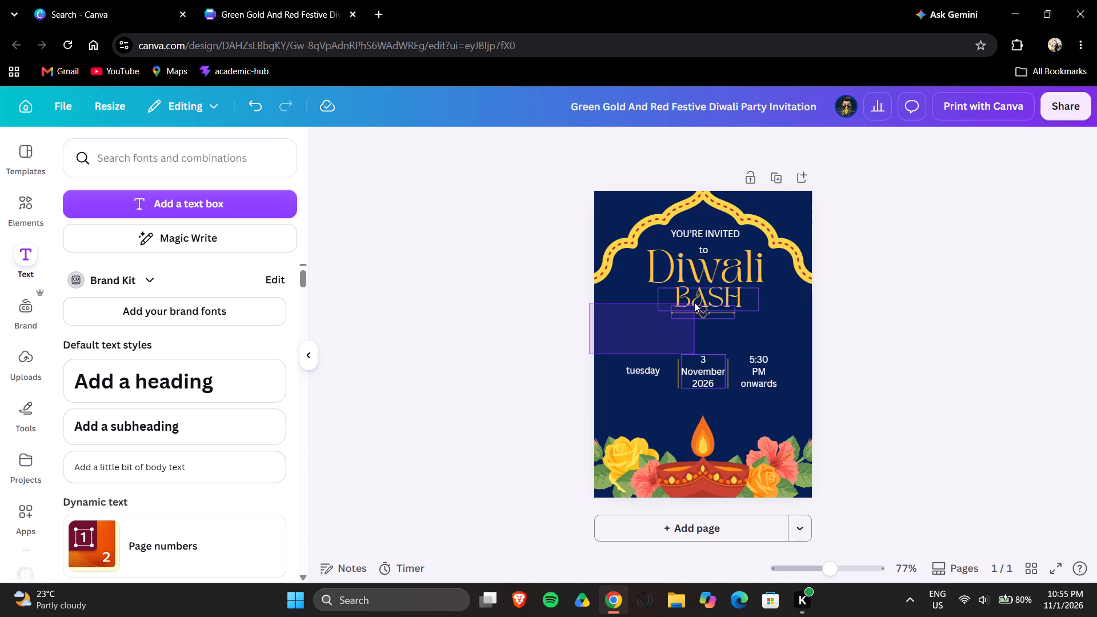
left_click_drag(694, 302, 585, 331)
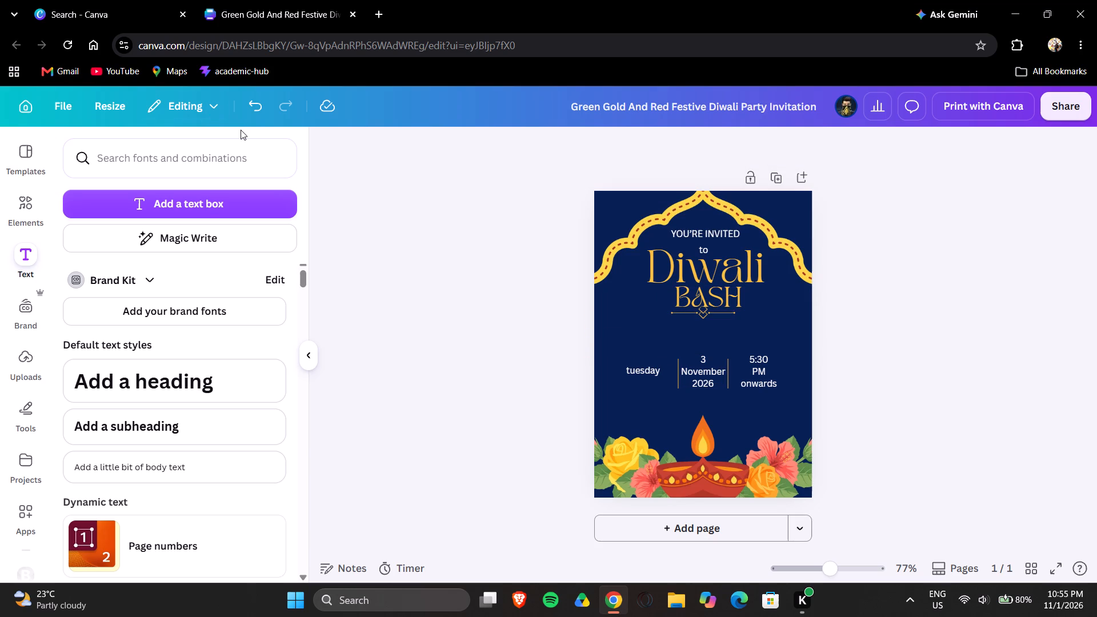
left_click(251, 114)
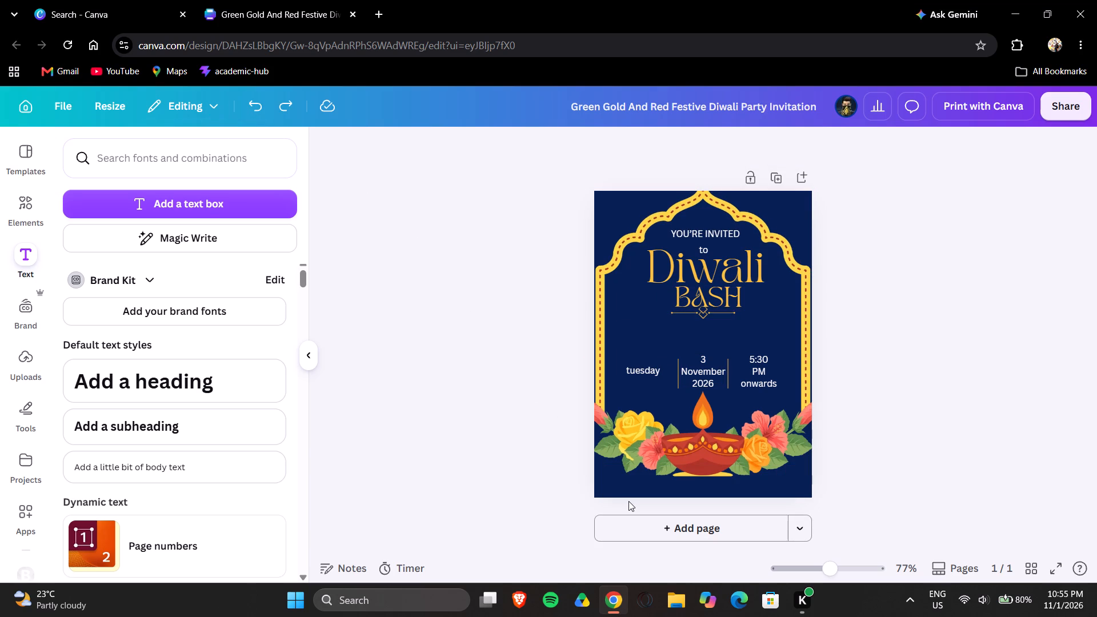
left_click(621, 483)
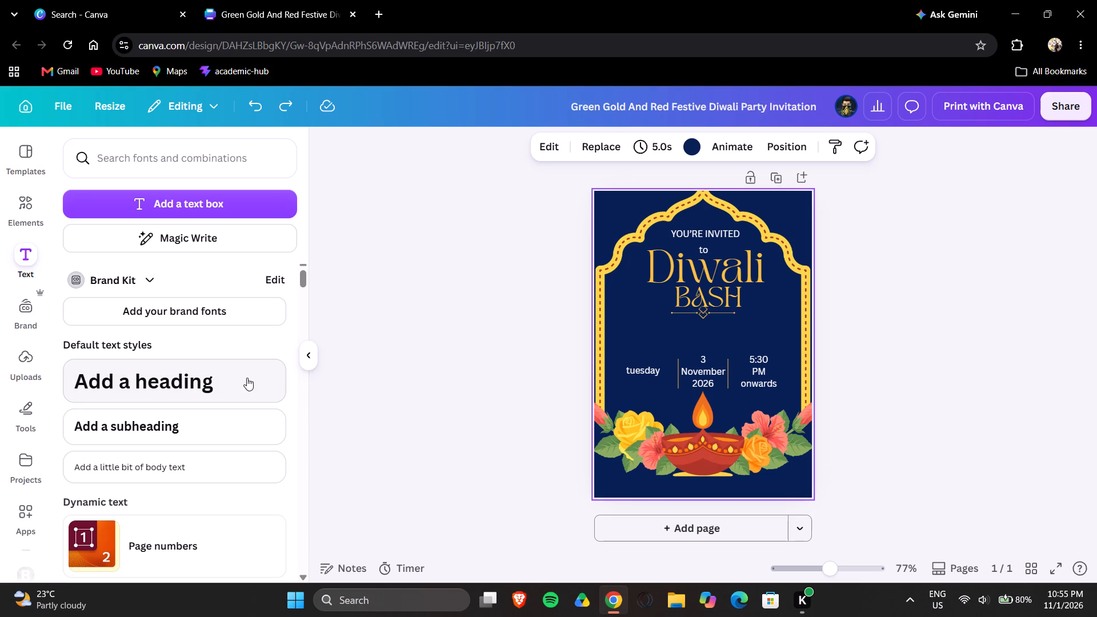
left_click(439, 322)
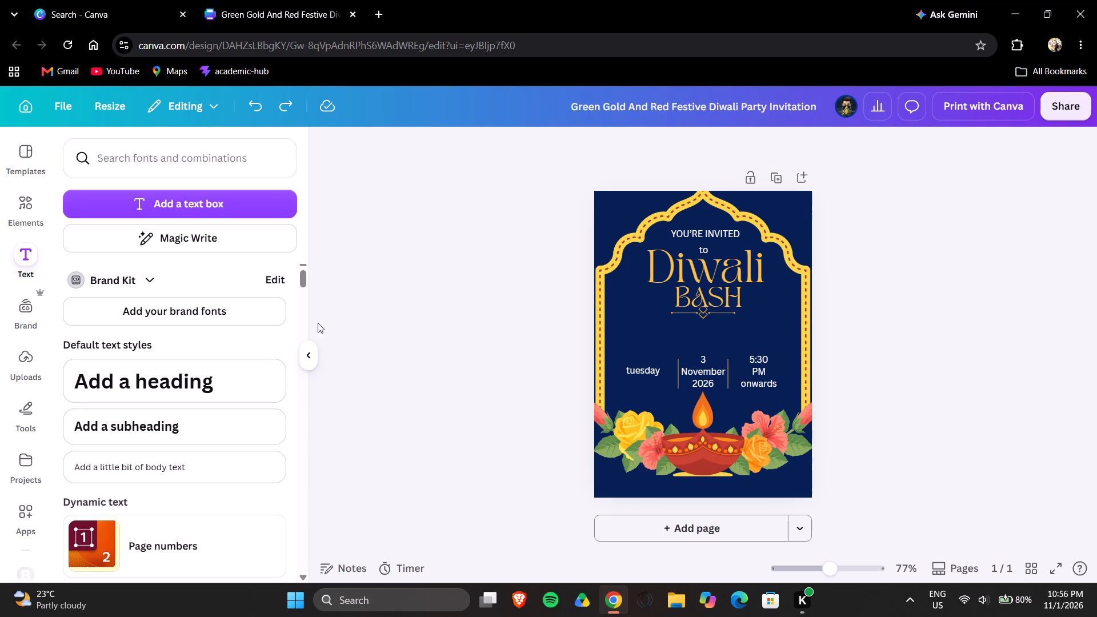
Add a default body text box between the ornamental divider and the date row.
left_click(190, 460)
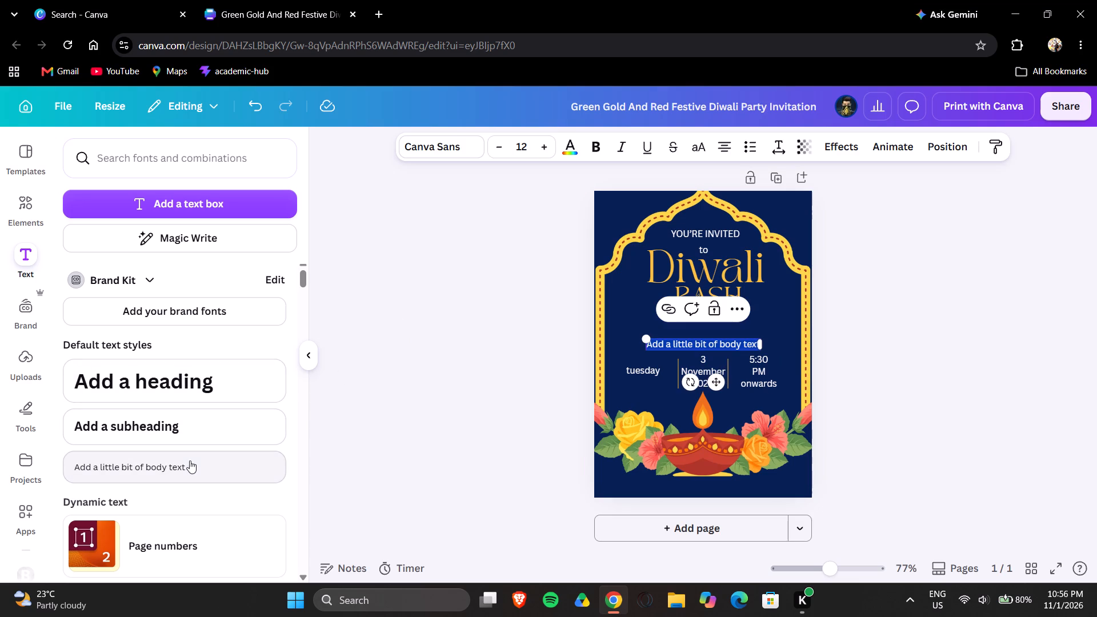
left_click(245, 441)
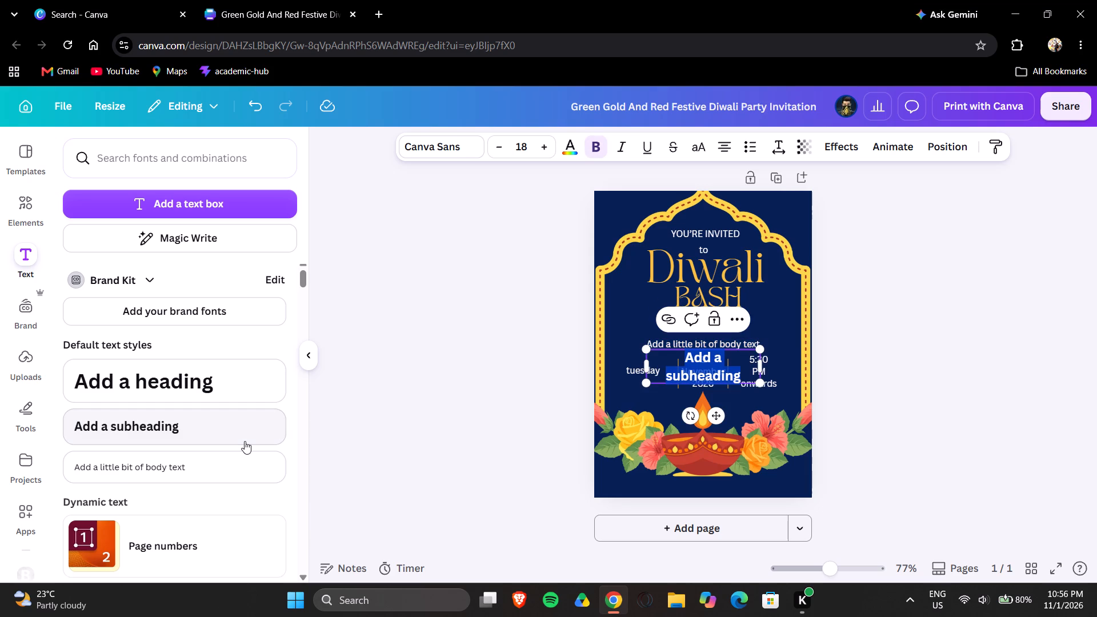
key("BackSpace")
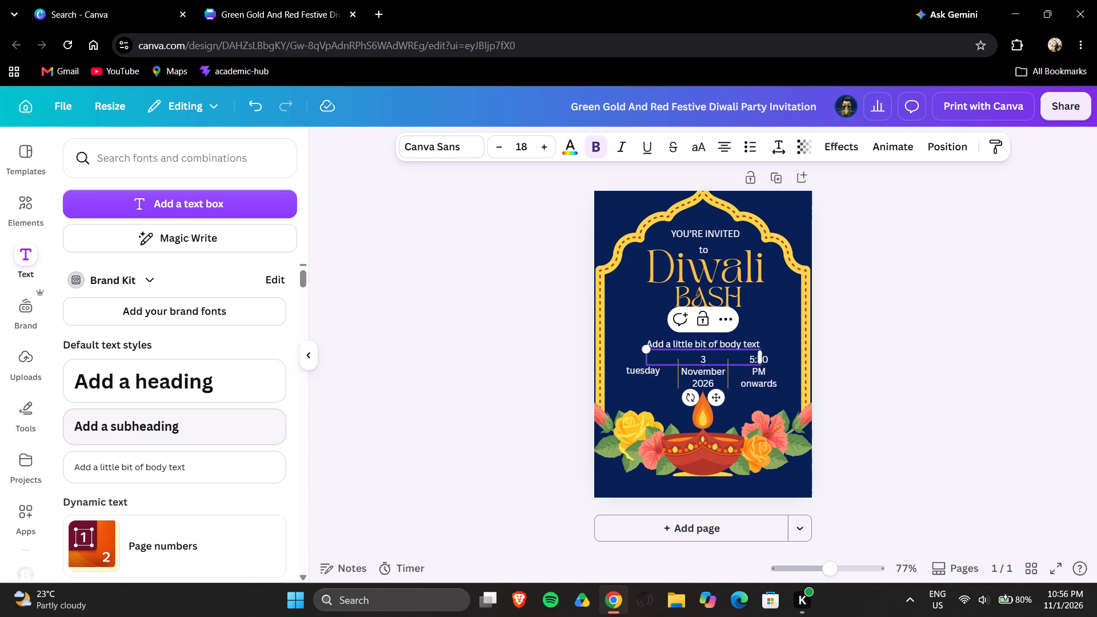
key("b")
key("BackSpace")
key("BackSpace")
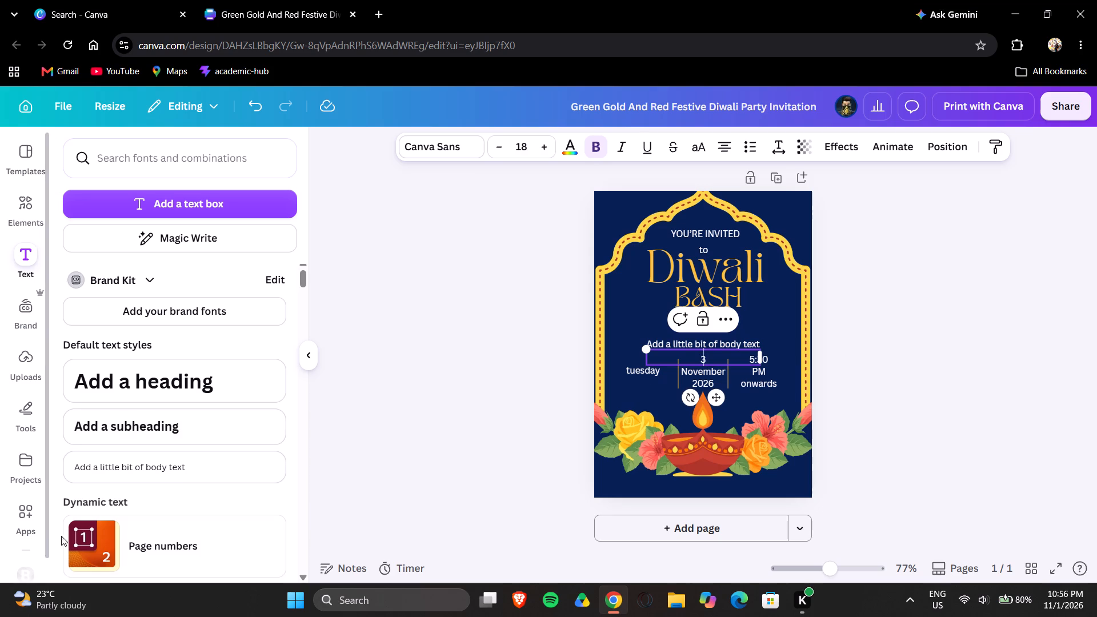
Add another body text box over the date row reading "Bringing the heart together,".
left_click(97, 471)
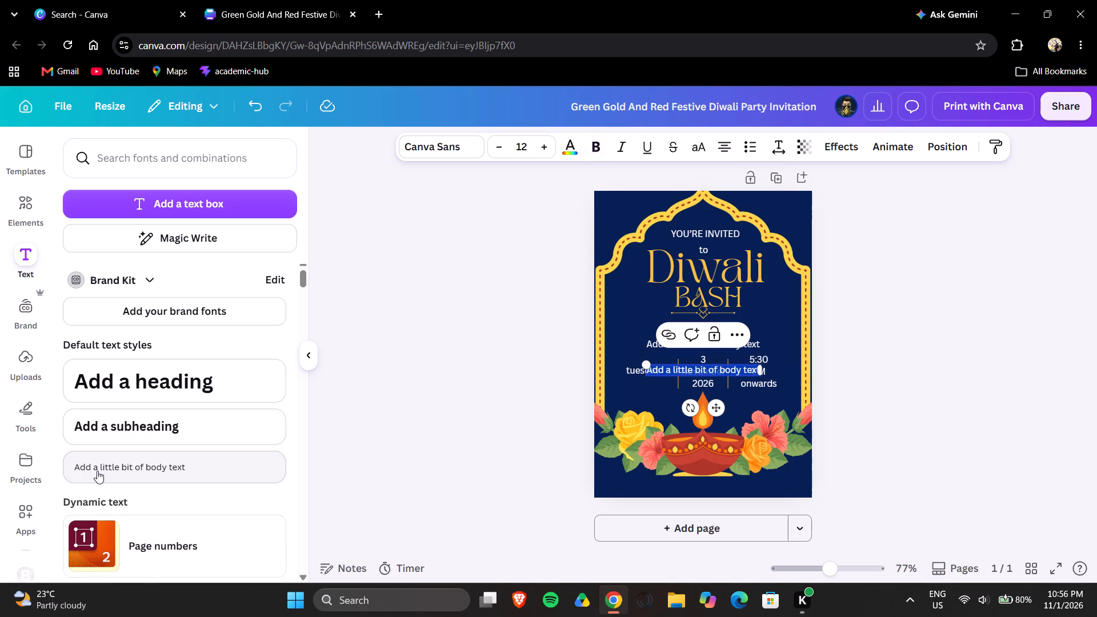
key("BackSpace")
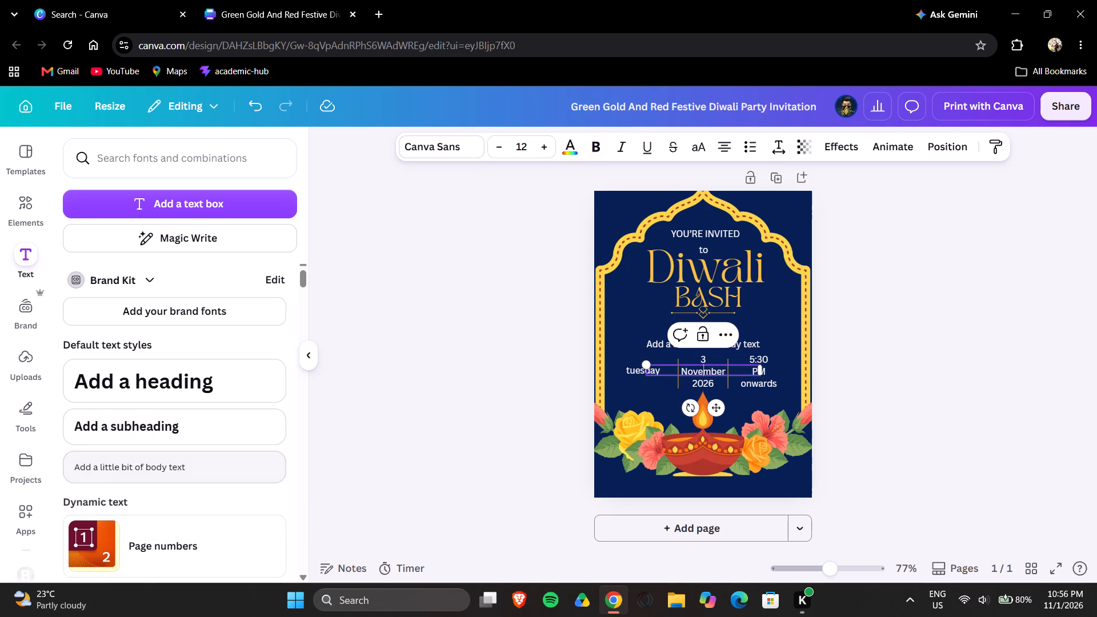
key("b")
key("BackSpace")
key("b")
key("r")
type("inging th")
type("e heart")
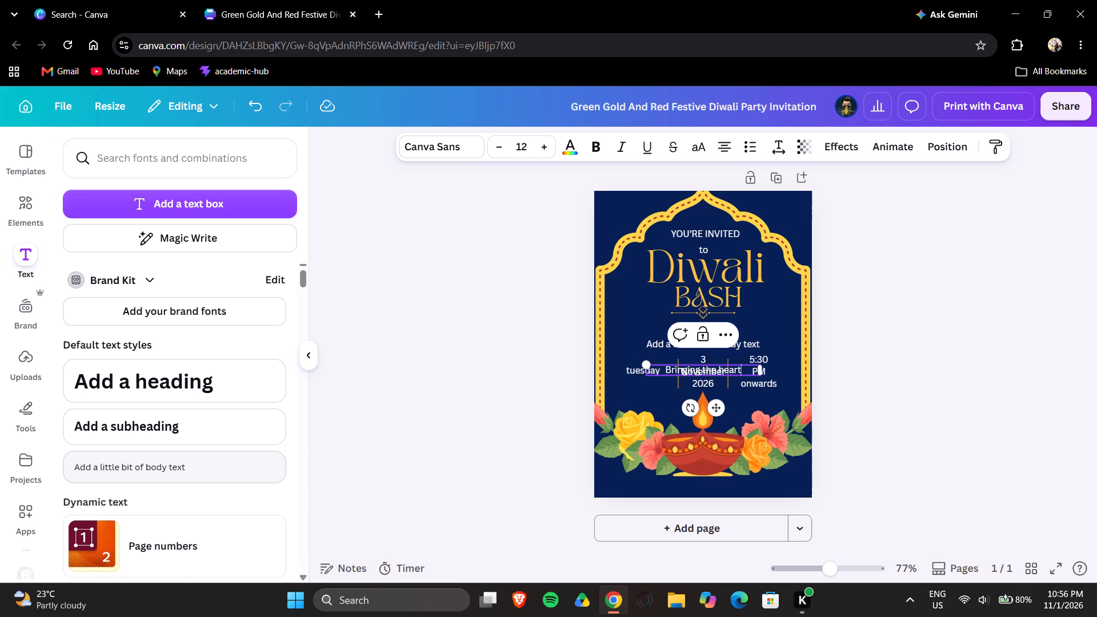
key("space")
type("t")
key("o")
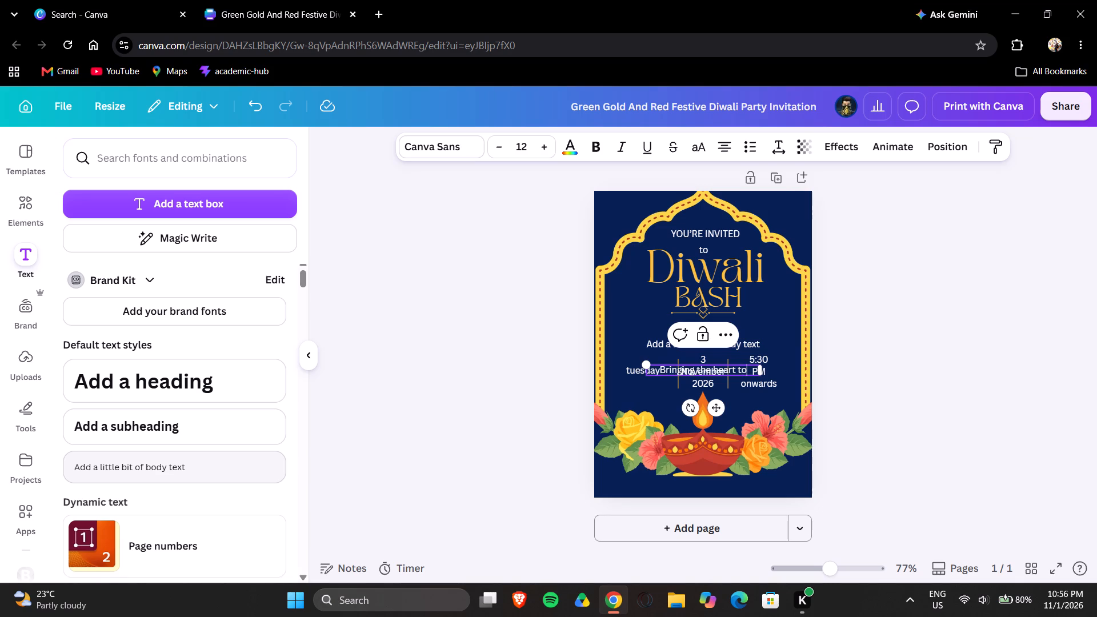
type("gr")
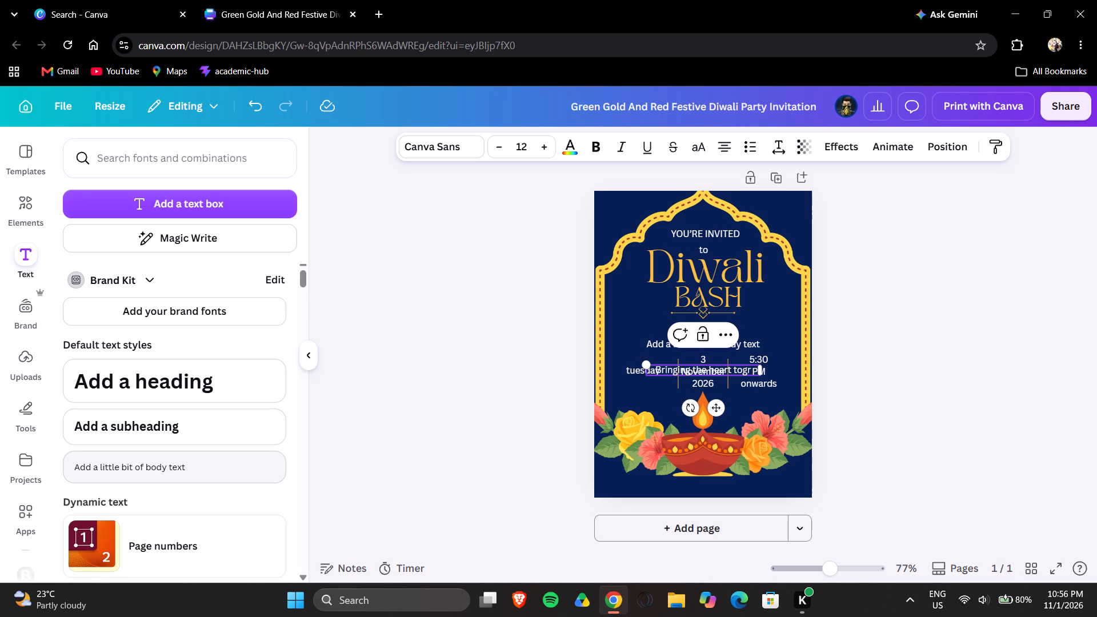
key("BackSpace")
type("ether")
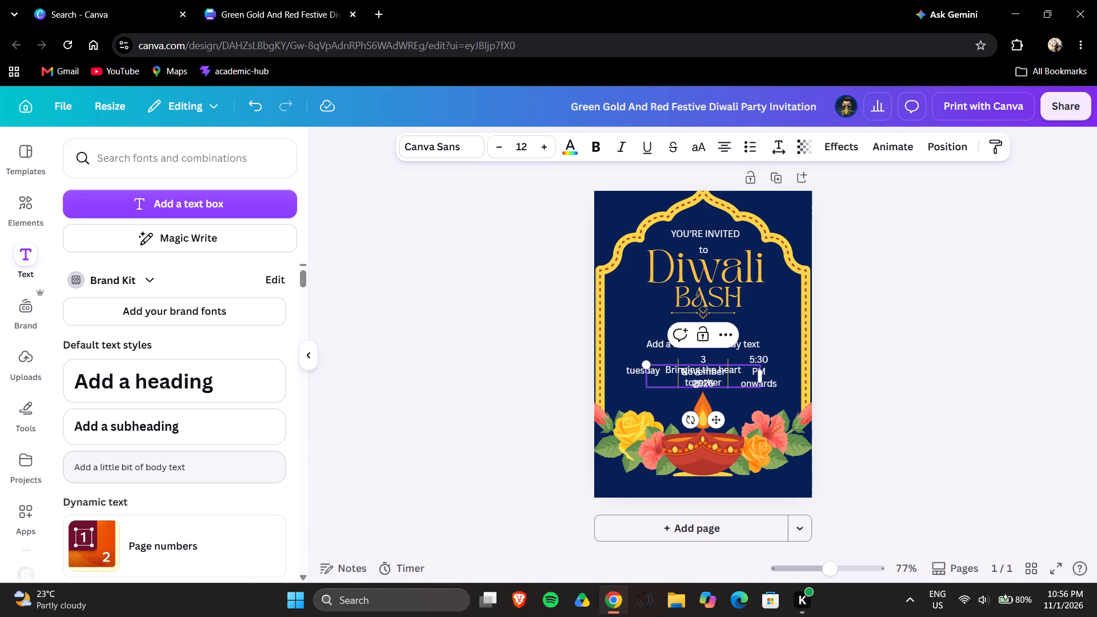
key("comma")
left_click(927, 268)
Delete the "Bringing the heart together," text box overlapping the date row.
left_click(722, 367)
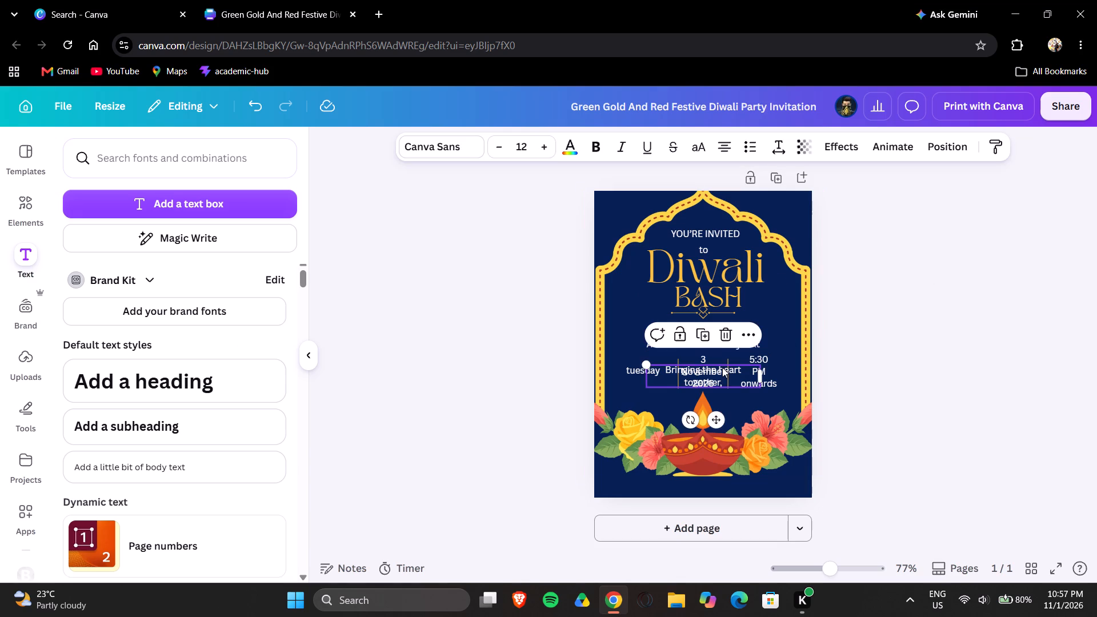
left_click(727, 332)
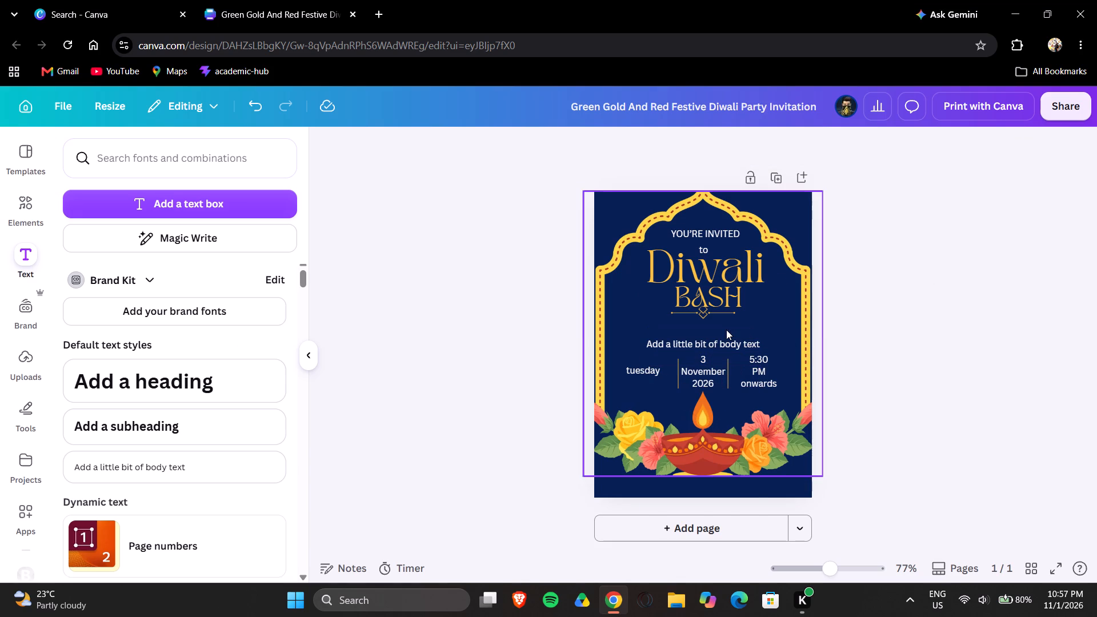
Remove the placeholder body text box between the ornamental divider and the date row.
left_click(726, 330)
left_click_drag(722, 341, 724, 308)
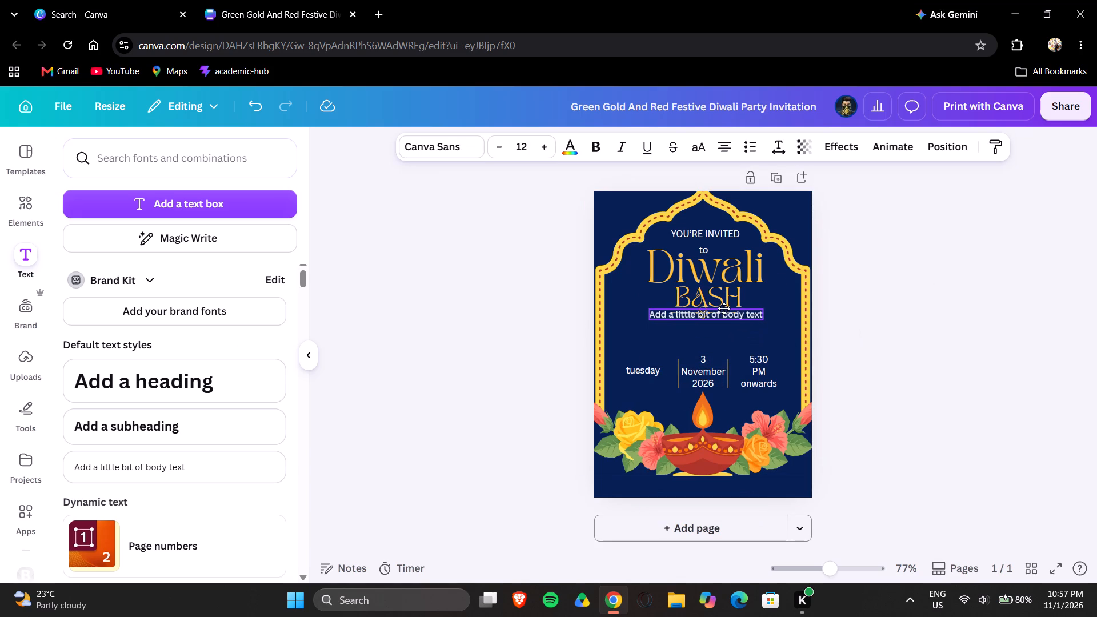
left_click_drag(724, 308, 928, 283)
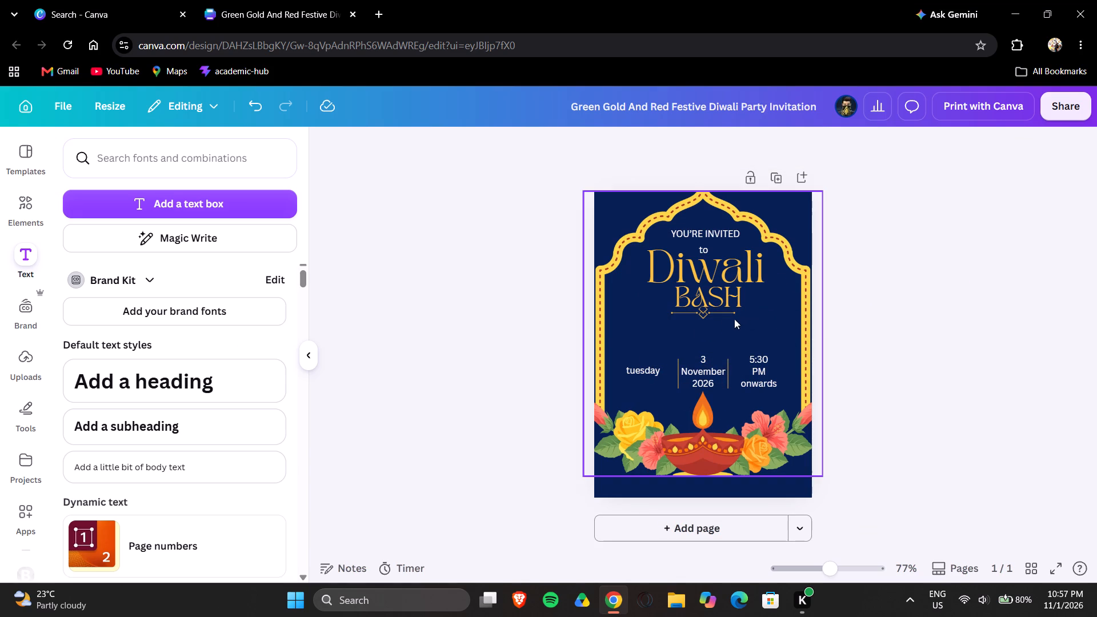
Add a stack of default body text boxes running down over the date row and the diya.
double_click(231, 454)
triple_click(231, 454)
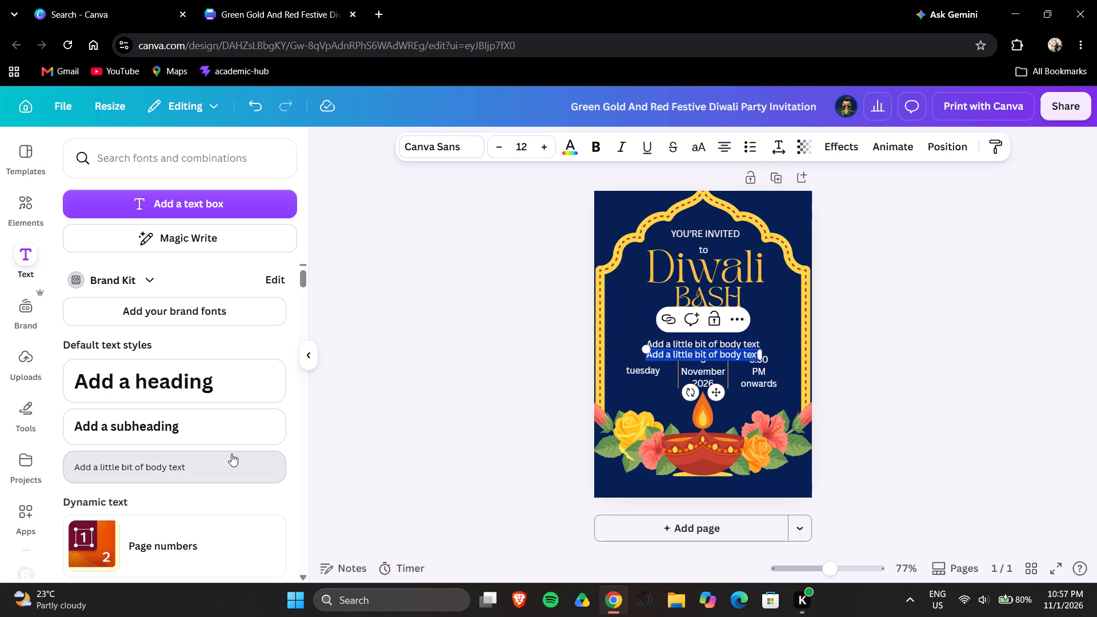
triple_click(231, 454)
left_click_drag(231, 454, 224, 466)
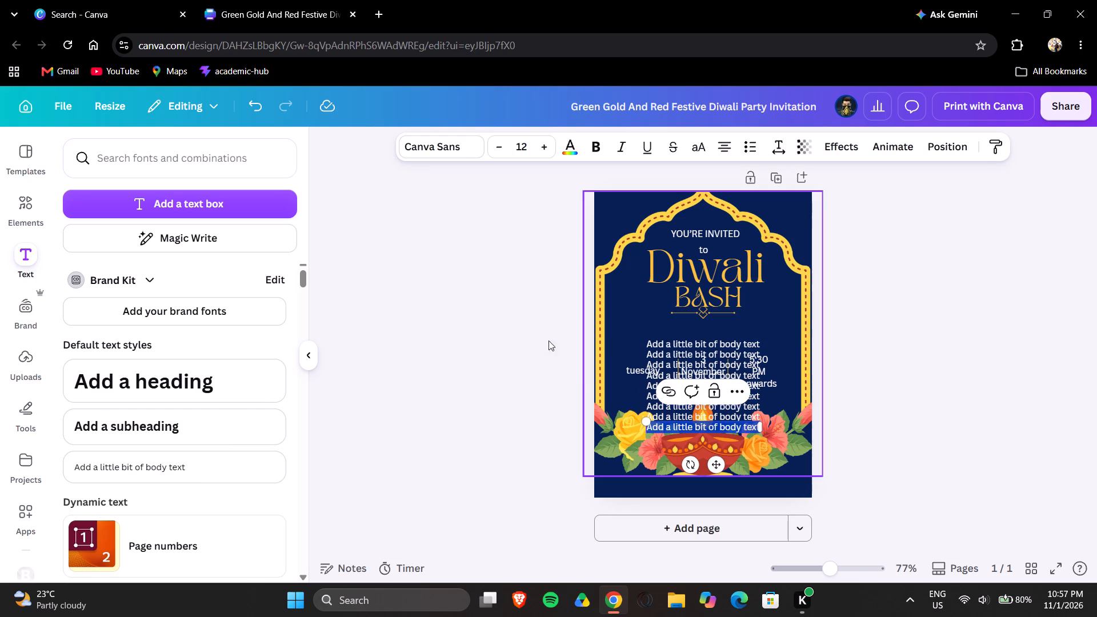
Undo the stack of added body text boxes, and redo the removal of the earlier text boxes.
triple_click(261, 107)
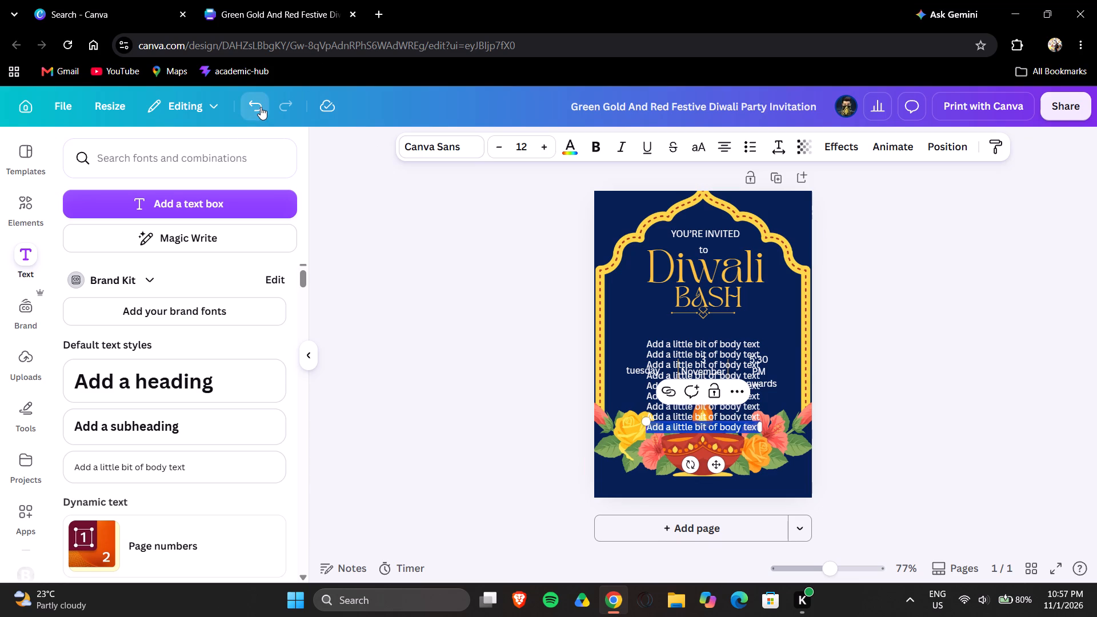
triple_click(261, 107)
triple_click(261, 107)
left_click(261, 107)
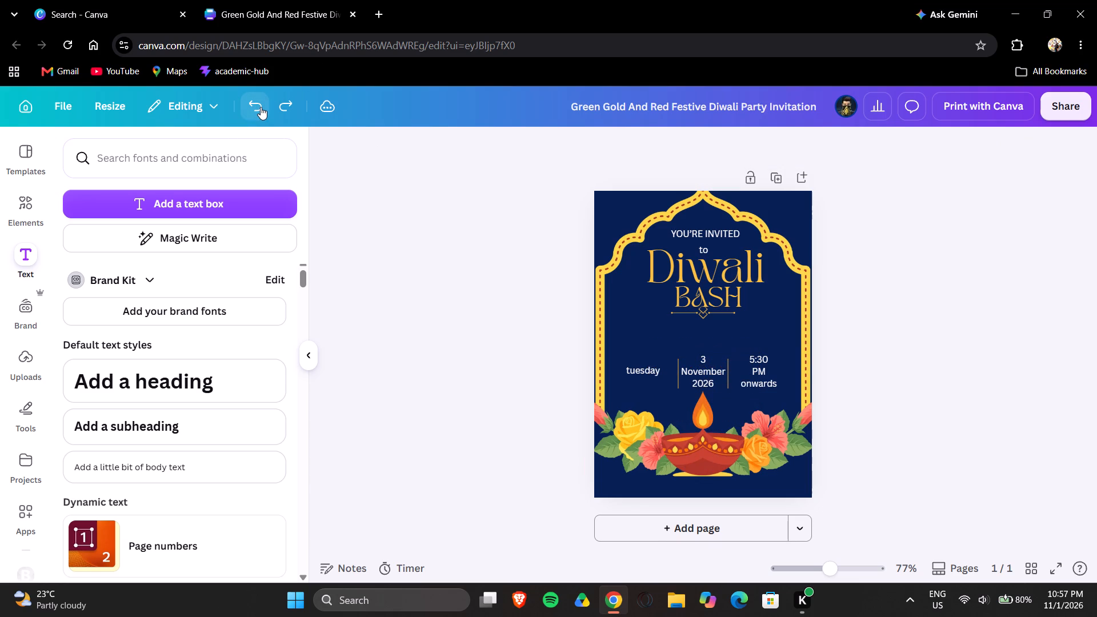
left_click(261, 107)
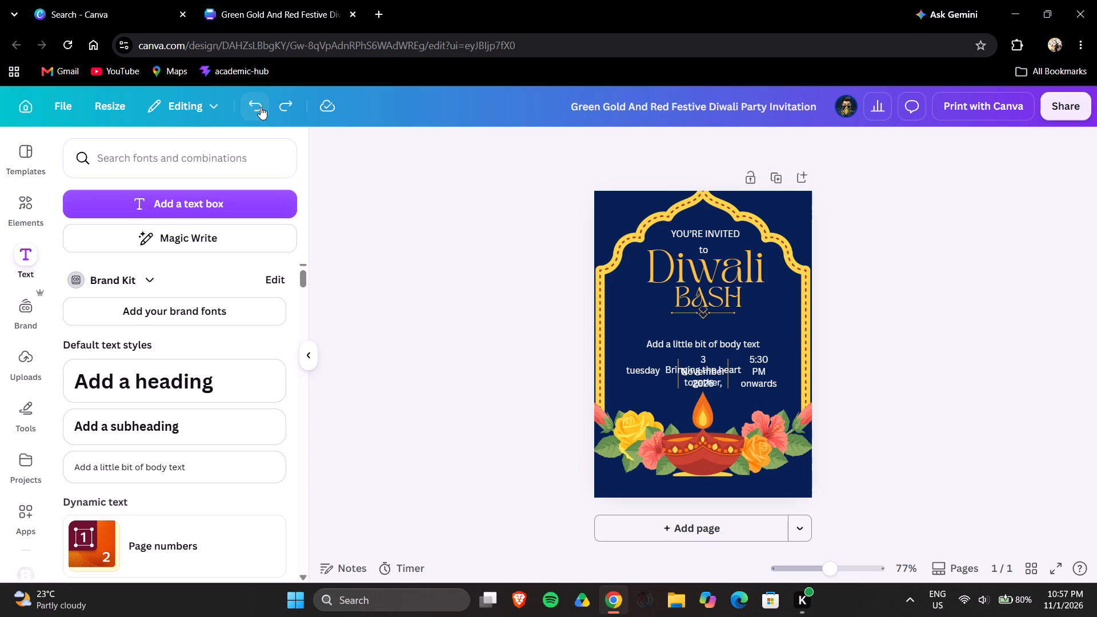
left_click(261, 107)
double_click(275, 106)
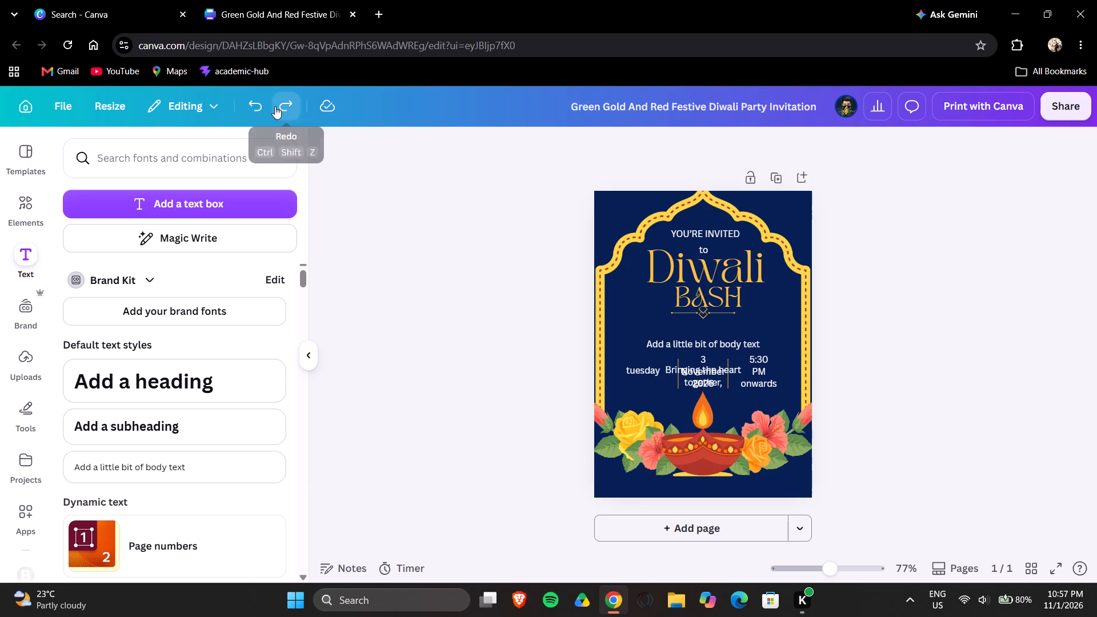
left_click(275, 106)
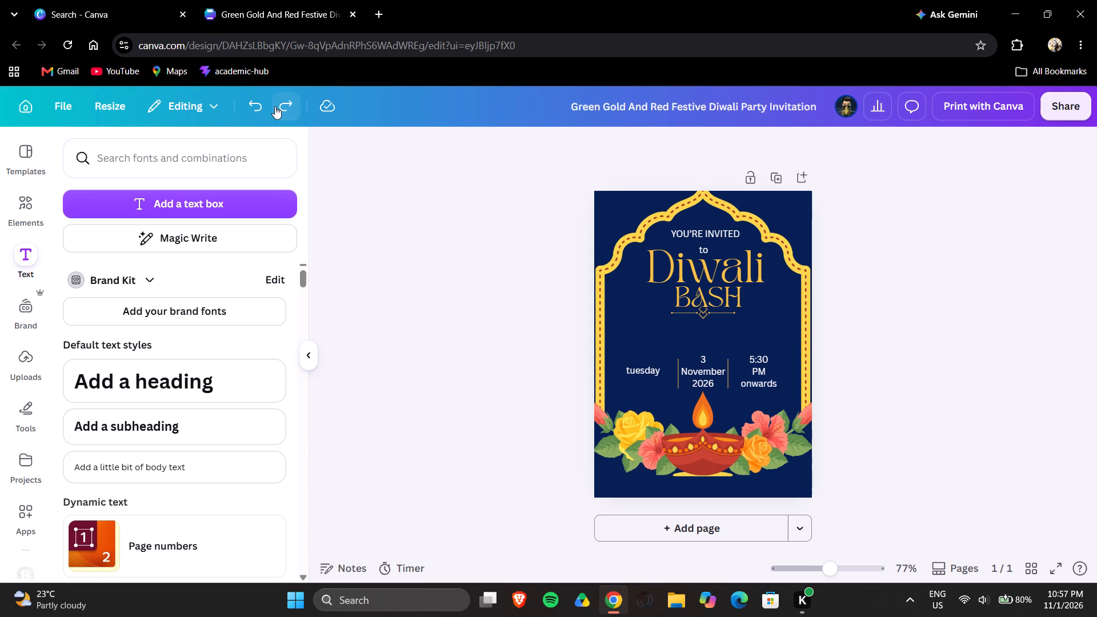
Add a body text box below the ornamental divider reading "Bringing the hearts together," with a second line started.
left_click(233, 460)
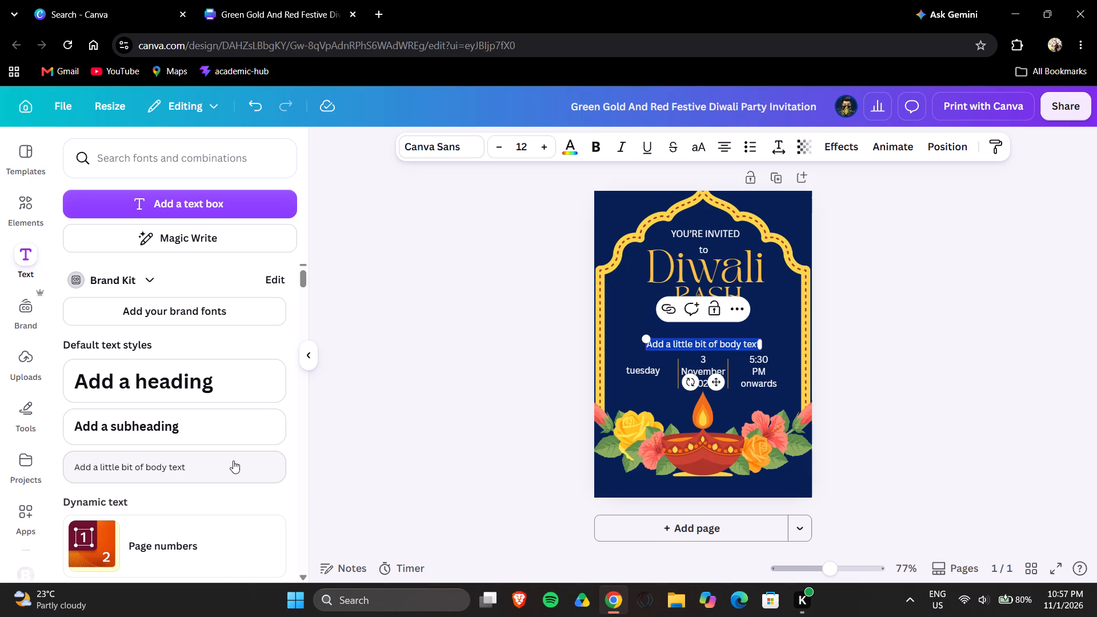
key("BackSpace")
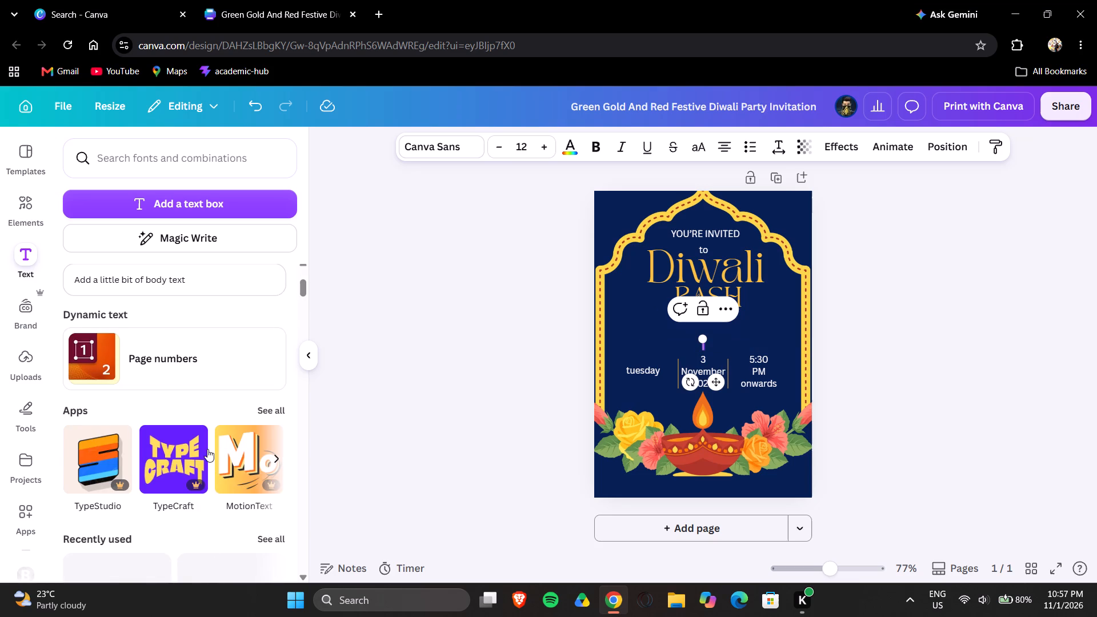
scroll(197, 502, "up", 5)
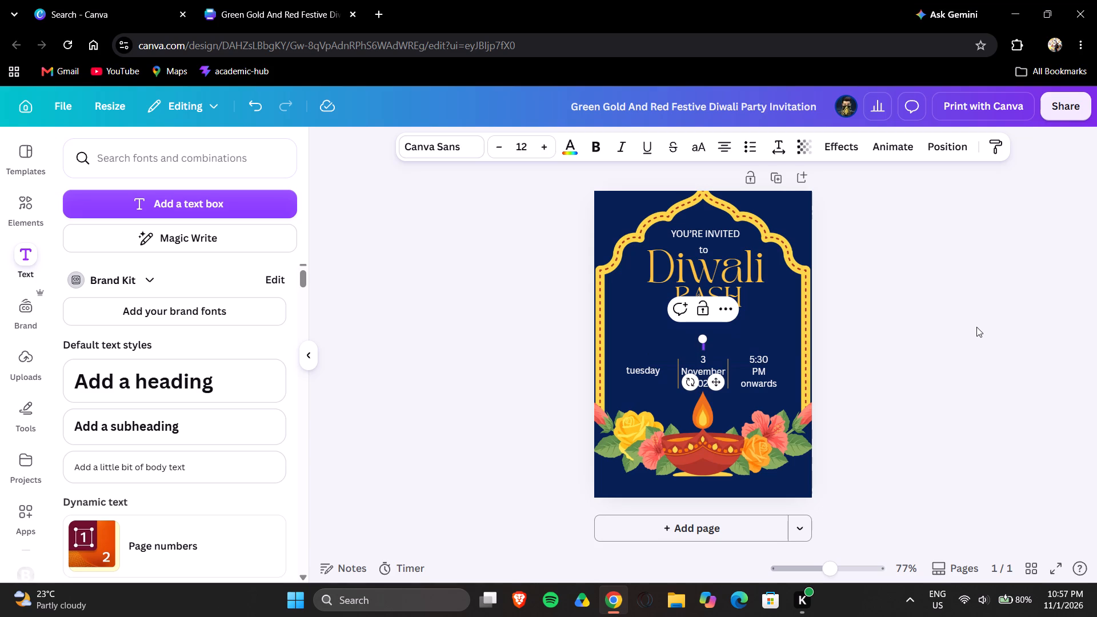
key("b")
type("ringing")
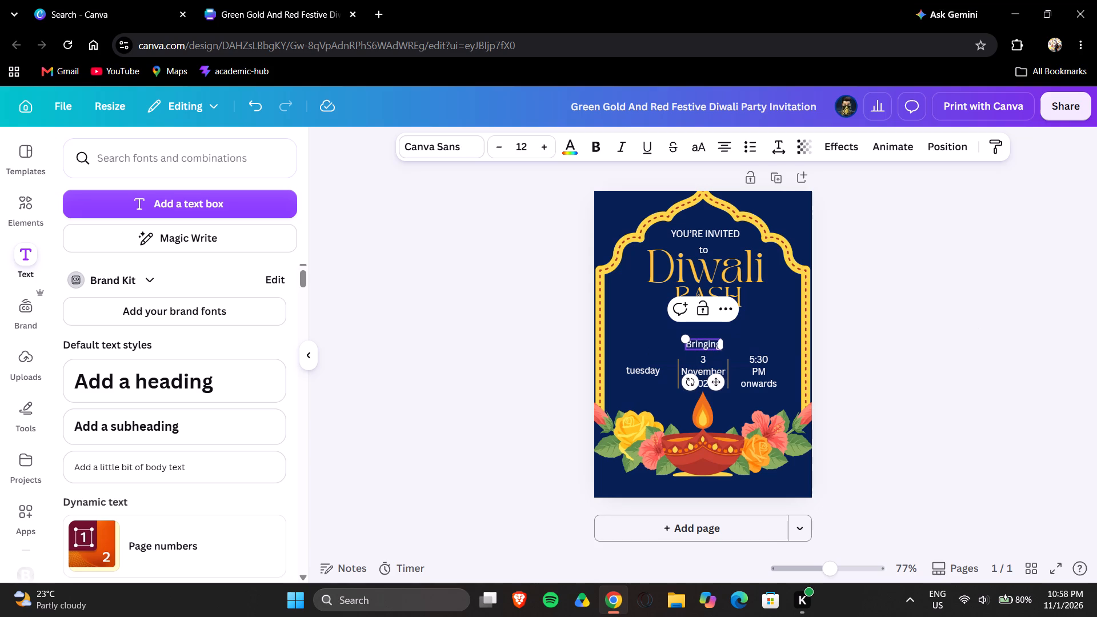
key("space")
type("the he")
type("ar")
key("t")
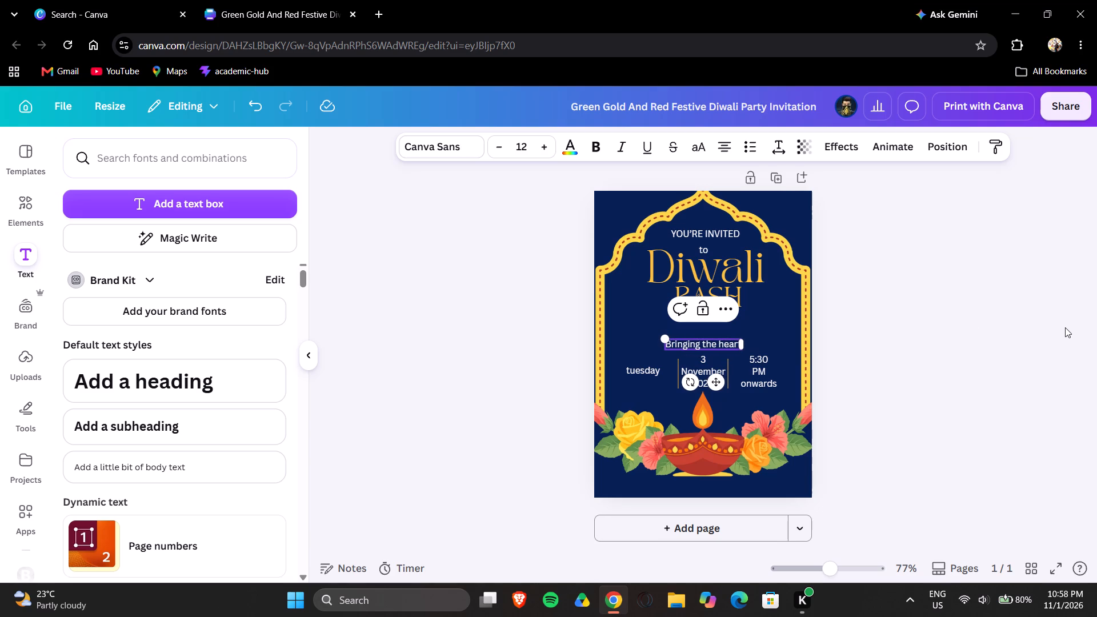
key("s")
key("space")
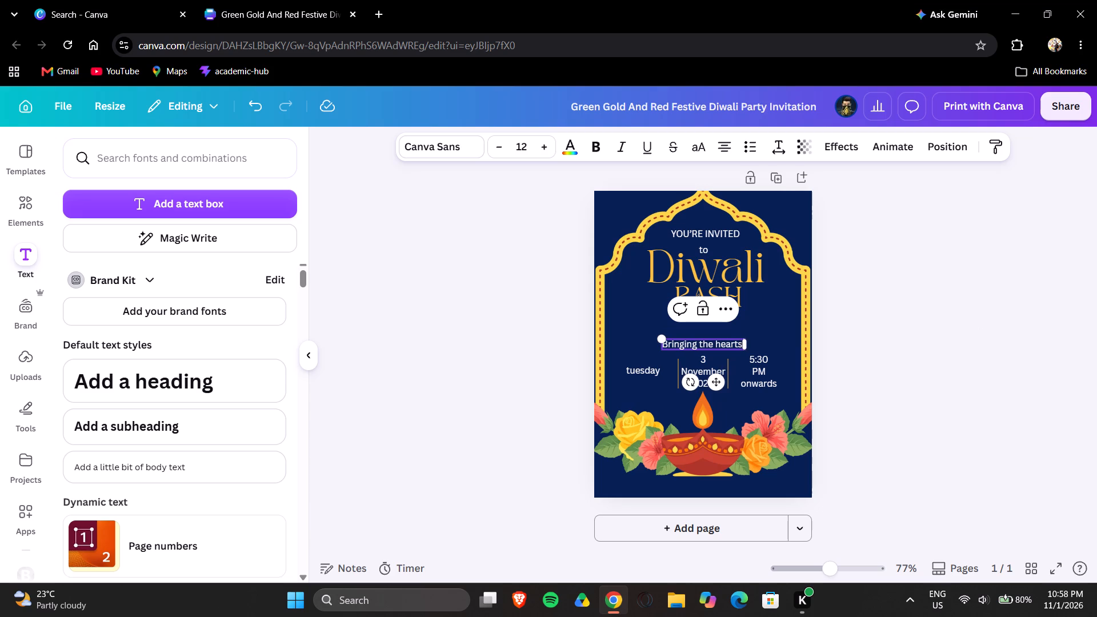
type("to")
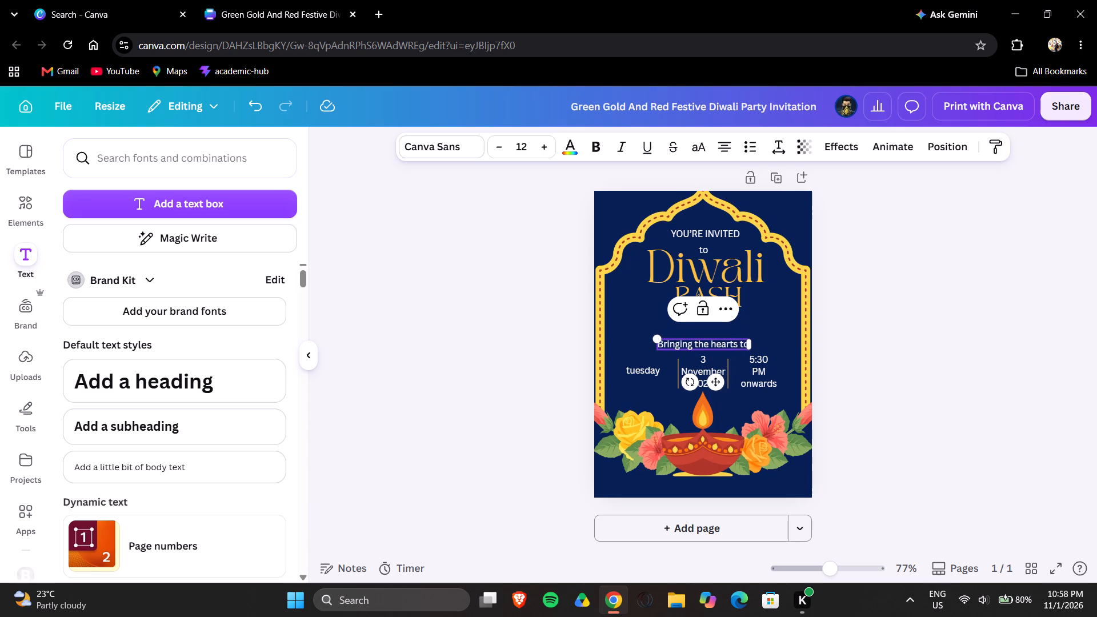
type("gether")
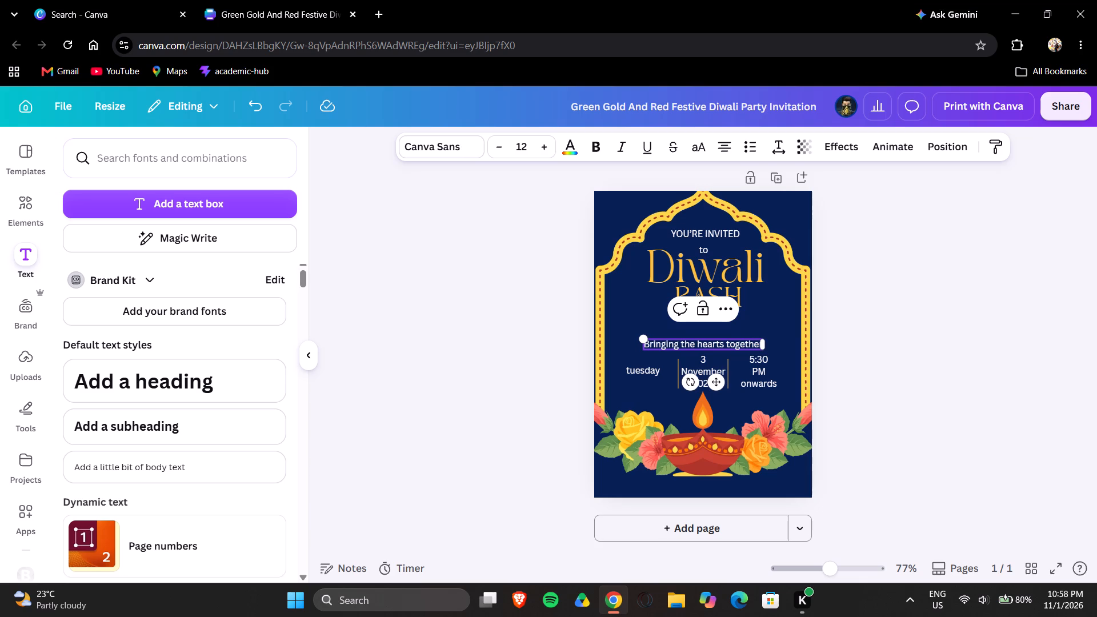
key("comma")
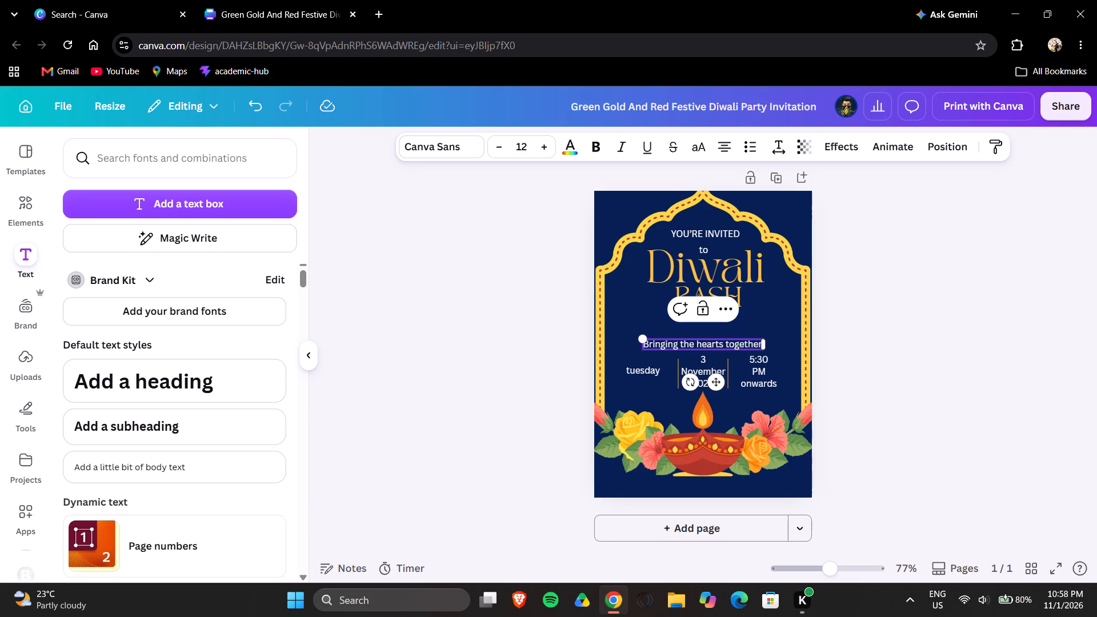
key("Return")
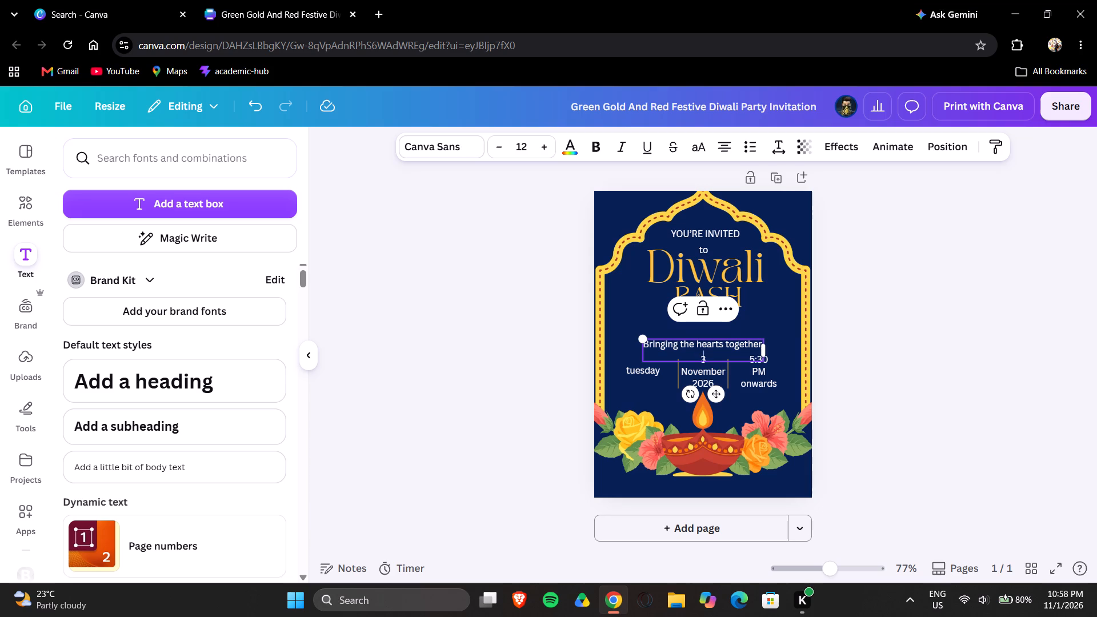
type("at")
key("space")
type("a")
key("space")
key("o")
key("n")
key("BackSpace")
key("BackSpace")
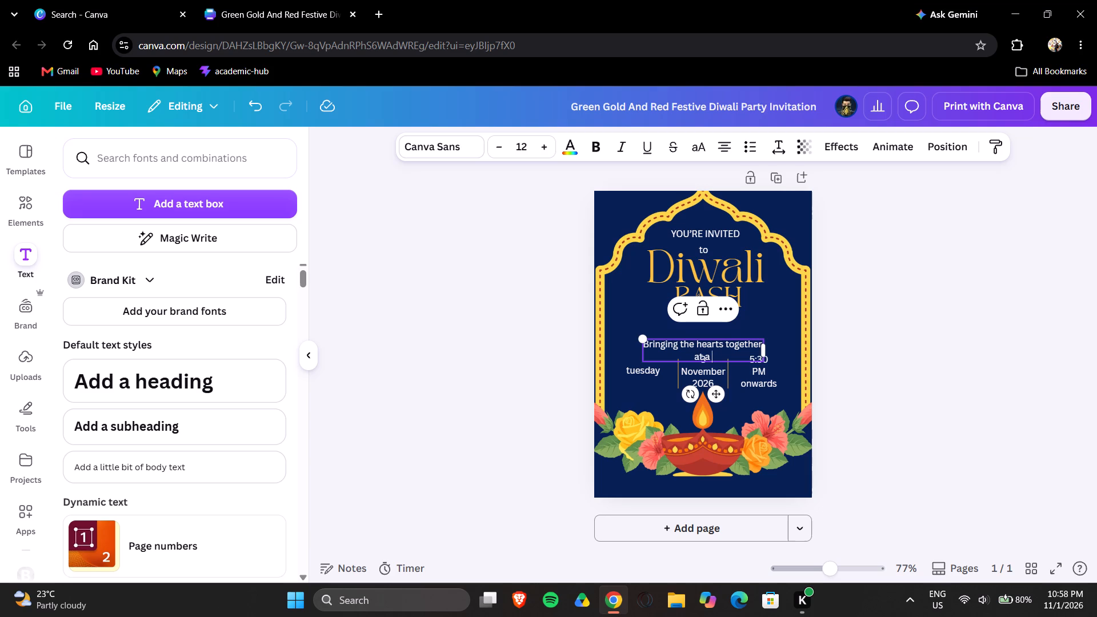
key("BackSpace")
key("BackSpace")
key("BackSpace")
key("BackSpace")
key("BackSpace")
Enter "ligthing the diyas together" as the tagline's second line.
type("li")
type("gth")
type("in")
type("g")
key("space")
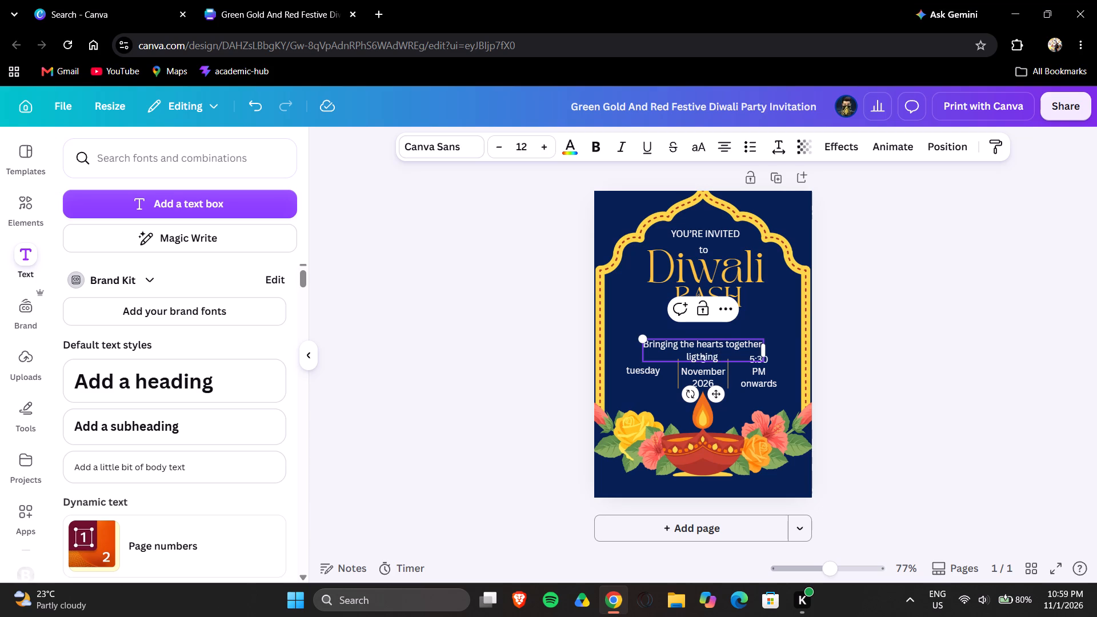
type("tj")
key("BackSpace")
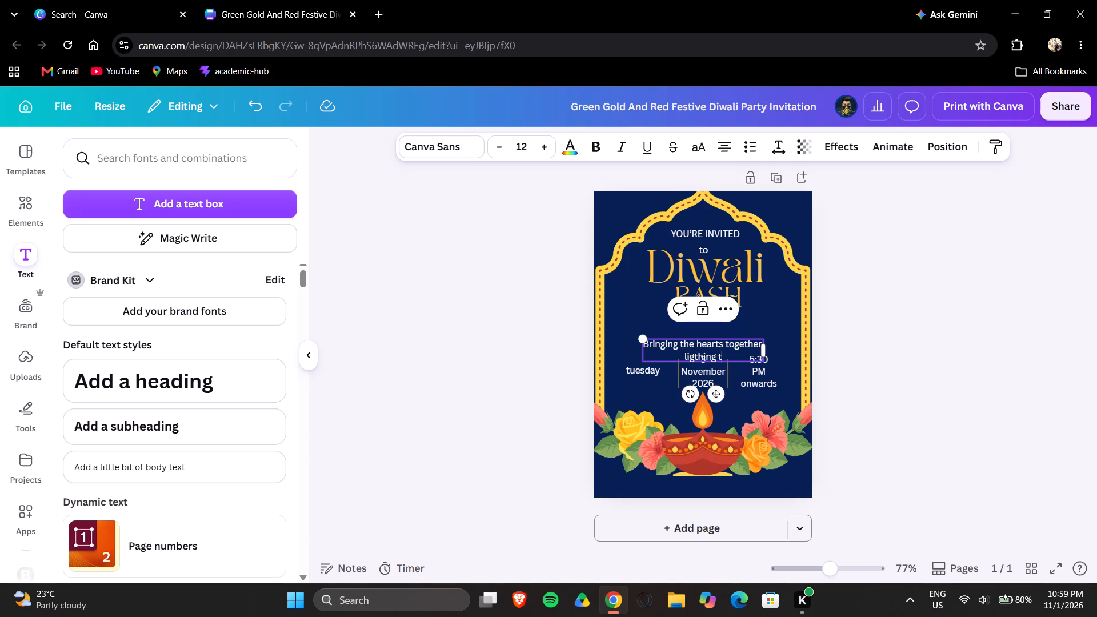
type("he")
key("space")
type("diyas")
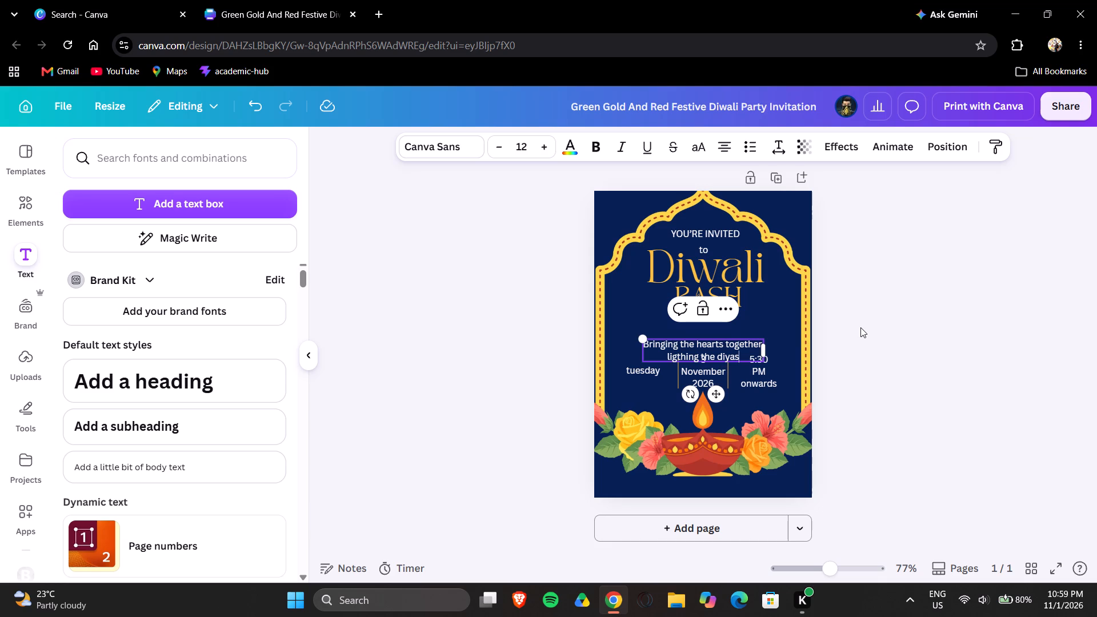
key("space")
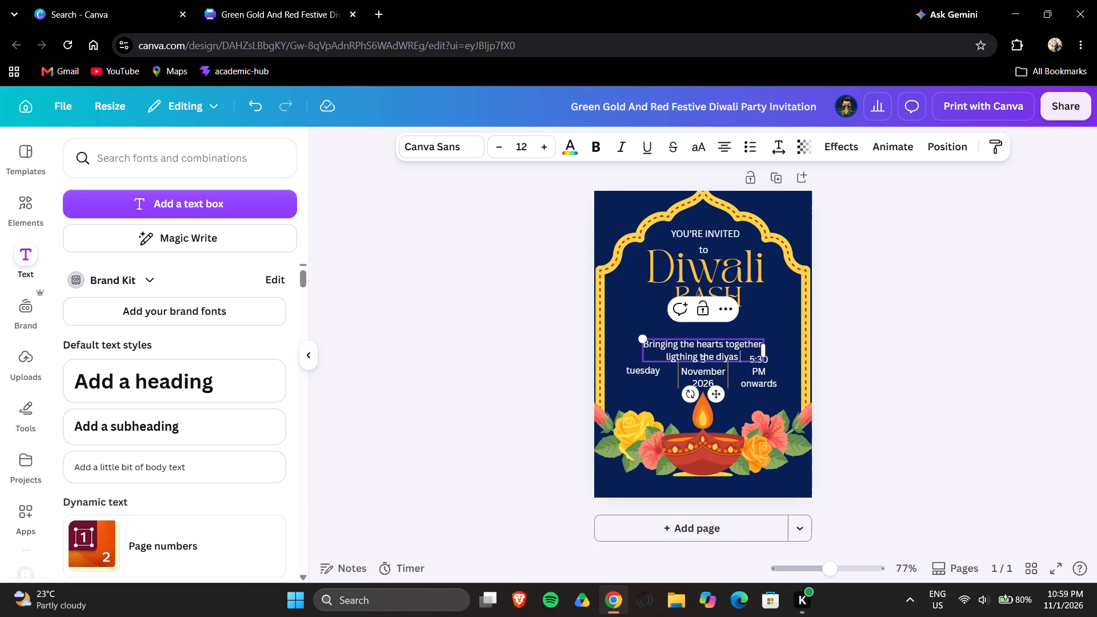
type("to")
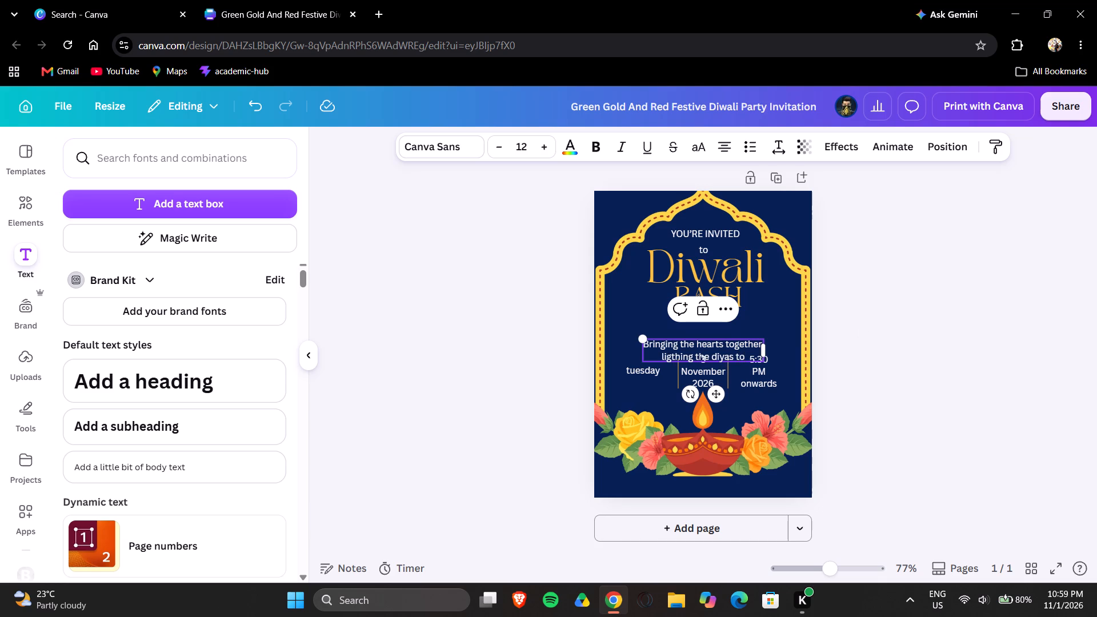
key("g")
type("ether")
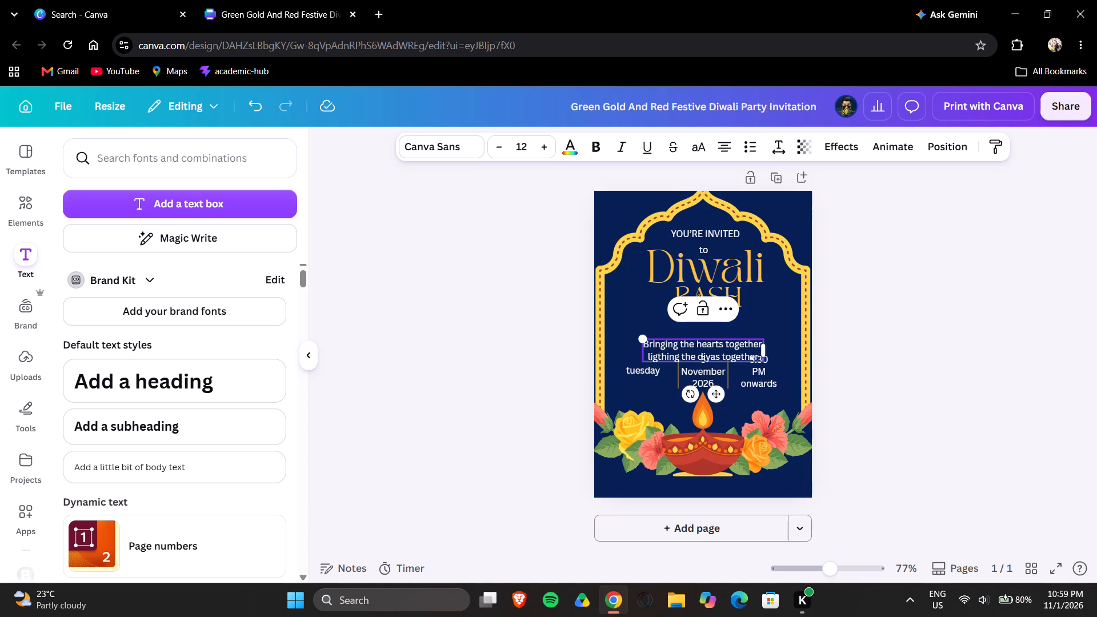
Move the tagline up into the gap between the ornamental divider and the date row.
left_click_drag(935, 289, 932, 261)
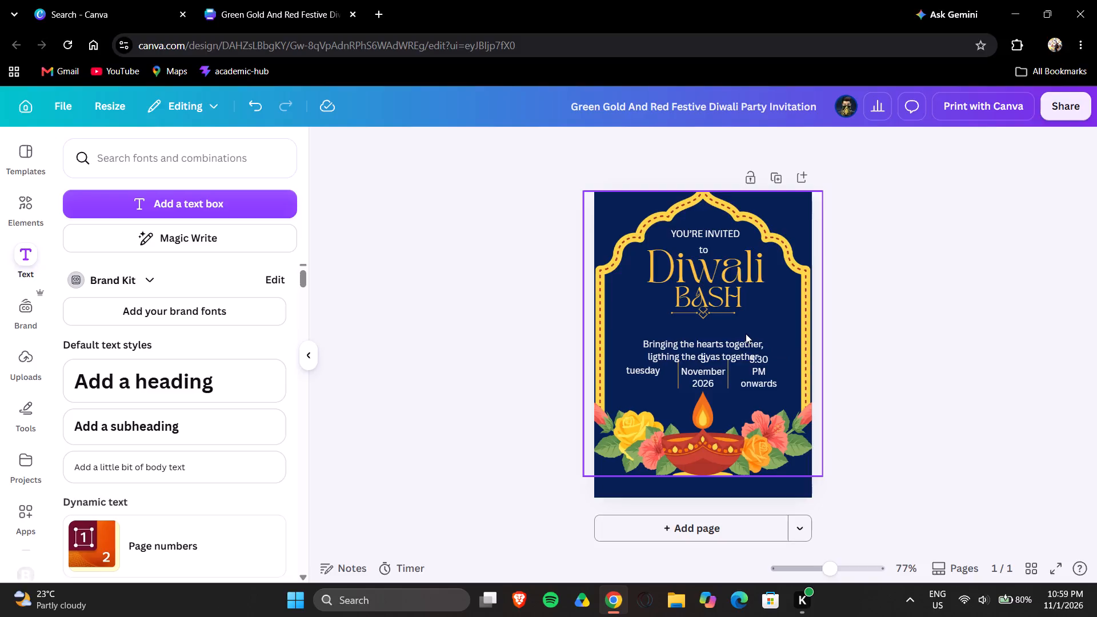
left_click(741, 359)
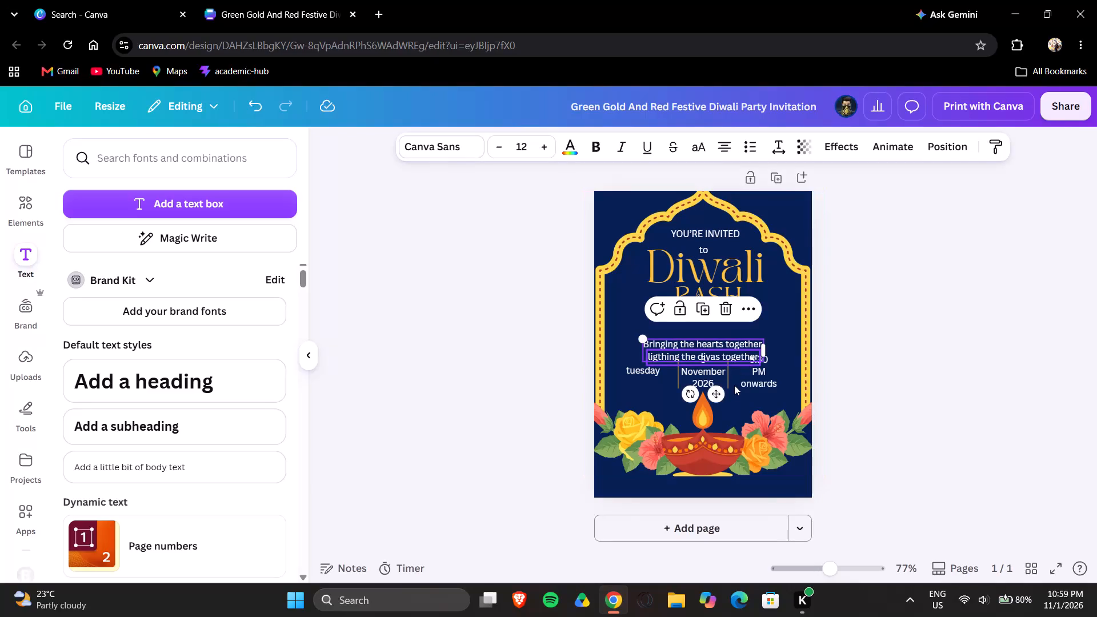
left_click_drag(716, 393, 720, 379)
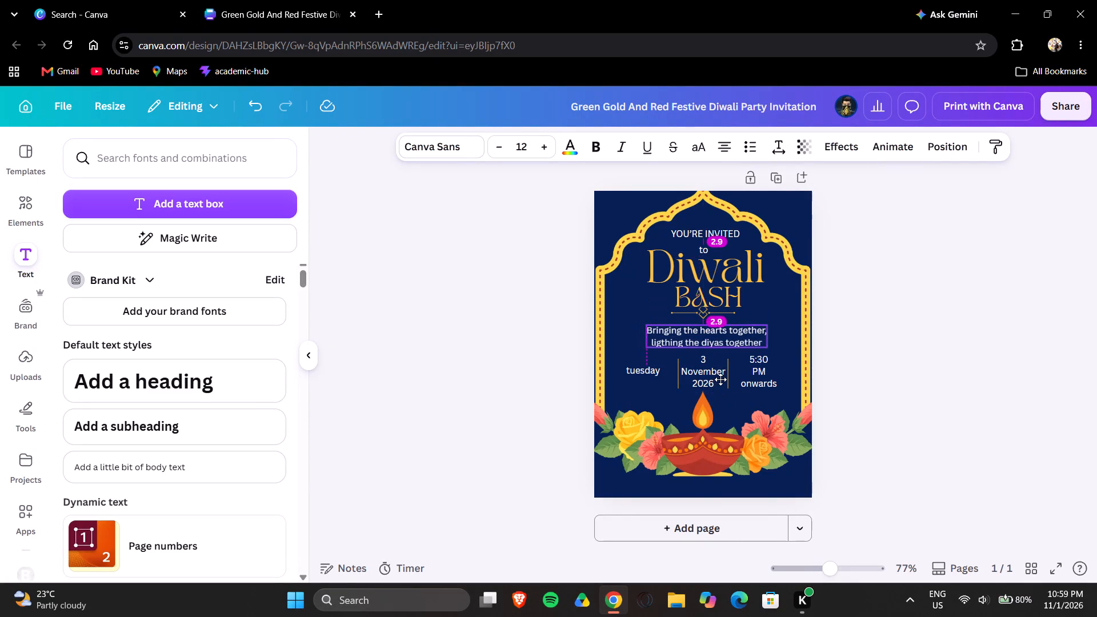
left_click_drag(720, 379, 720, 382)
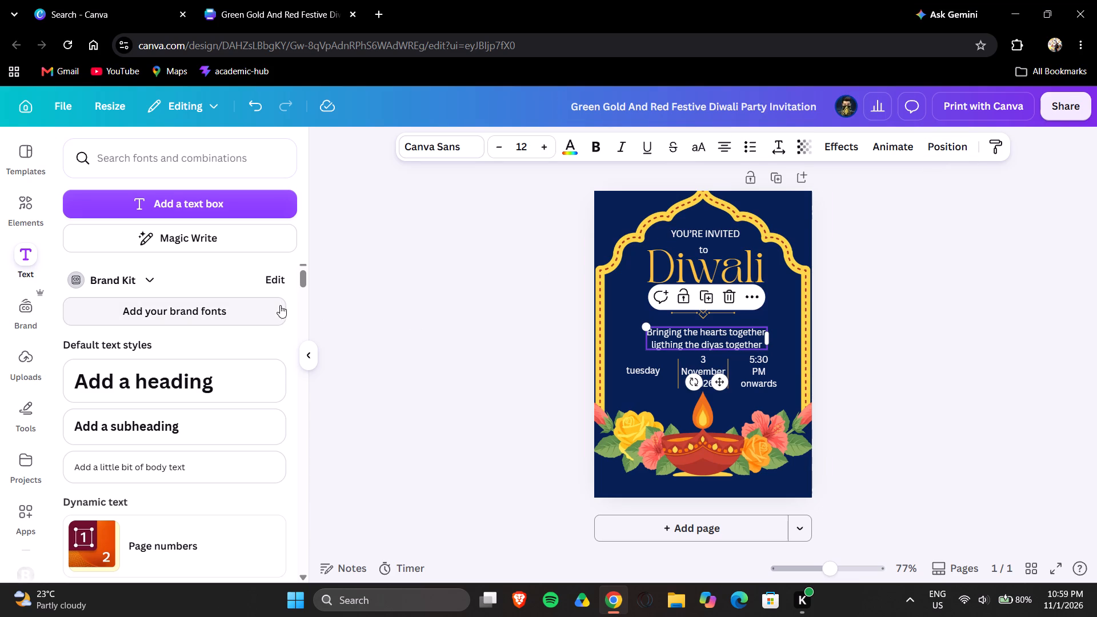
Look through the text styles, font combinations and text effects available for the tagline.
scroll(209, 245, "down", 2)
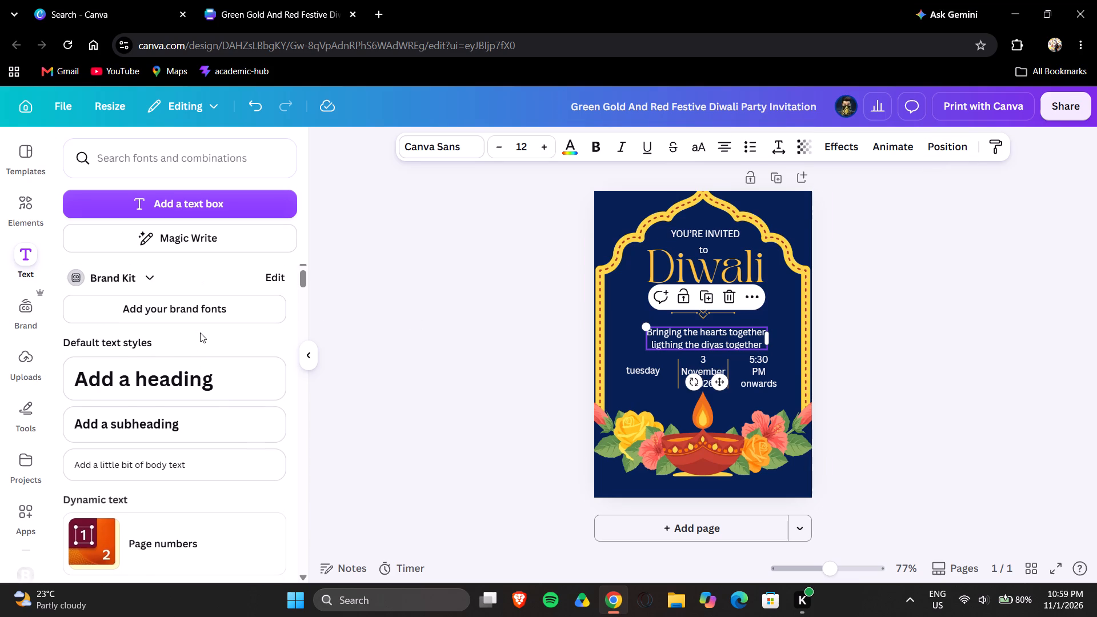
scroll(265, 275, "down", 3)
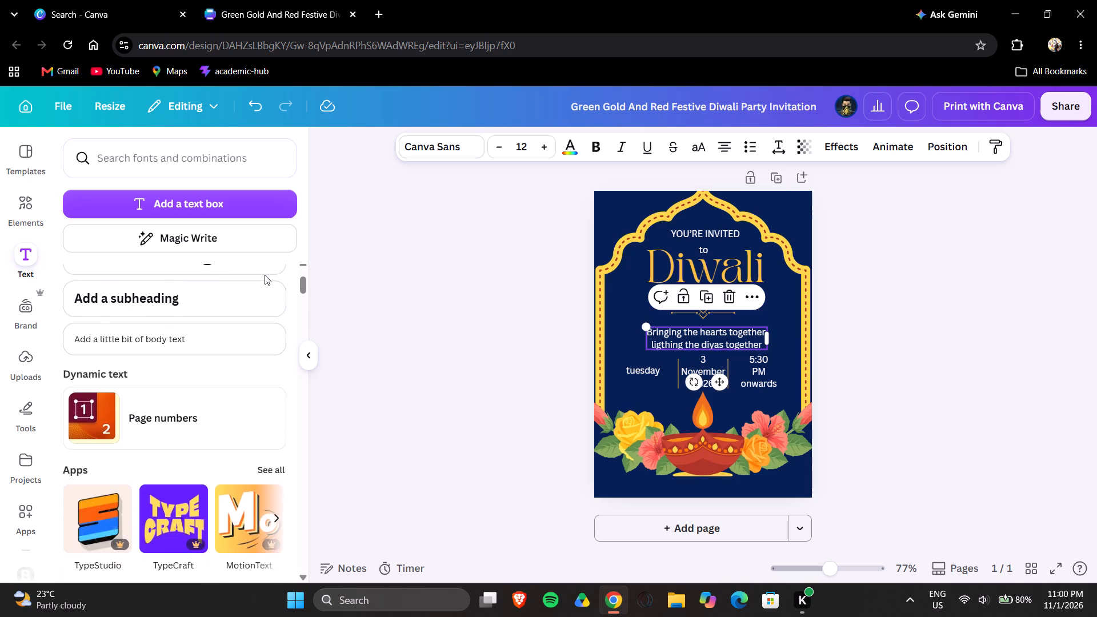
scroll(265, 275, "down", 13)
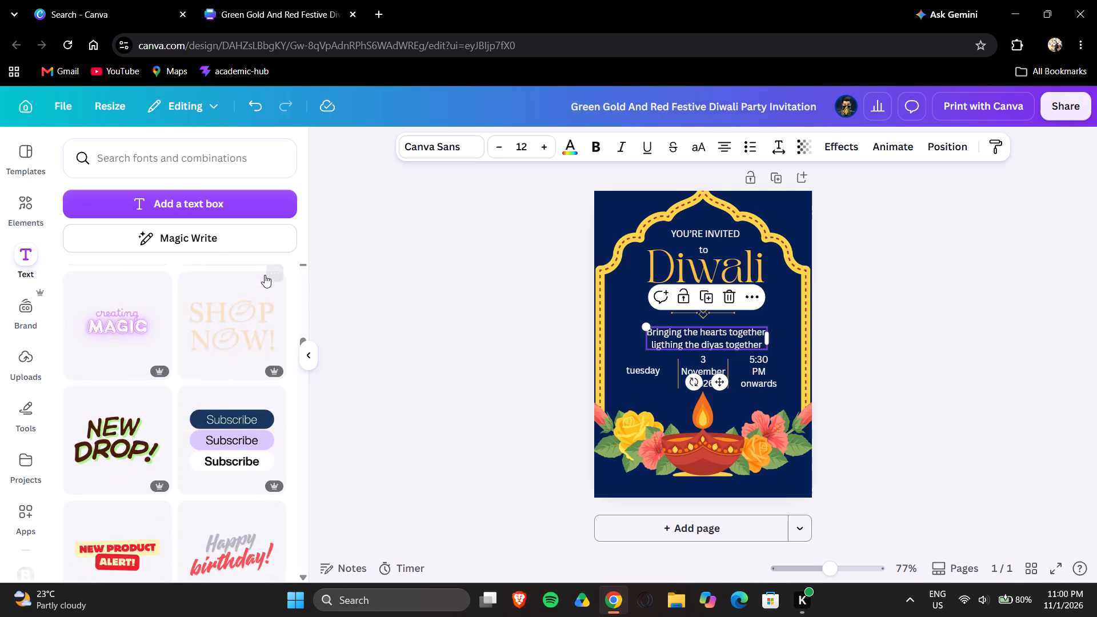
scroll(265, 275, "down", 7)
scroll(265, 277, "up", 20)
scroll(265, 277, "up", 2)
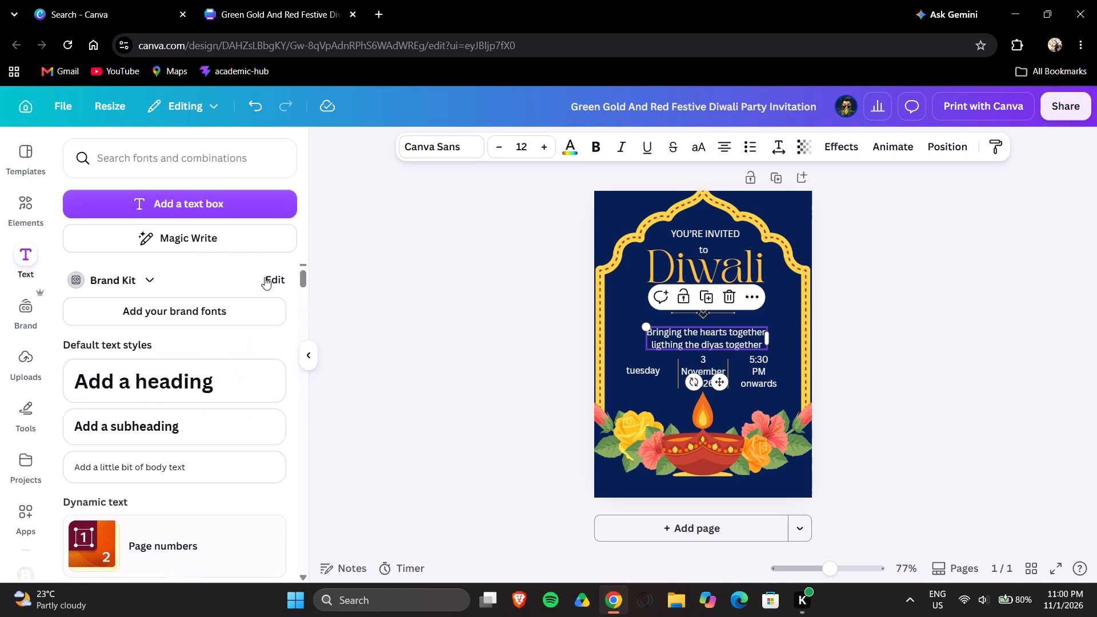
scroll(265, 277, "up", 3)
left_click(846, 154)
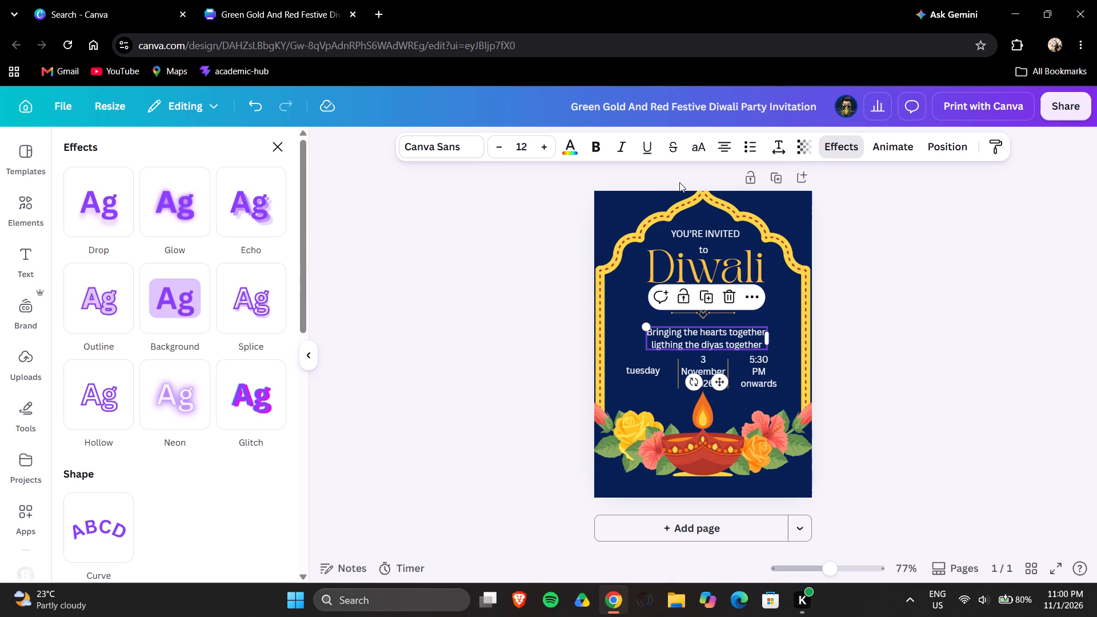
left_click(285, 155)
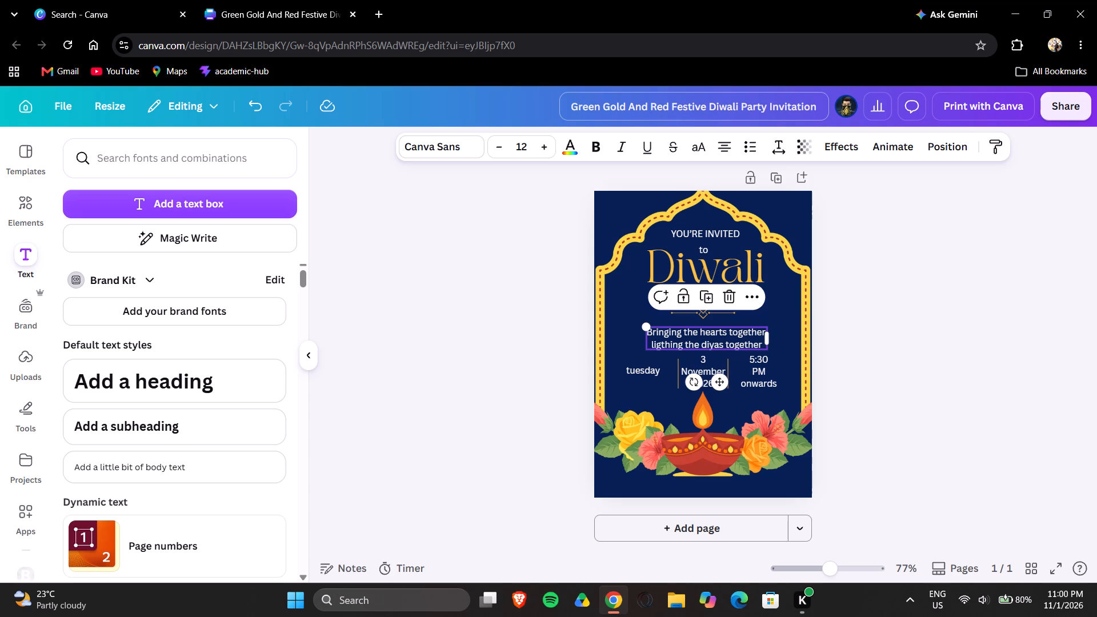
left_click(179, 104)
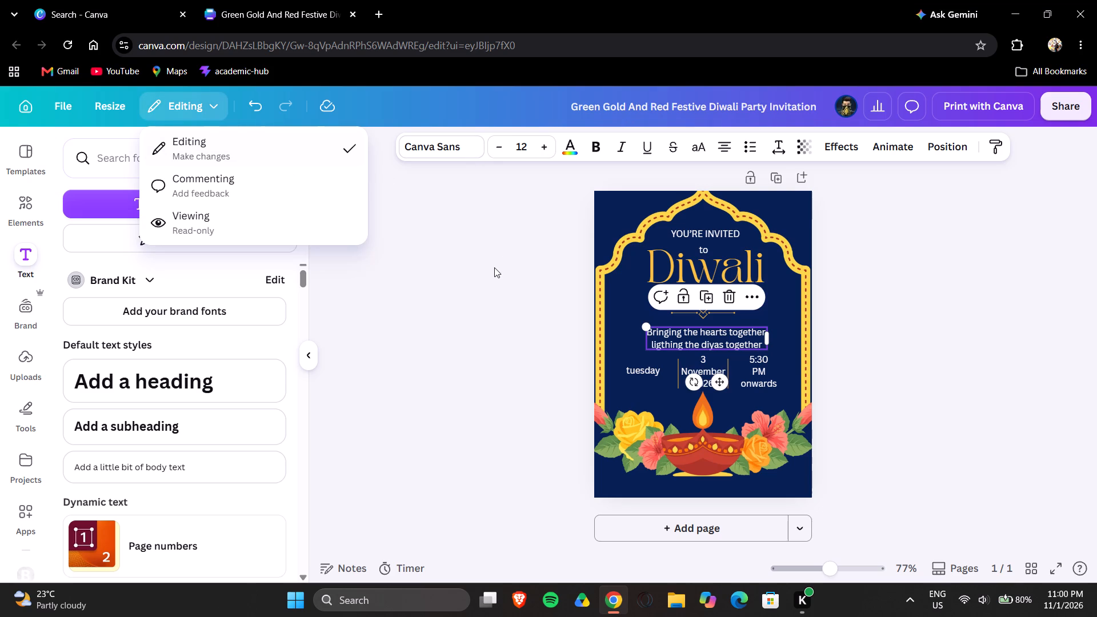
left_click(494, 267)
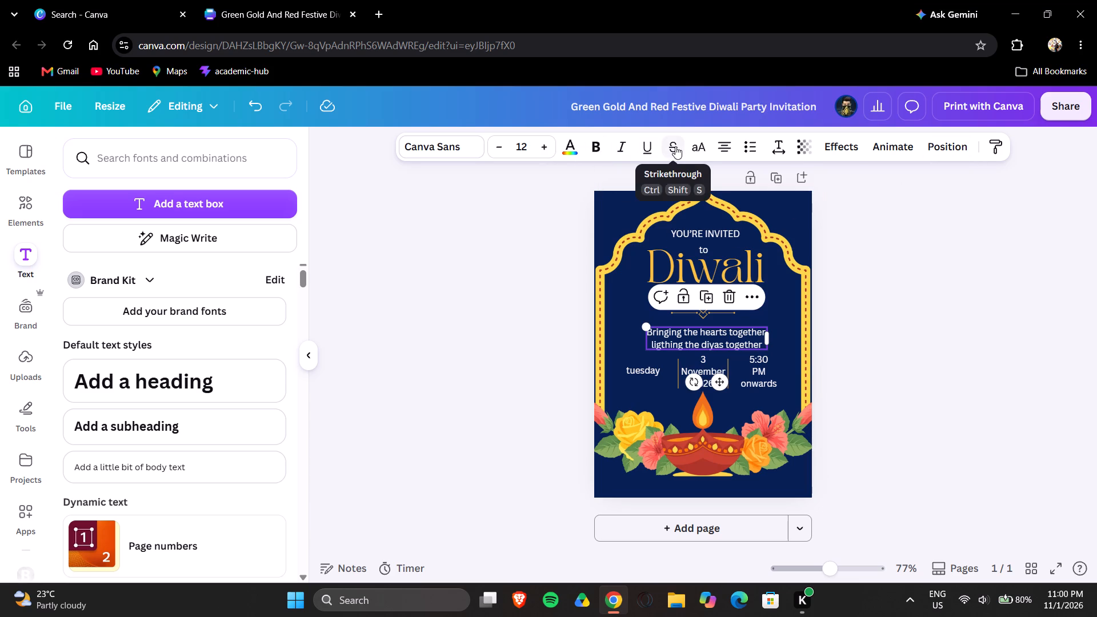
Change the two-line tagline to uppercase.
left_click(704, 146)
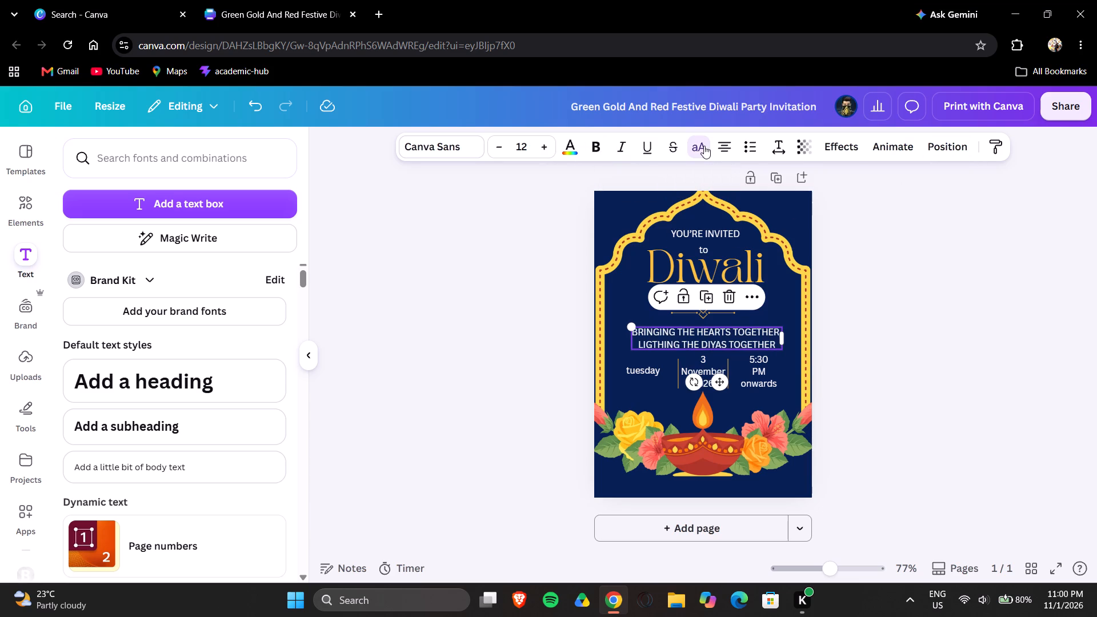
left_click(858, 211)
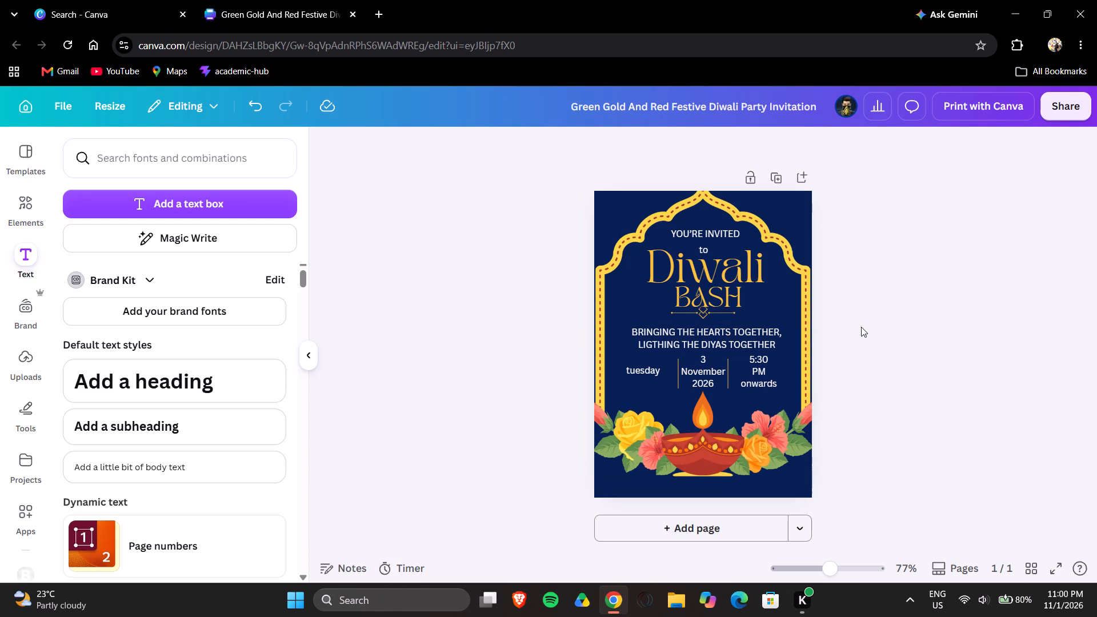
left_click(655, 343)
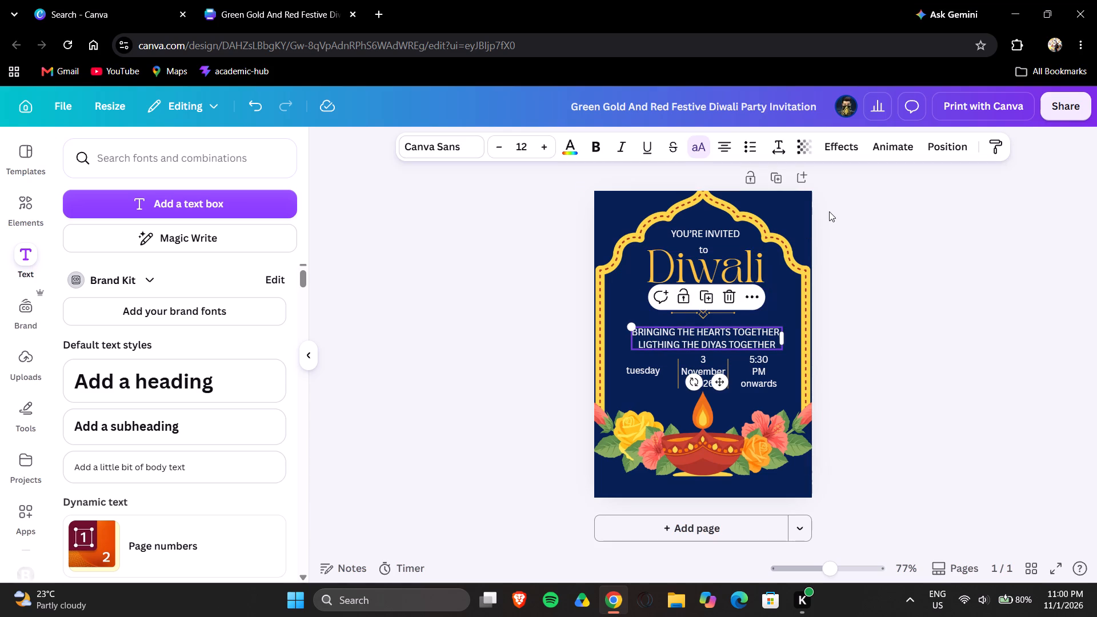
left_click(750, 302)
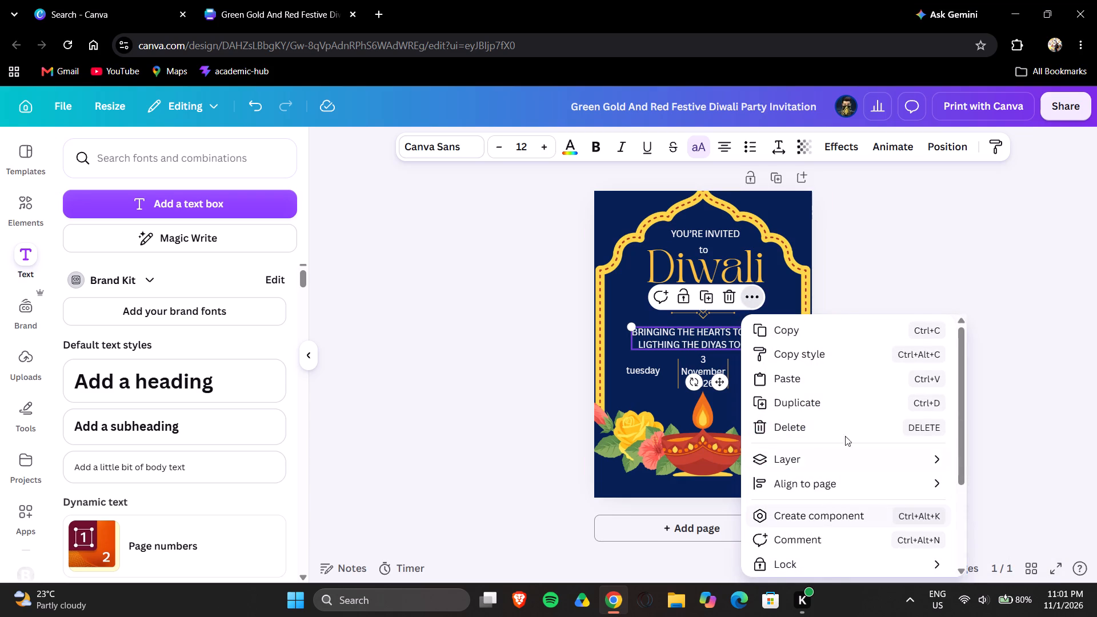
scroll(856, 369, "down", 4)
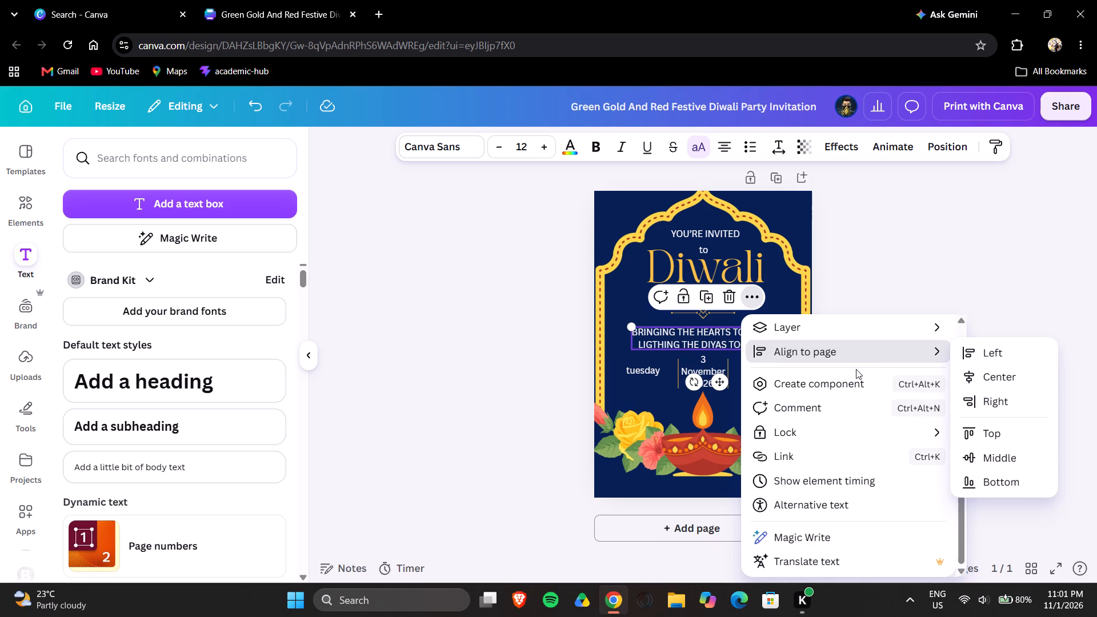
scroll(794, 432, "up", 2)
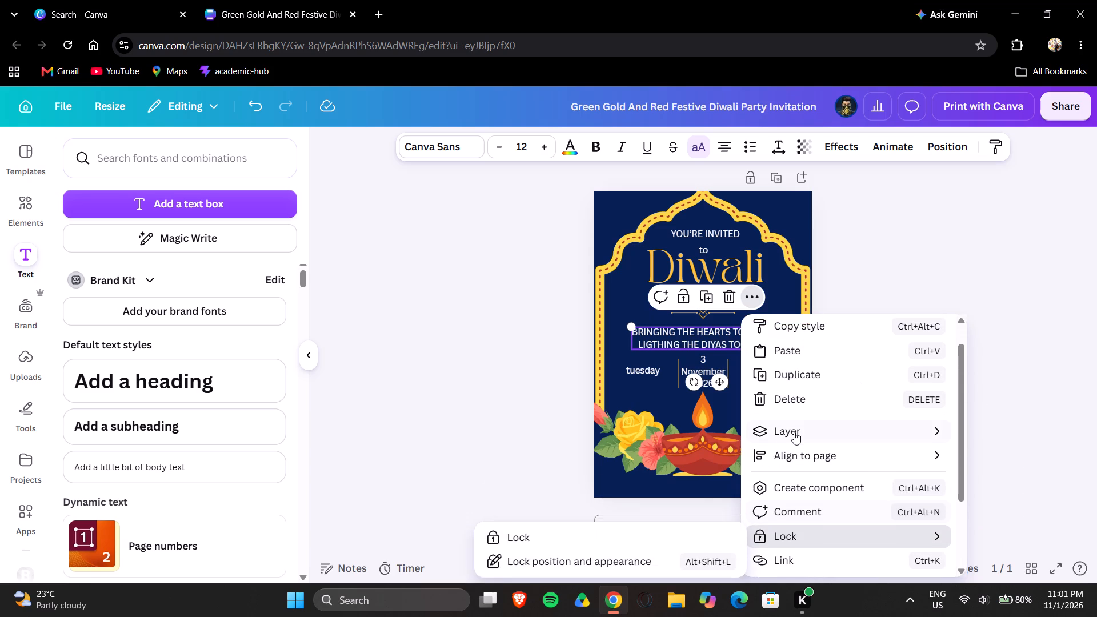
scroll(794, 432, "down", 1)
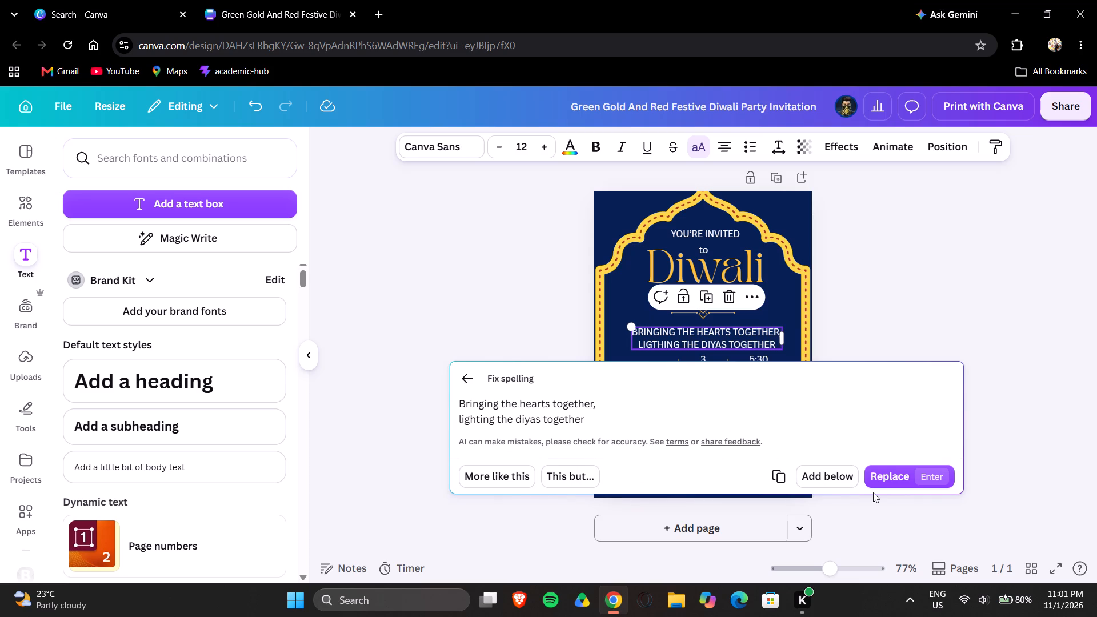
left_click(888, 468)
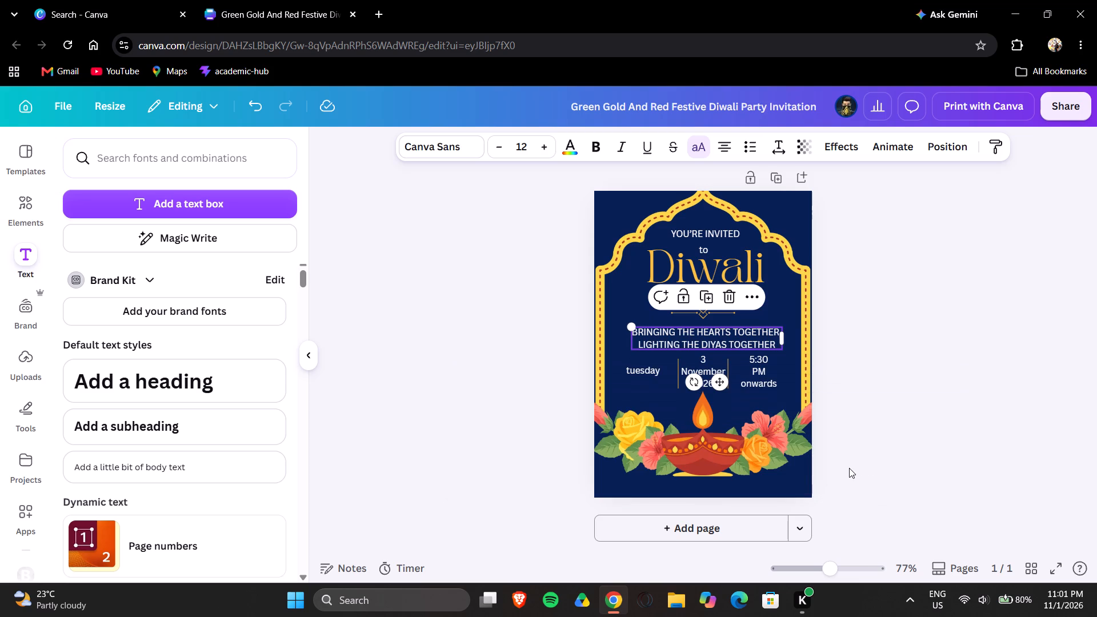
left_click(879, 326)
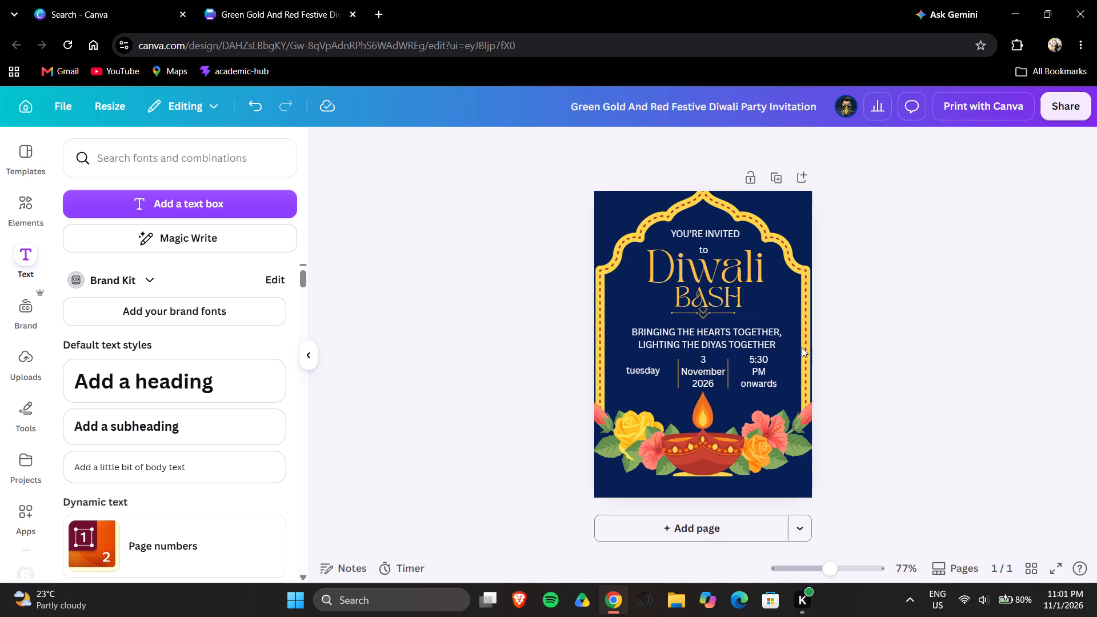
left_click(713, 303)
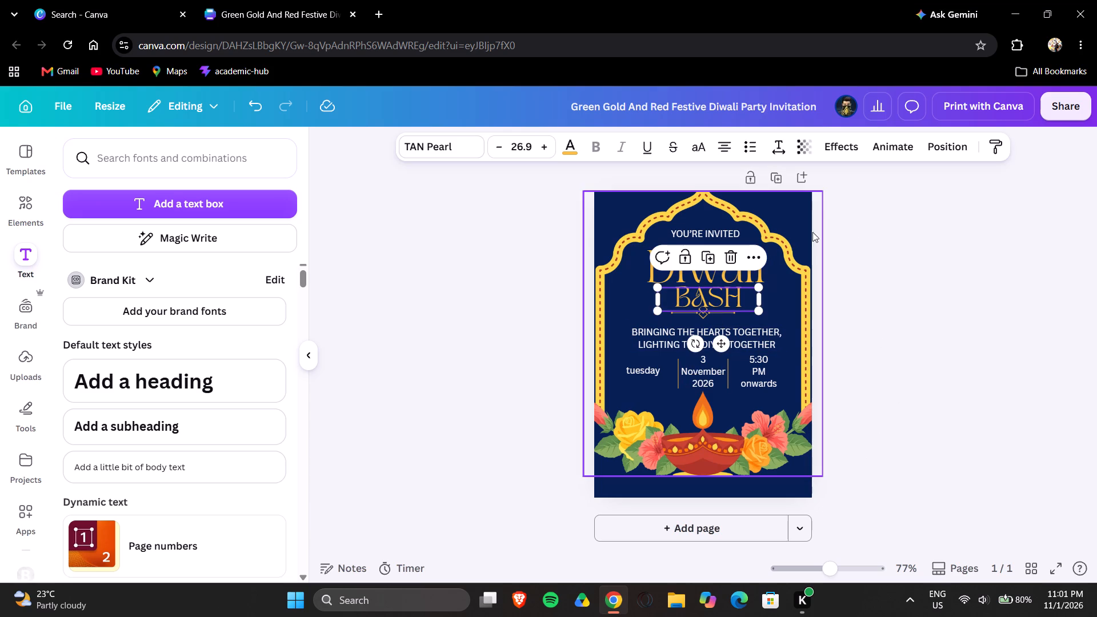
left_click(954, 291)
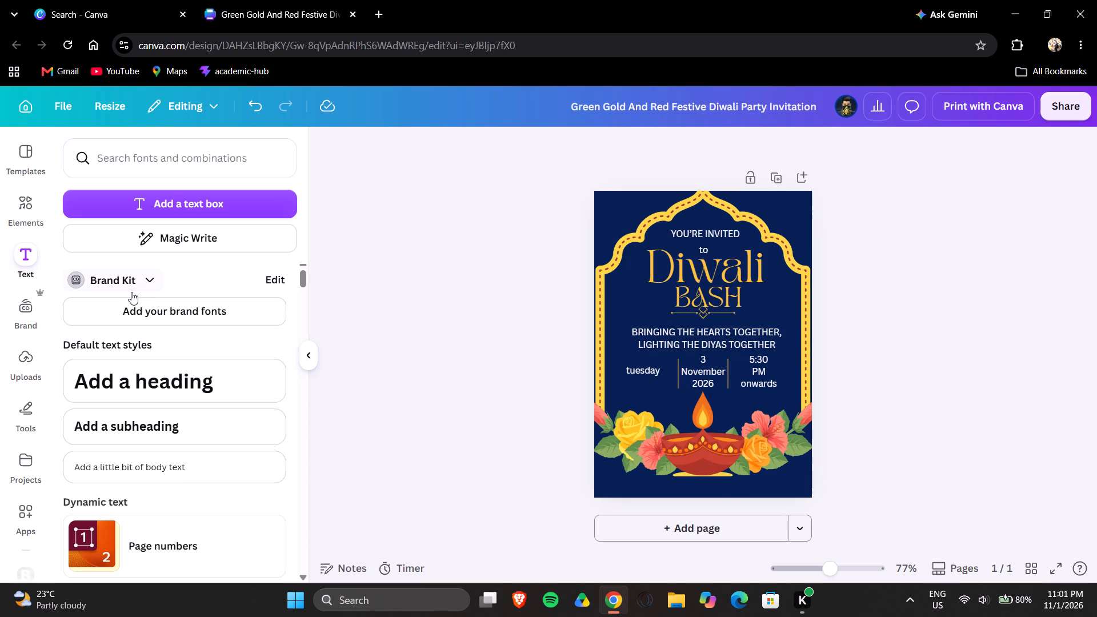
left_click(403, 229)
Look through the animated elements, including the magic recommendations, festive, confetti and trending animations, for a decoration.
left_click(32, 226)
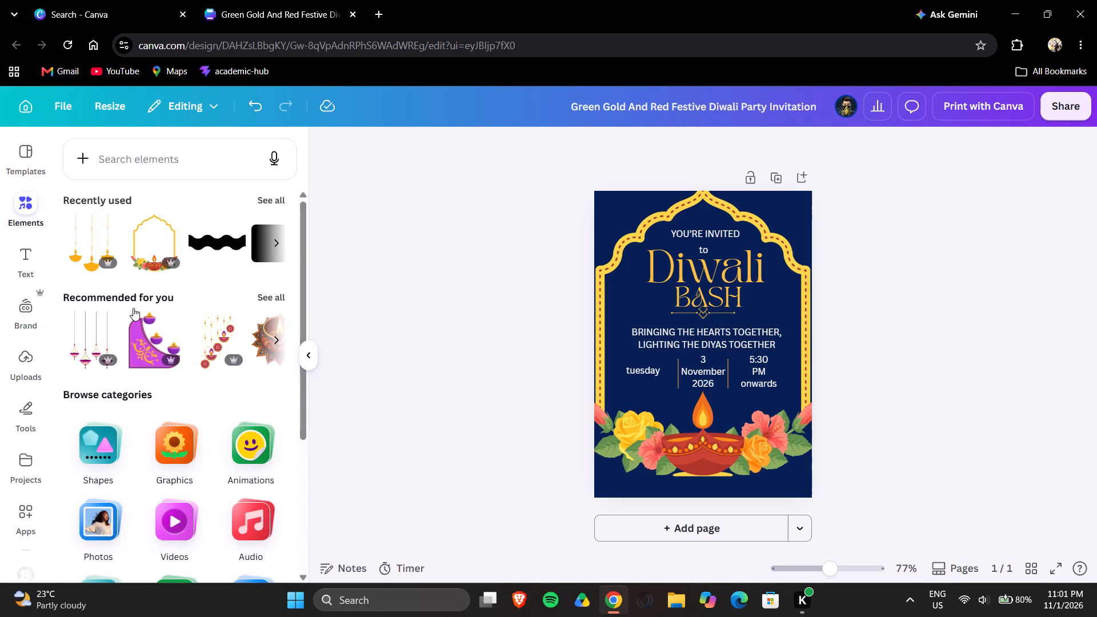
scroll(138, 311, "down", 1)
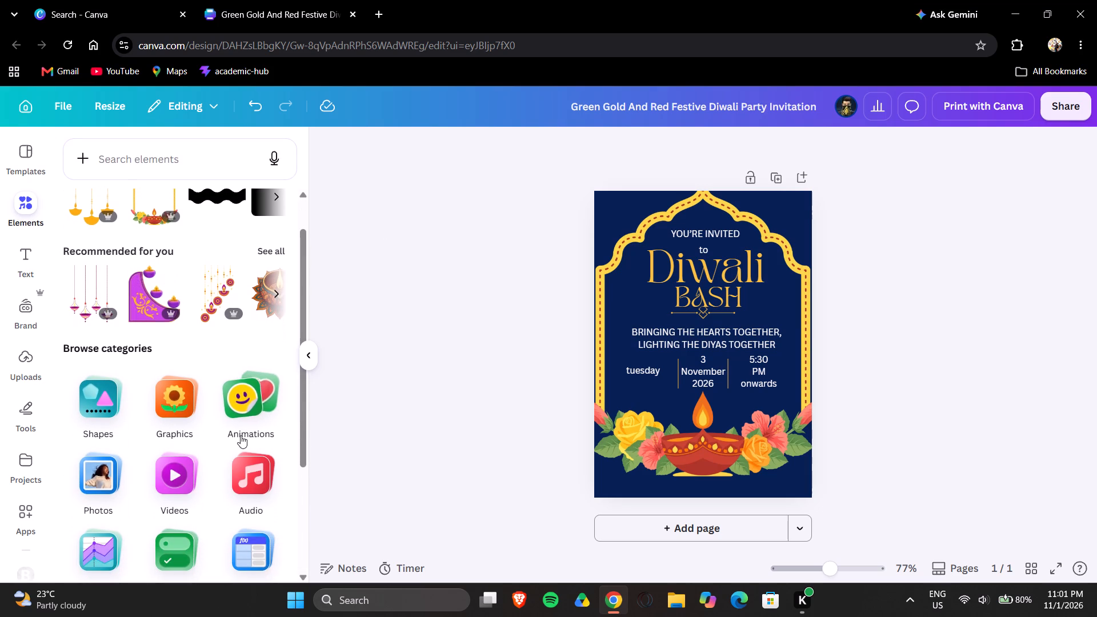
left_click(254, 402)
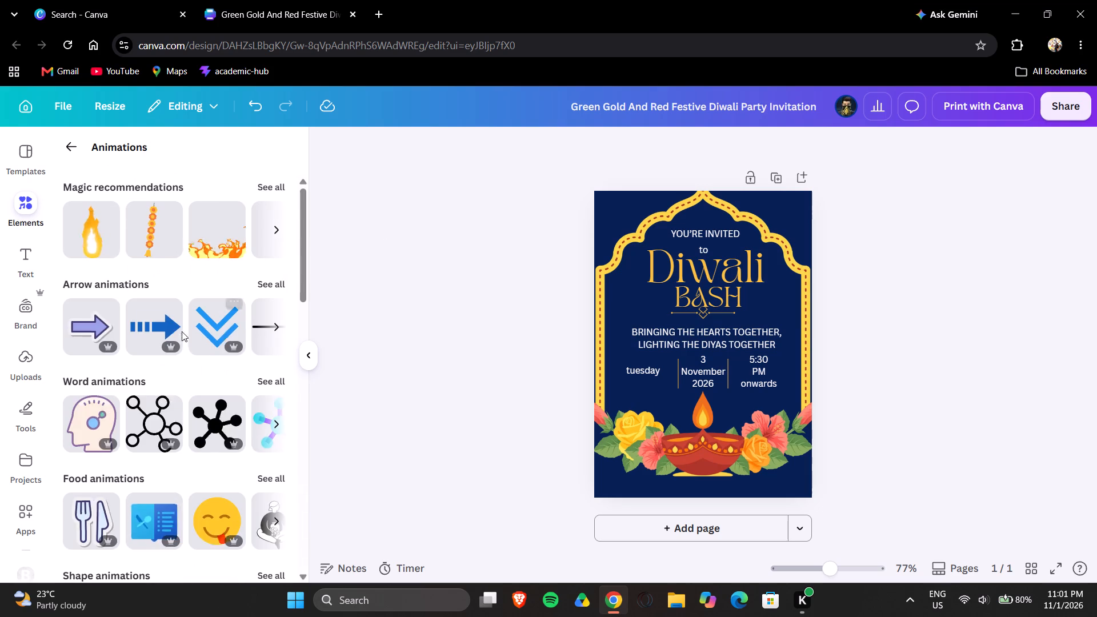
scroll(134, 283, "down", 1)
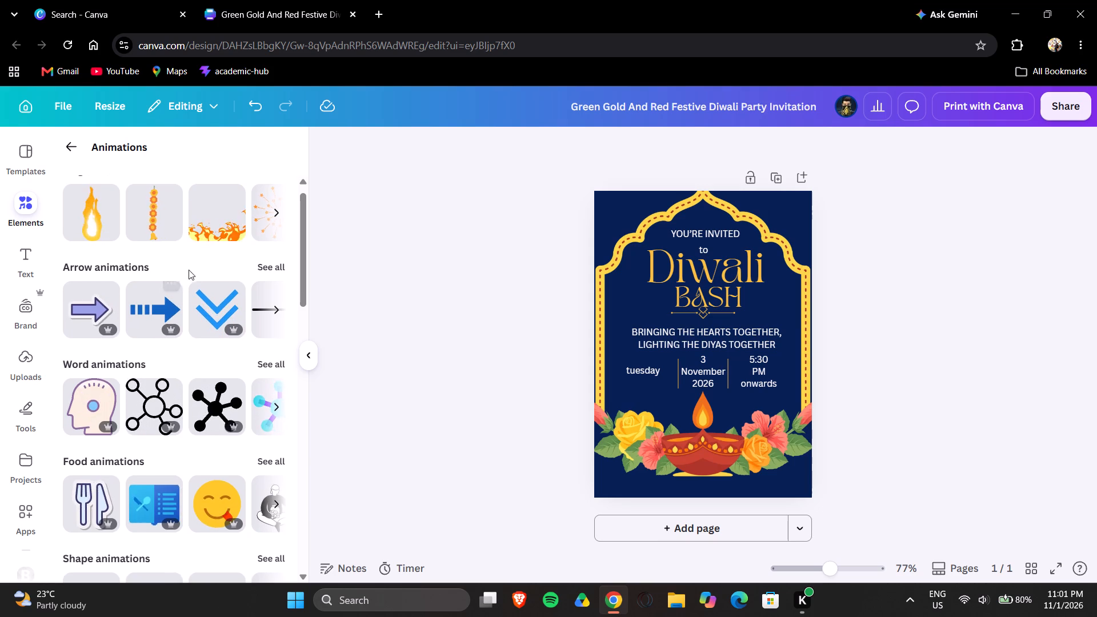
scroll(219, 227, "left", 2)
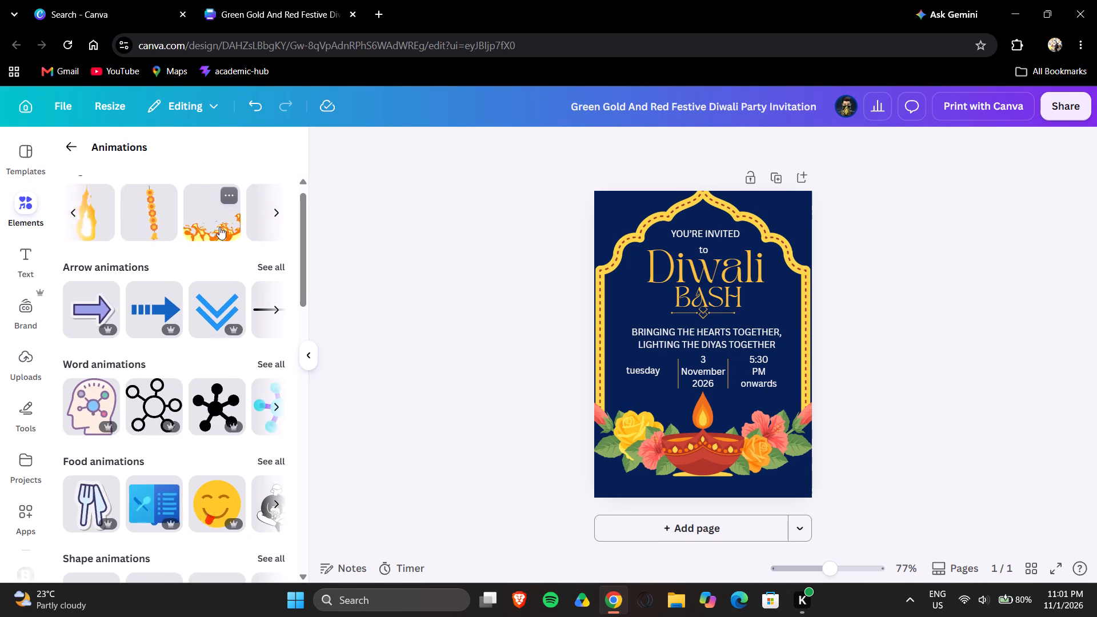
scroll(219, 227, "left", 4)
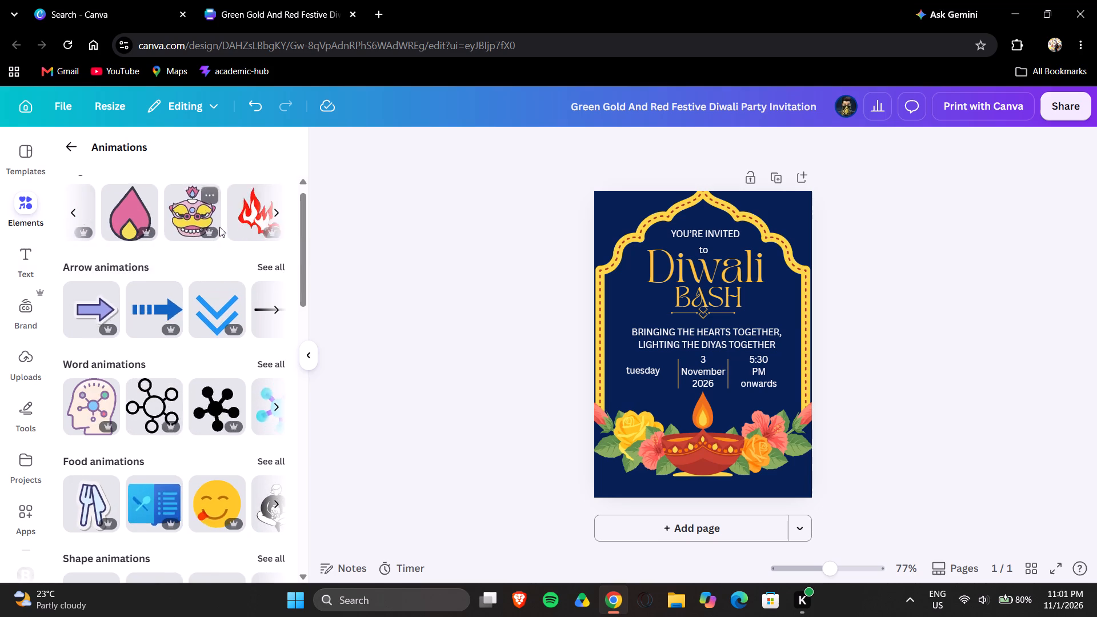
scroll(219, 227, "left", 6)
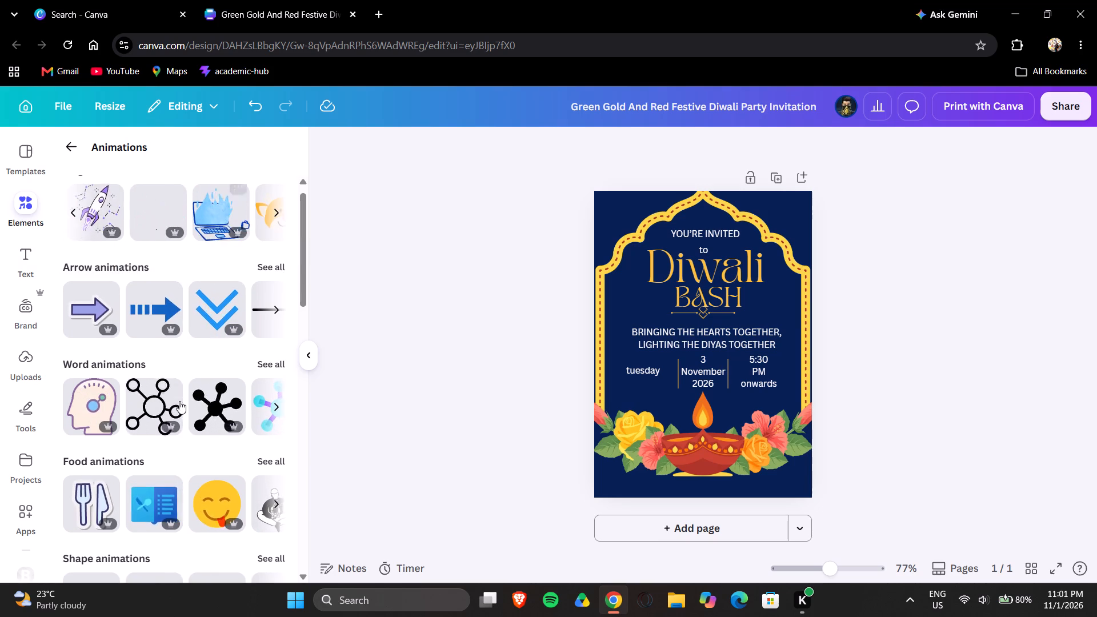
scroll(179, 401, "down", 8)
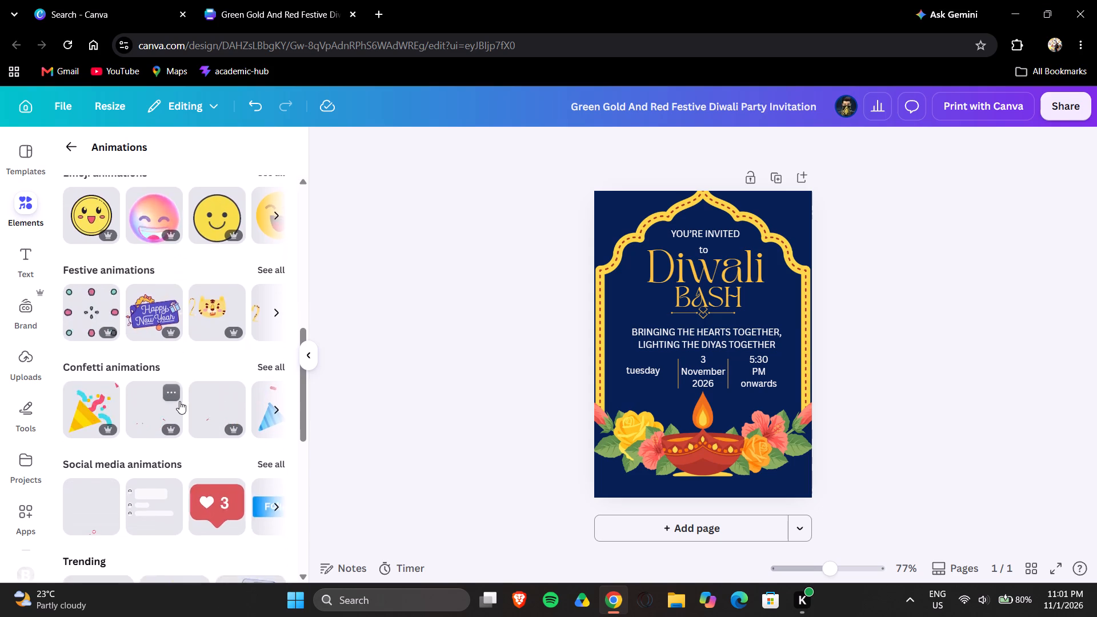
scroll(179, 401, "down", 4)
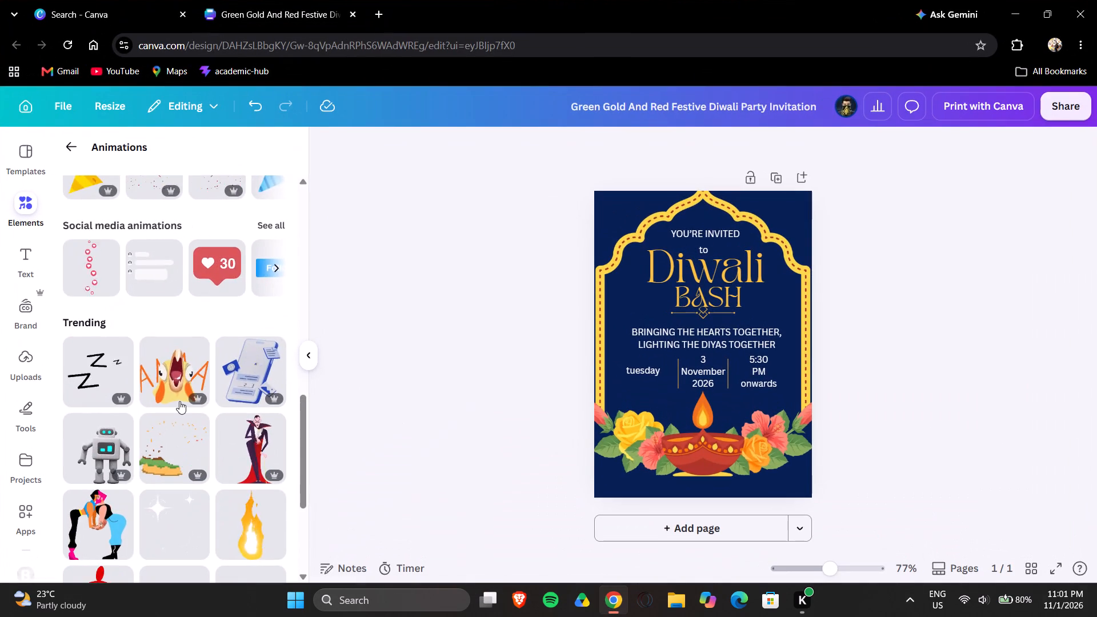
scroll(179, 401, "down", 6)
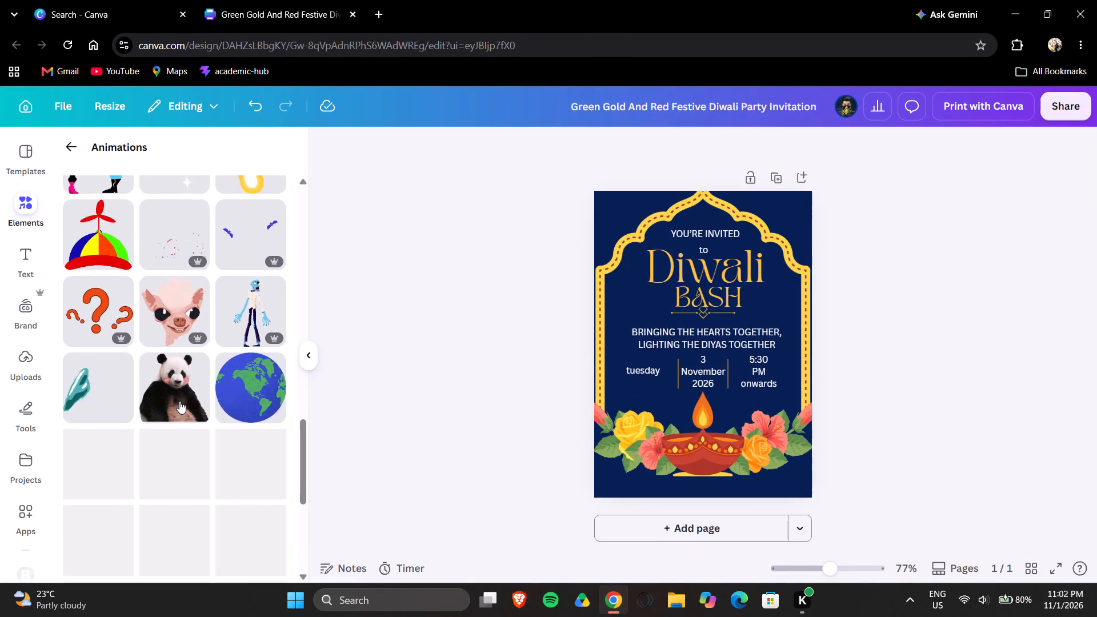
scroll(179, 401, "up", 7)
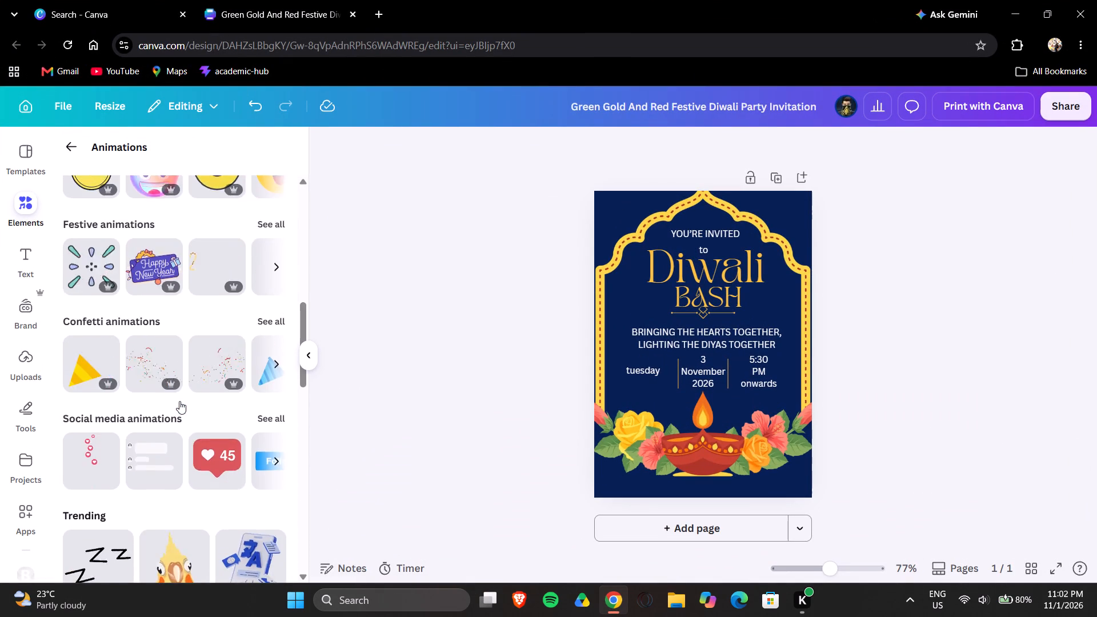
scroll(179, 401, "up", 10)
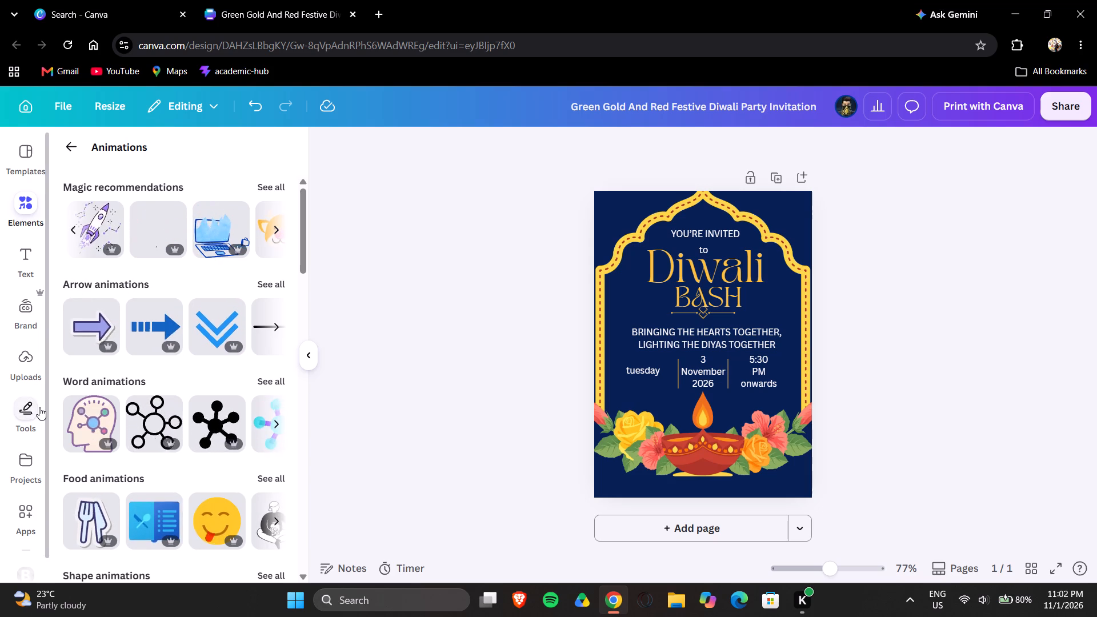
Leave the animations and search all elements for "flowers".
left_click(17, 269)
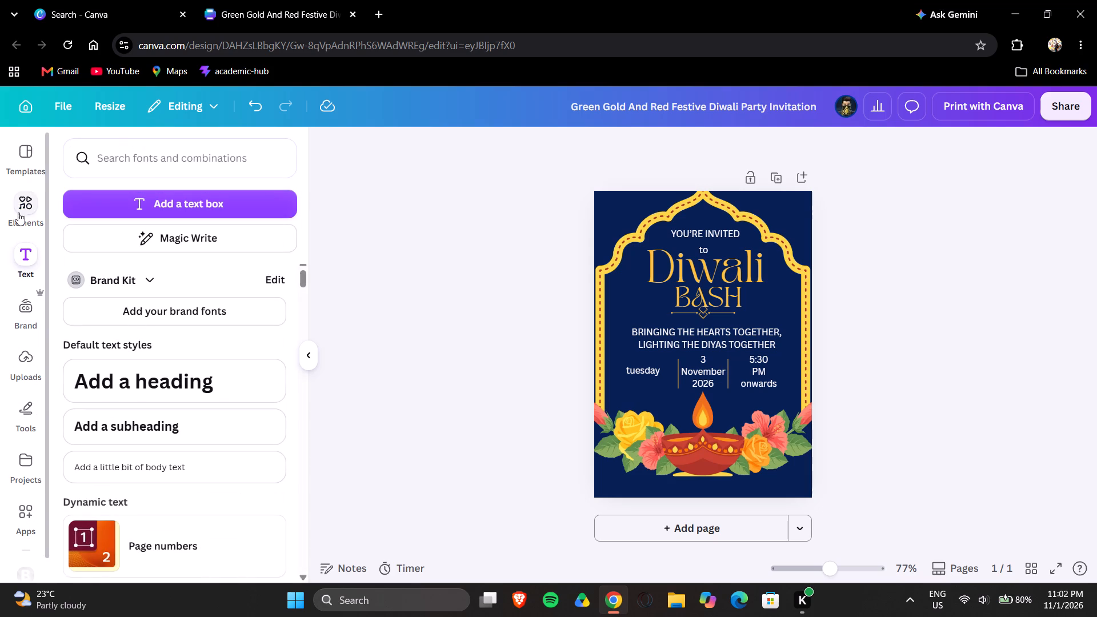
left_click(23, 204)
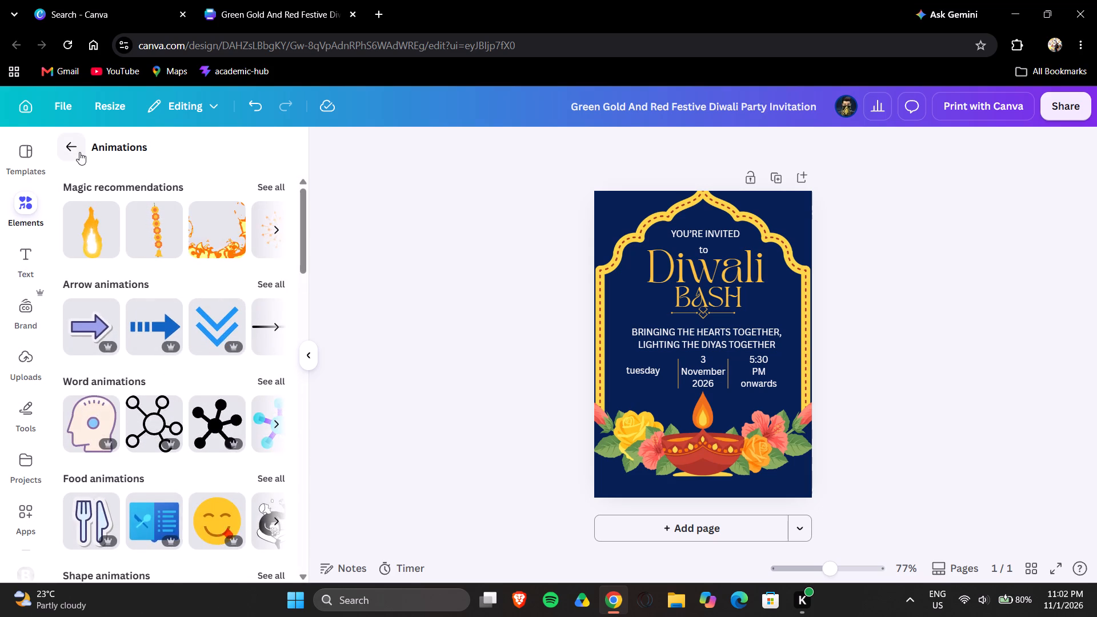
left_click(75, 145)
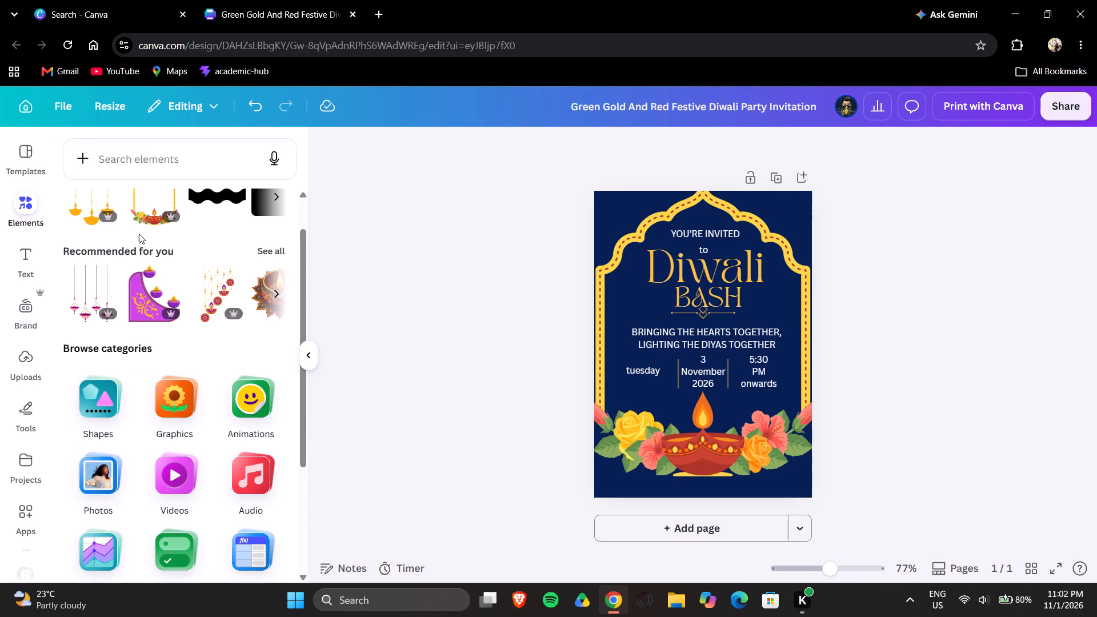
left_click(160, 166)
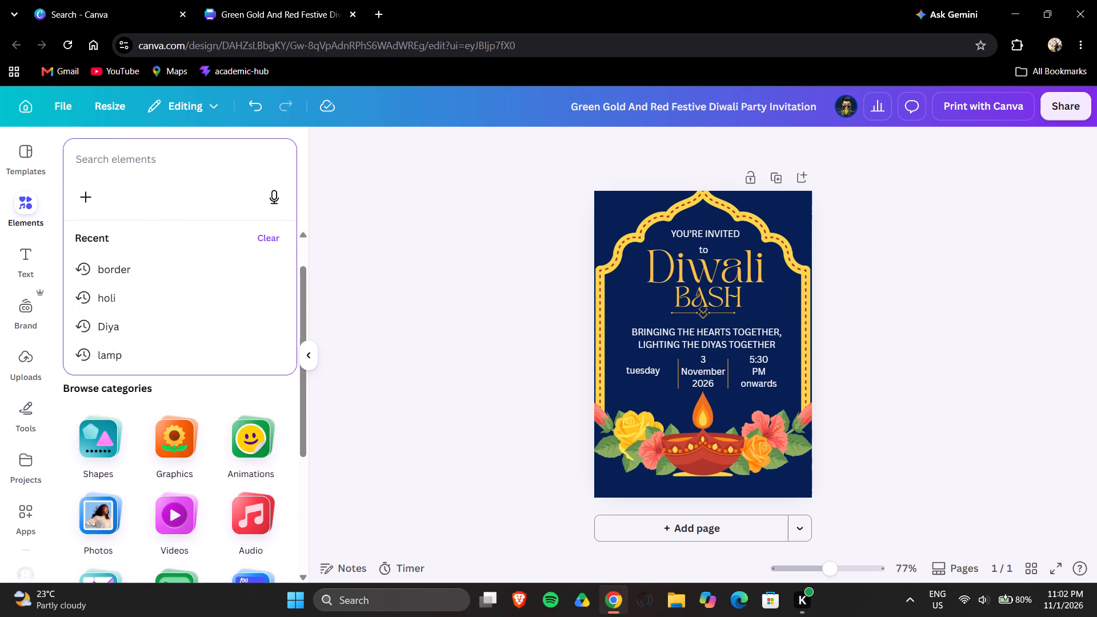
key("f")
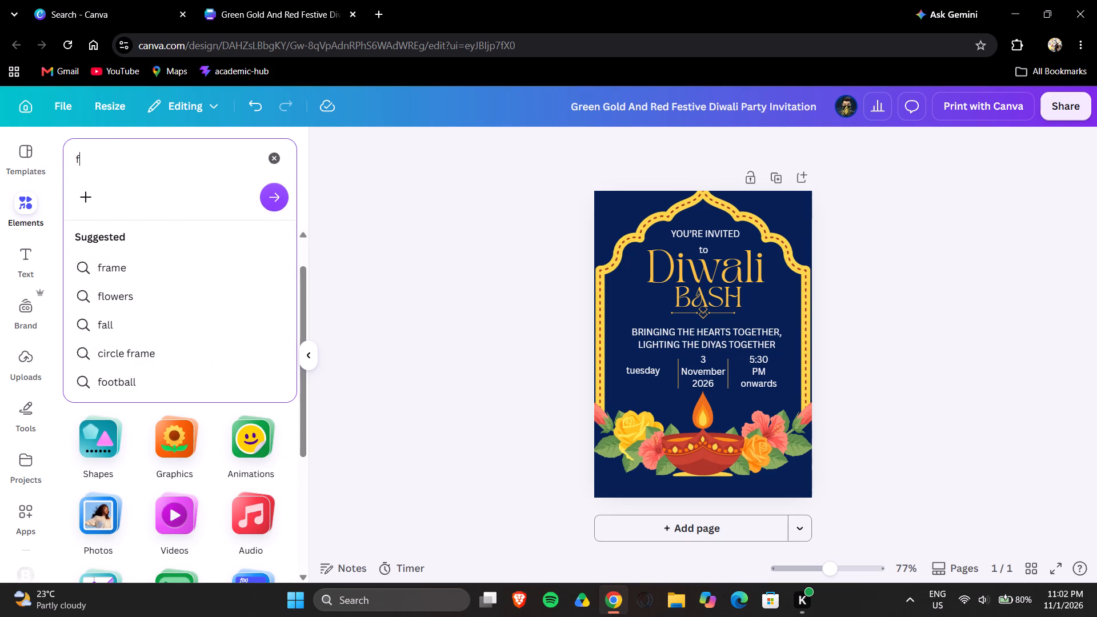
key("l")
type("ower")
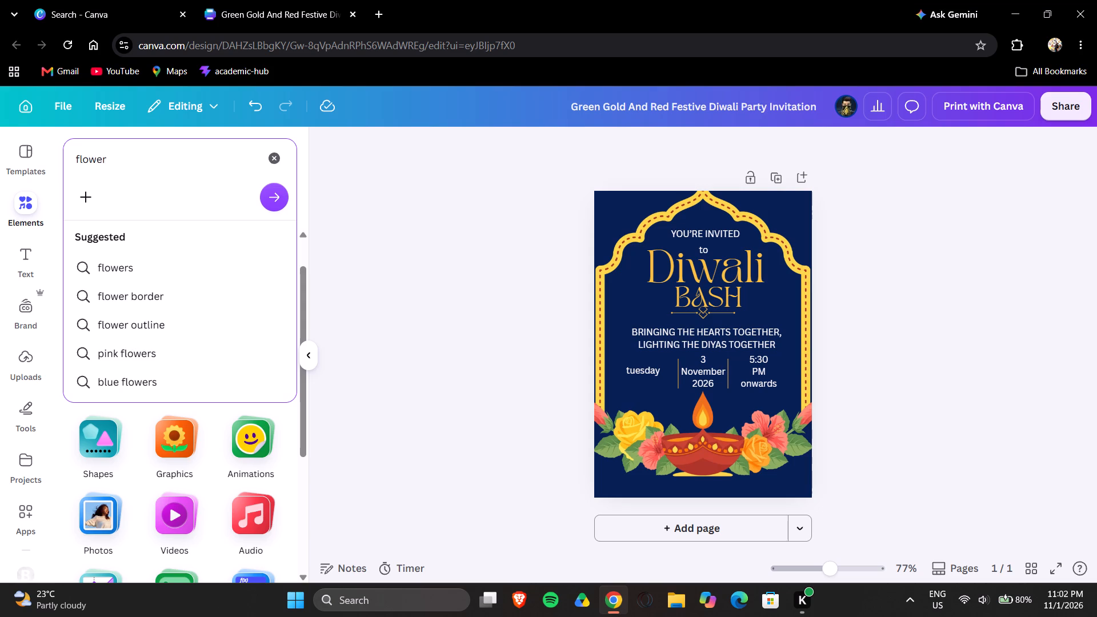
left_click(182, 265)
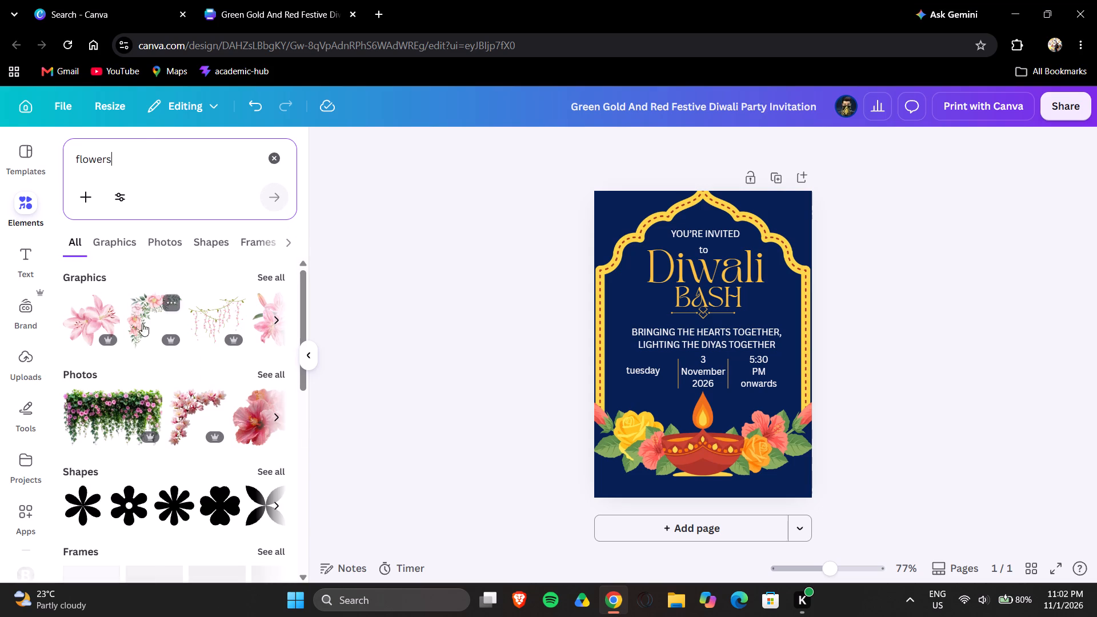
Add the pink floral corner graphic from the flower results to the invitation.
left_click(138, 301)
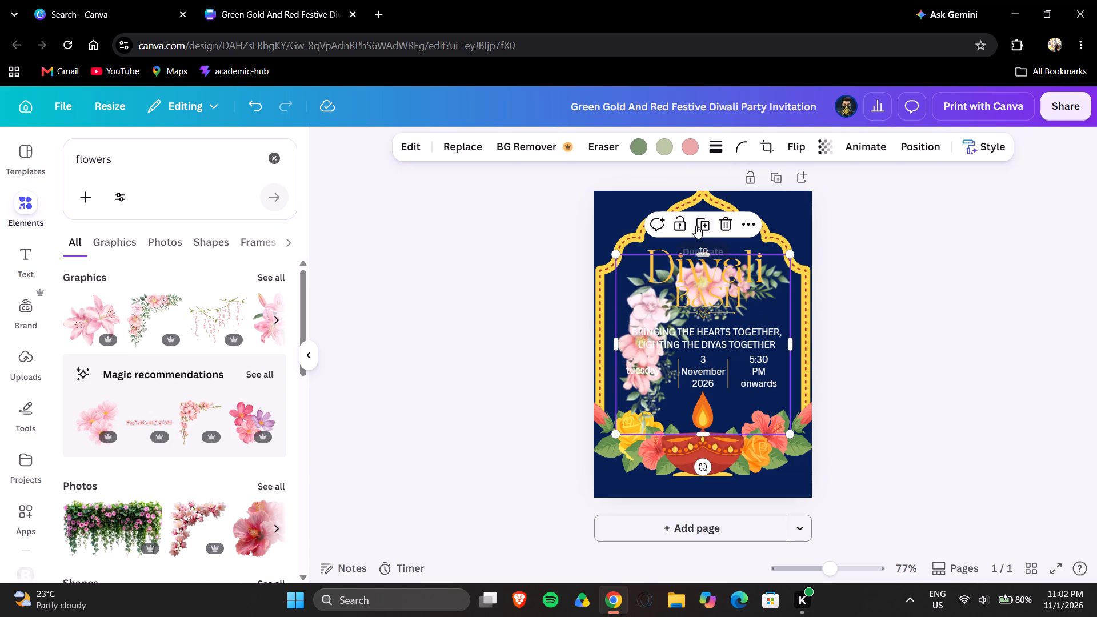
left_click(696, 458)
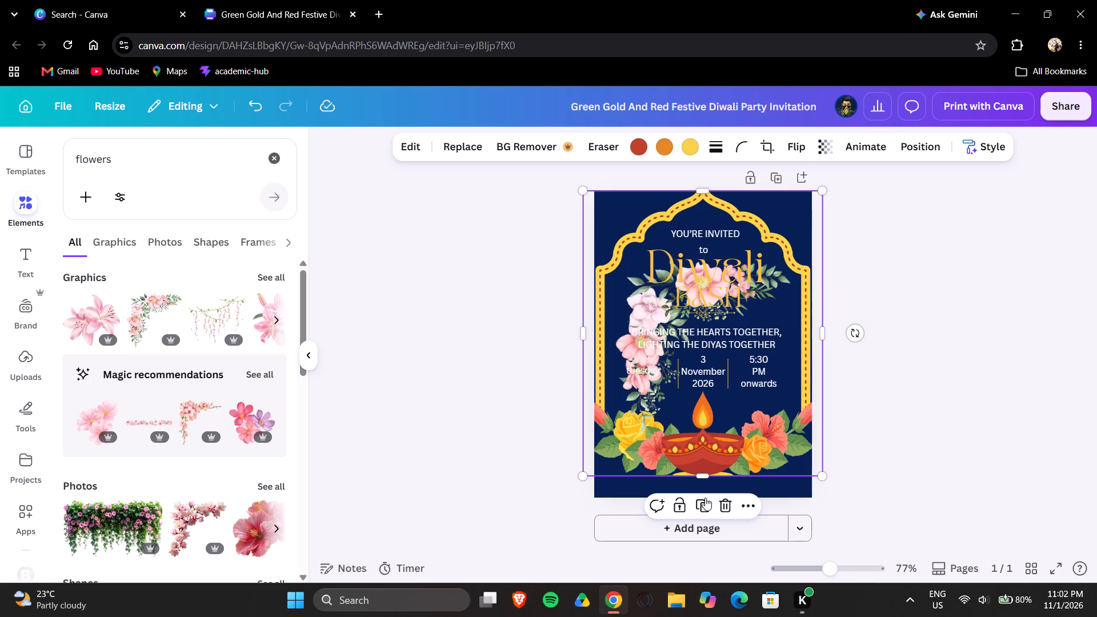
Duplicate the "tuesday" text in the date row.
left_click(634, 370)
left_click(648, 345)
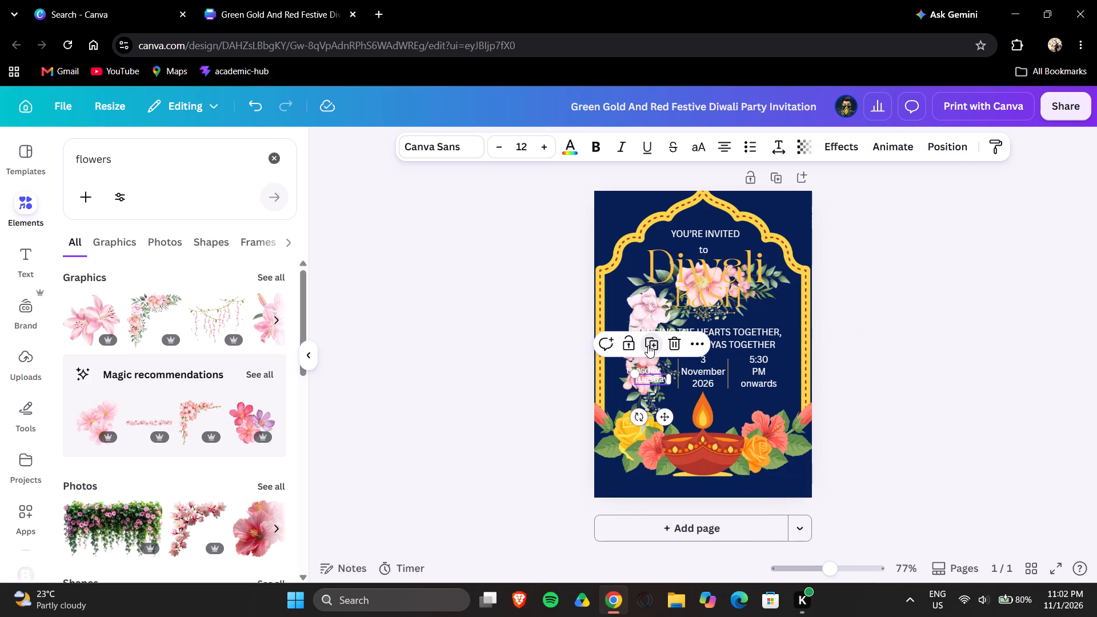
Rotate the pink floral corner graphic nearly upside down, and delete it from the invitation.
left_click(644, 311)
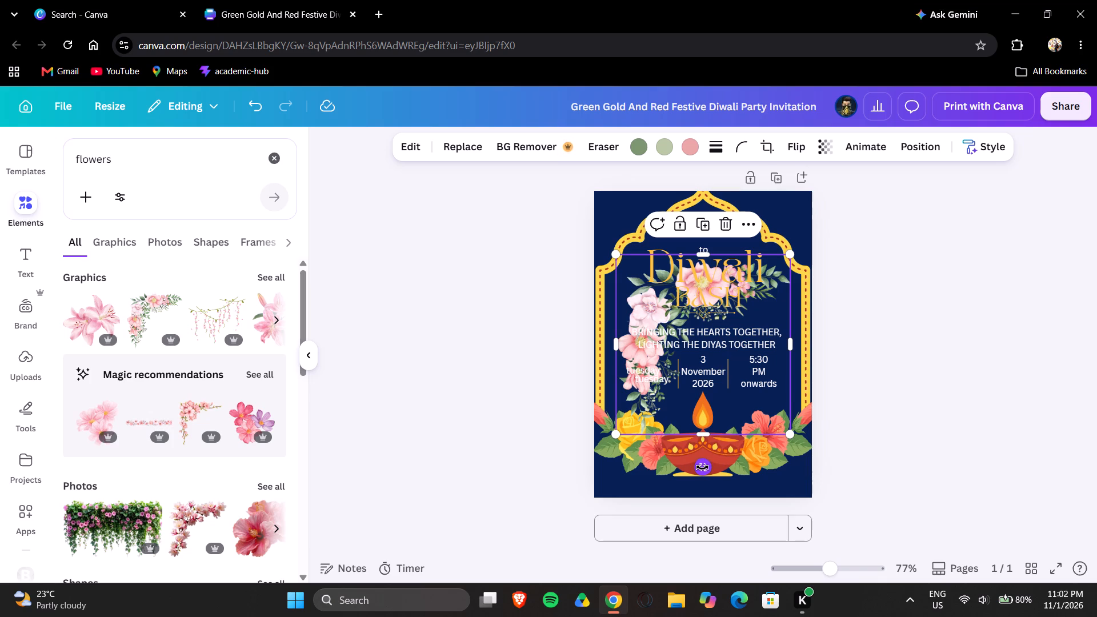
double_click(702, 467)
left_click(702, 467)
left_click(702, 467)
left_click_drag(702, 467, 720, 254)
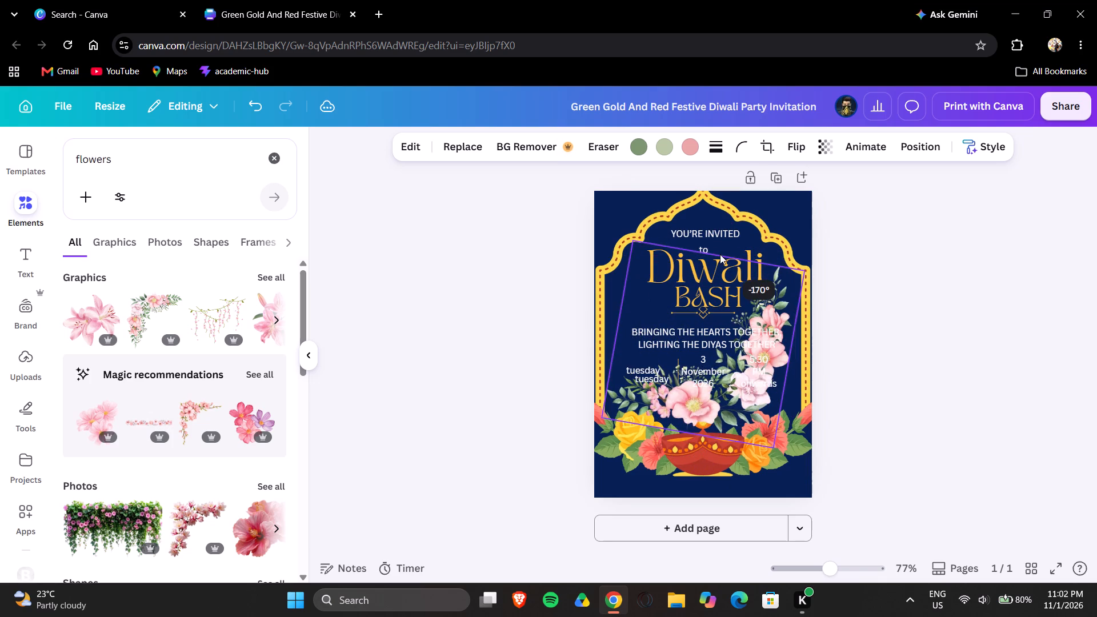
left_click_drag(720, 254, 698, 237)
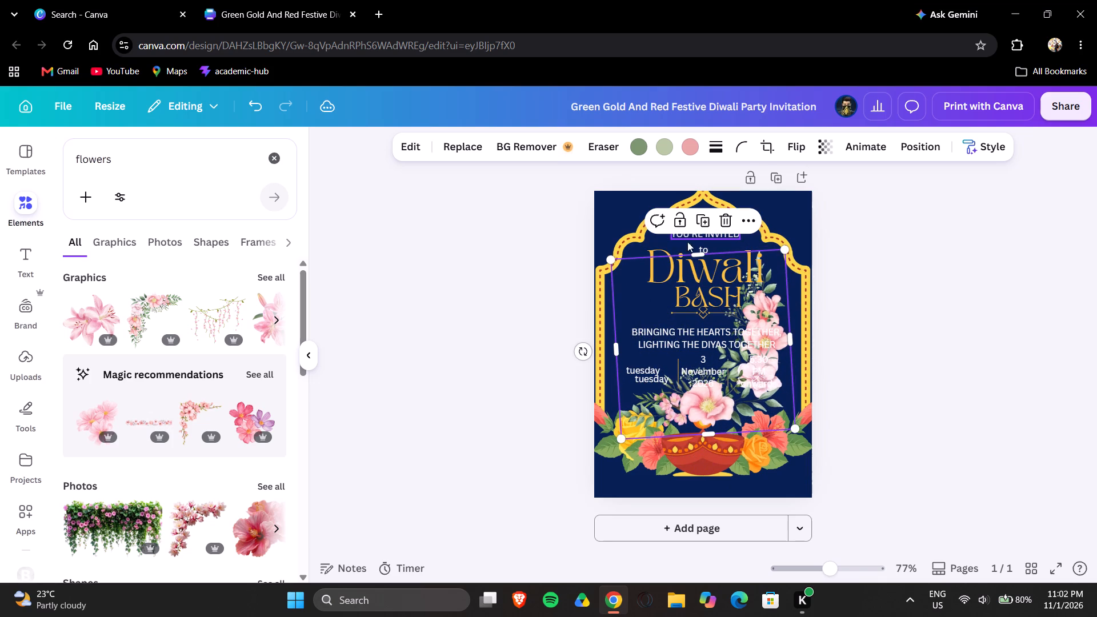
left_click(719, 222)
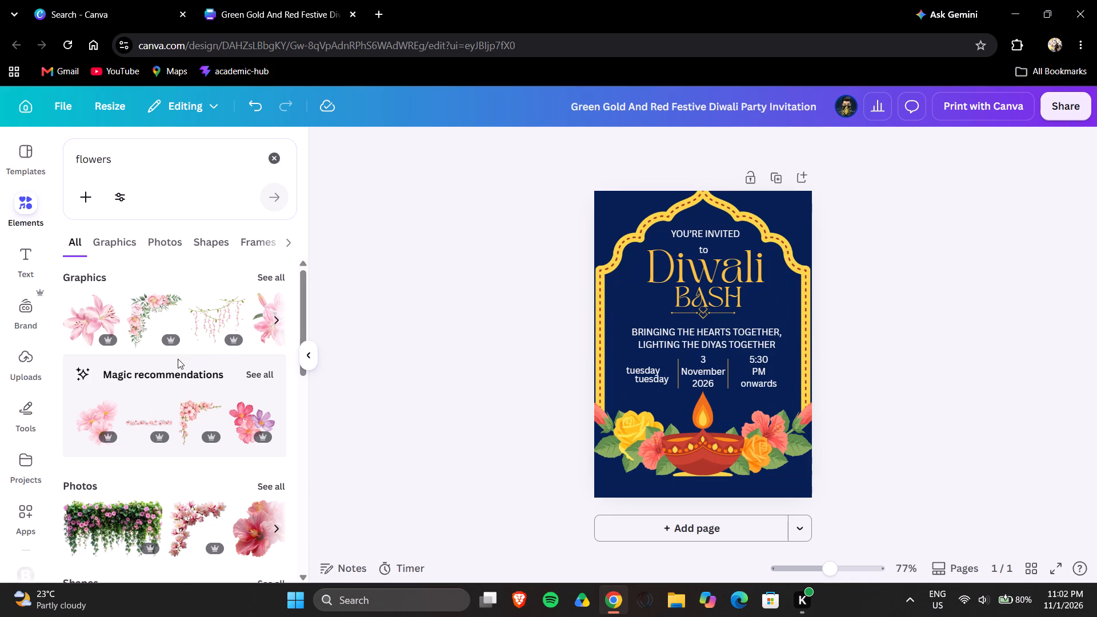
Look through the flower photos, shapes, frames and other flower results for a suitable decoration.
scroll(178, 359, "down", 8)
scroll(178, 359, "up", 1)
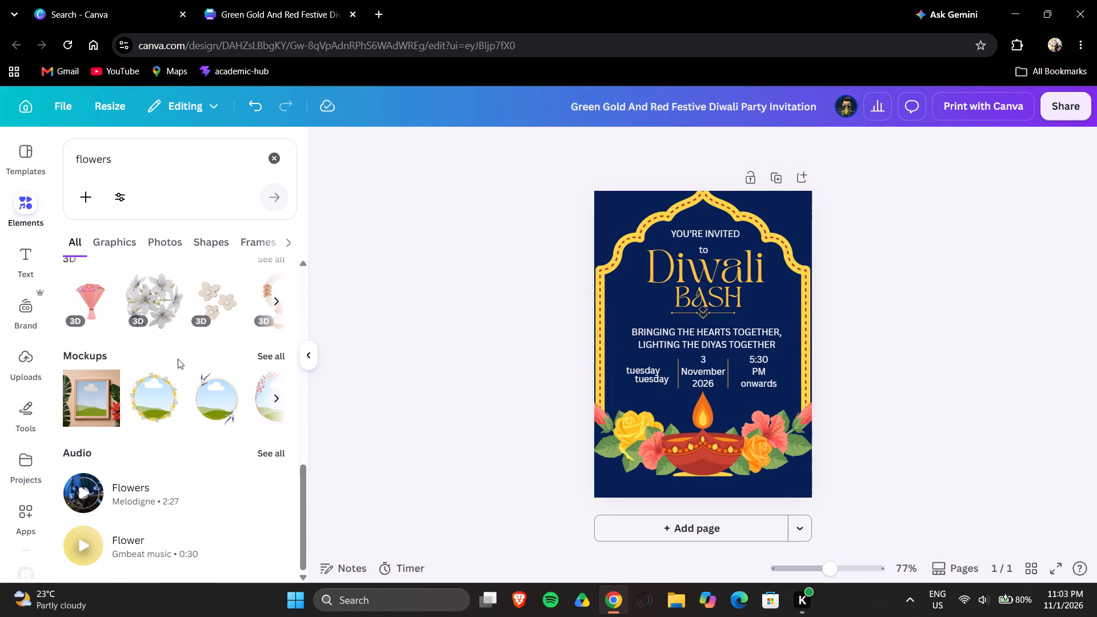
scroll(178, 359, "up", 6)
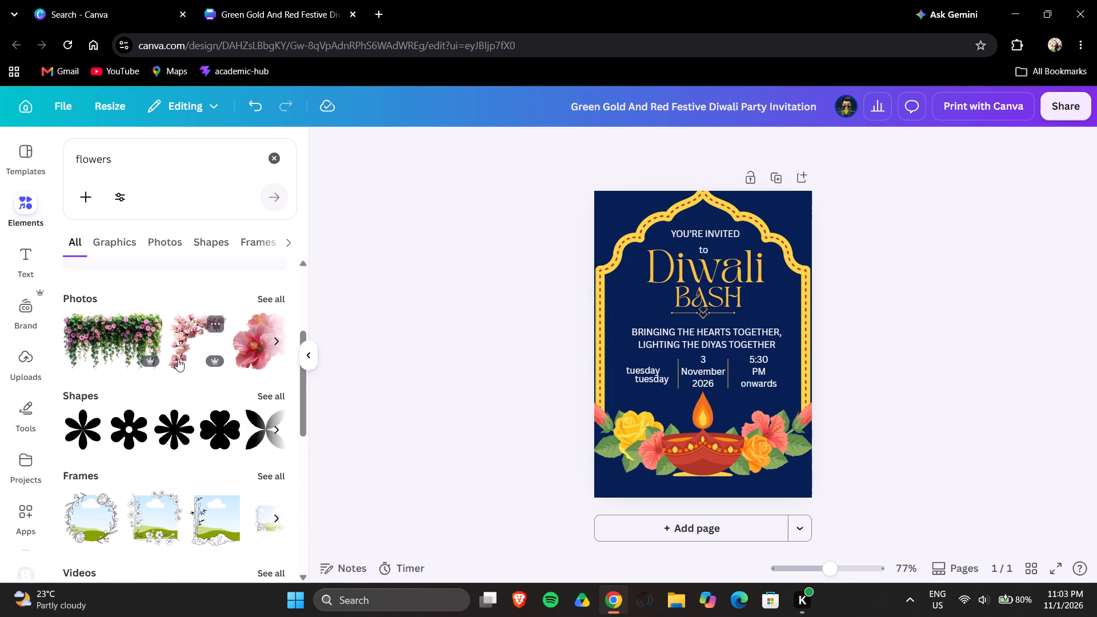
scroll(178, 359, "left", 7)
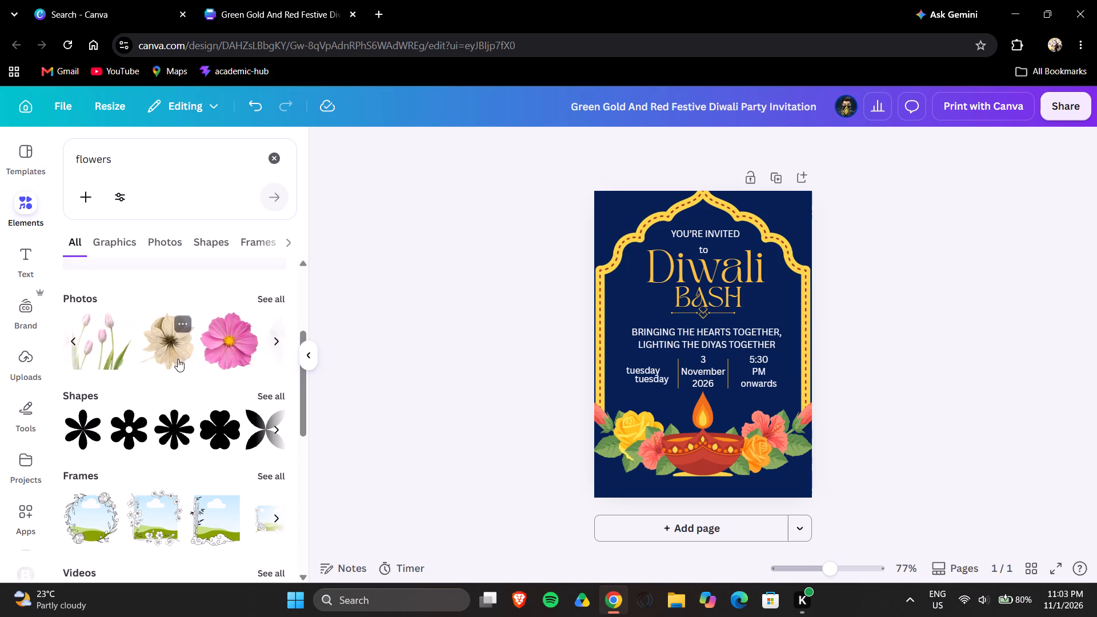
scroll(178, 359, "left", 6)
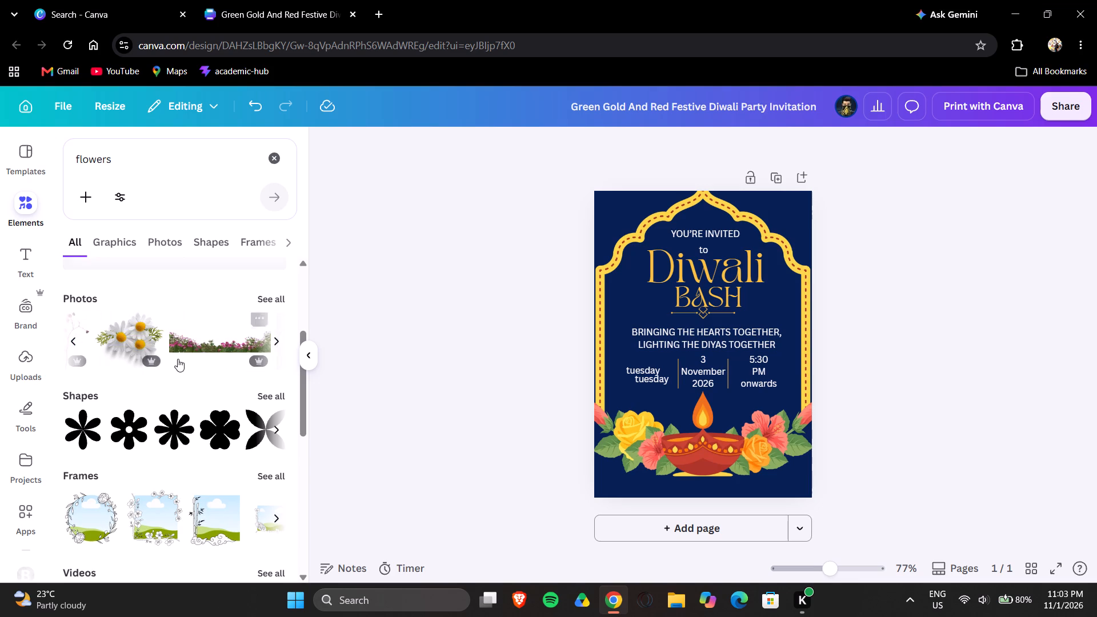
scroll(178, 359, "left", 3)
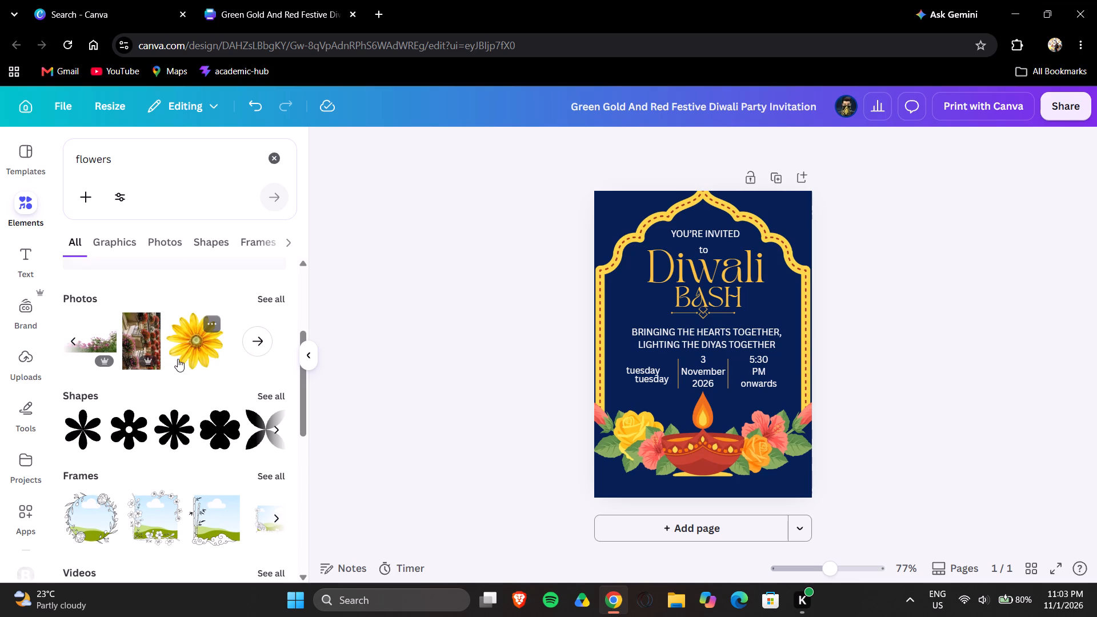
scroll(178, 359, "down", 1)
scroll(59, 616, "down", 2)
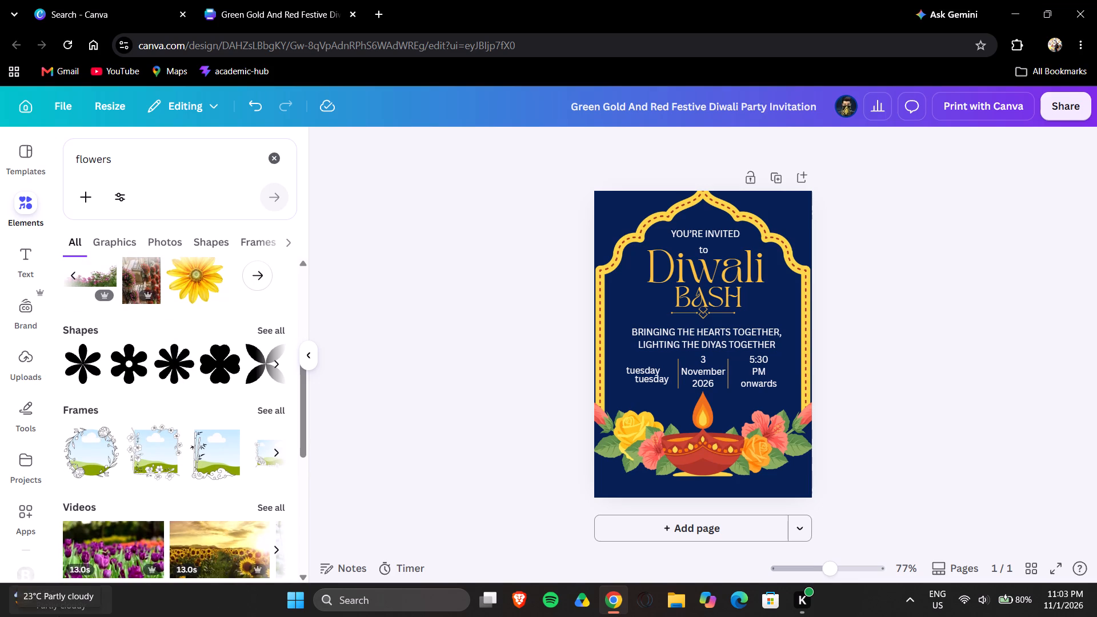
scroll(59, 616, "down", 1)
scroll(135, 427, "up", 3)
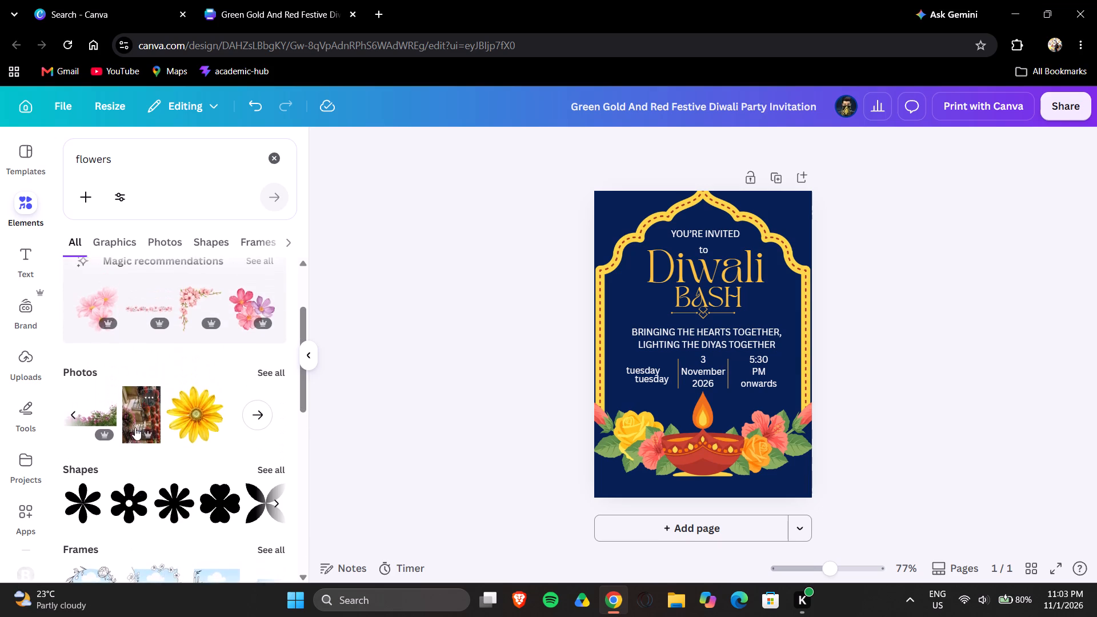
scroll(135, 427, "up", 3)
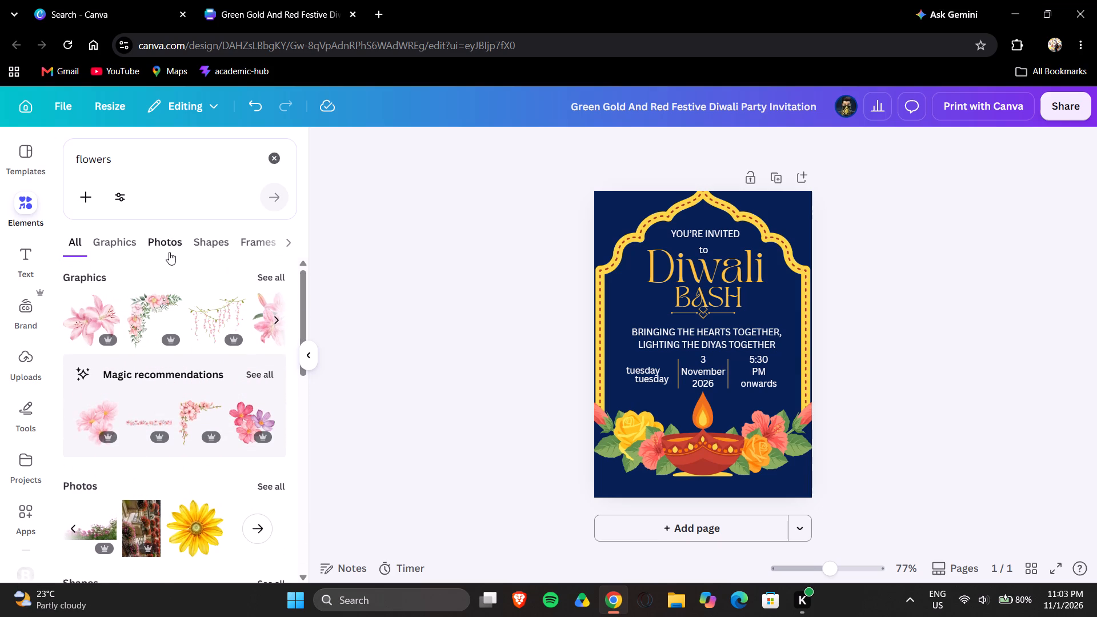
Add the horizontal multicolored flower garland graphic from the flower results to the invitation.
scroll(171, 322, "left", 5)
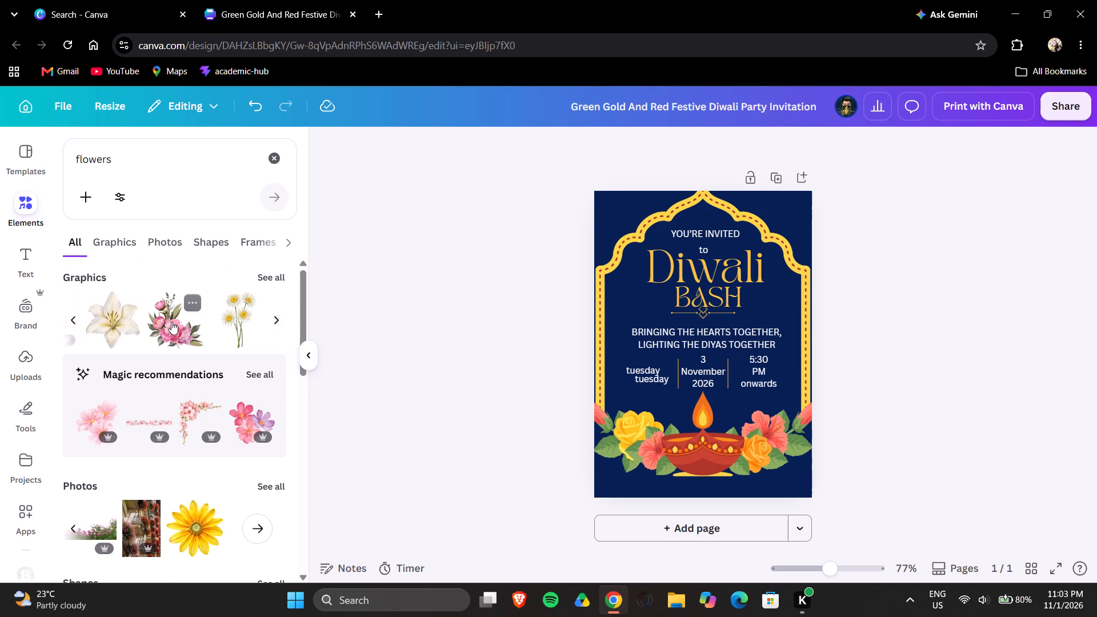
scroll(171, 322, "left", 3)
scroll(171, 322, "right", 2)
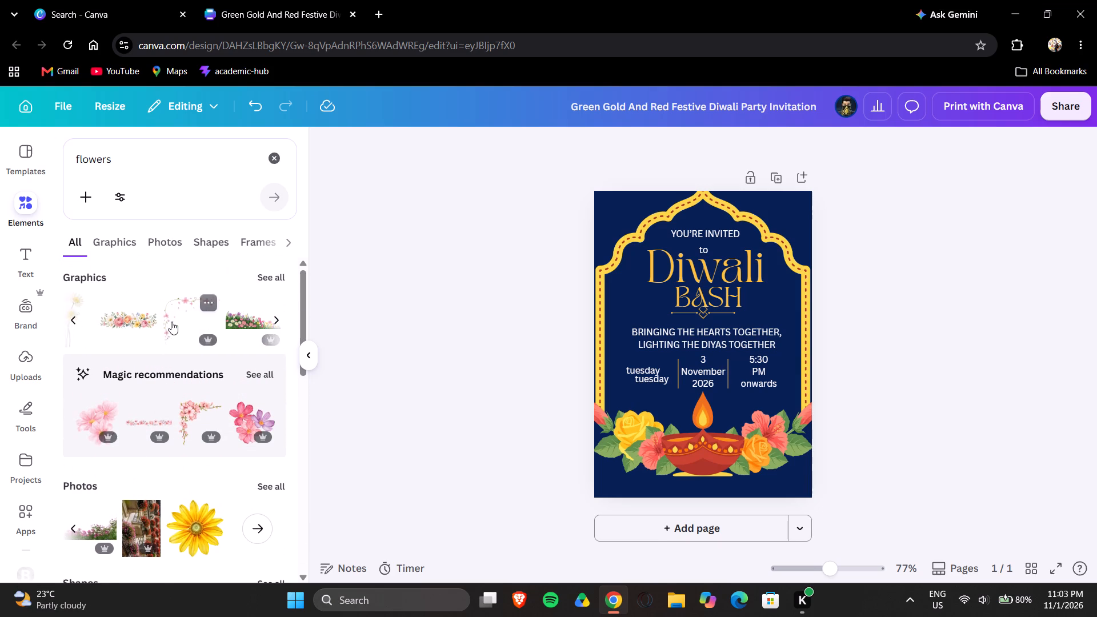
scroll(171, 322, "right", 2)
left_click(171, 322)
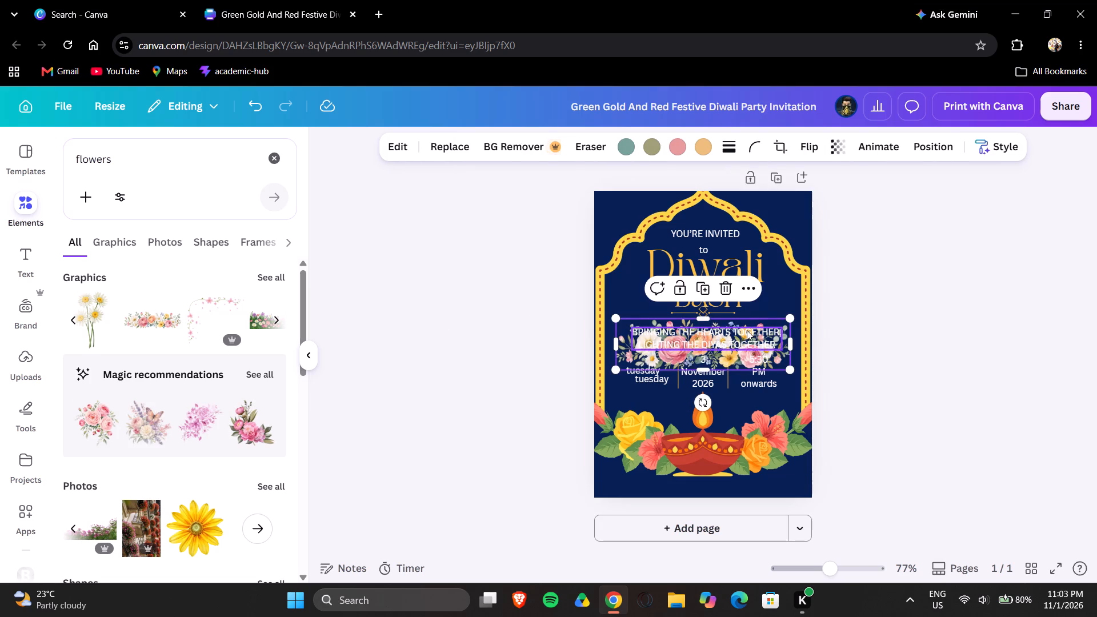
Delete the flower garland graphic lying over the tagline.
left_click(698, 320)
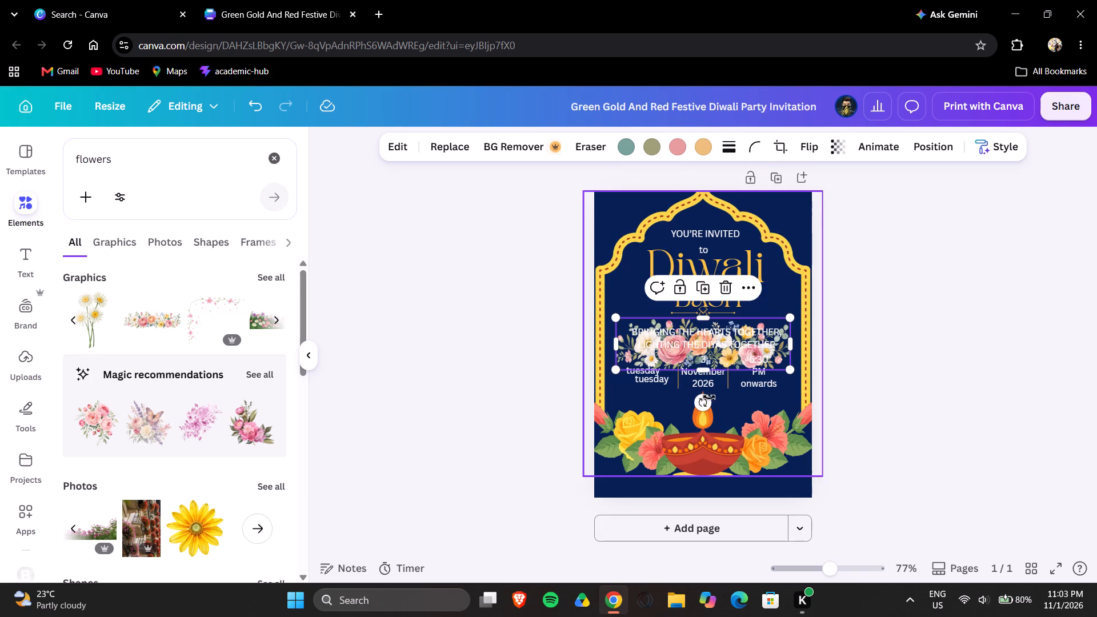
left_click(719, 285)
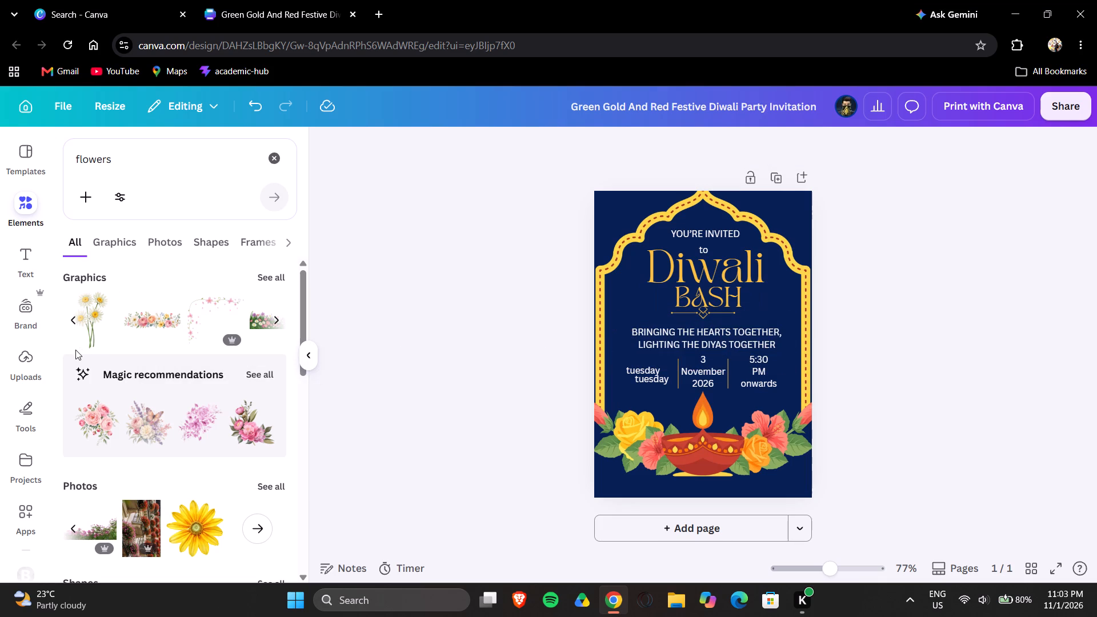
Look through the remaining flower graphics and the available result categories for a suitable decoration.
scroll(145, 319, "left", 2)
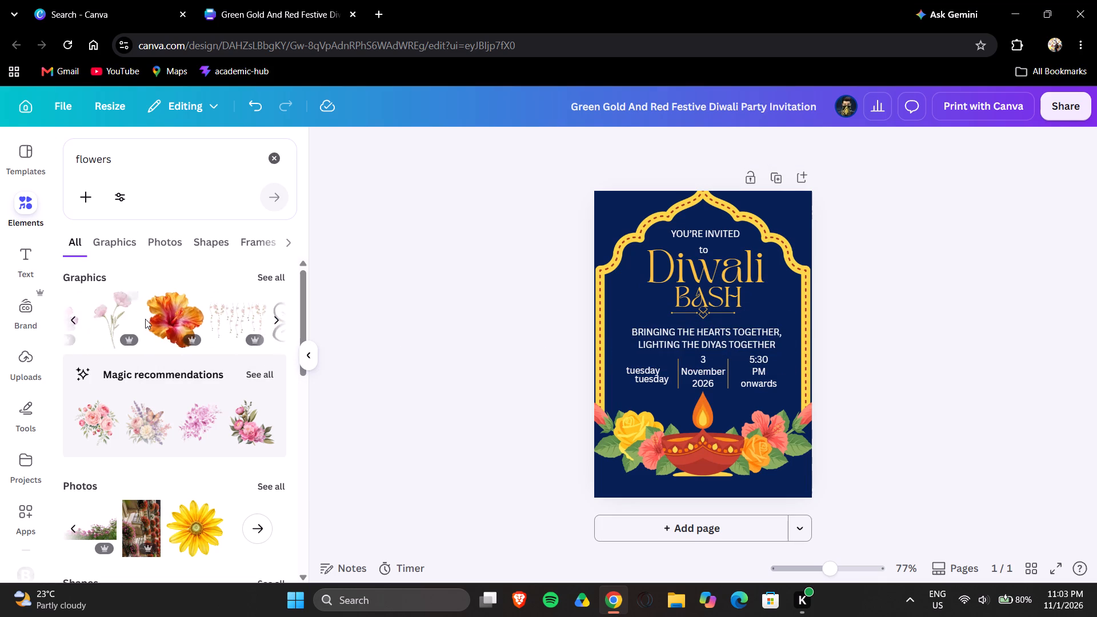
scroll(145, 319, "left", 3)
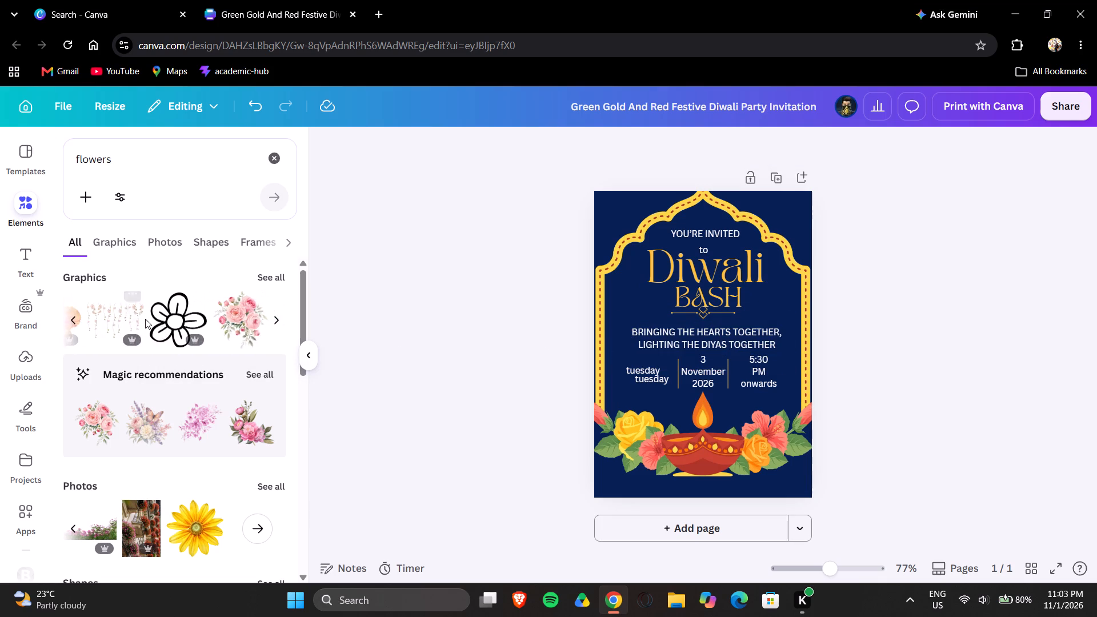
scroll(145, 319, "left", 2)
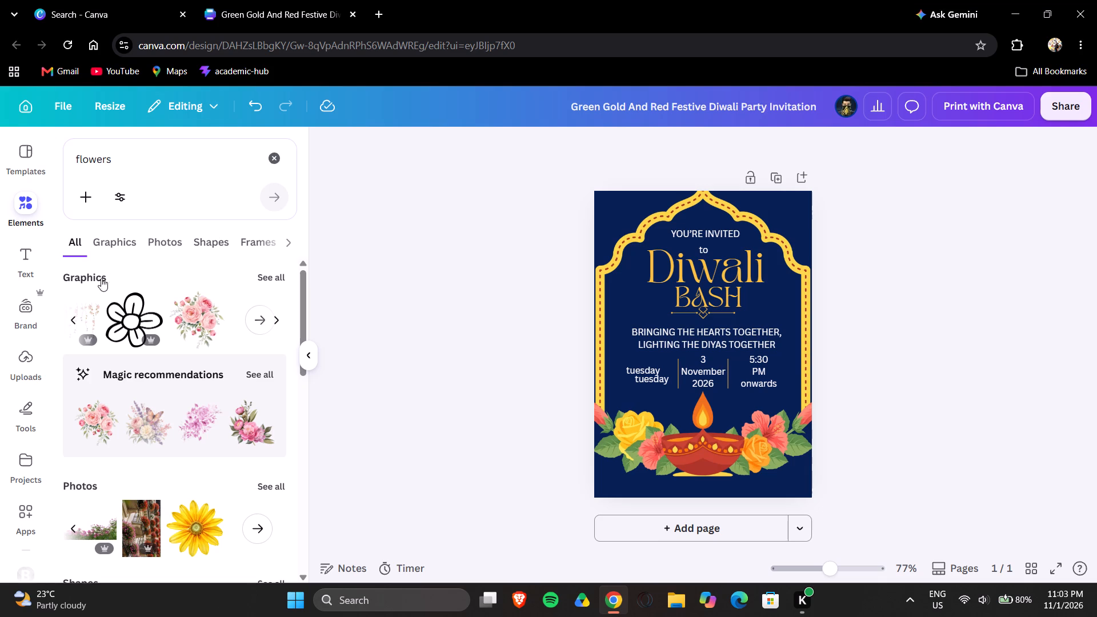
scroll(187, 242, "left", 2)
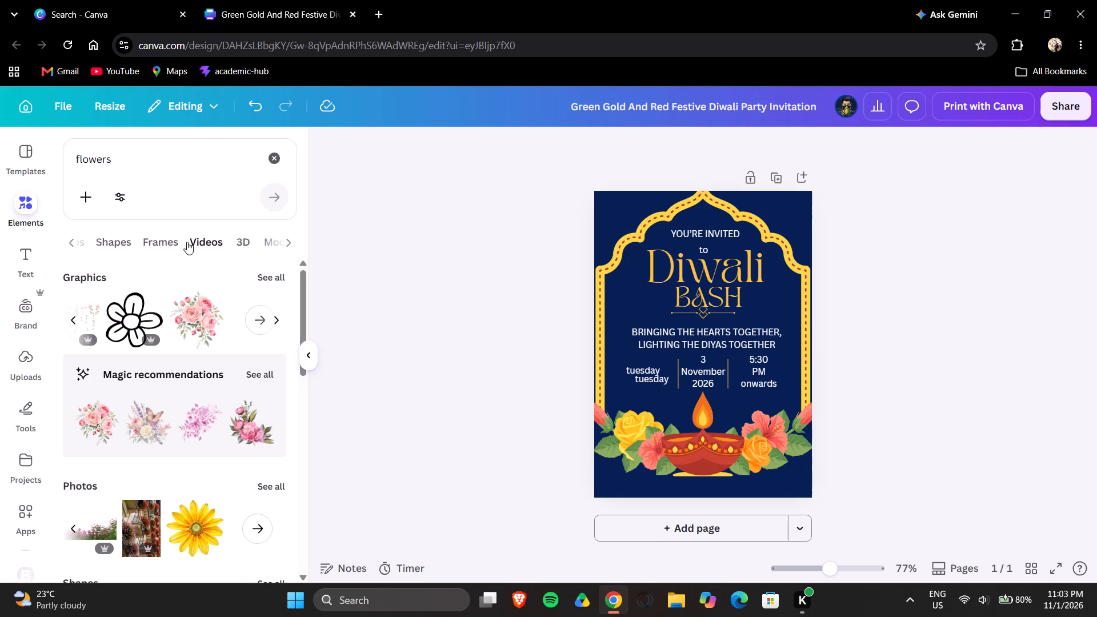
scroll(187, 242, "left", 4)
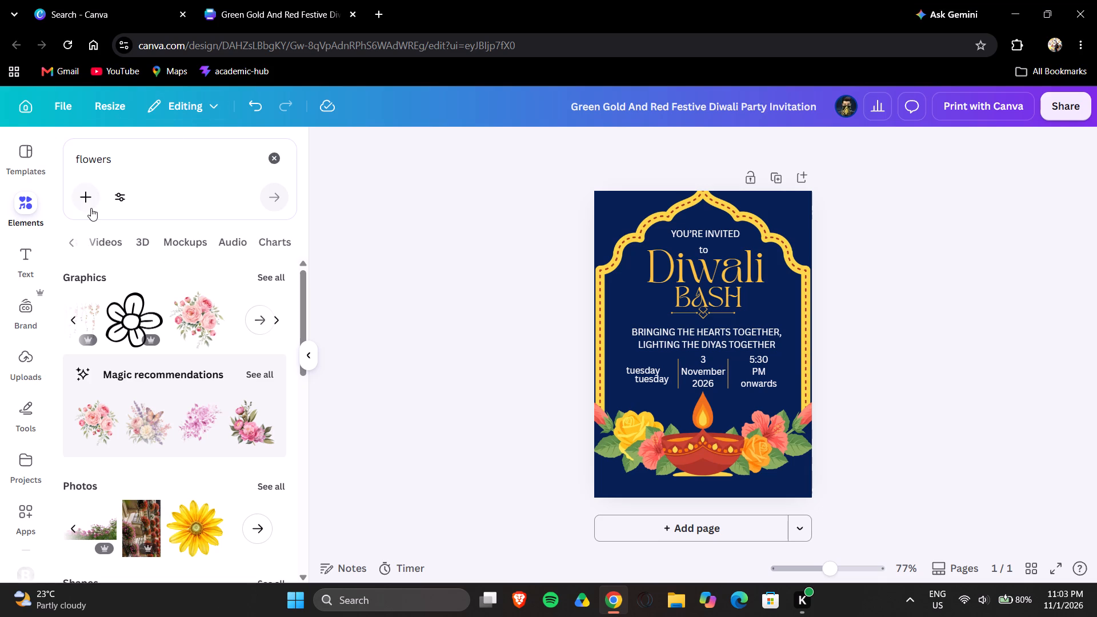
Search the elements for "animated flowers".
left_click(76, 163)
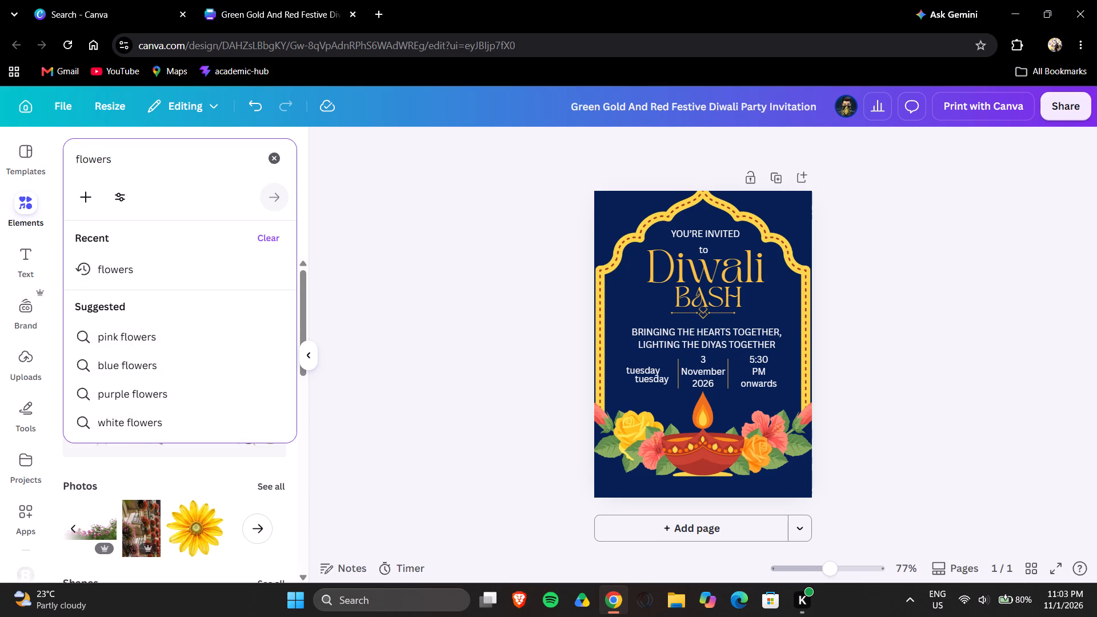
key("a")
type("ni")
key("m")
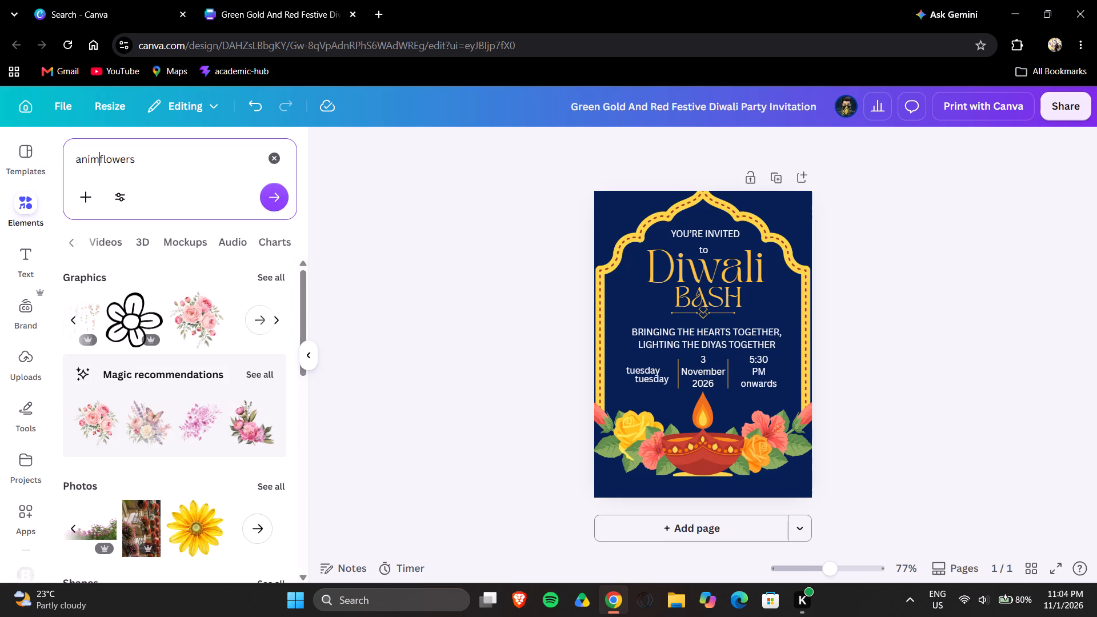
key("a")
type("te")
key("d")
key("space")
left_click(273, 211)
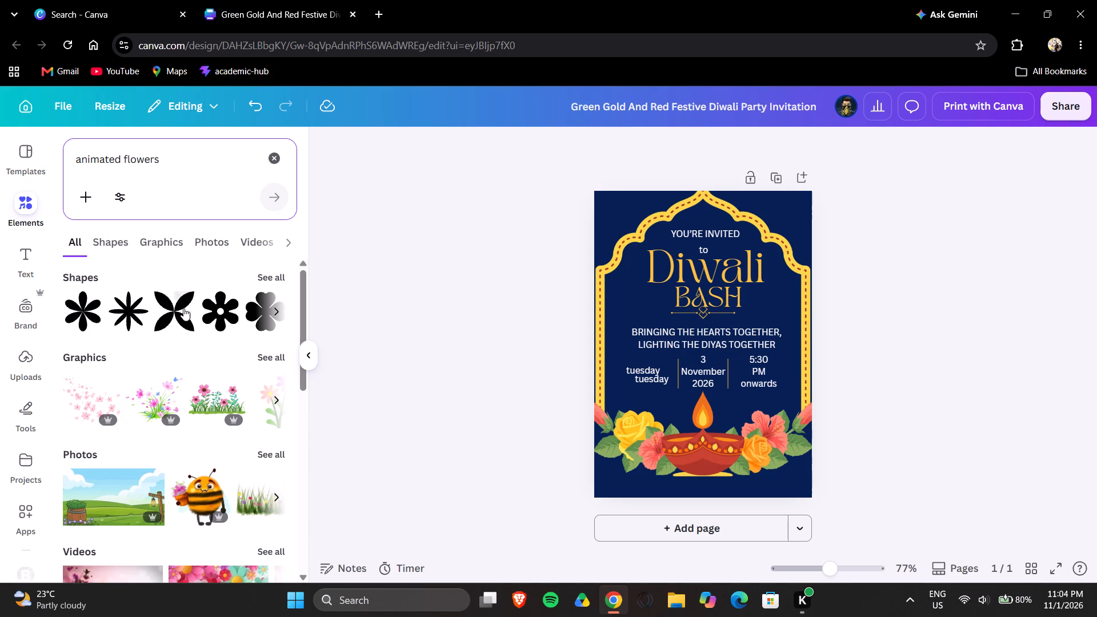
Look through the graphics in the animated flower results for a suitable decoration.
scroll(175, 320, "down", 1)
scroll(175, 320, "left", 2)
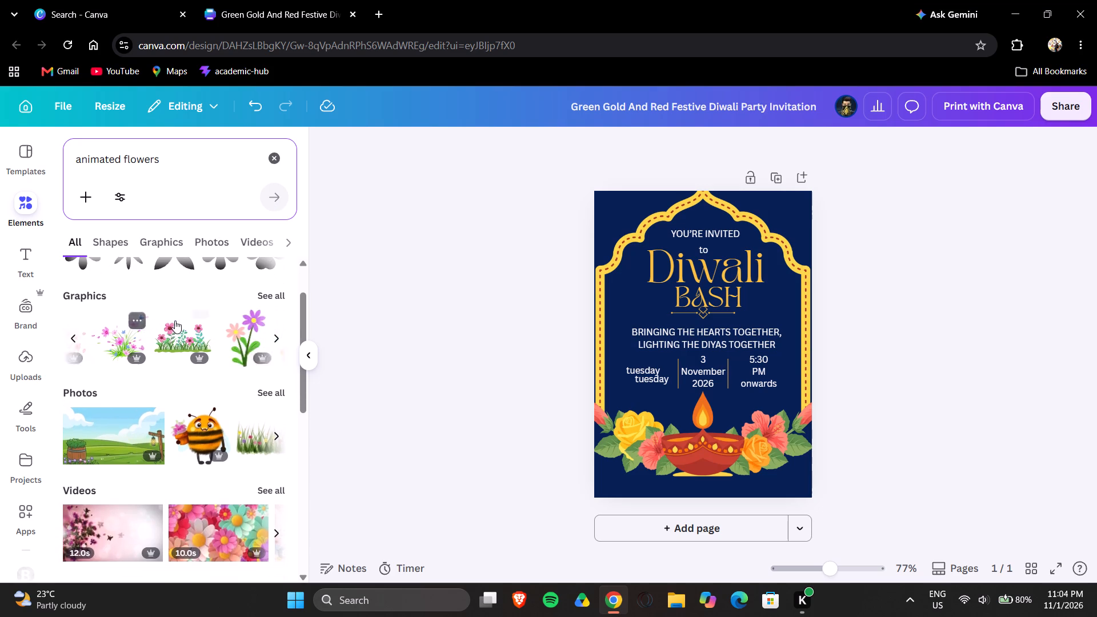
scroll(175, 320, "left", 6)
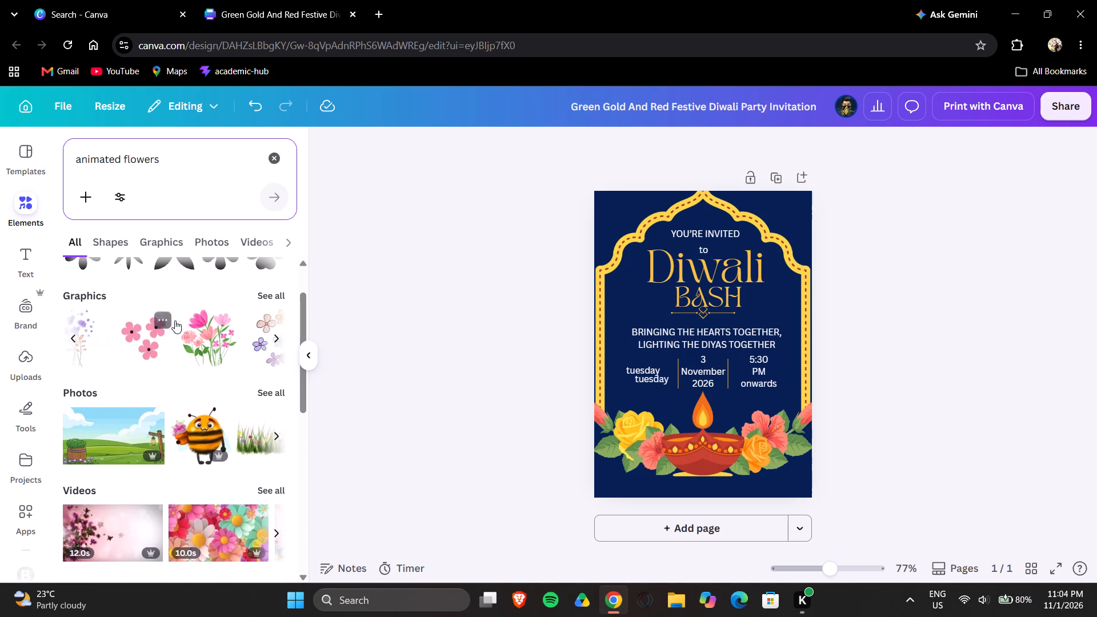
scroll(175, 320, "left", 5)
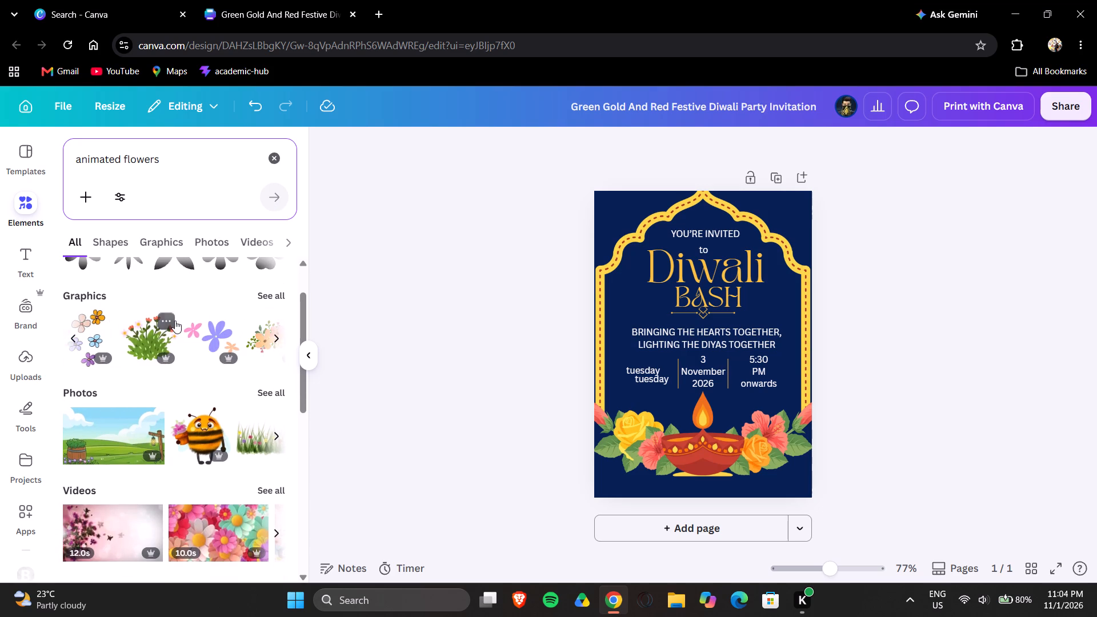
scroll(175, 320, "left", 1)
scroll(175, 320, "right", 2)
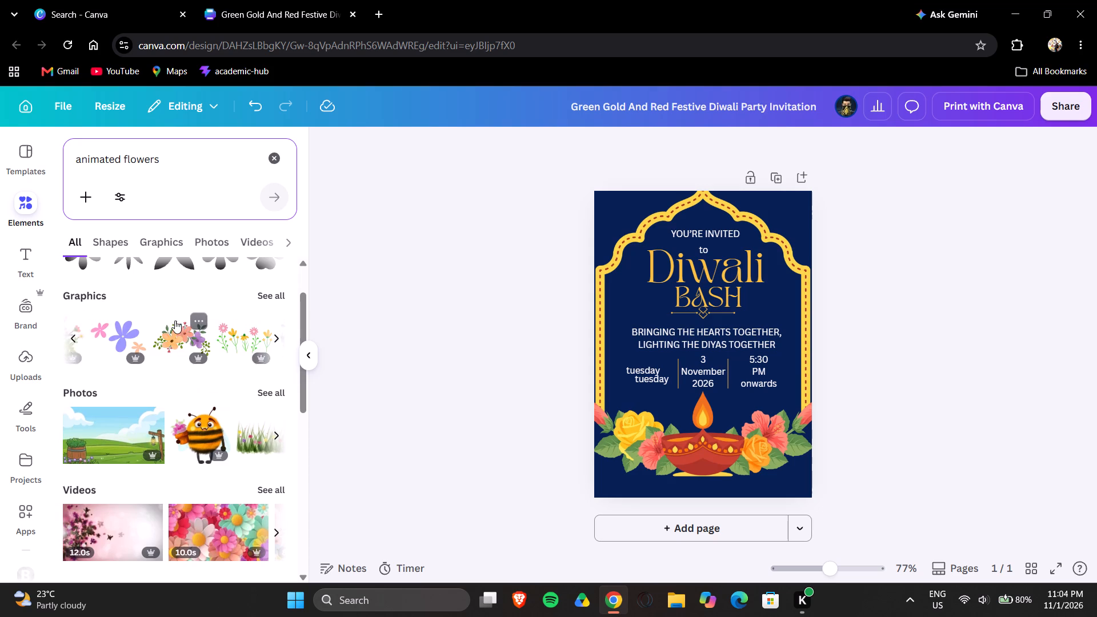
scroll(175, 320, "right", 2)
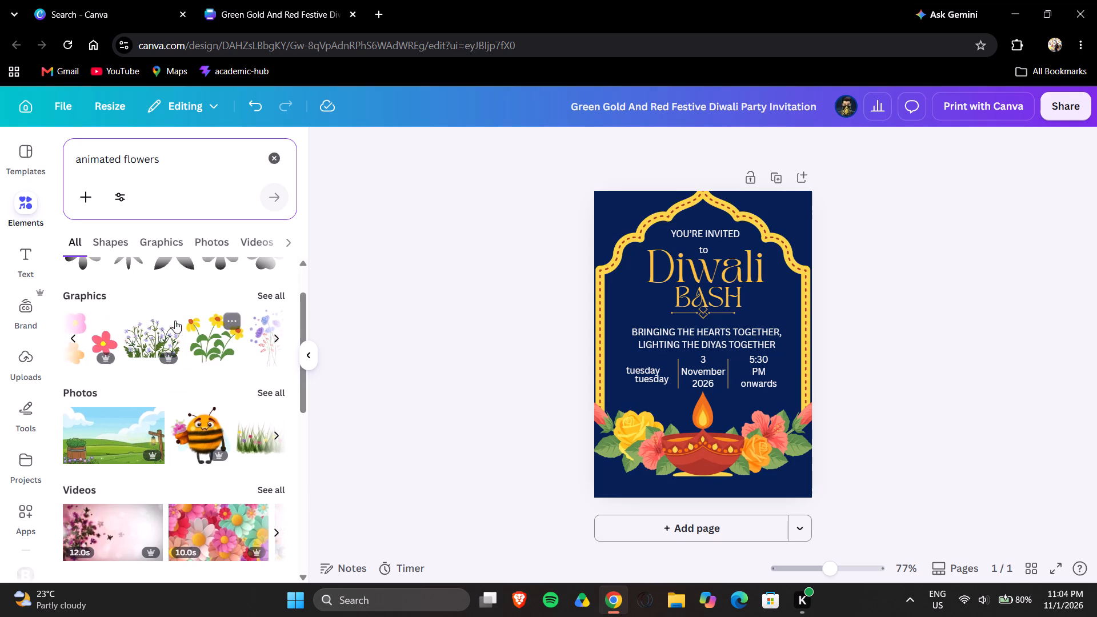
scroll(175, 320, "right", 1)
scroll(2, 384, "right", 3)
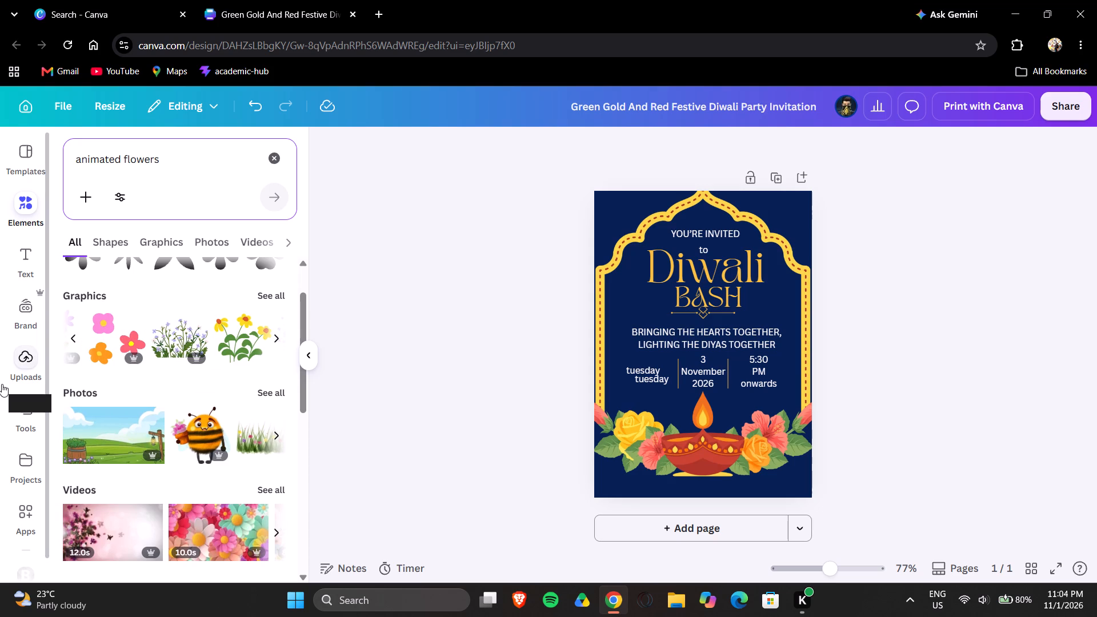
scroll(2, 384, "right", 1)
scroll(145, 348, "right", 4)
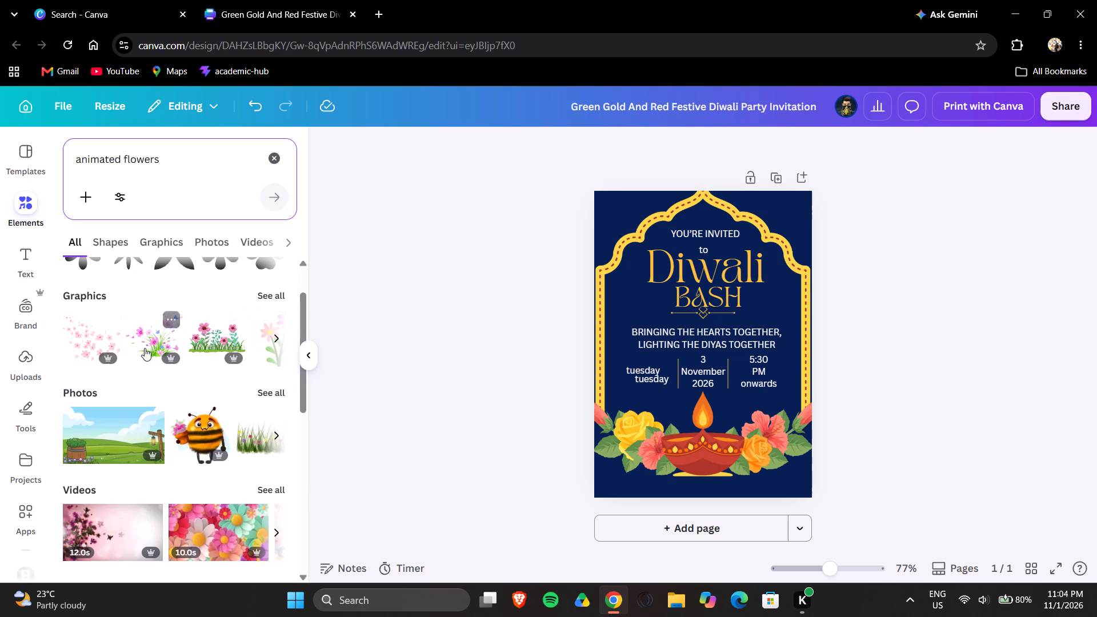
scroll(145, 348, "right", 2)
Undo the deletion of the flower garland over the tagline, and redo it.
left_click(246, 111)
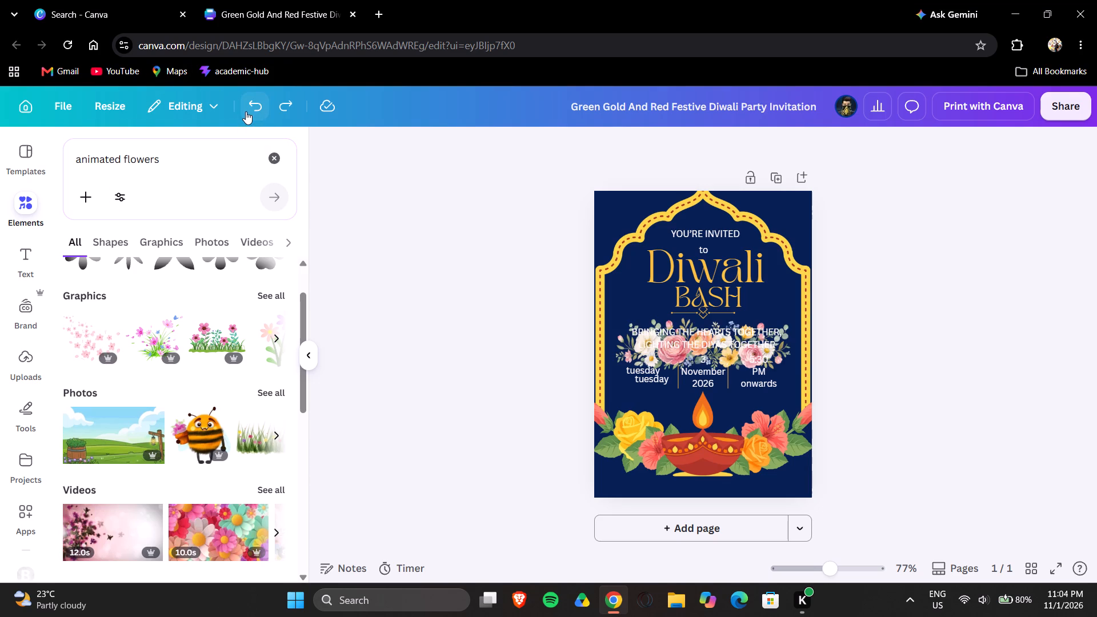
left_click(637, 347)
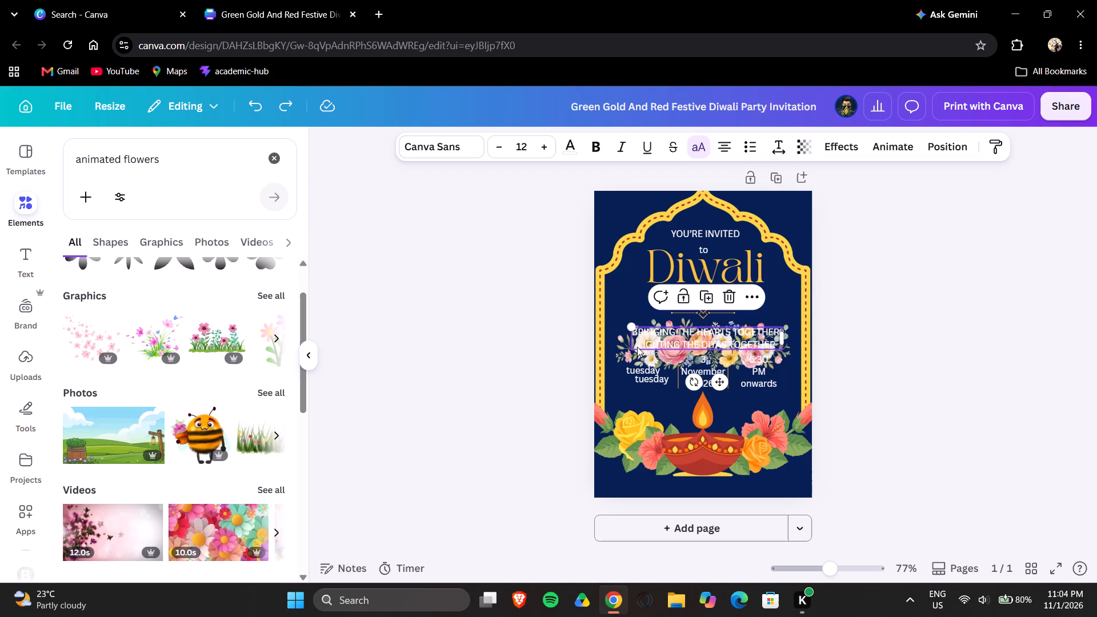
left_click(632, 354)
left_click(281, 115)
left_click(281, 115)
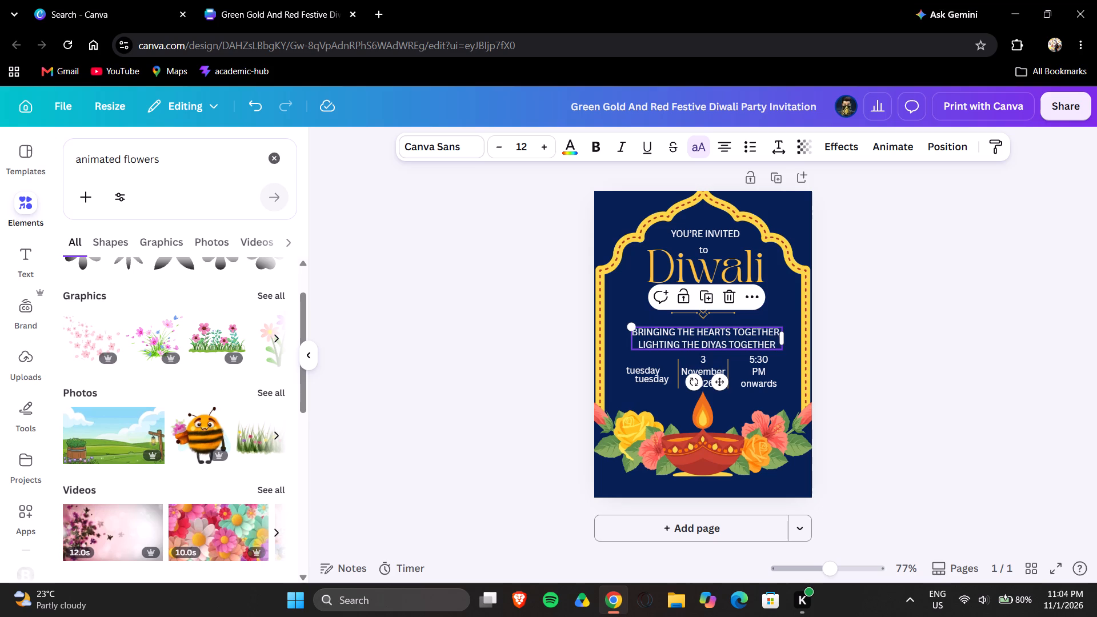
Change the element search from animated flowers to "yellow flowers" using the matching suggestion.
left_click_drag(110, 180, 88, 182)
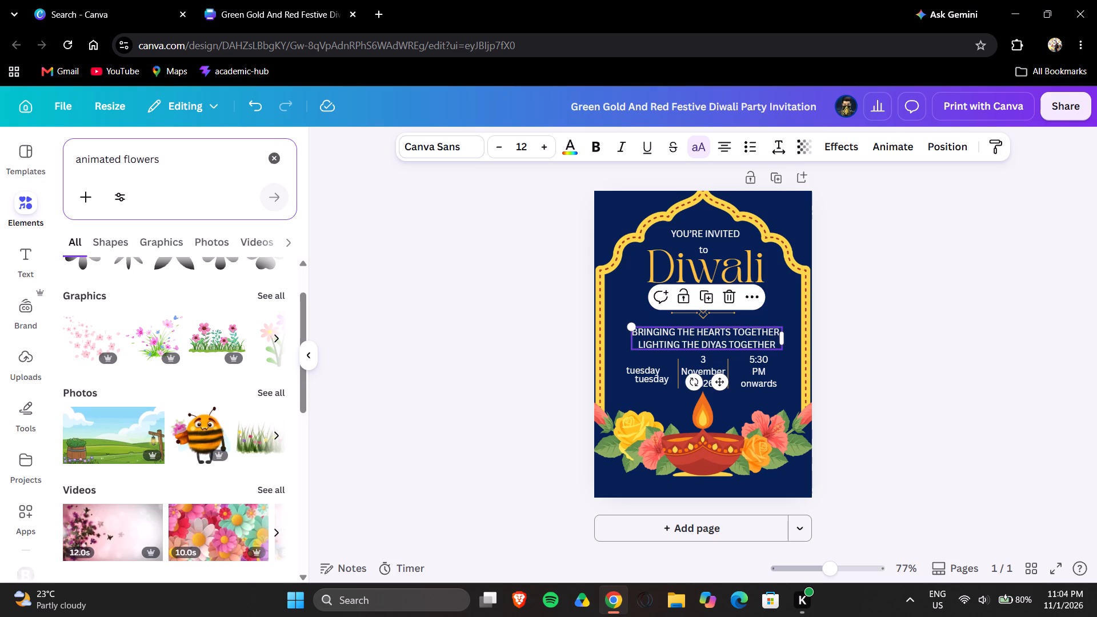
left_click_drag(88, 182, 121, 165)
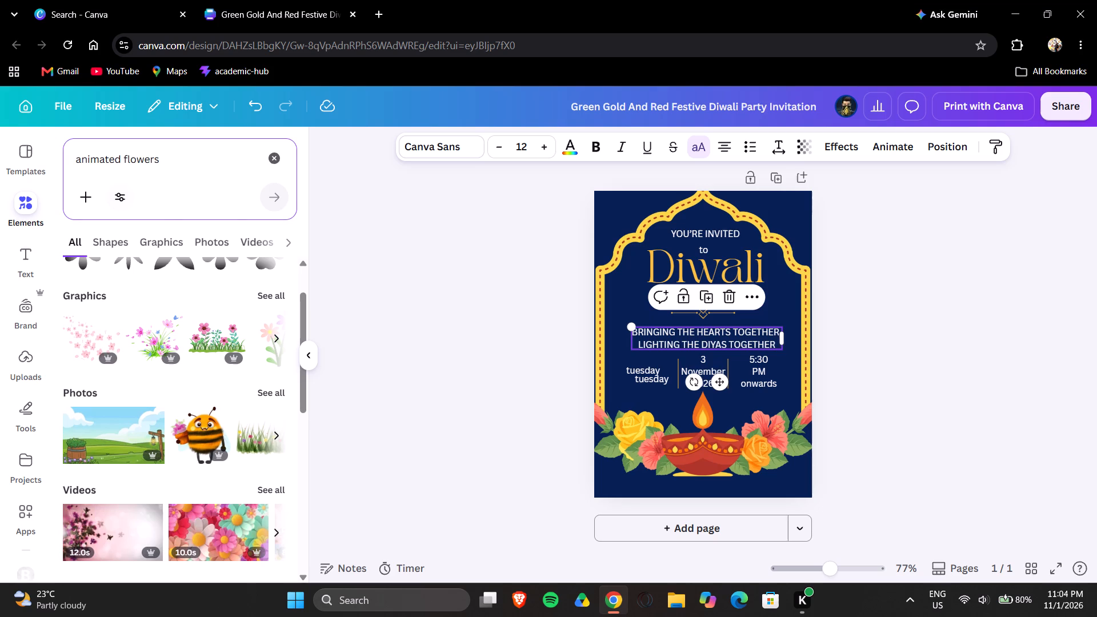
left_click_drag(121, 165, 121, 158)
left_click(121, 158)
key("BackSpace")
key("BackSpace")
key("BackSpace")
key("BackSpace")
key("BackSpace")
key("BackSpace")
key("BackSpace")
key("BackSpace")
key("BackSpace")
key("BackSpace")
key("BackSpace")
key("BackSpace")
key("BackSpace")
key("BackSpace")
key("BackSpace")
key("BackSpace")
key("BackSpace")
key("BackSpace")
key("BackSpace")
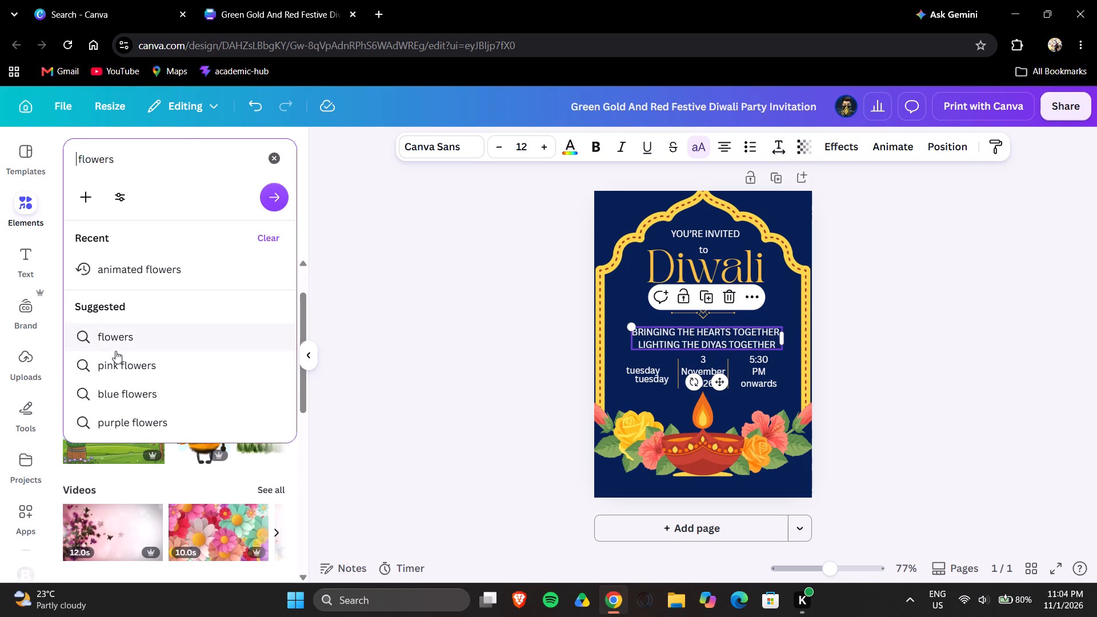
scroll(137, 403, "down", 2)
key("y")
key("e")
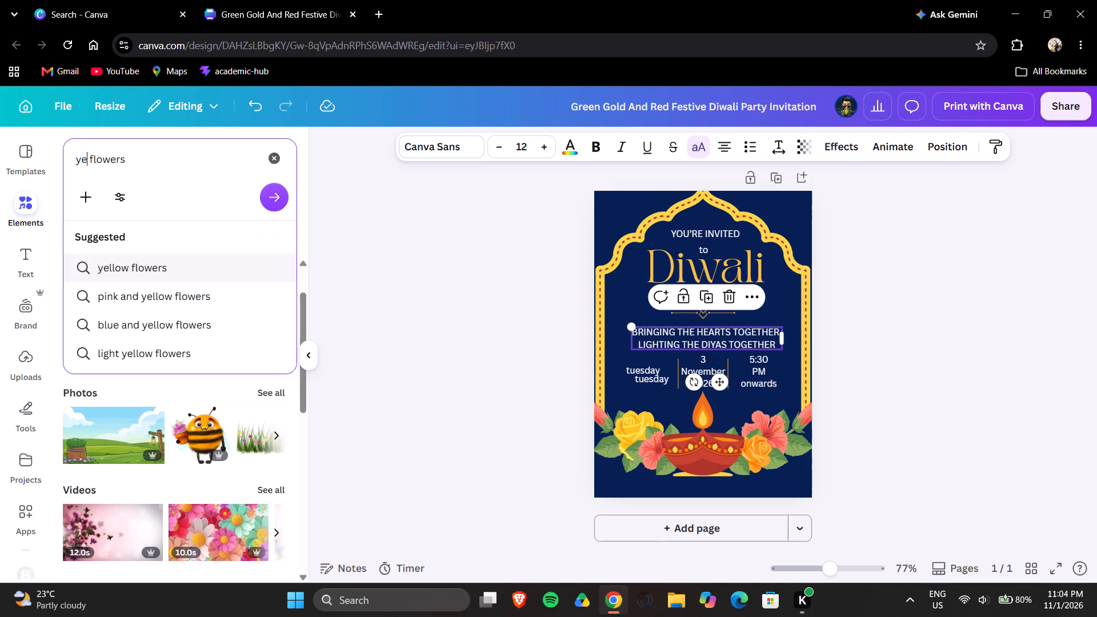
left_click(165, 270)
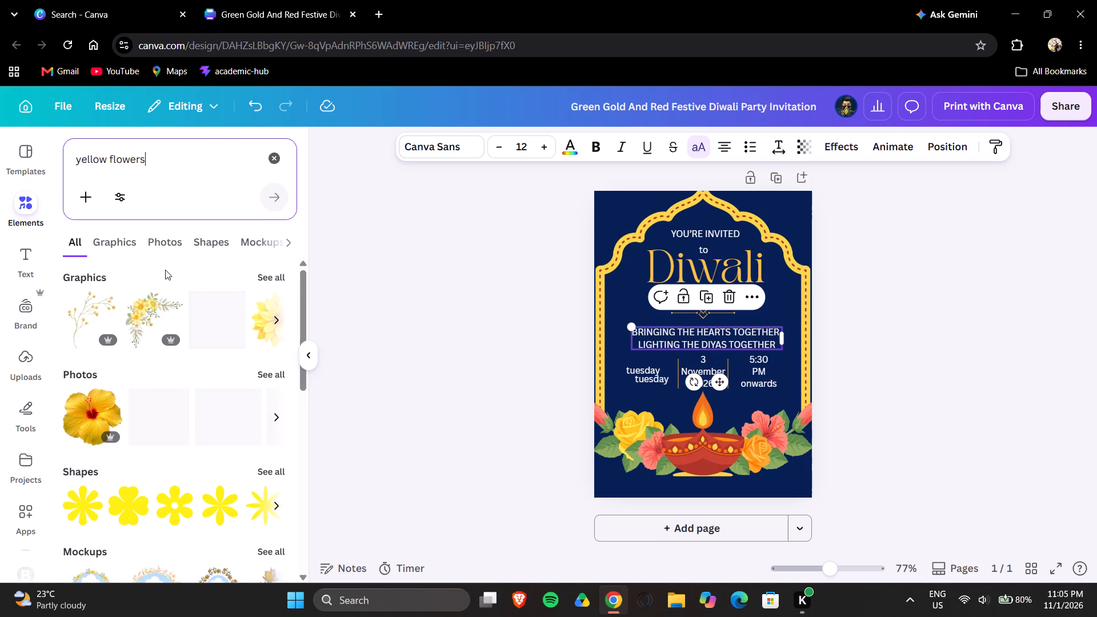
Add the yellow-orange five-petal flower graphic from the yellow flowers results to the invitation.
scroll(165, 270, "down", 1)
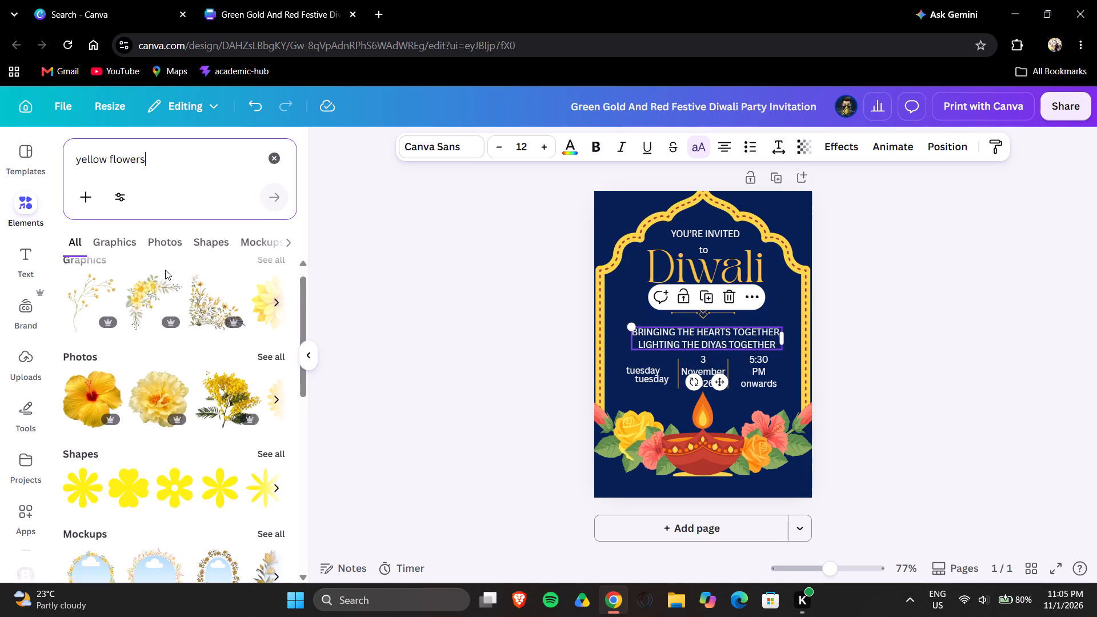
scroll(165, 270, "down", 1)
scroll(166, 312, "left", 4)
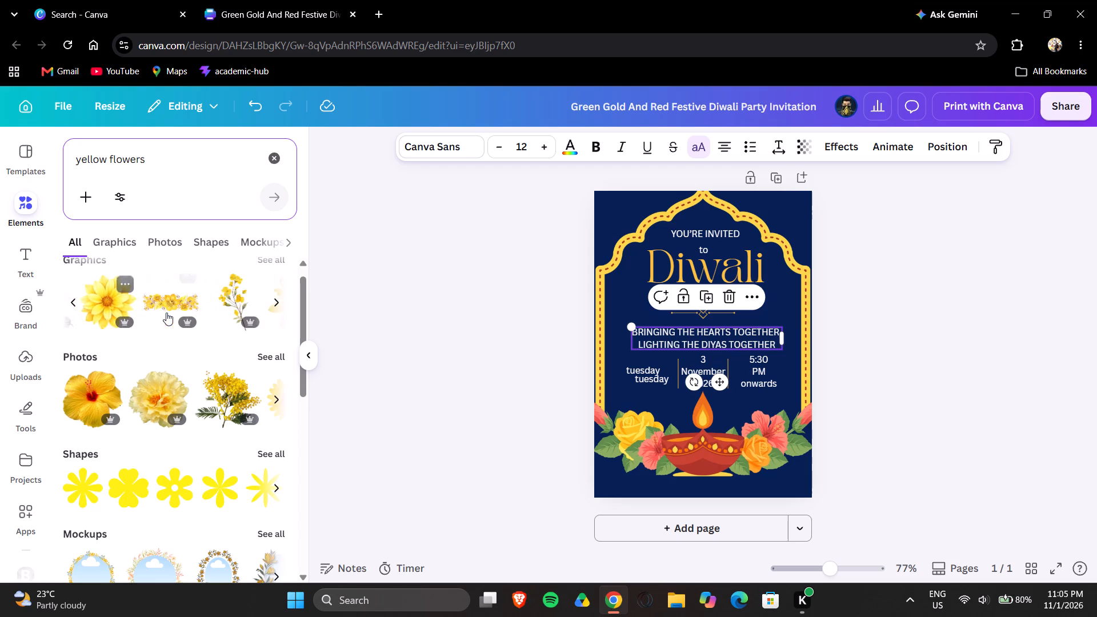
scroll(166, 312, "left", 5)
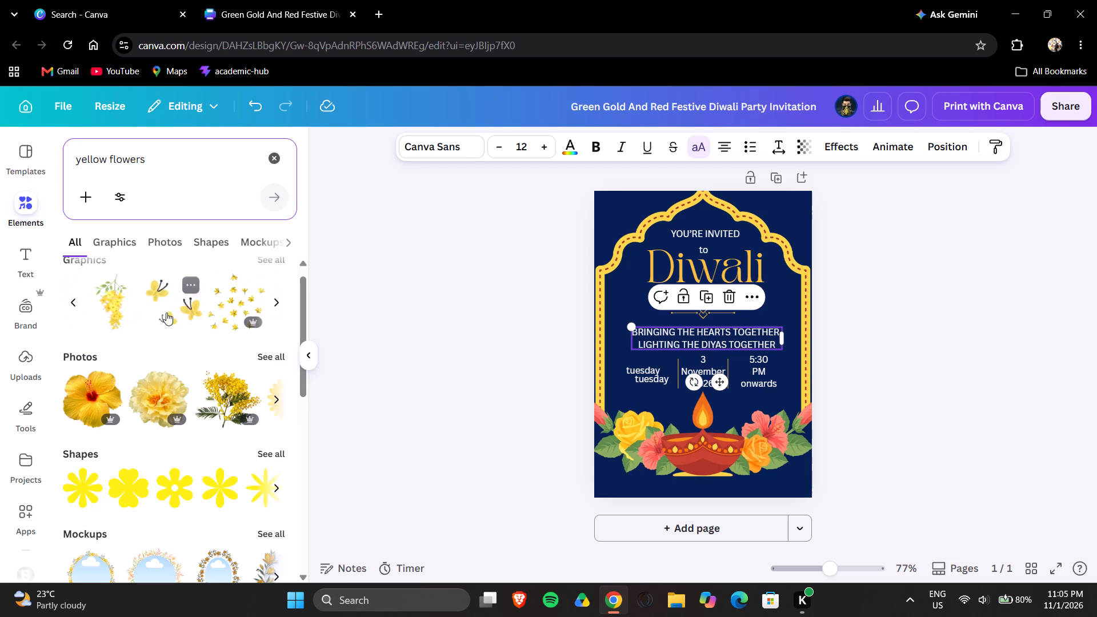
scroll(166, 312, "left", 5)
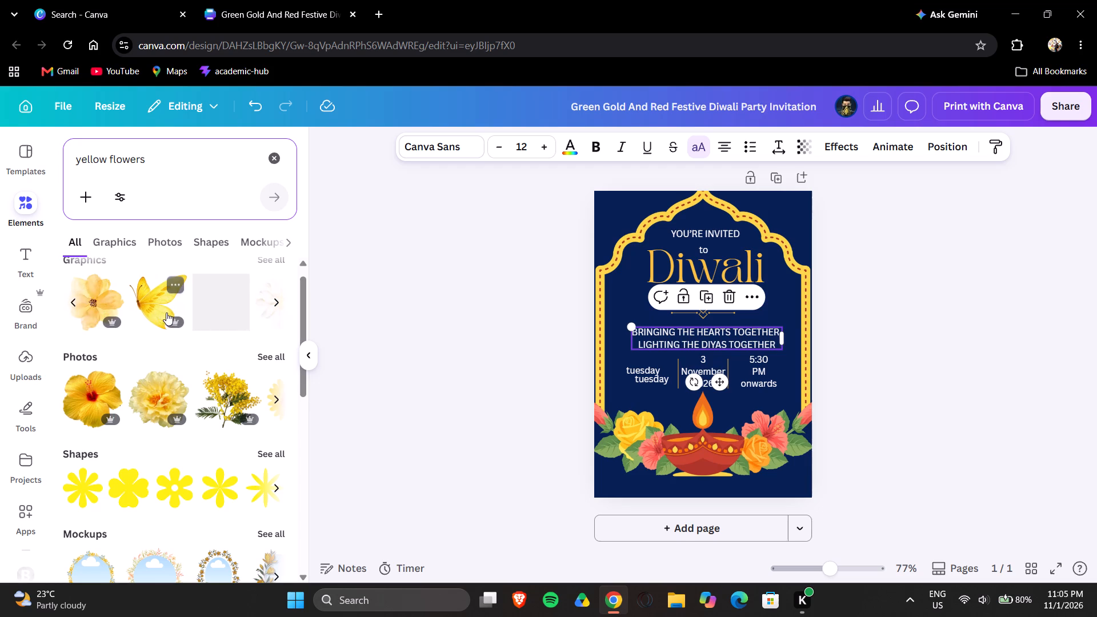
scroll(166, 312, "left", 4)
scroll(166, 312, "right", 1)
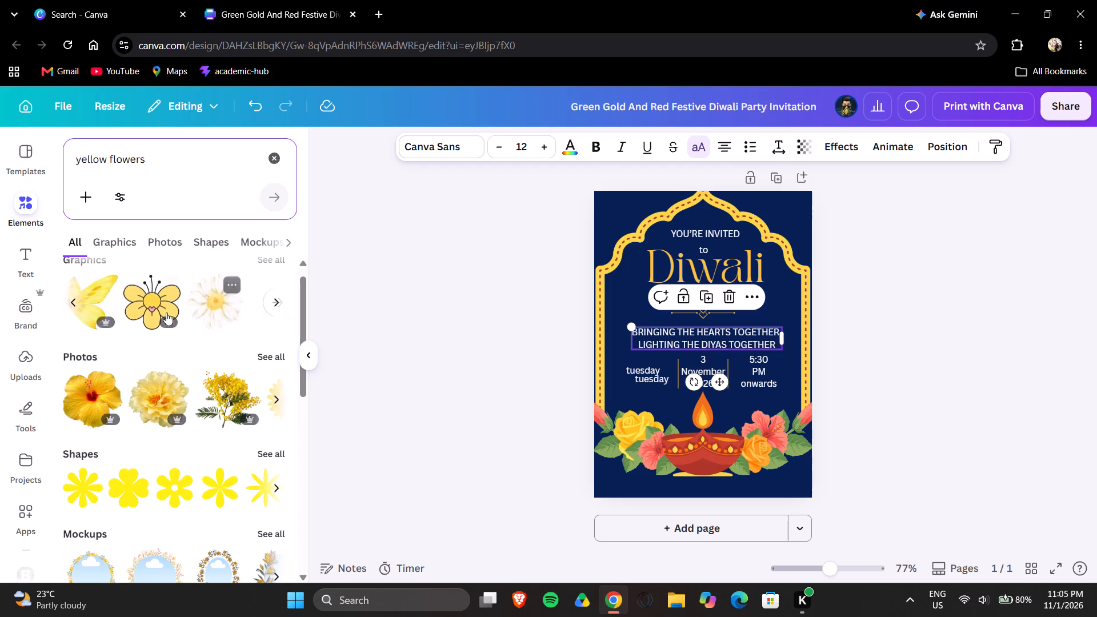
scroll(166, 312, "right", 2)
left_click(166, 312)
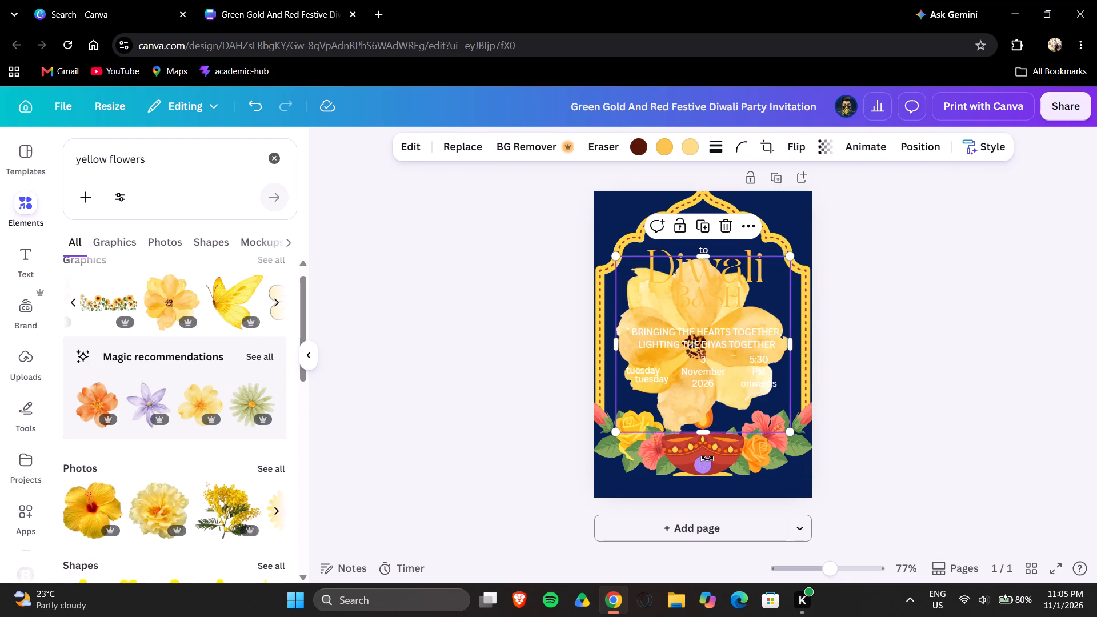
Shrink the new yellow flower to about 2.8 by 2.8, beside the pink flowers next to the diya.
left_click(613, 252)
left_click_drag(613, 252, 702, 324)
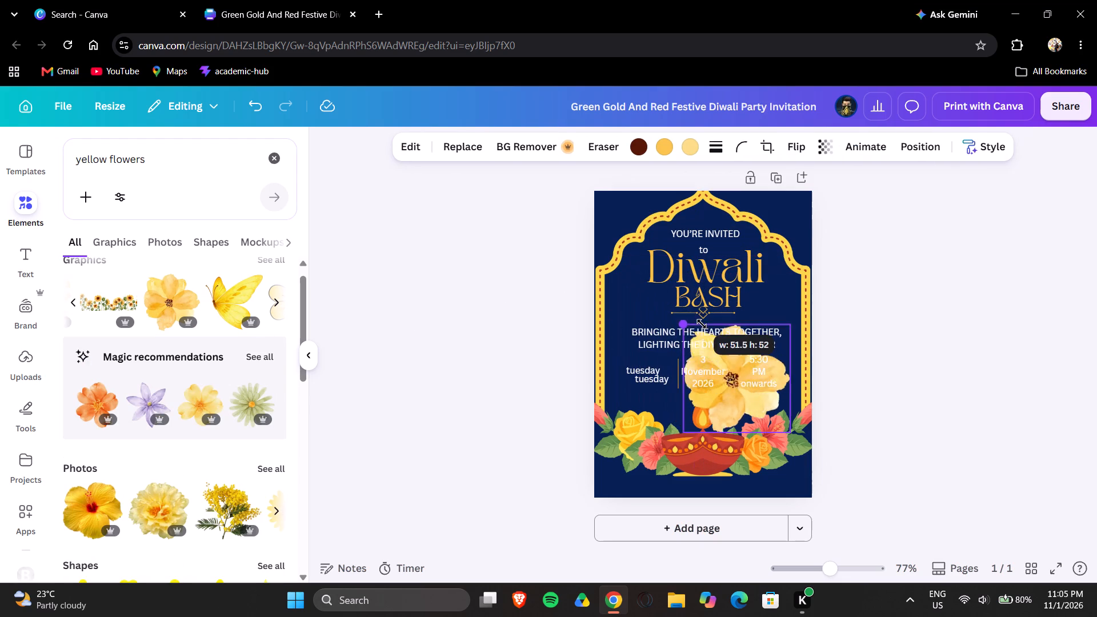
left_click_drag(702, 324, 740, 616)
scroll(755, 370, "up", 1)
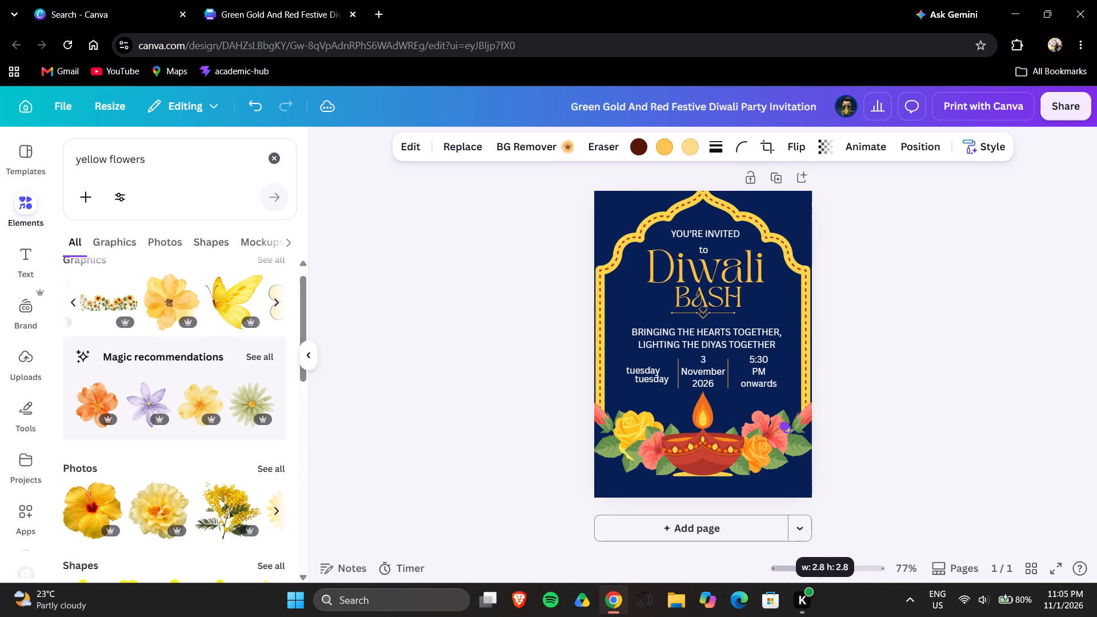
left_click_drag(740, 616, 811, 606)
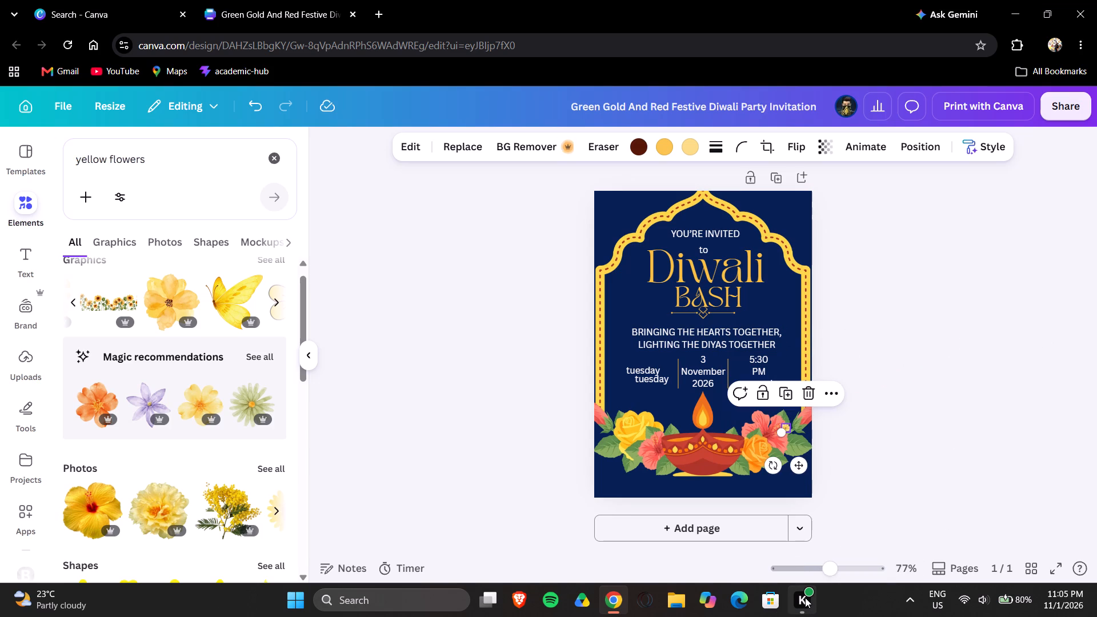
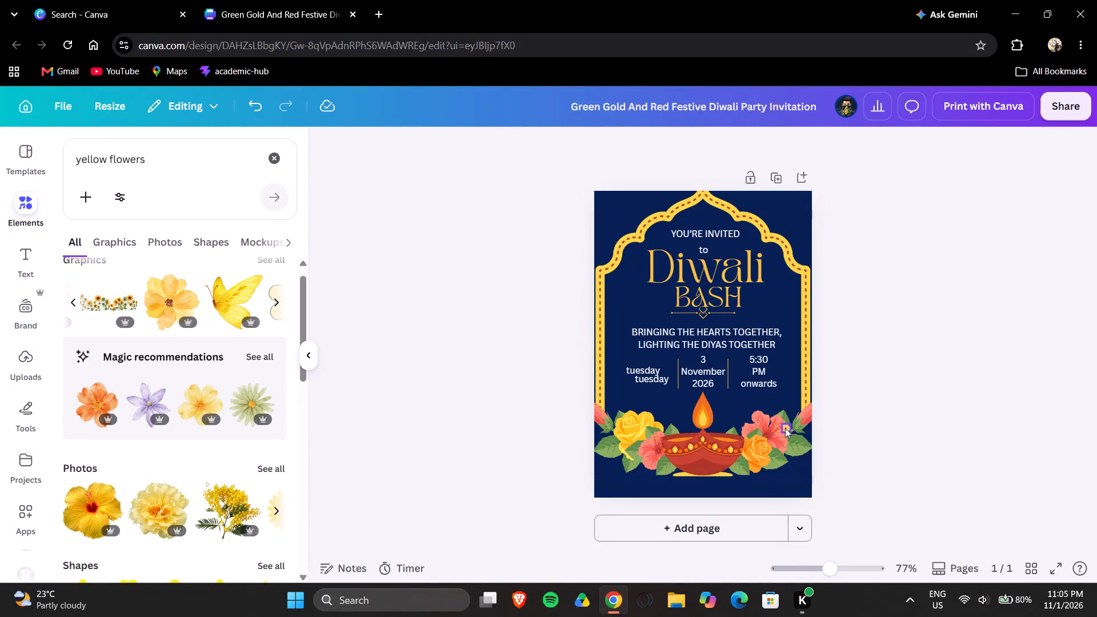
Enlarge the tiny yellow flower among the pink flowers and move it to the invitation's left edge, beside the yellow rose.
left_click(785, 428)
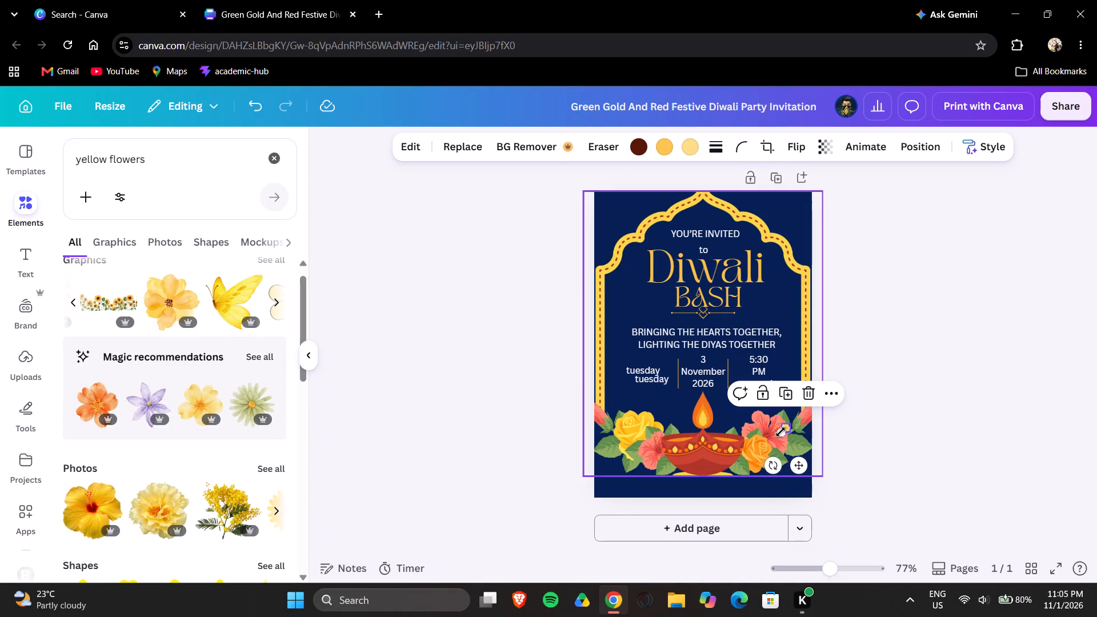
left_click_drag(780, 431, 759, 491)
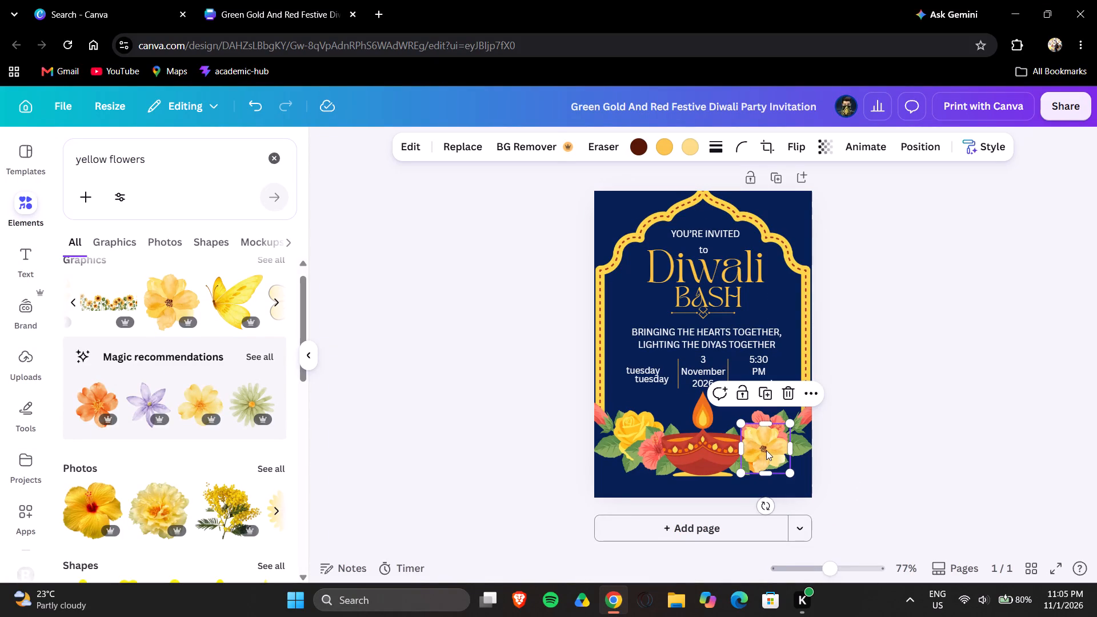
left_click_drag(766, 450, 646, 488)
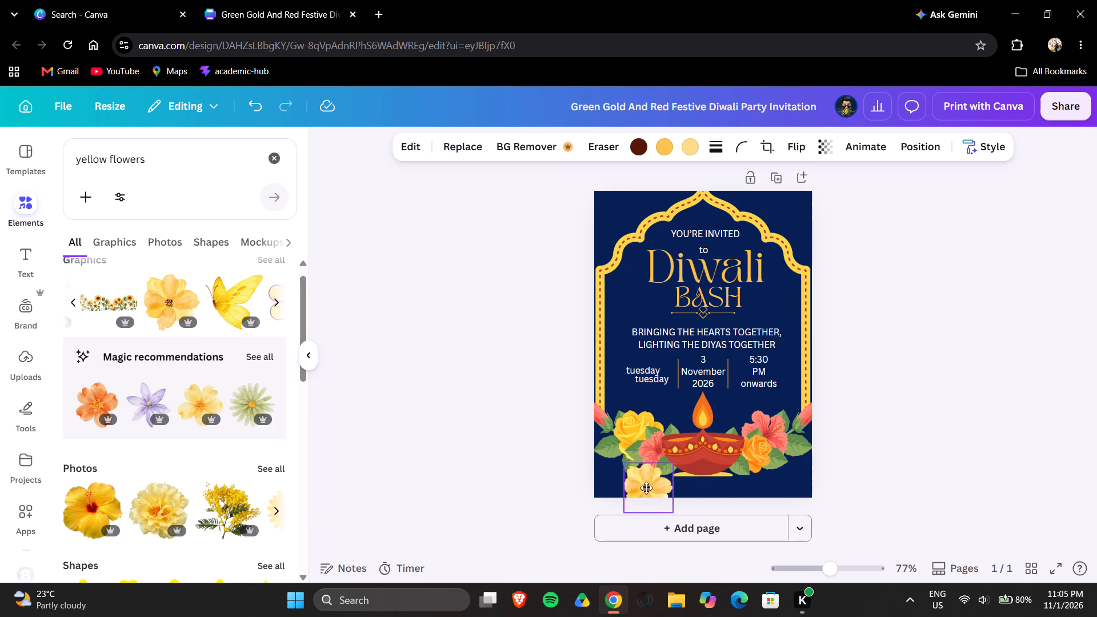
left_click_drag(646, 488, 600, 443)
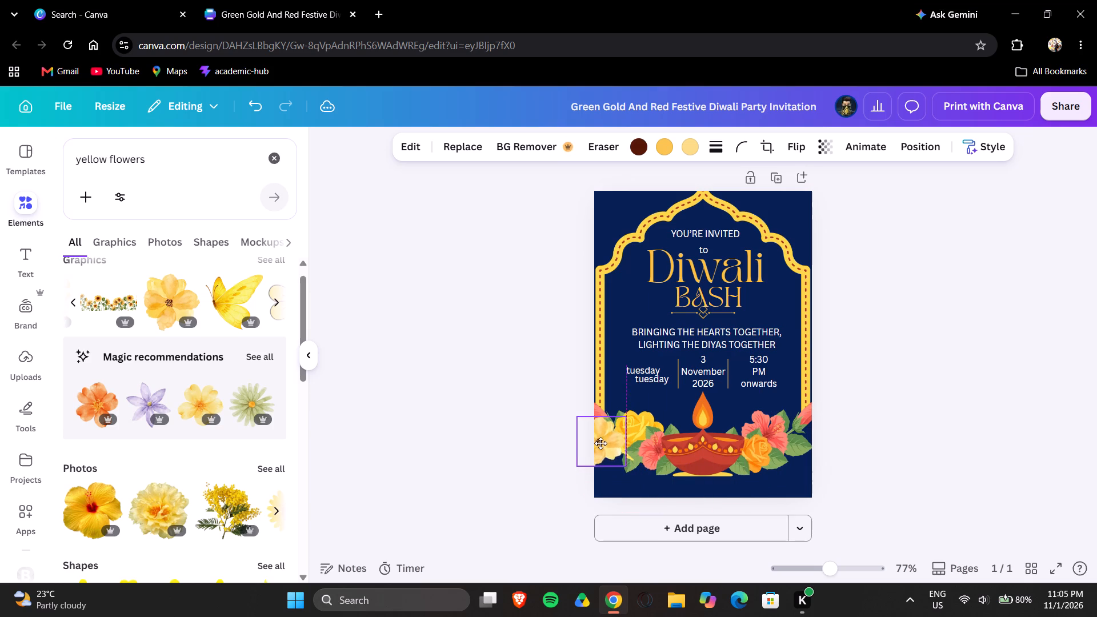
left_click_drag(600, 443, 603, 458)
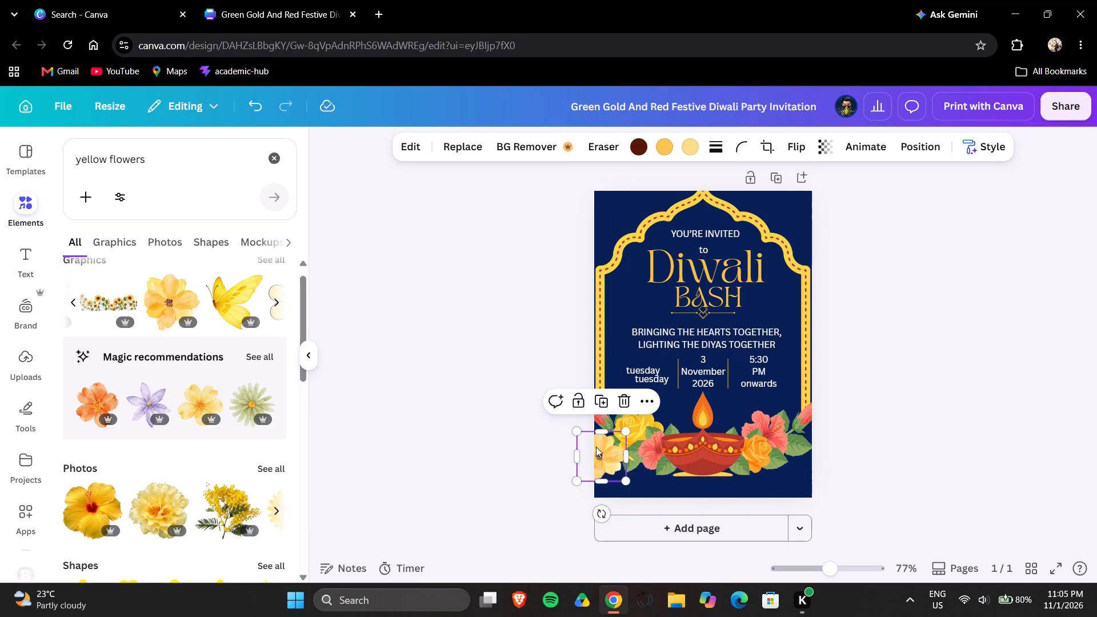
left_click(603, 448)
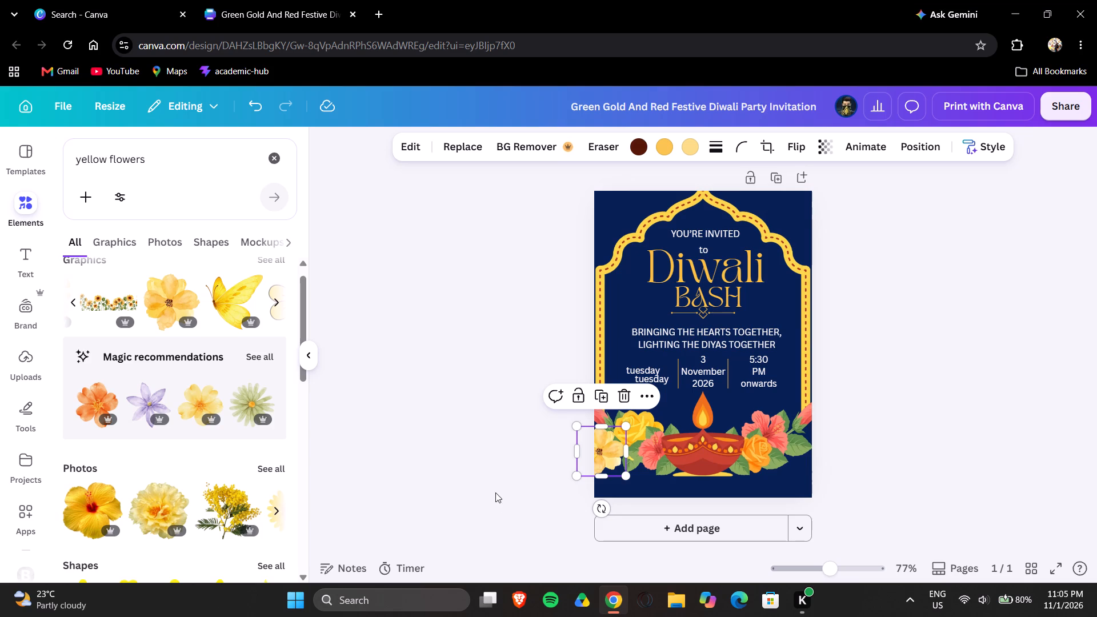
left_click(489, 514)
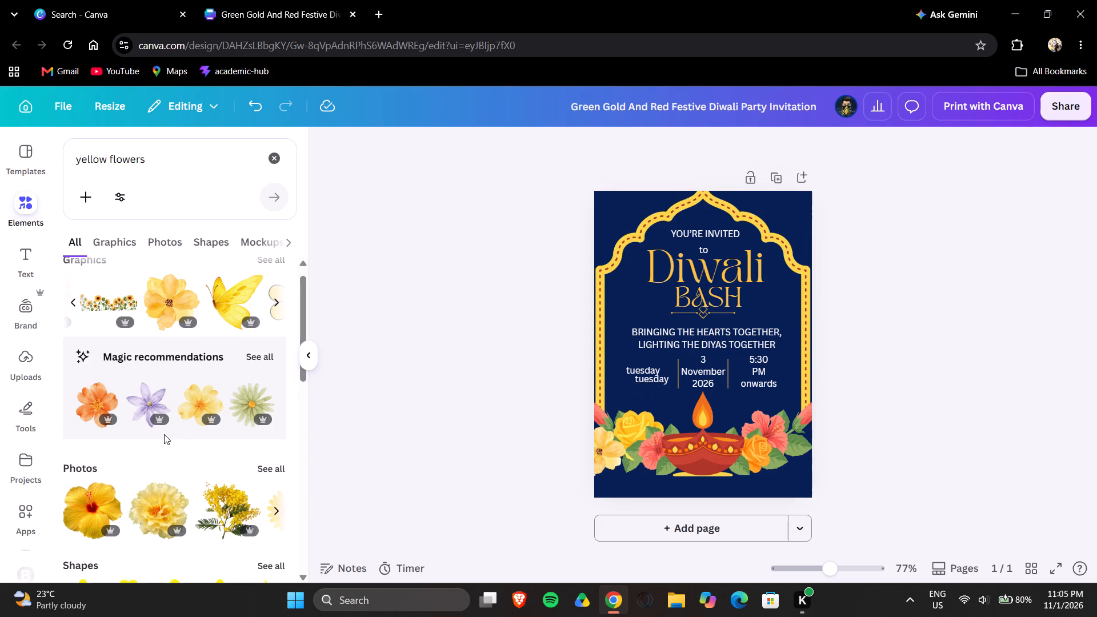
Add a second yellow-orange five-petal flower graphic, enlarge it and place it over the invitation's bottom-left corner.
left_click(183, 306)
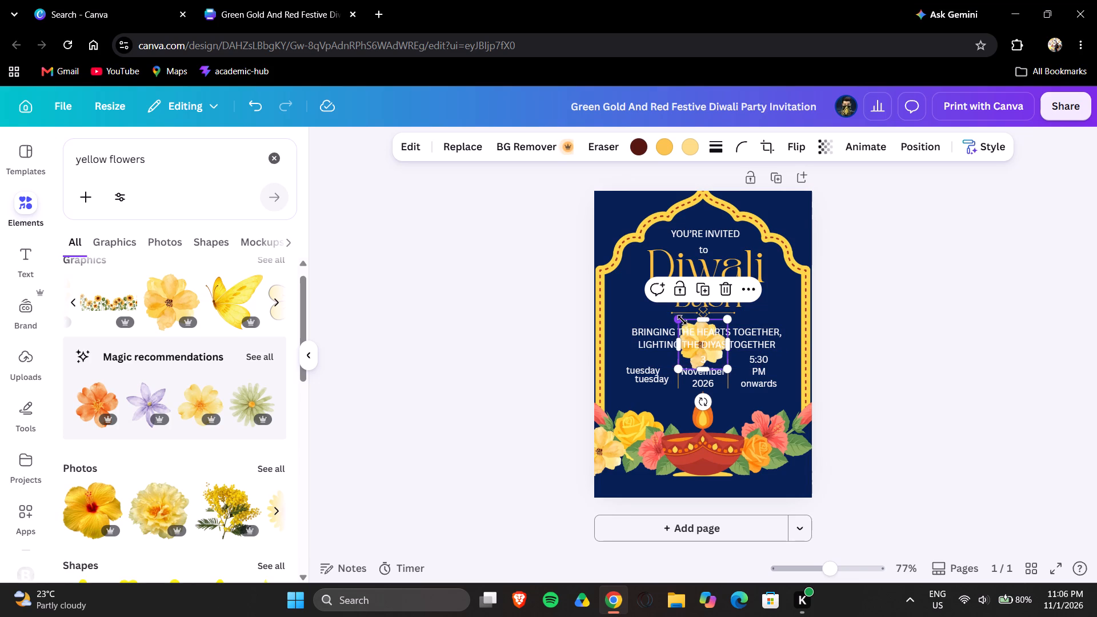
left_click_drag(681, 321, 601, 285)
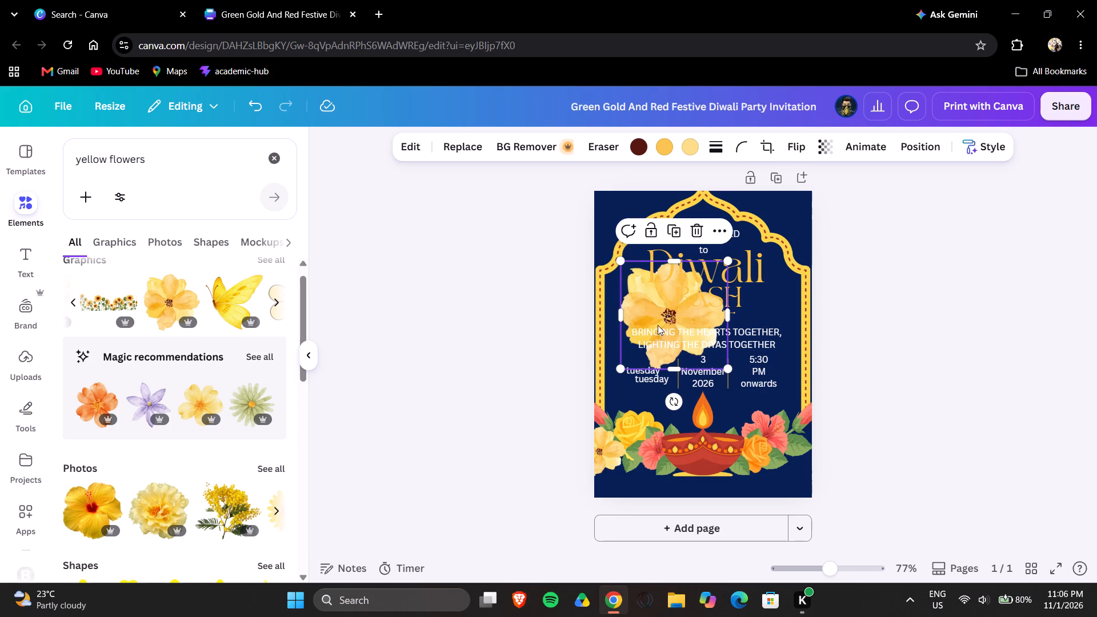
left_click_drag(644, 302, 766, 470)
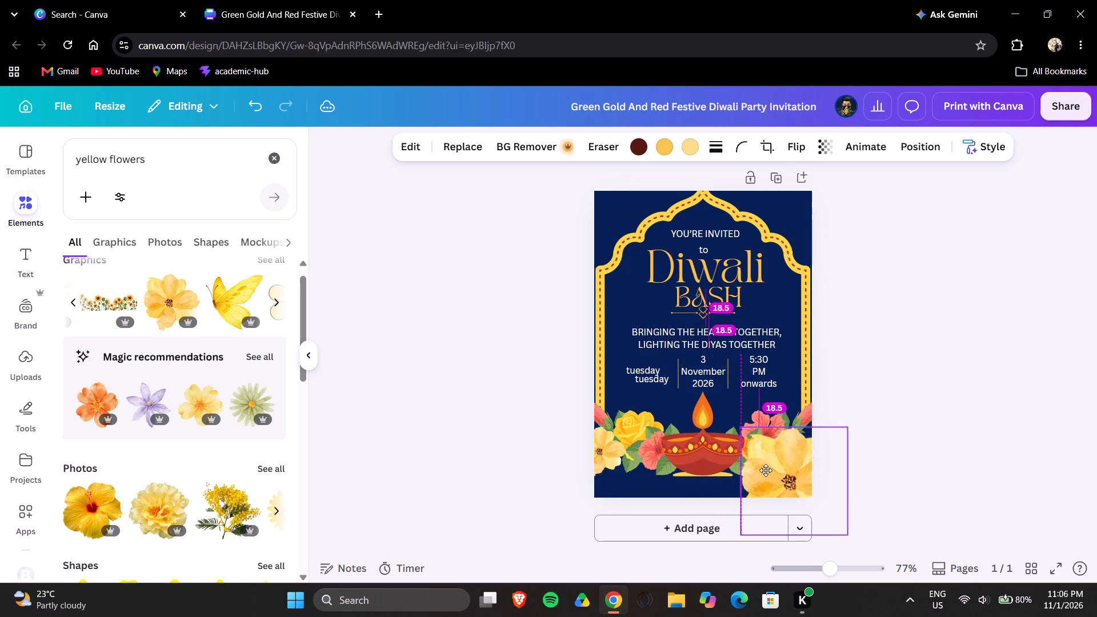
left_click_drag(766, 470, 606, 486)
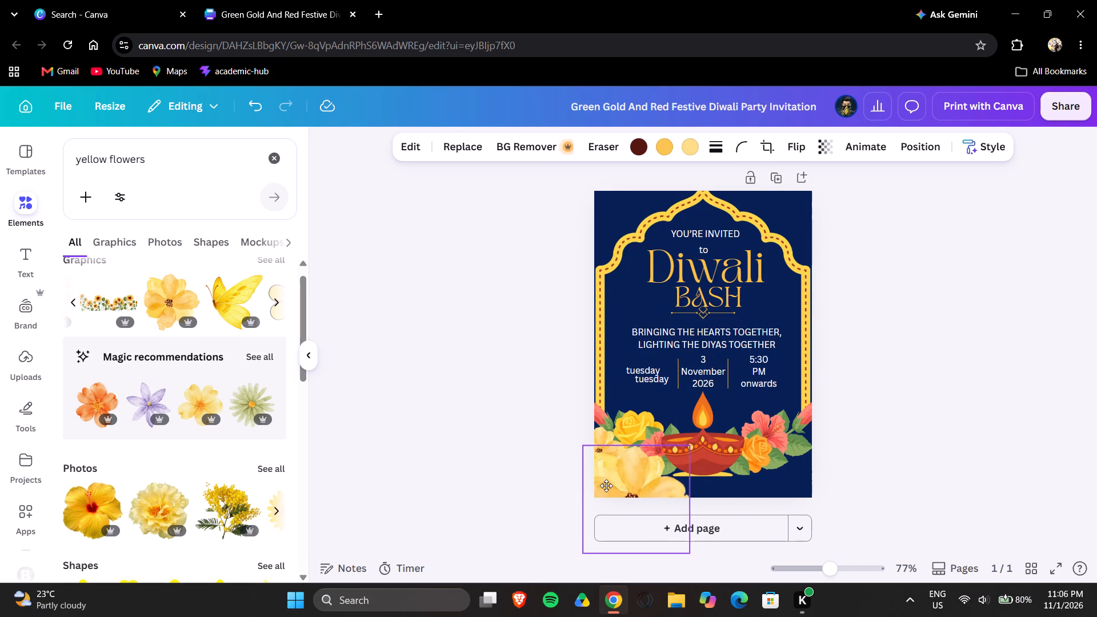
left_click_drag(606, 486, 607, 479)
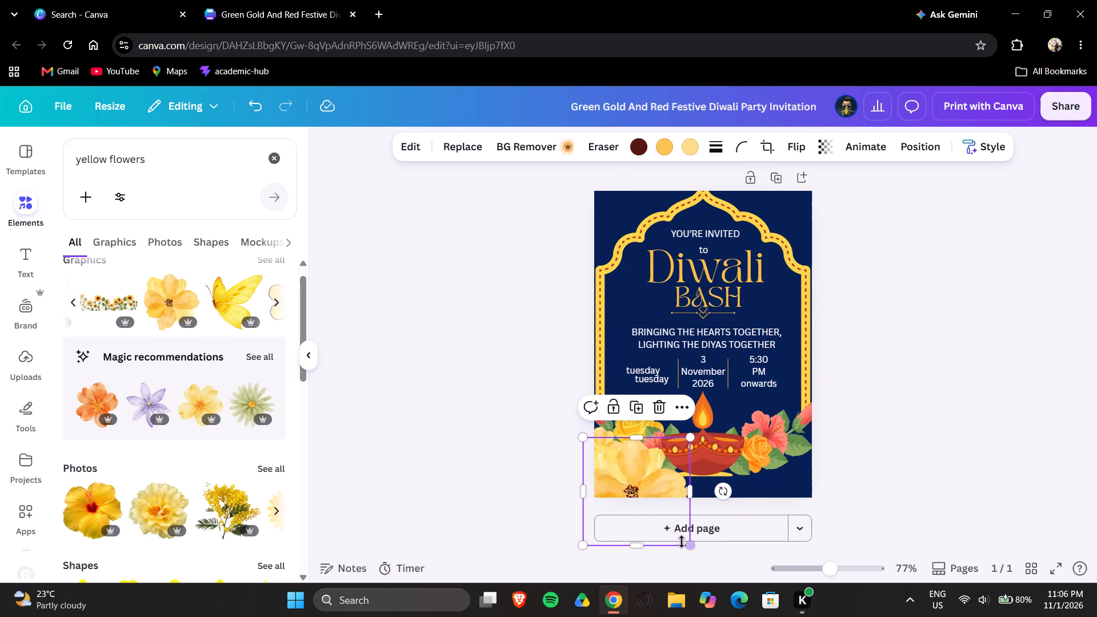
Shrink the second yellow flower and tuck it into the invitation's bottom-left corner, just below the first one.
left_click_drag(686, 542, 658, 510)
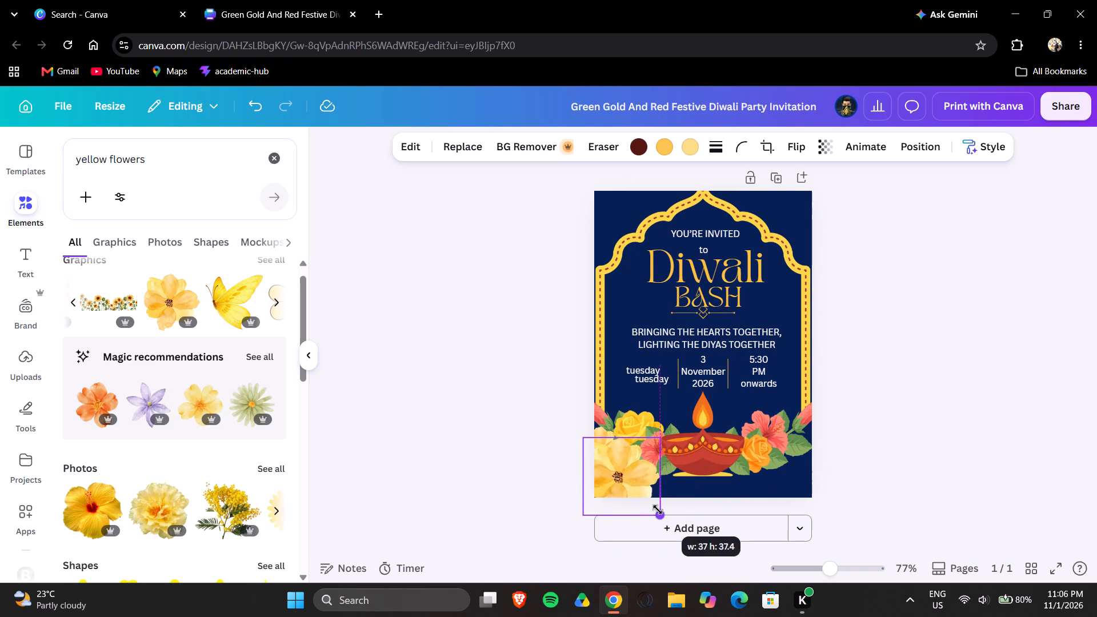
left_click_drag(658, 510, 646, 500)
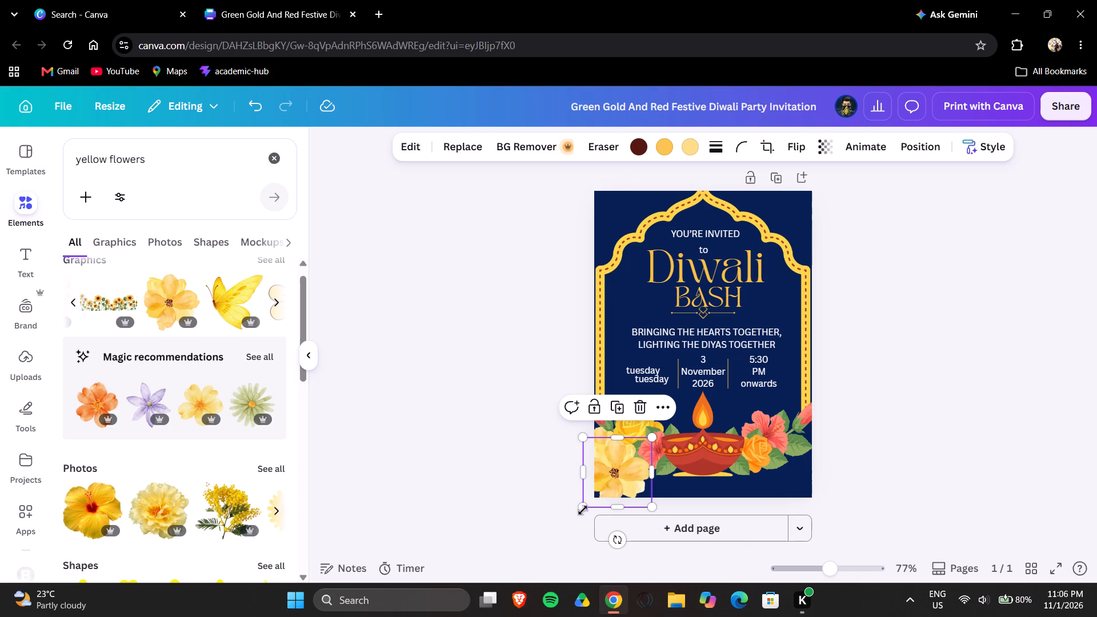
left_click_drag(583, 506, 589, 507)
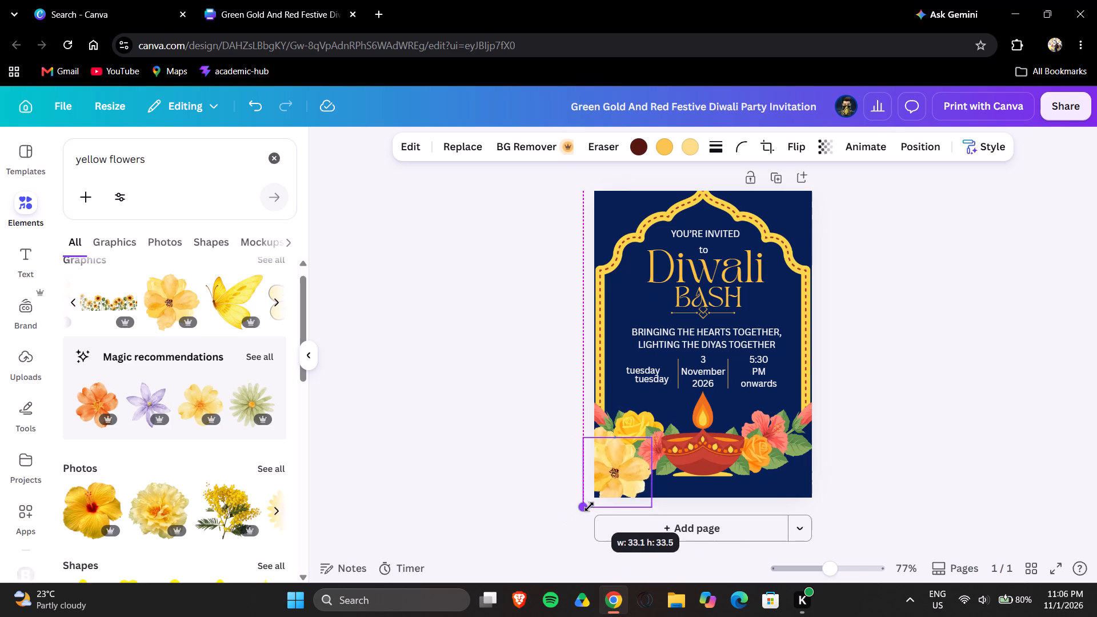
left_click_drag(589, 507, 596, 501)
left_click_drag(626, 464, 621, 490)
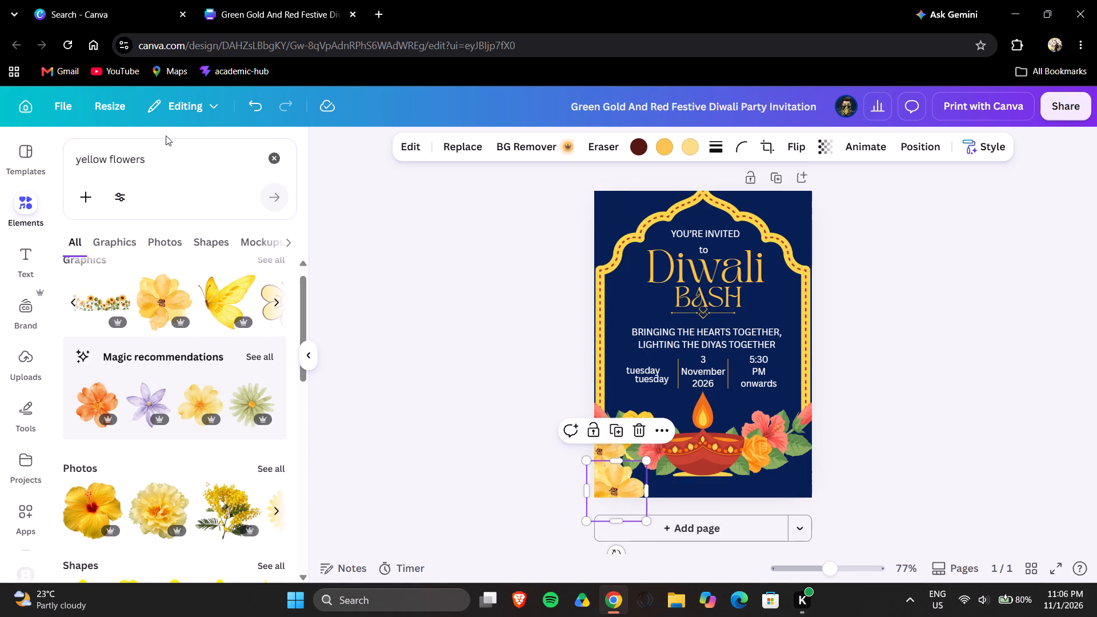
Search the elements for the suggested "pink and yellow flowers" and look through the graphics results for a suitable flower.
left_click(106, 161)
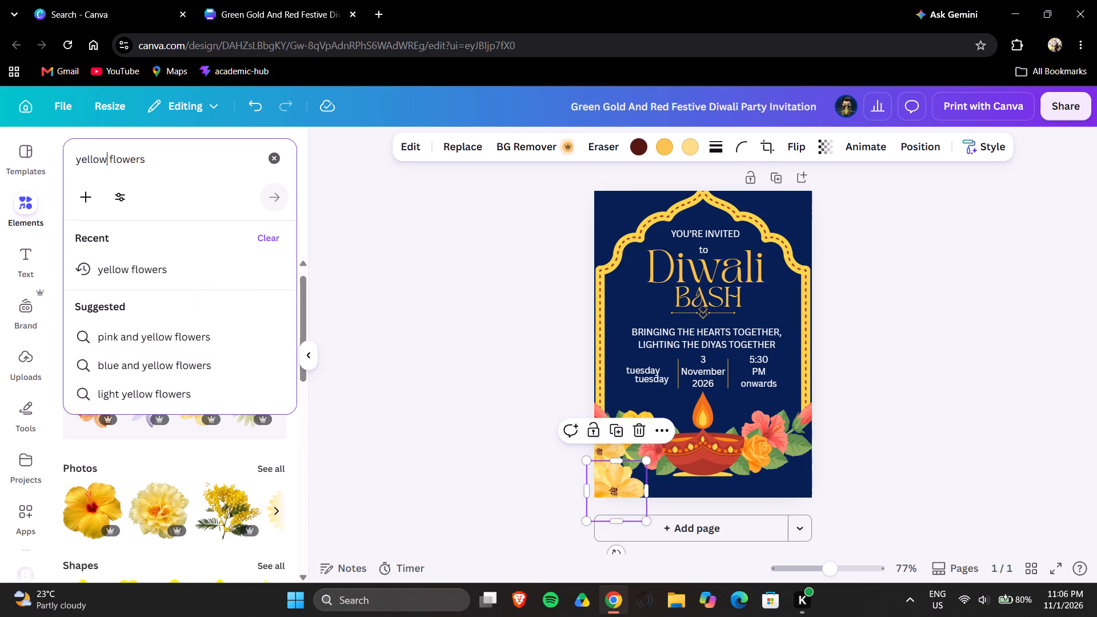
left_click(166, 331)
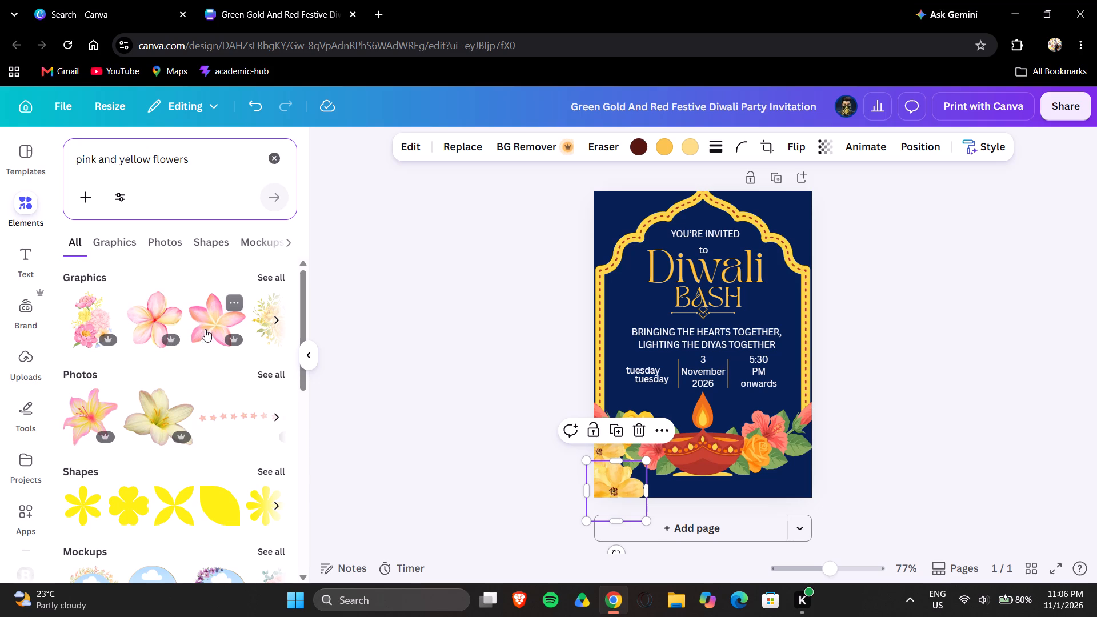
scroll(195, 293, "down", 2)
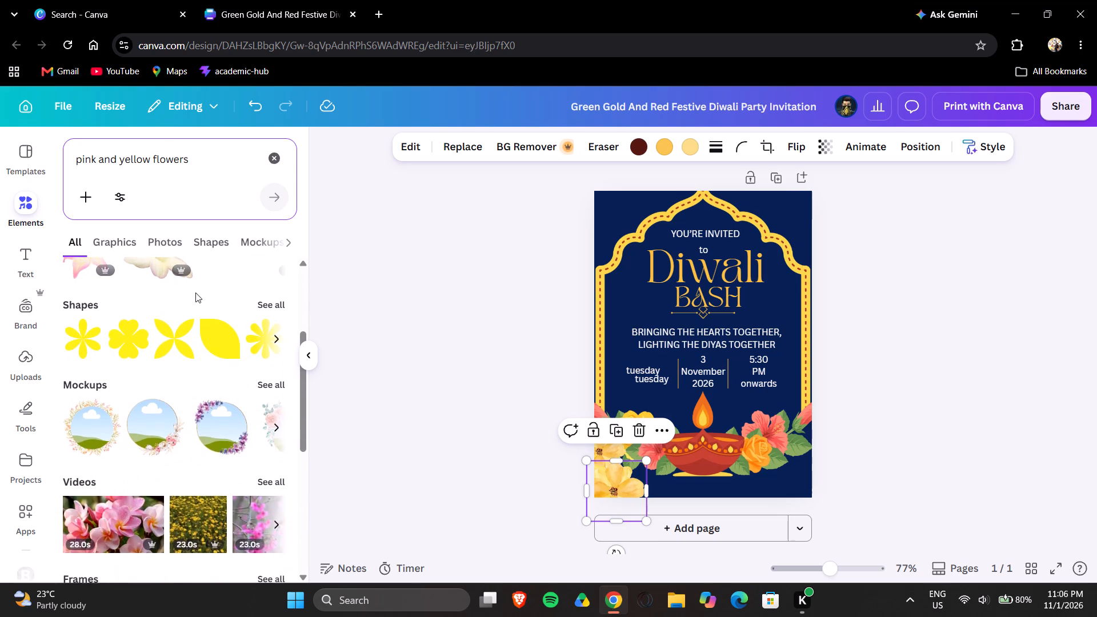
scroll(195, 293, "down", 1)
scroll(195, 293, "up", 2)
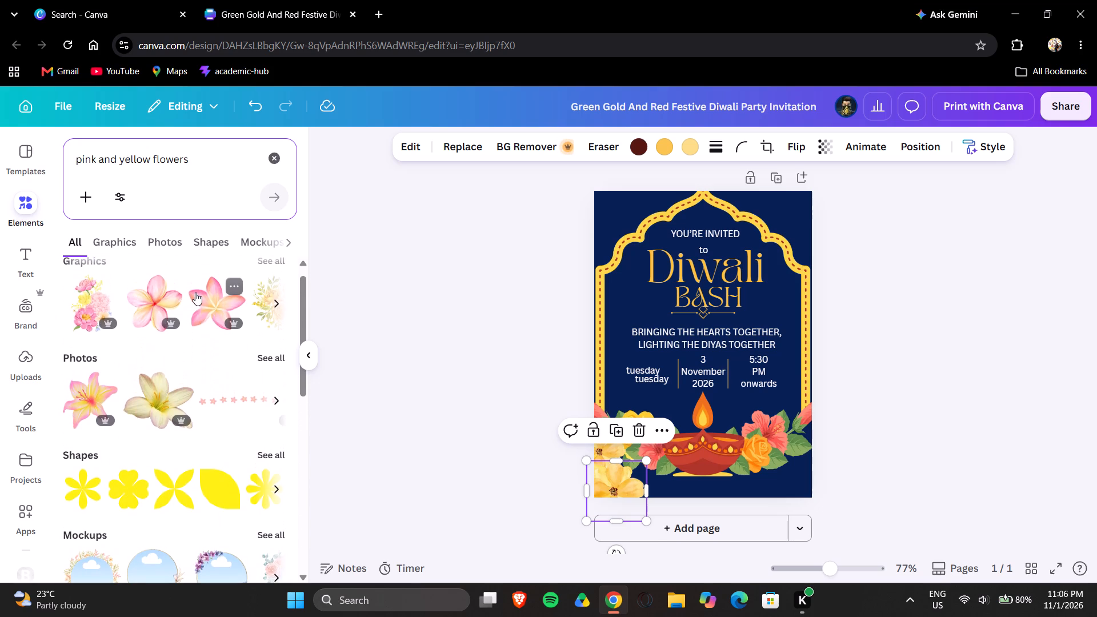
scroll(195, 293, "left", 4)
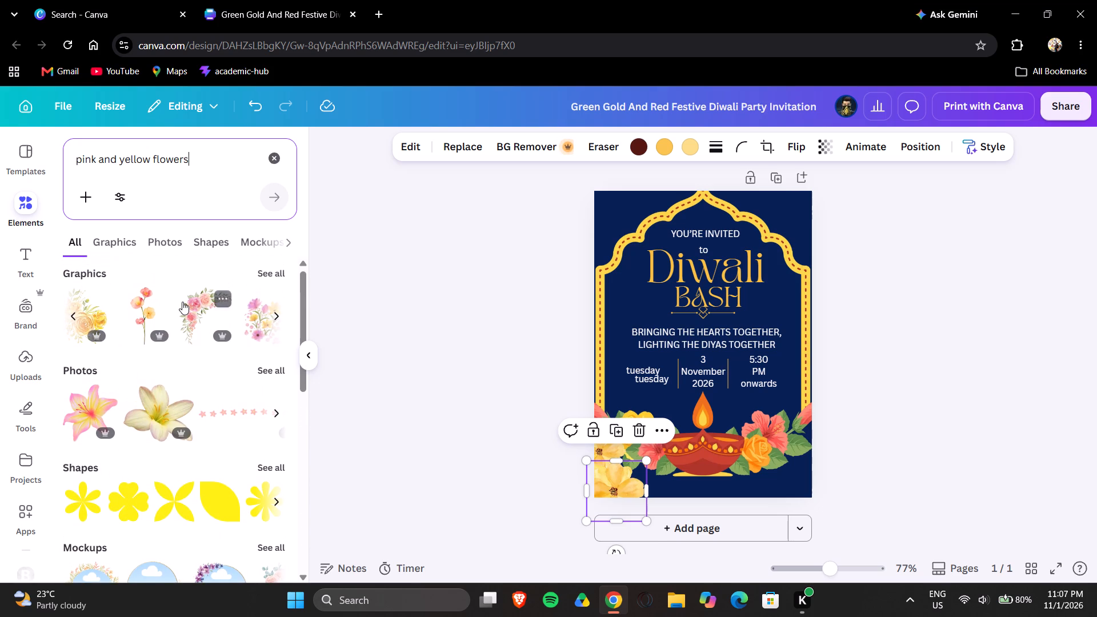
scroll(182, 302, "left", 4)
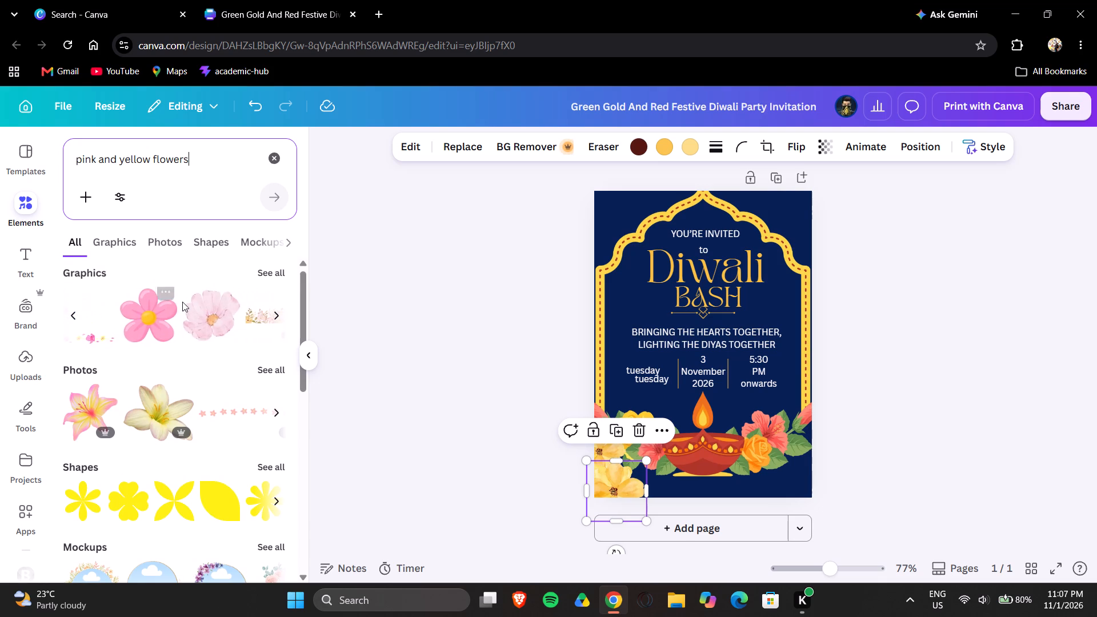
scroll(182, 302, "left", 2)
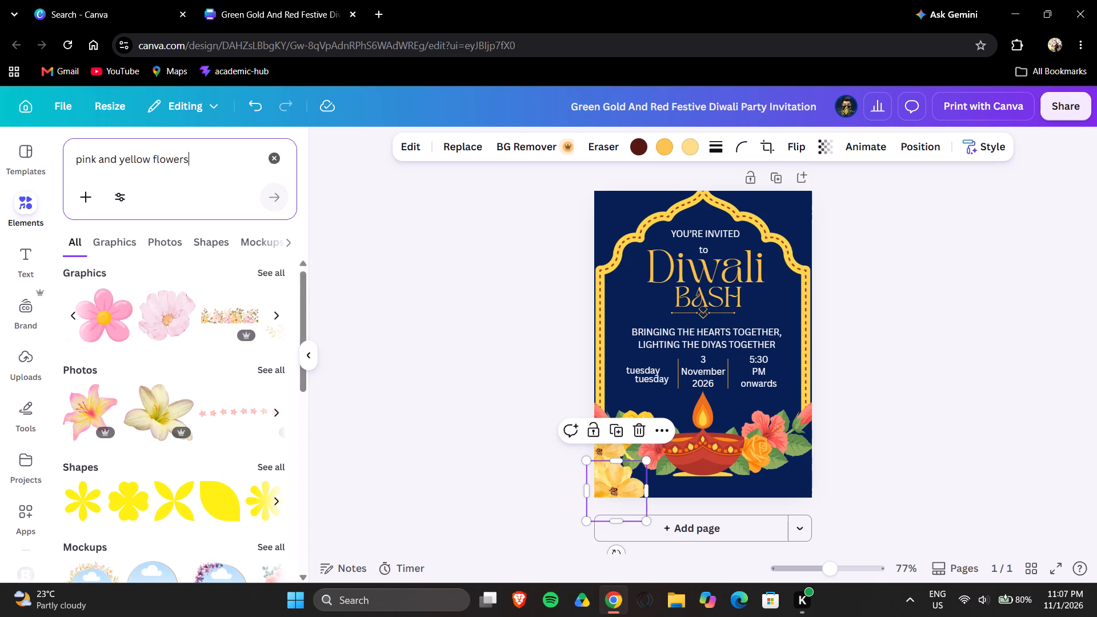
Shorten the element search to "pink flowers" and choose the "light pink flowers" suggestion.
left_click(149, 153)
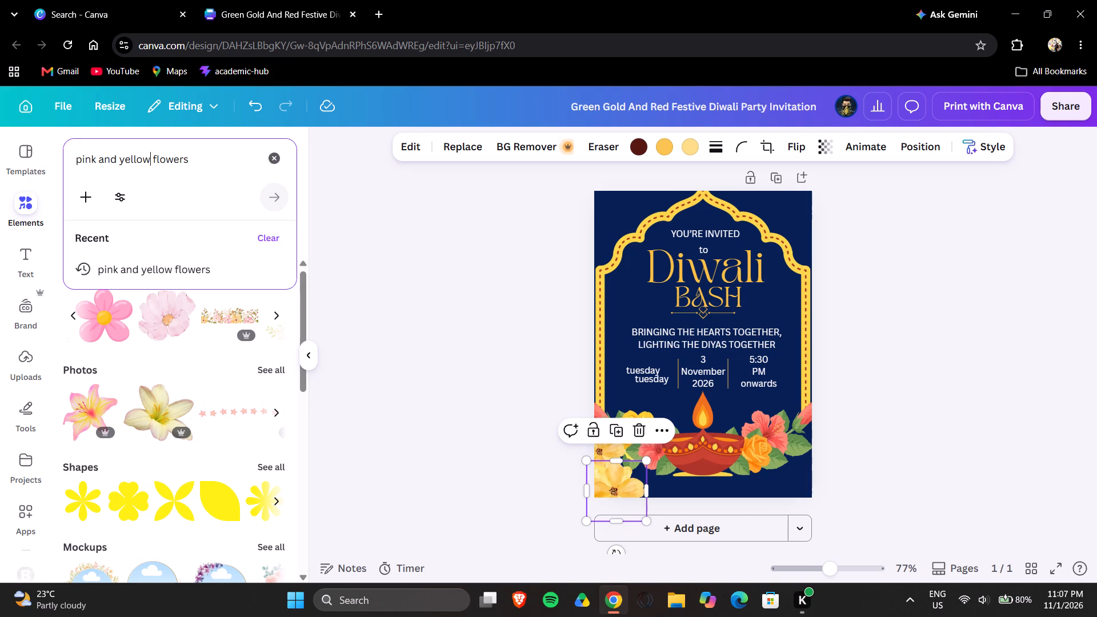
key("BackSpace")
key("BackSpace")
key("BackSpace")
key("BackSpace")
key("BackSpace")
key("BackSpace")
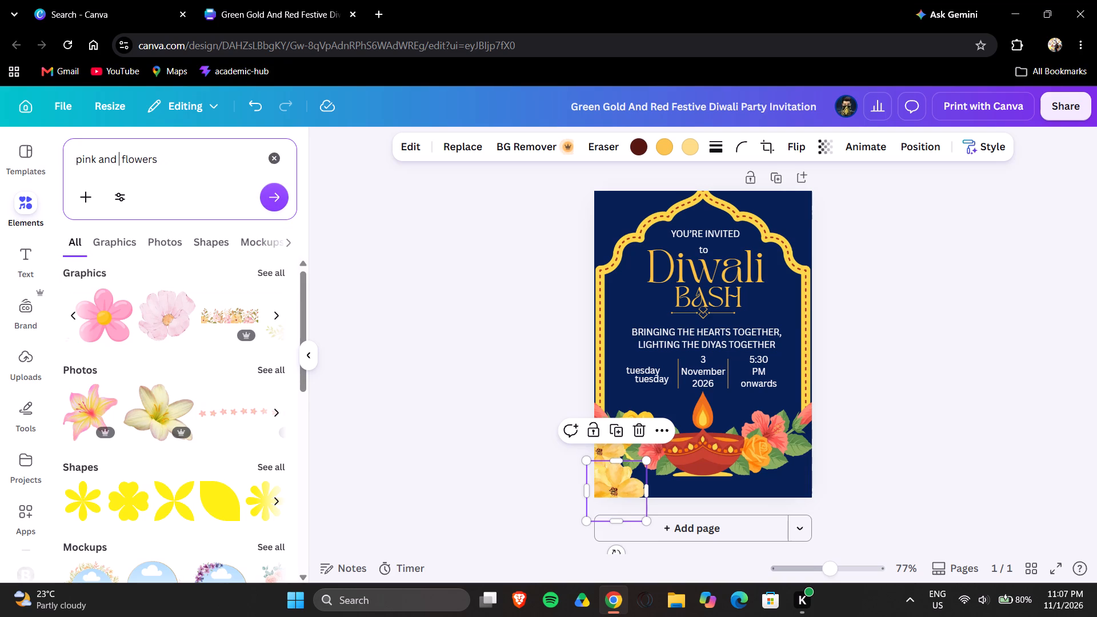
key("BackSpace")
key("BackSpace")
key("BackSpace")
key("BackSpace")
key("BackSpace")
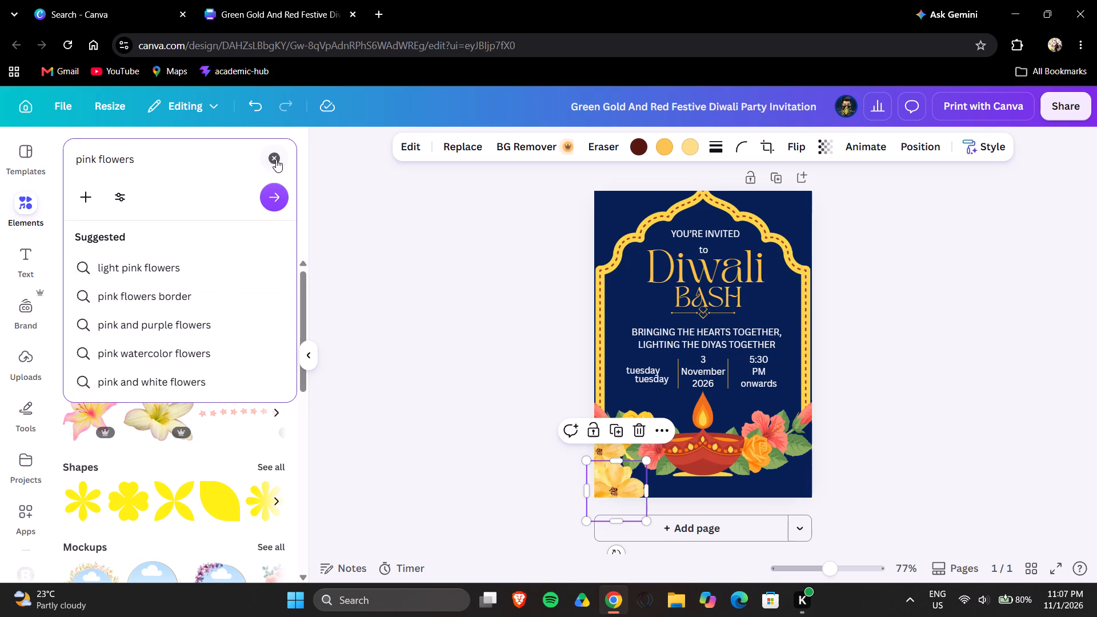
left_click(173, 279)
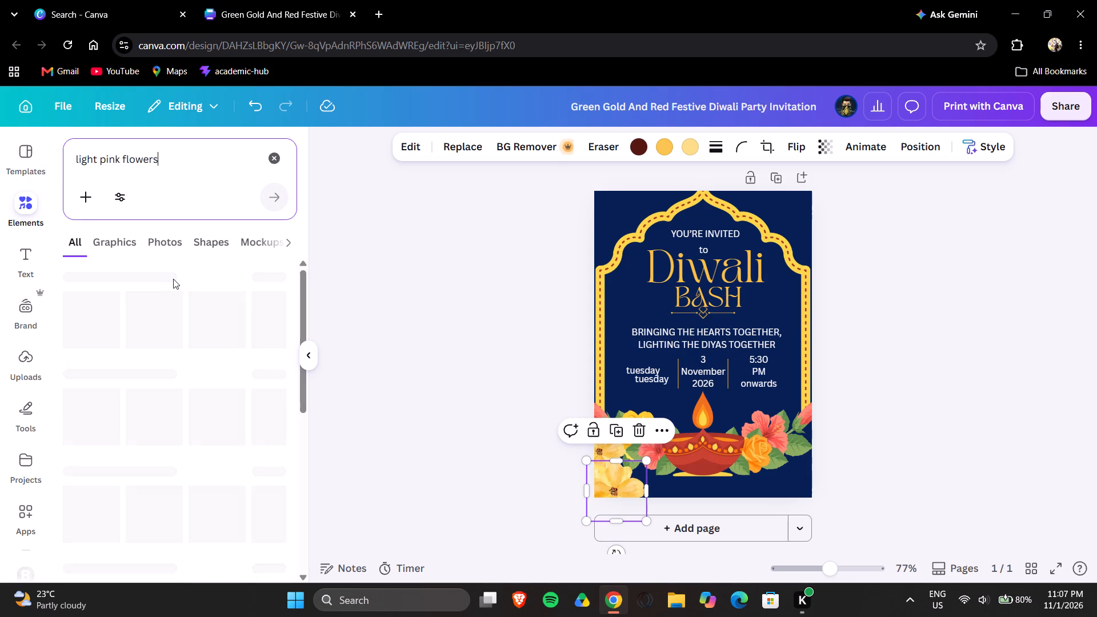
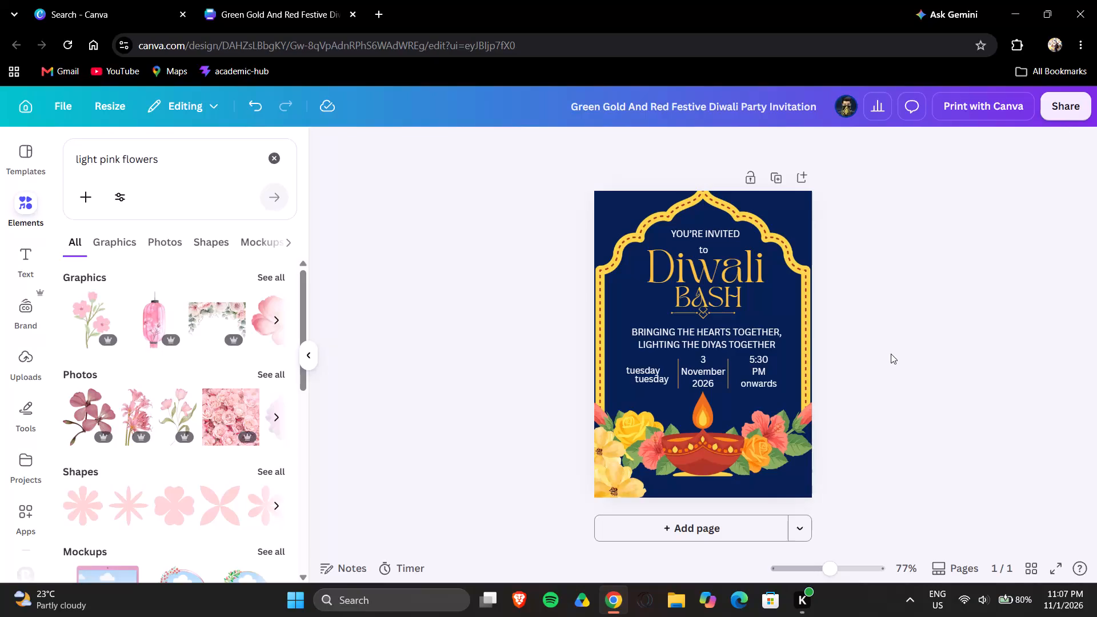
Add the coral-pink open flower from the graphics, shrink it to about a third of the page's width, and tuck it beside the bottom-left yellow flowers.
scroll(891, 354, "left", 1)
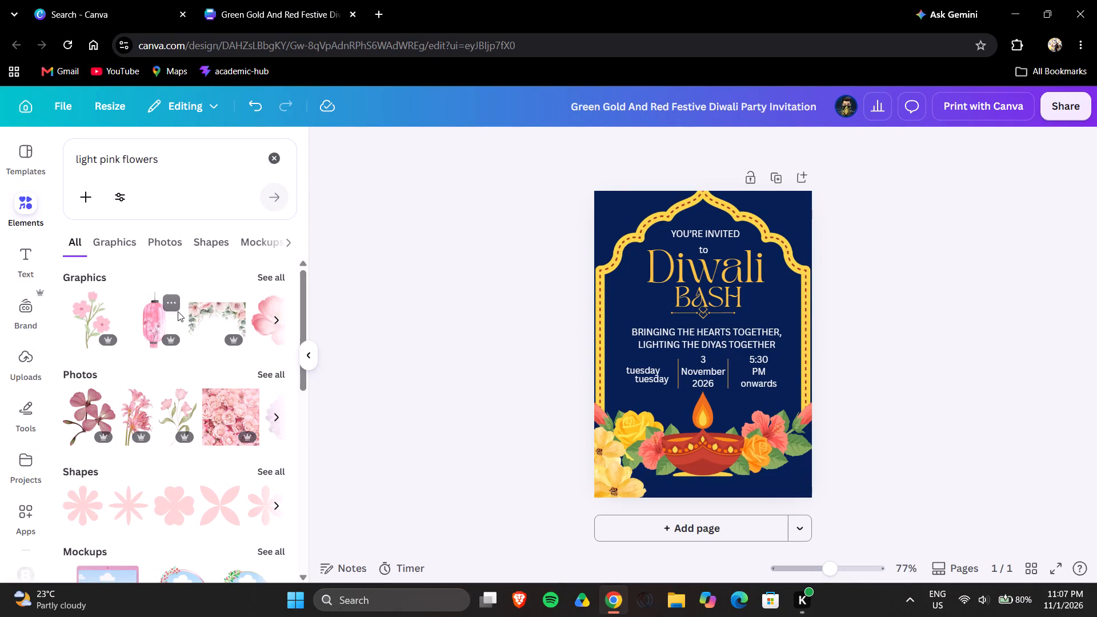
scroll(178, 311, "left", 2)
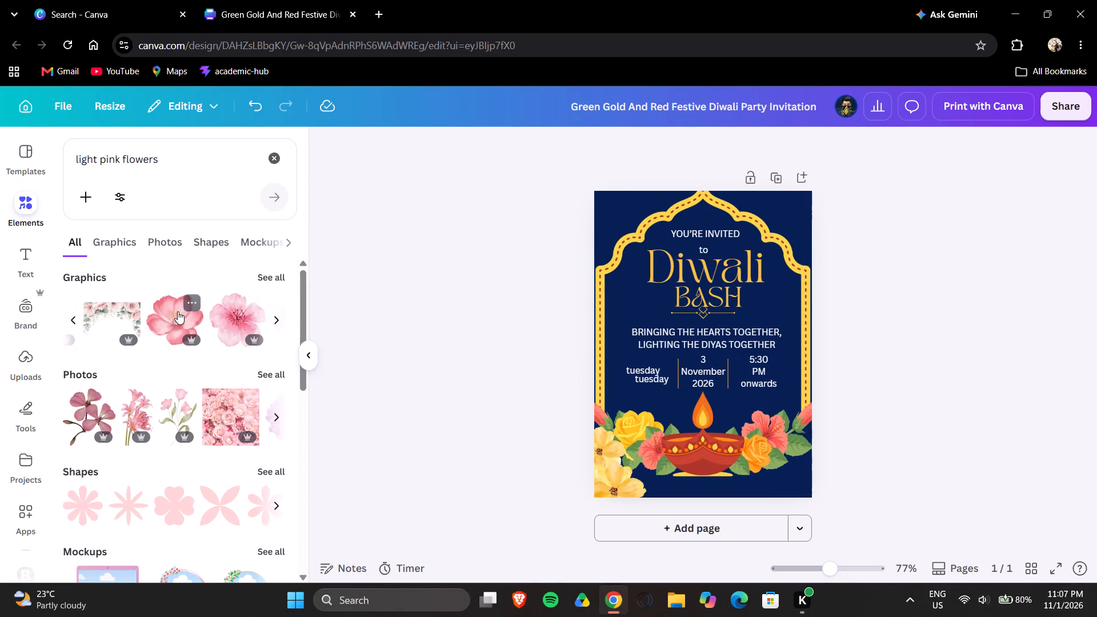
left_click(178, 311)
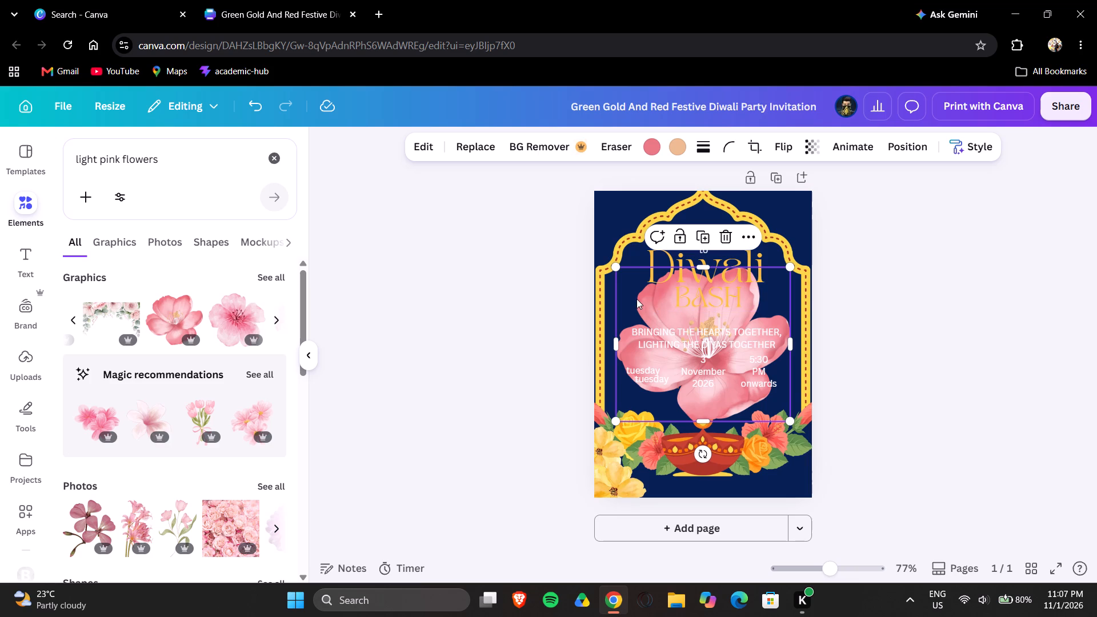
left_click_drag(636, 299, 622, 439)
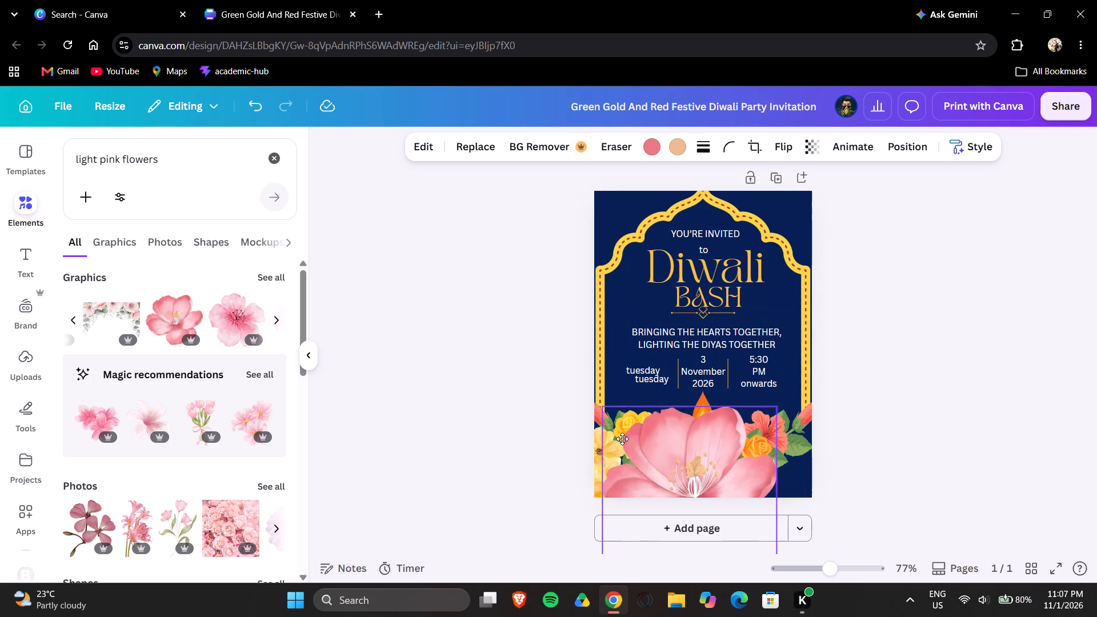
left_click_drag(622, 439, 620, 439)
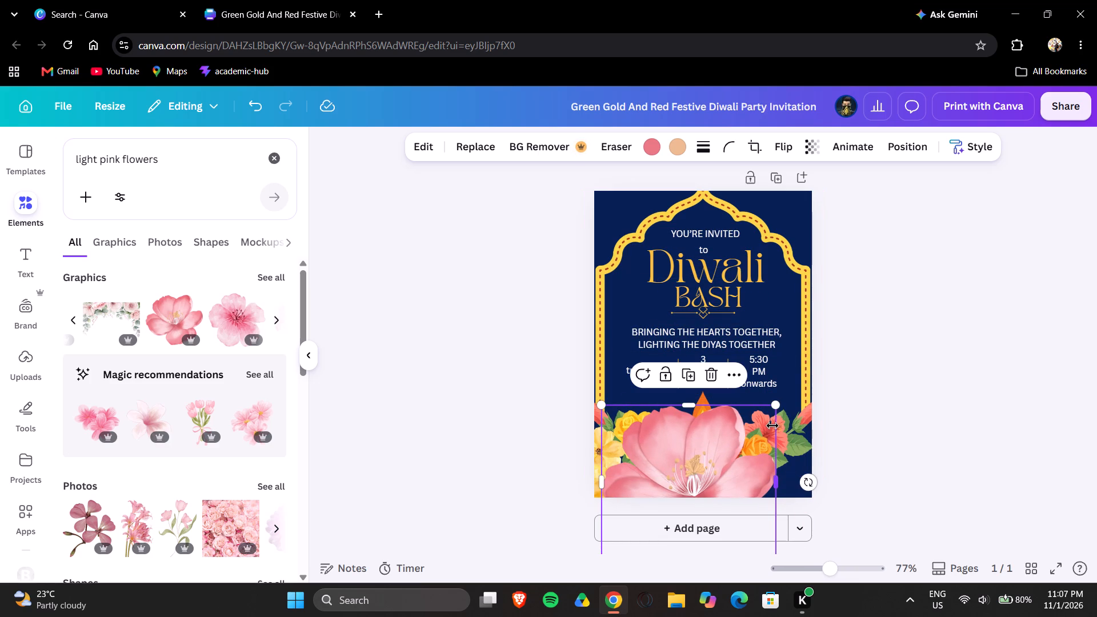
left_click_drag(730, 489, 567, 367)
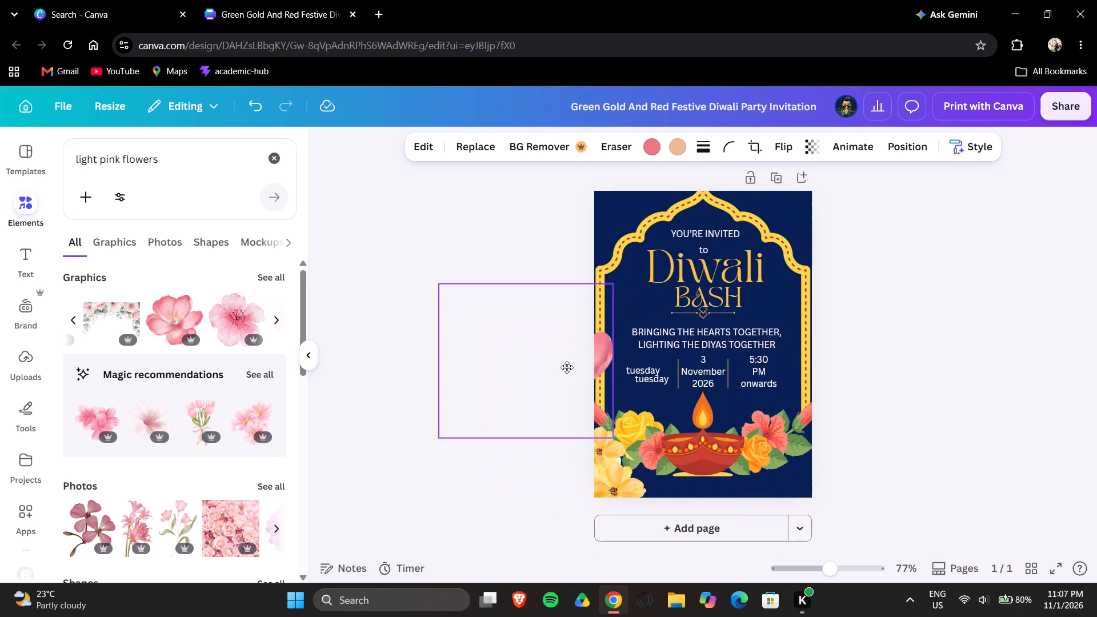
left_click_drag(567, 367, 601, 372)
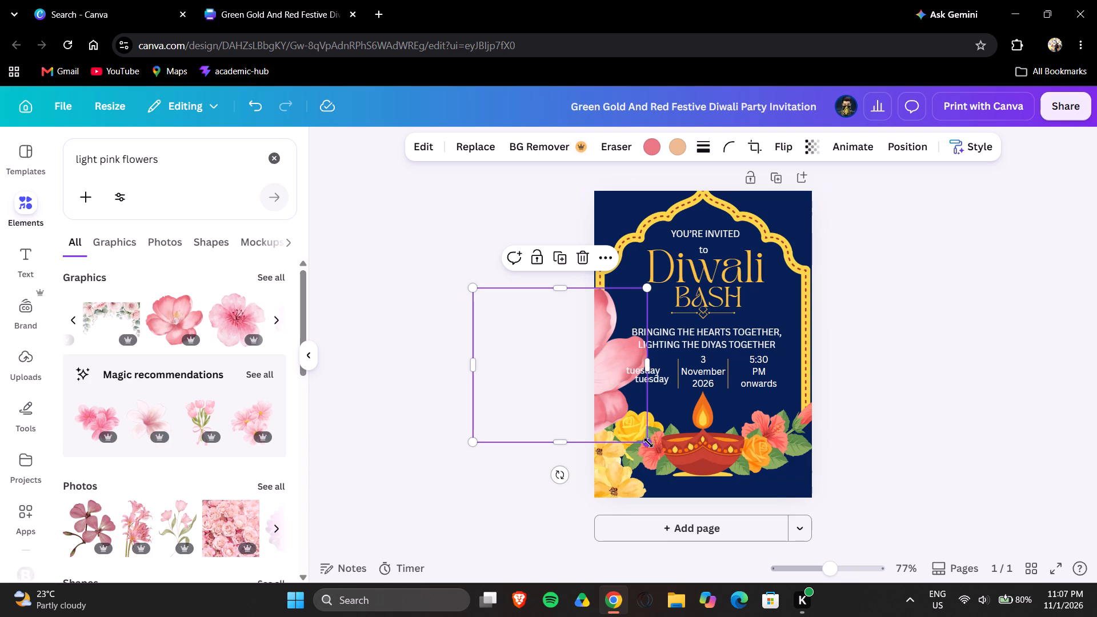
left_click_drag(648, 442, 538, 356)
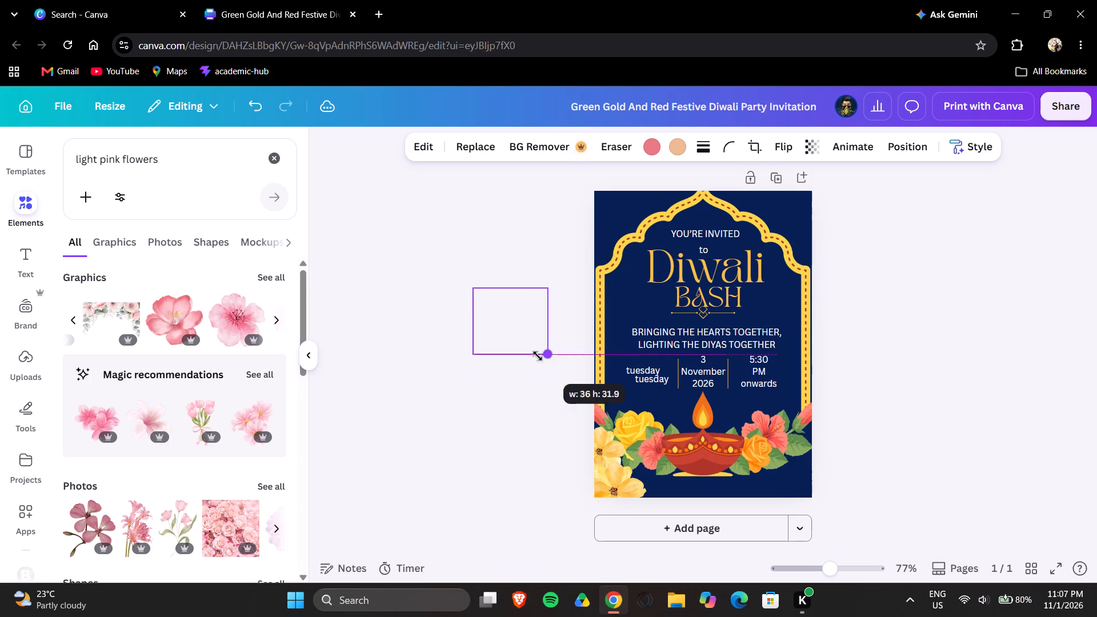
left_click_drag(538, 356, 537, 355)
left_click_drag(524, 324, 612, 401)
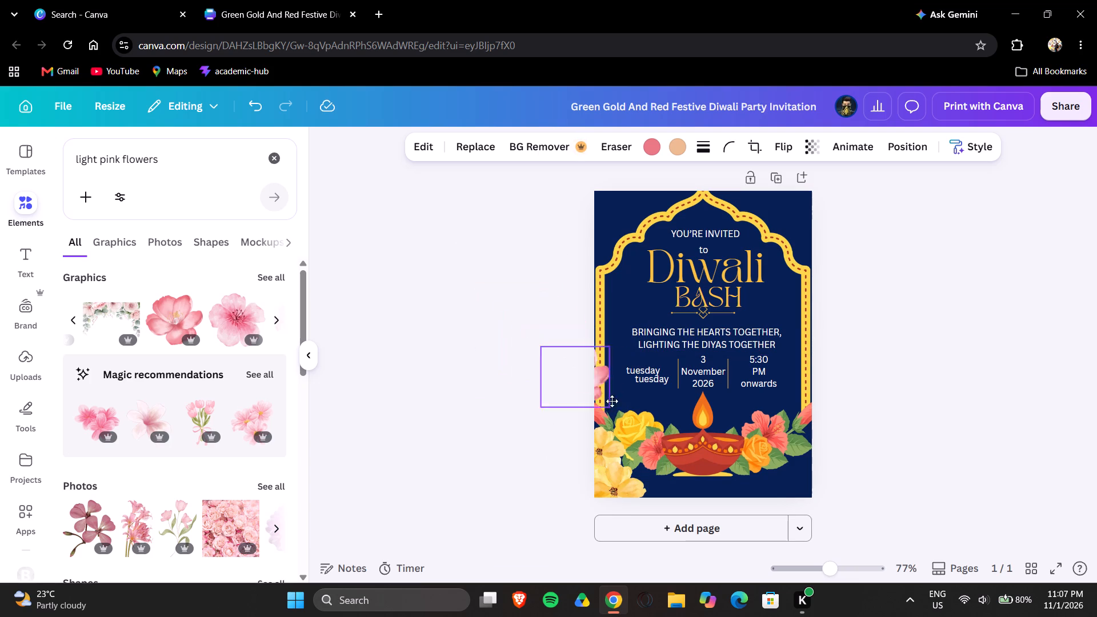
left_click_drag(612, 401, 667, 499)
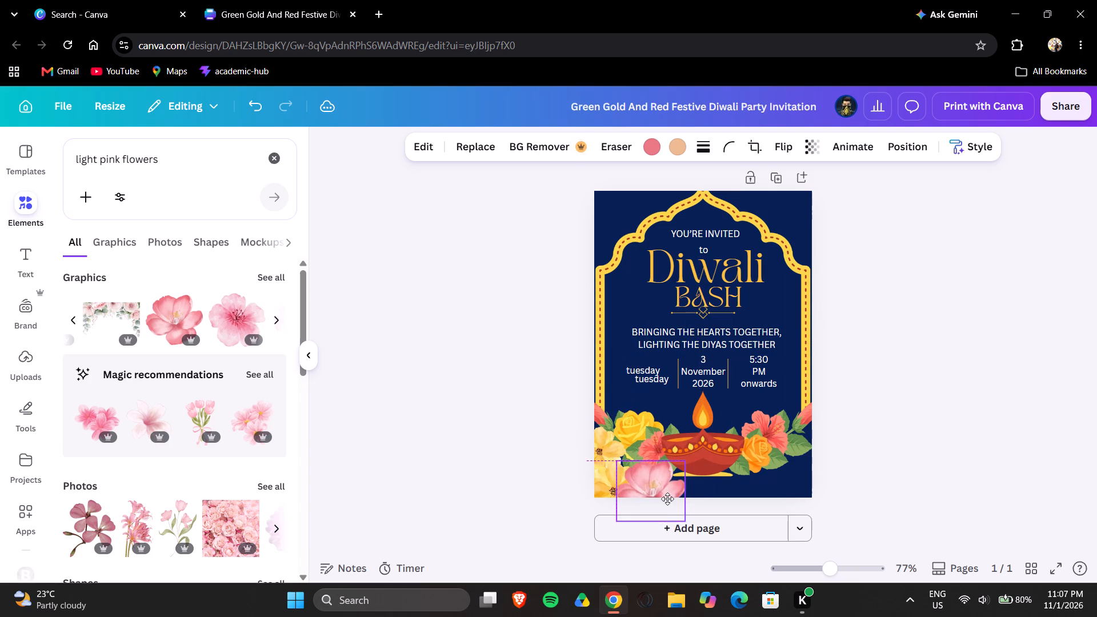
left_click_drag(667, 499, 667, 500)
left_click(525, 458)
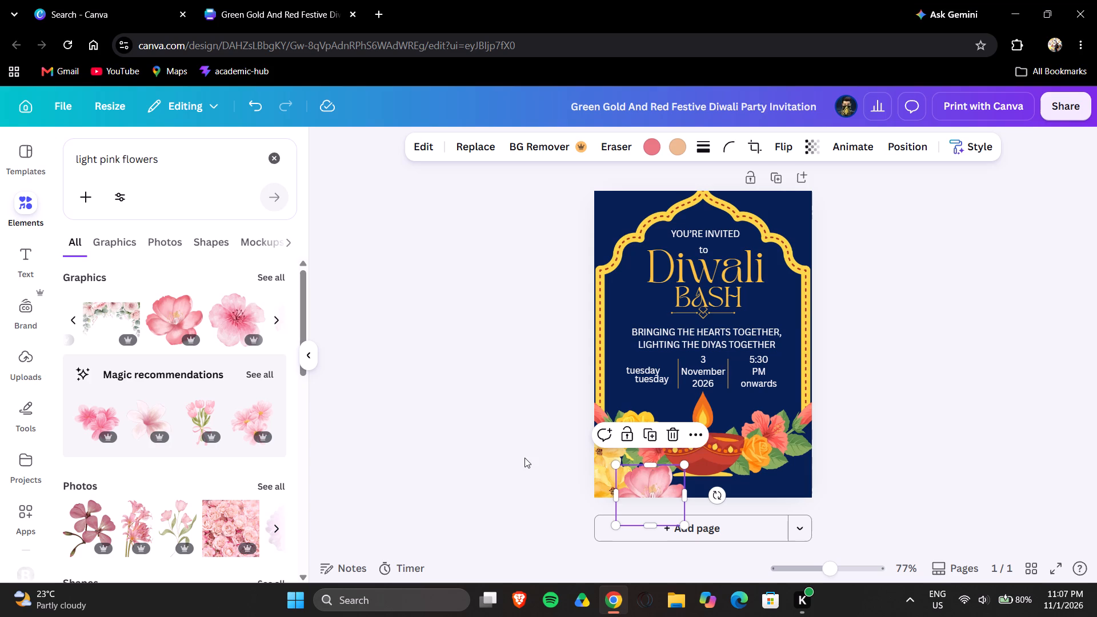
Add a second copy of the same pink flower, stretch it taller and wider, and move it over the invitation's lower half.
left_click(174, 316)
left_click_drag(174, 316, 632, 328)
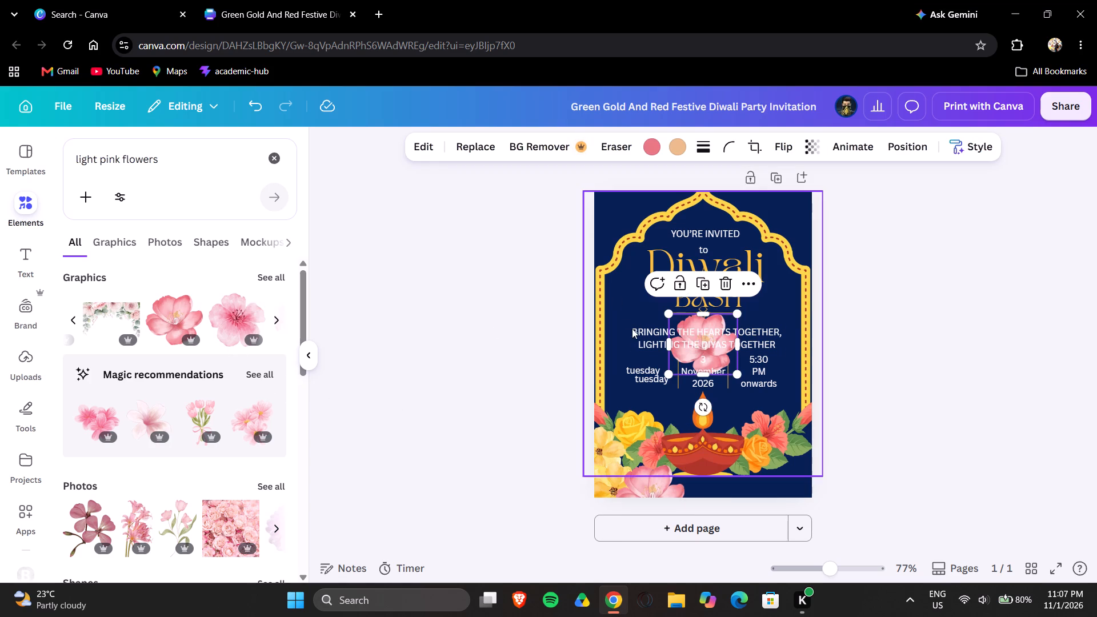
left_click_drag(632, 328, 711, 356)
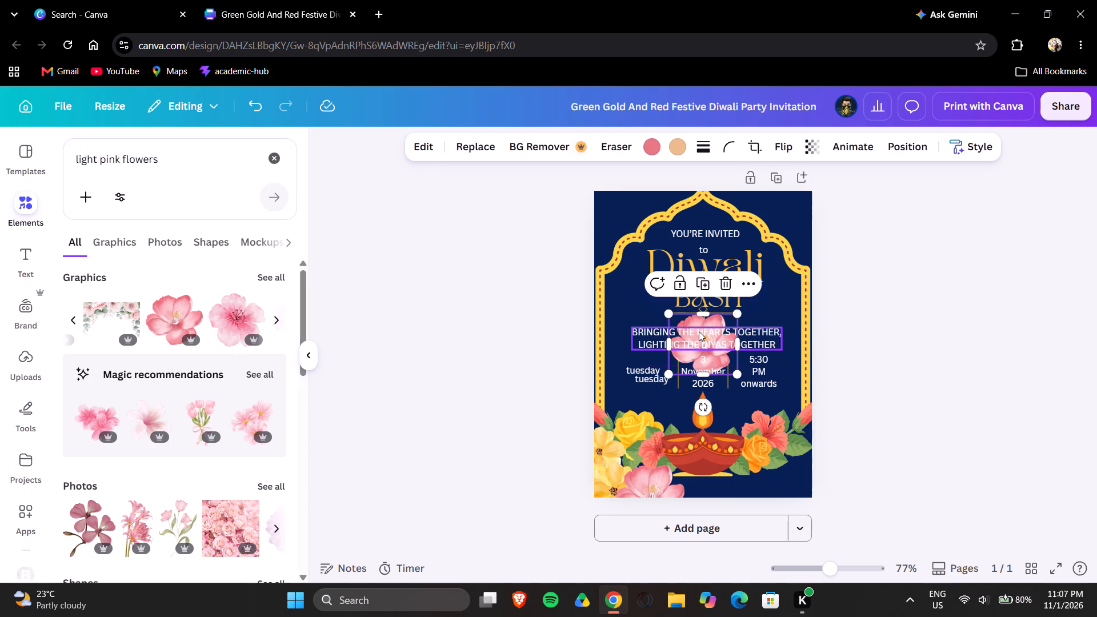
left_click_drag(688, 316, 696, 335)
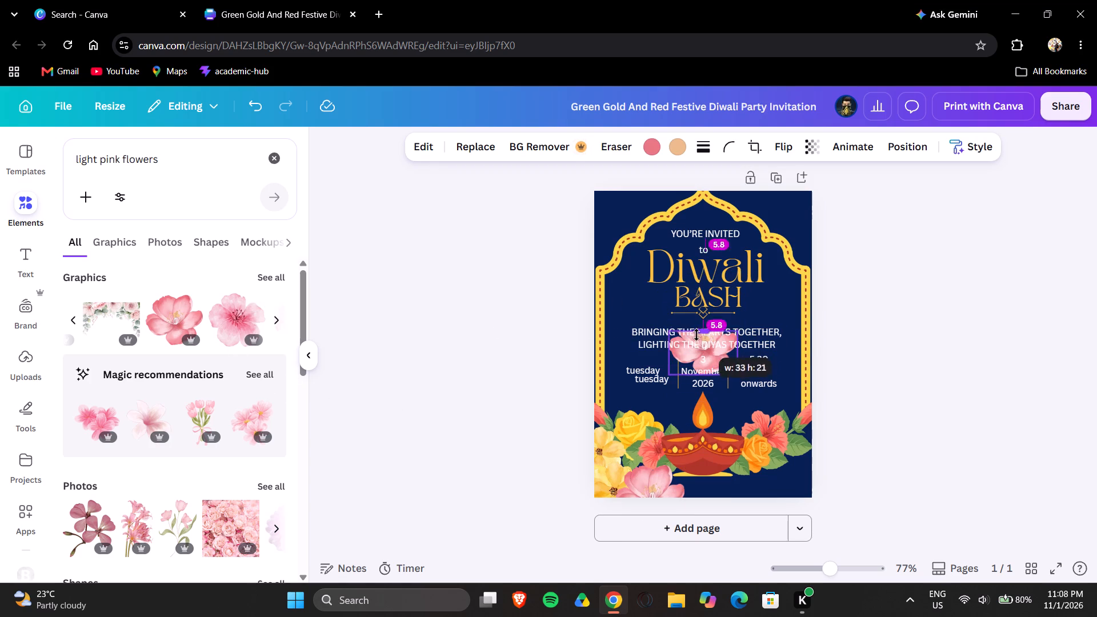
left_click_drag(696, 335, 698, 233)
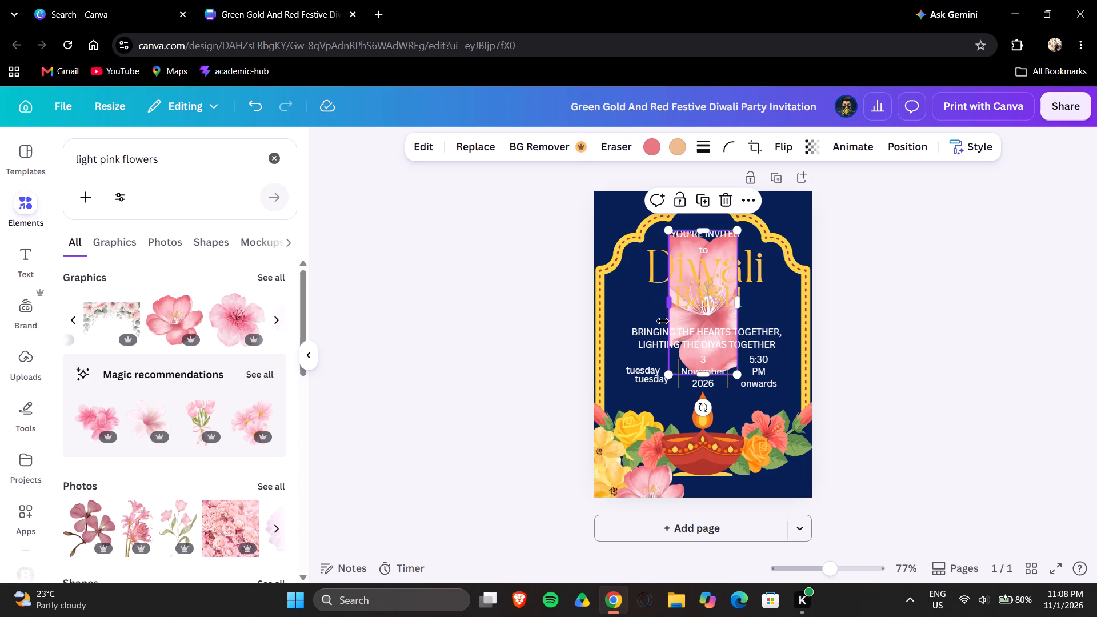
left_click_drag(667, 304, 503, 319)
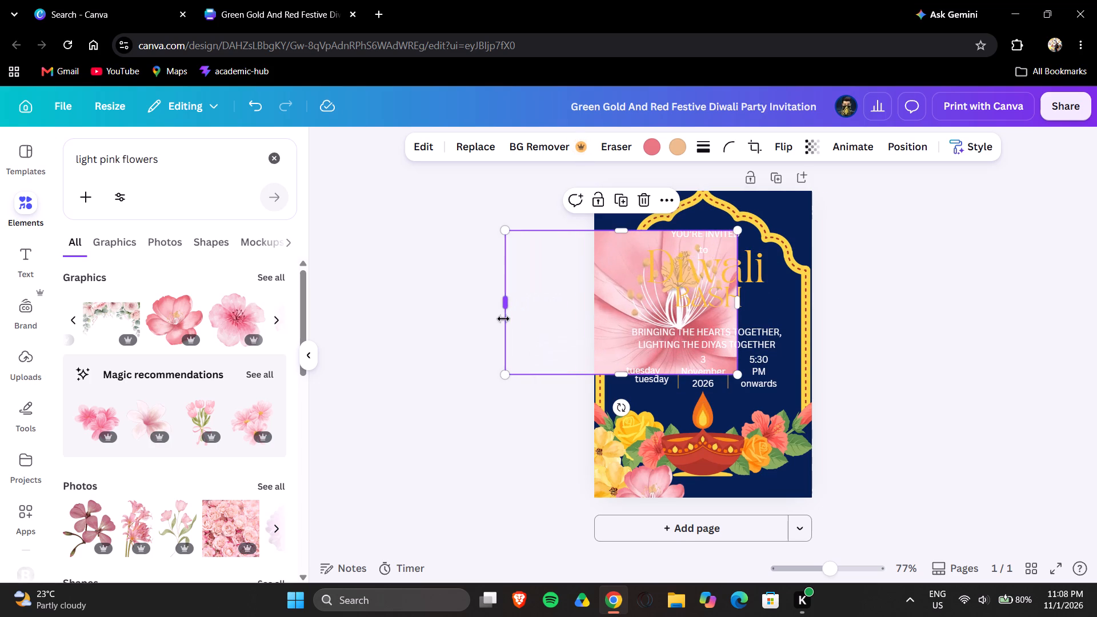
left_click_drag(607, 315, 711, 433)
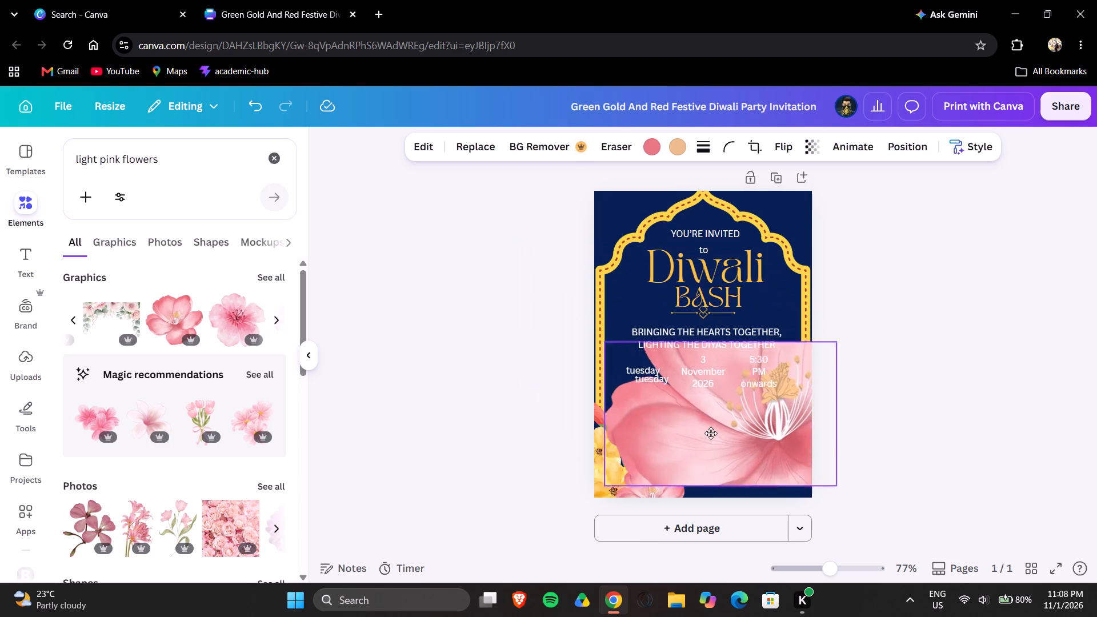
left_click_drag(711, 433, 720, 455)
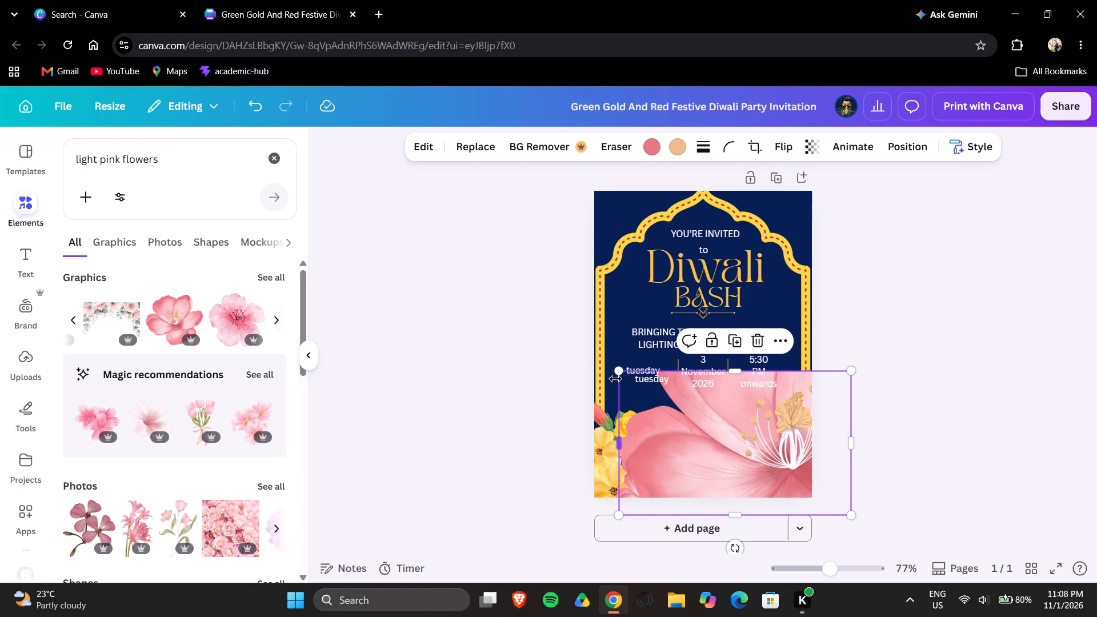
Resize the second pink flower to roughly match the first and place it on the bottom edge, just below the diya's right side.
left_click_drag(615, 368, 727, 426)
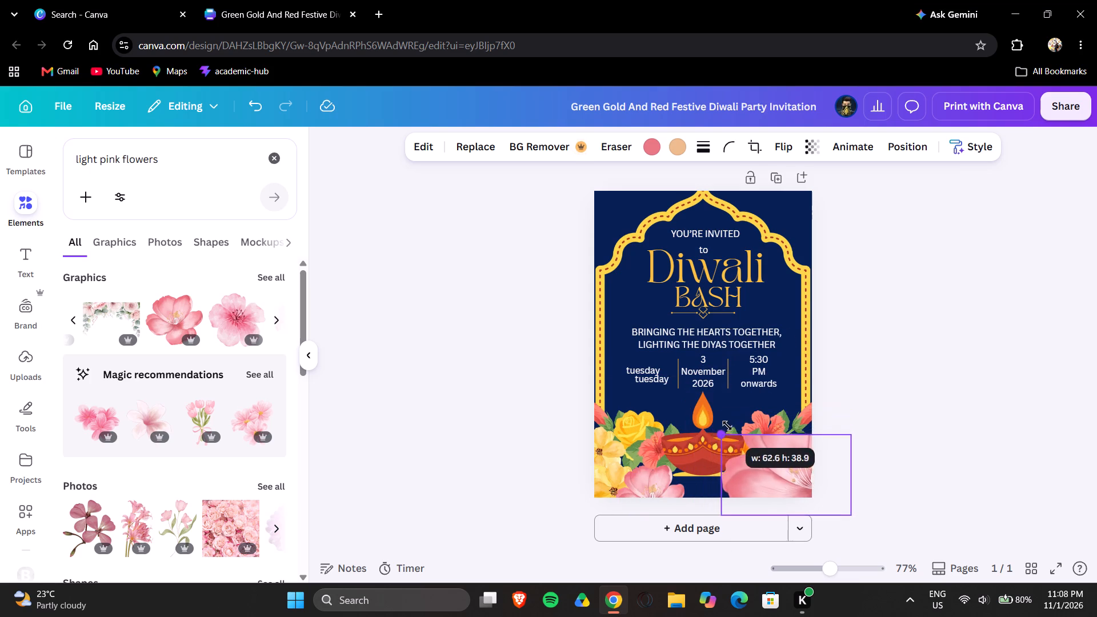
left_click_drag(727, 426, 738, 437)
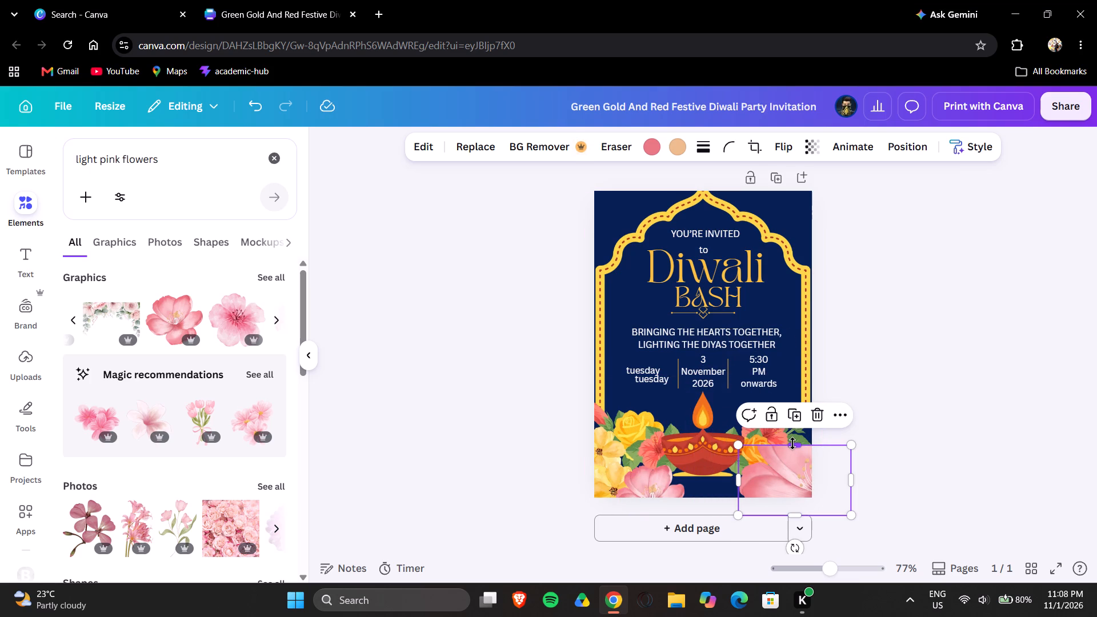
left_click_drag(792, 443, 791, 396)
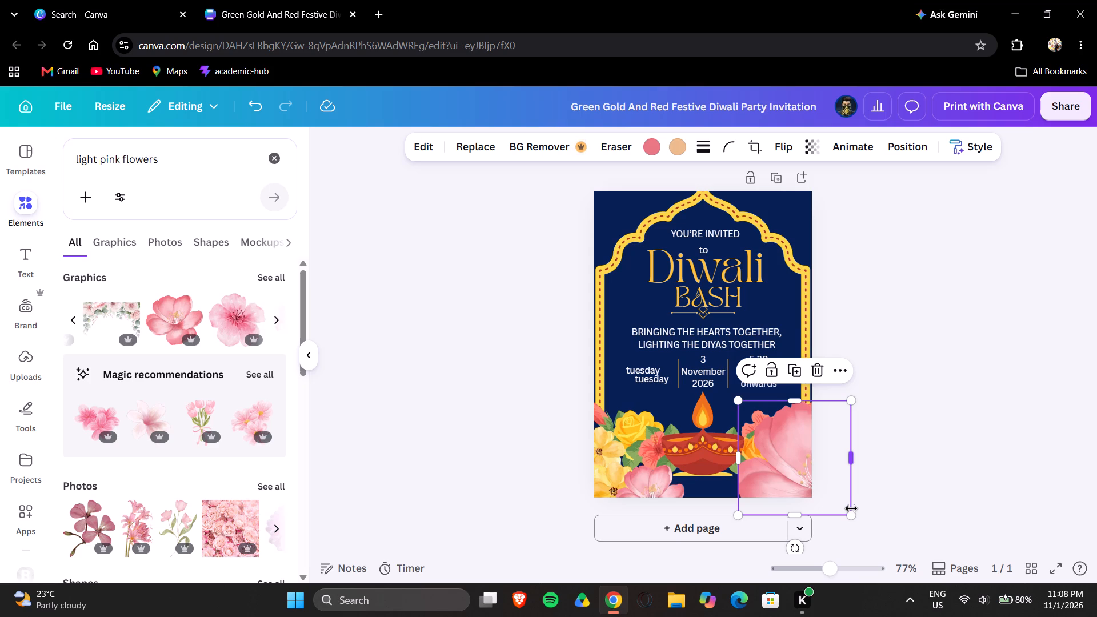
left_click_drag(848, 515, 786, 462)
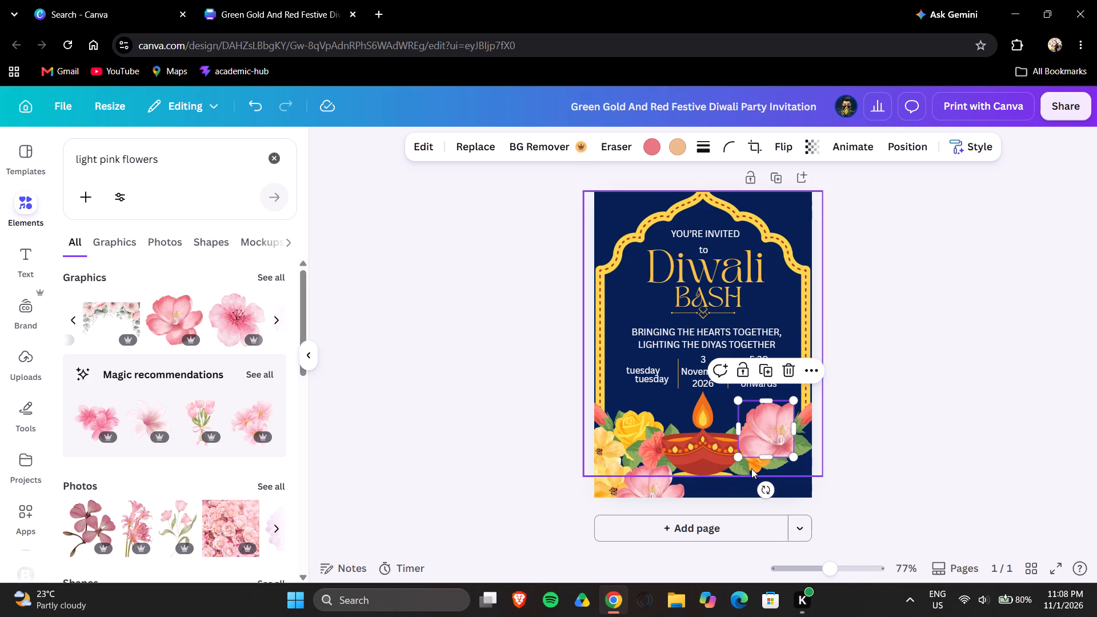
left_click_drag(766, 458, 768, 487)
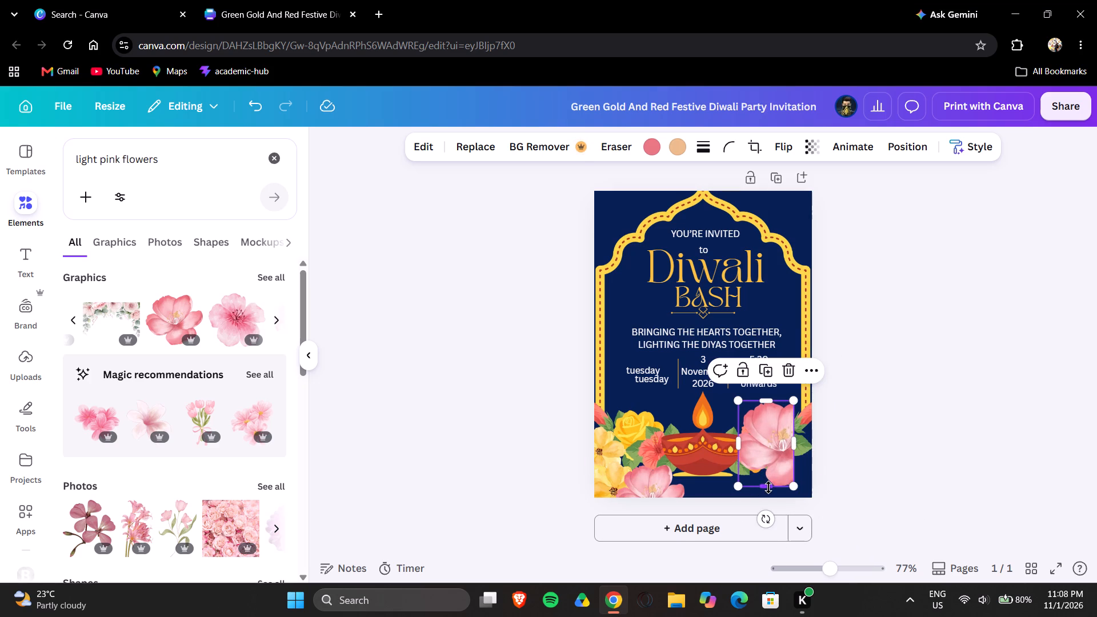
left_click_drag(790, 446, 816, 443)
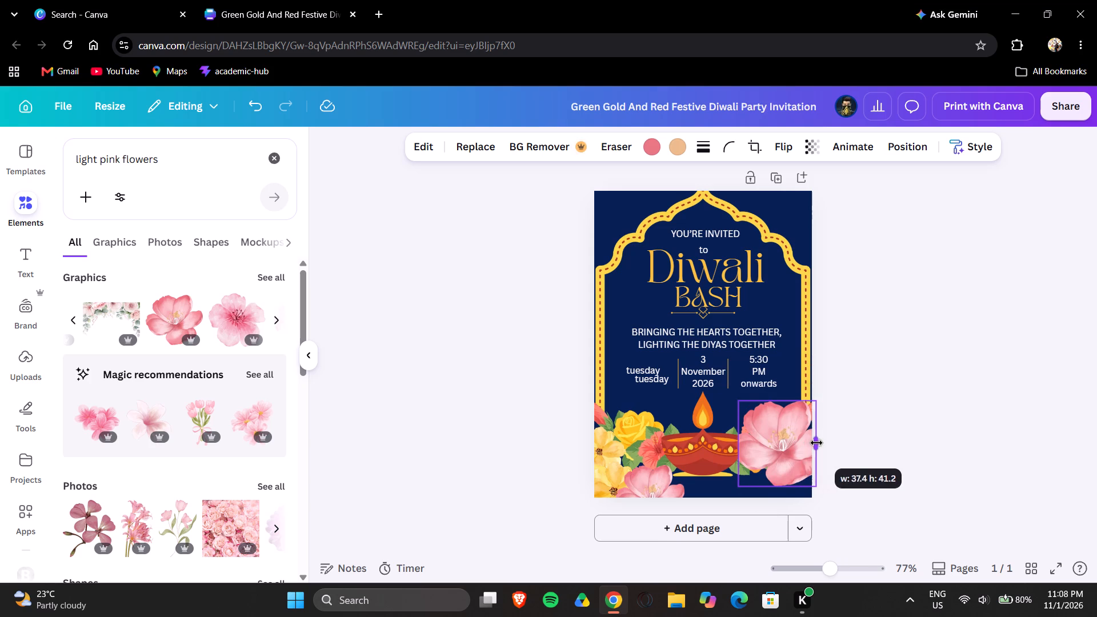
left_click_drag(816, 443, 827, 443)
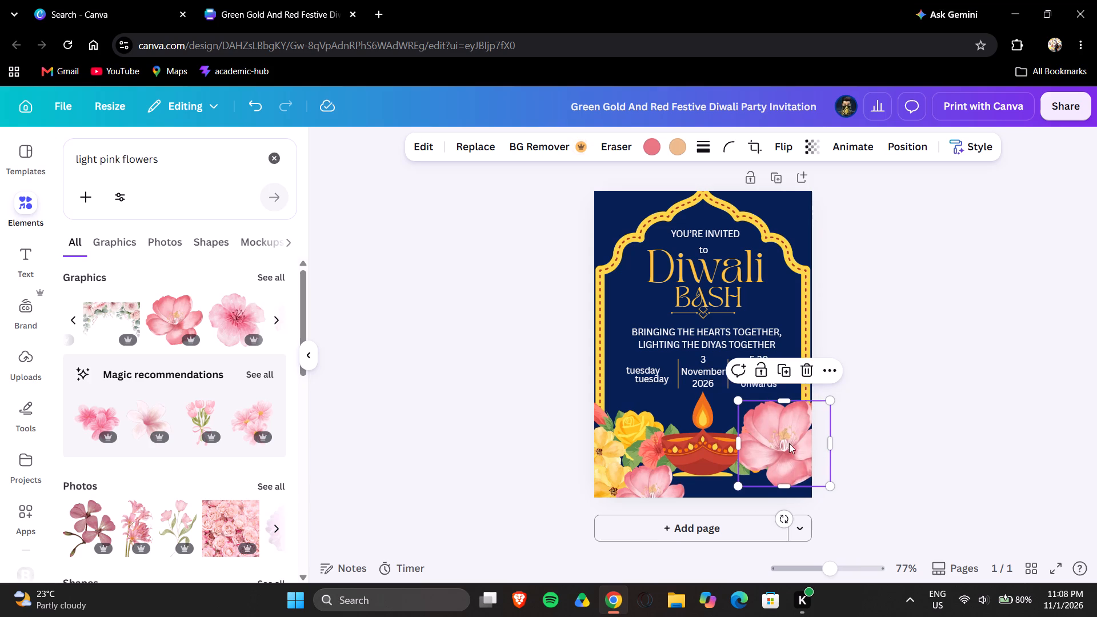
left_click_drag(834, 488, 803, 472)
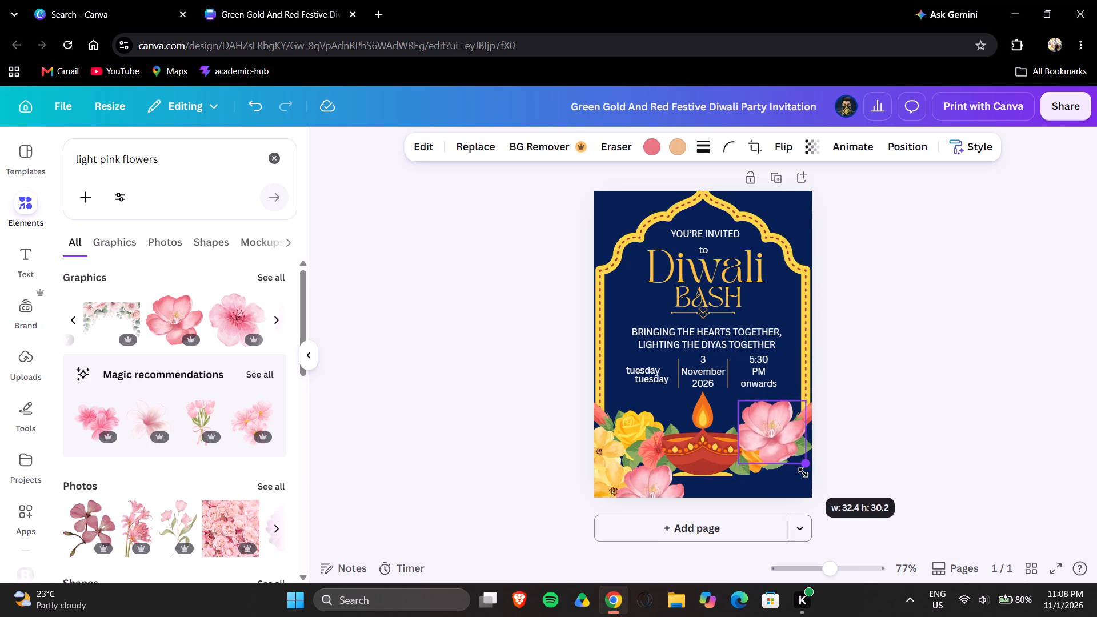
left_click_drag(803, 472, 803, 472)
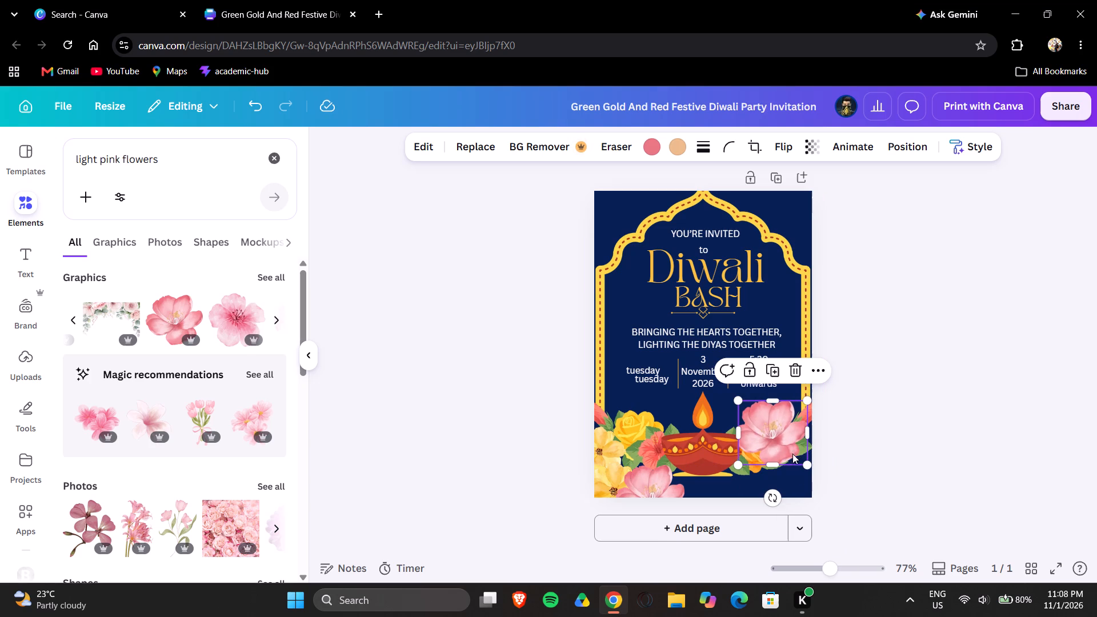
left_click_drag(786, 427, 748, 480)
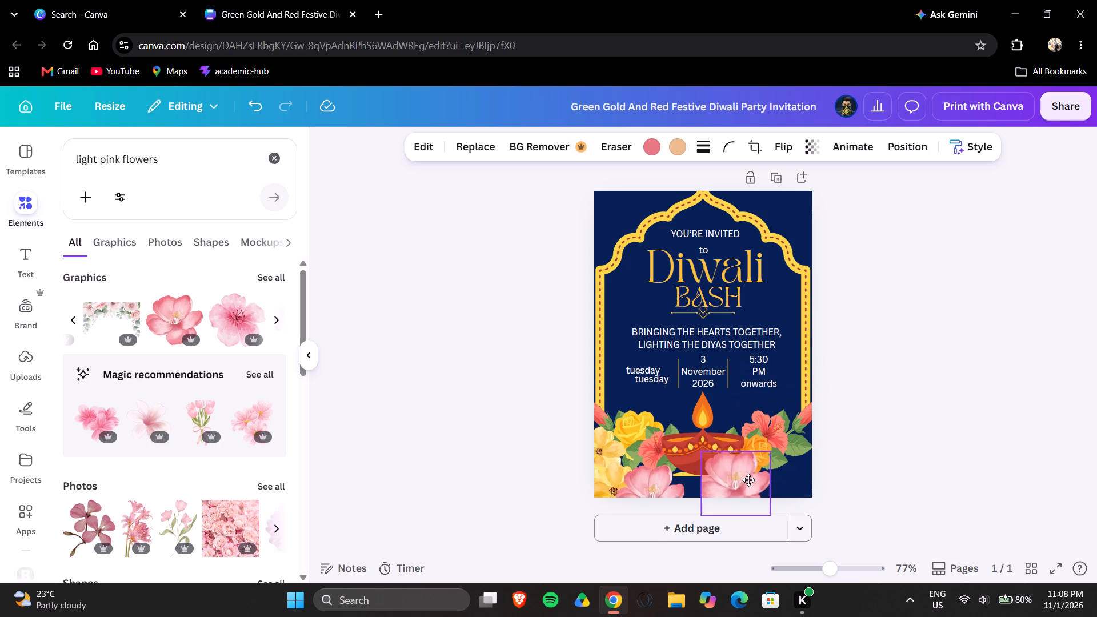
left_click_drag(748, 480, 754, 490)
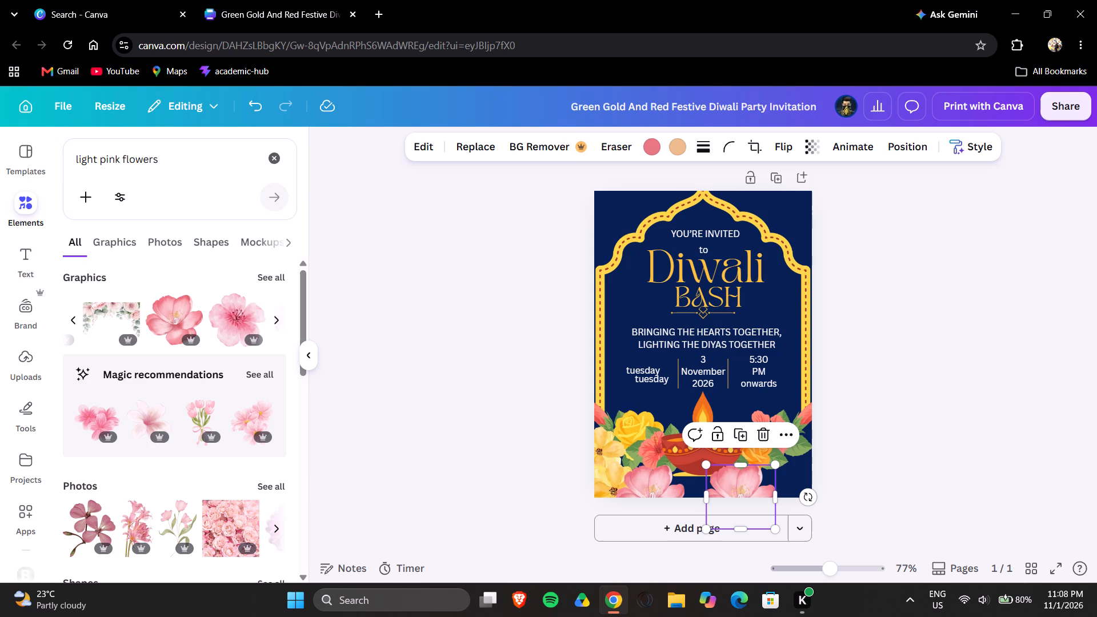
Switch the element search to the recent "yellow flowers" query and find the open yellow flower with the dark centre among the graphics.
left_click(277, 150)
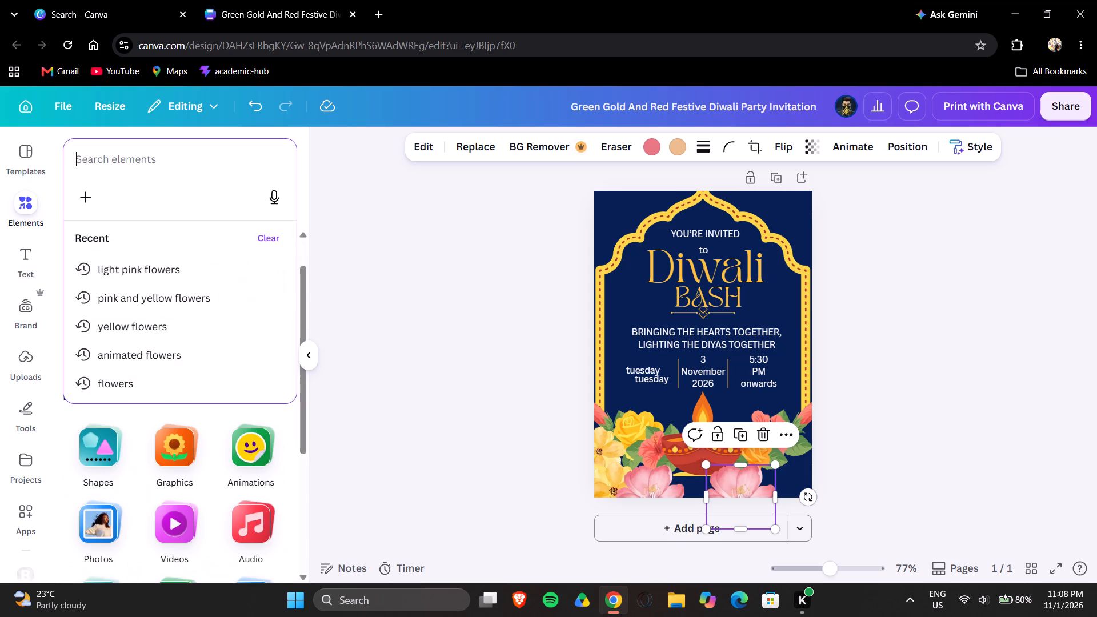
left_click(177, 324)
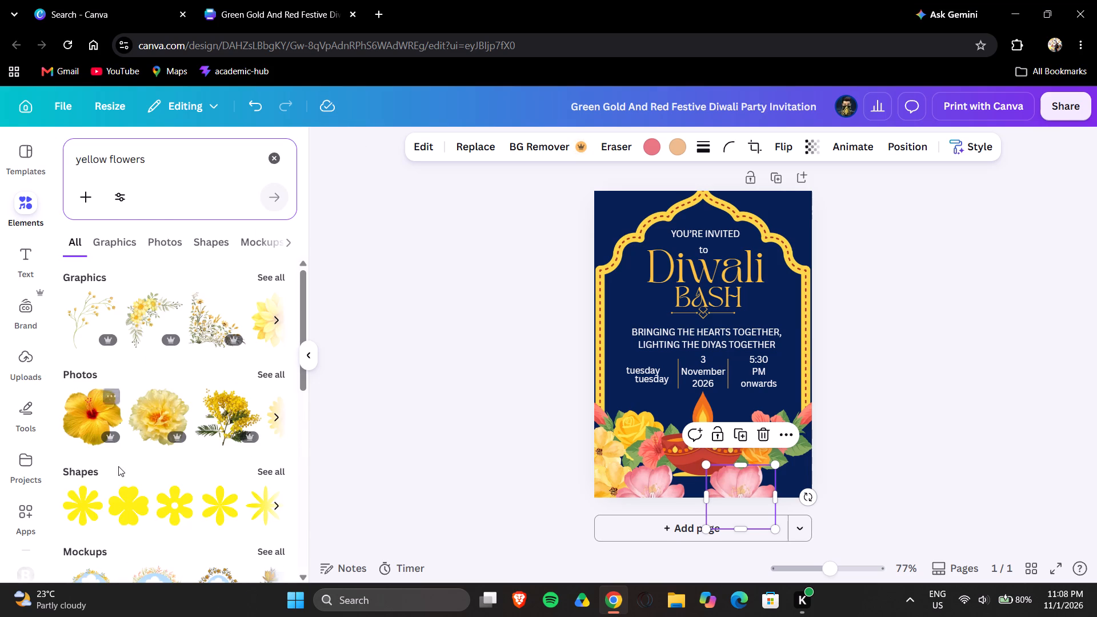
scroll(181, 320, "left", 3)
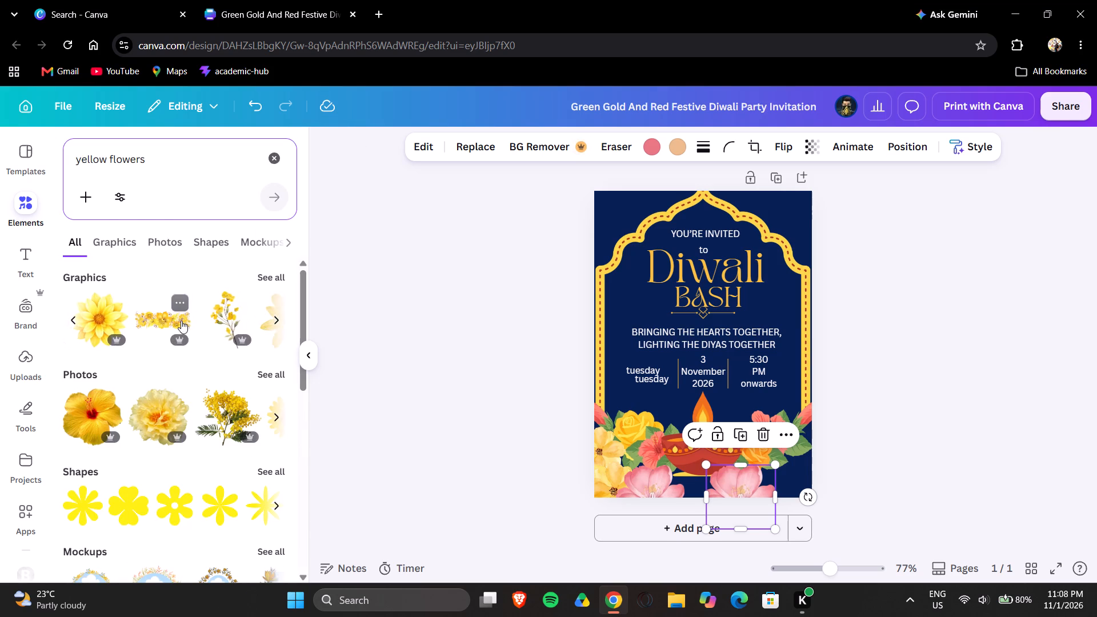
scroll(167, 325, "left", 6)
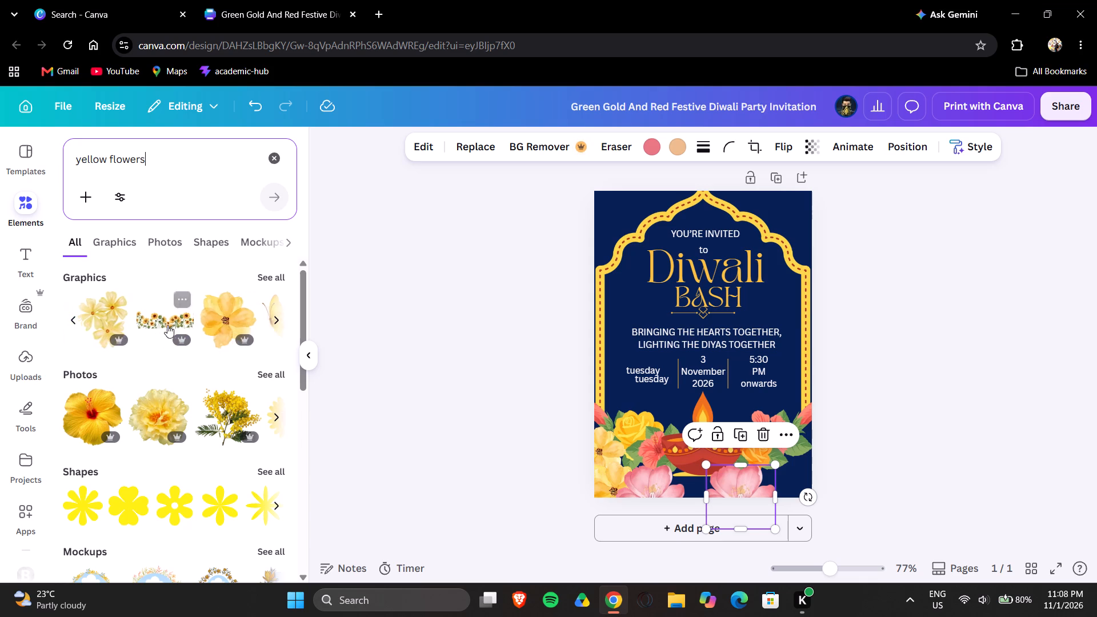
scroll(167, 325, "left", 3)
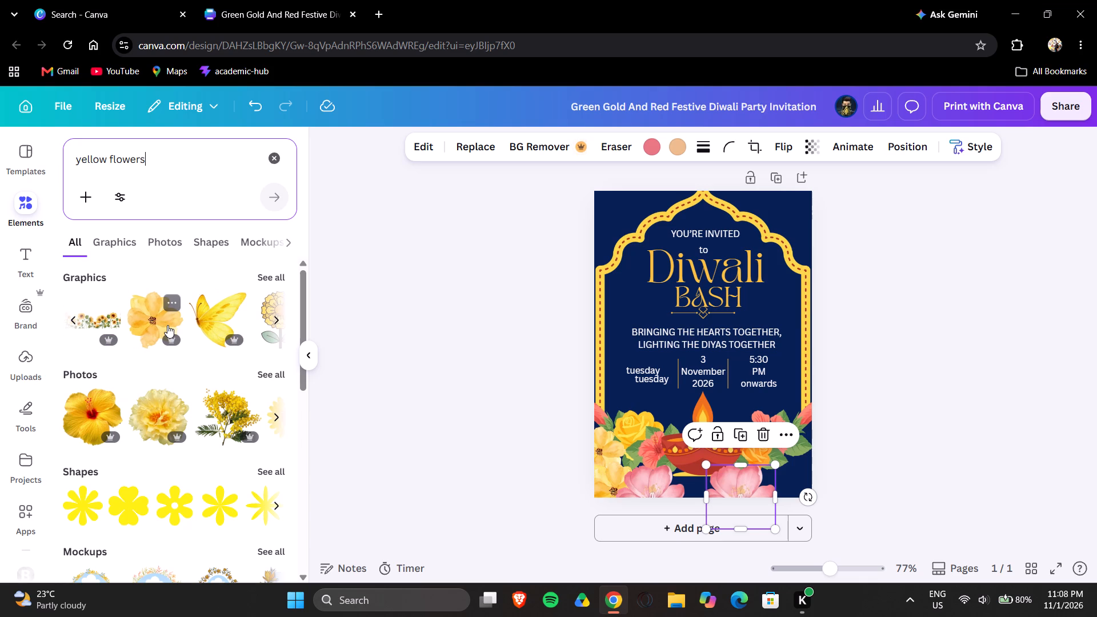
scroll(167, 325, "left", 1)
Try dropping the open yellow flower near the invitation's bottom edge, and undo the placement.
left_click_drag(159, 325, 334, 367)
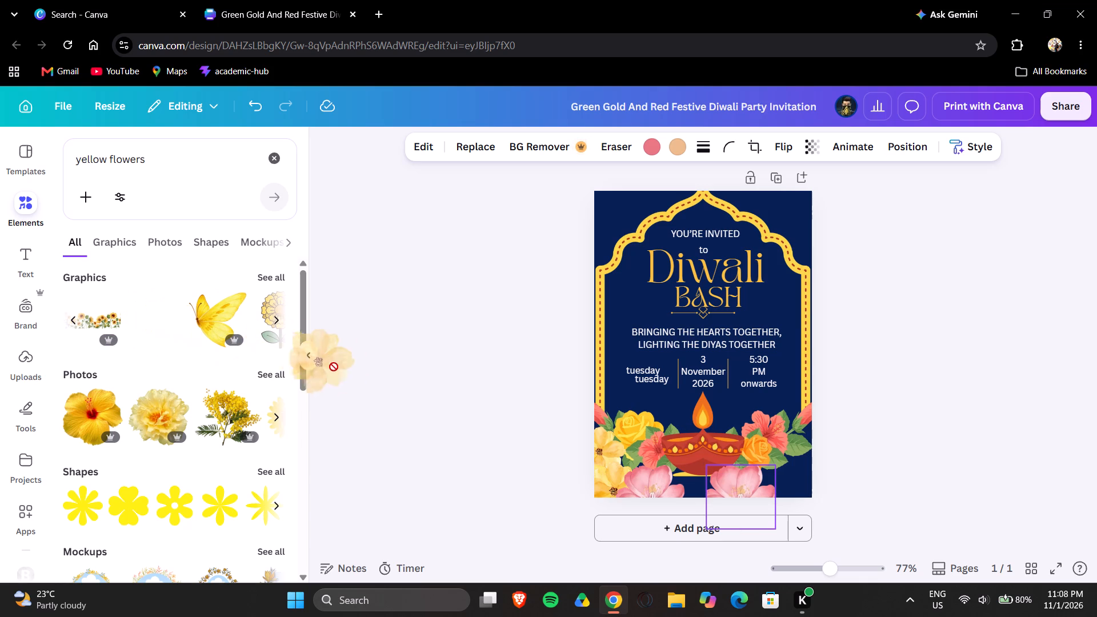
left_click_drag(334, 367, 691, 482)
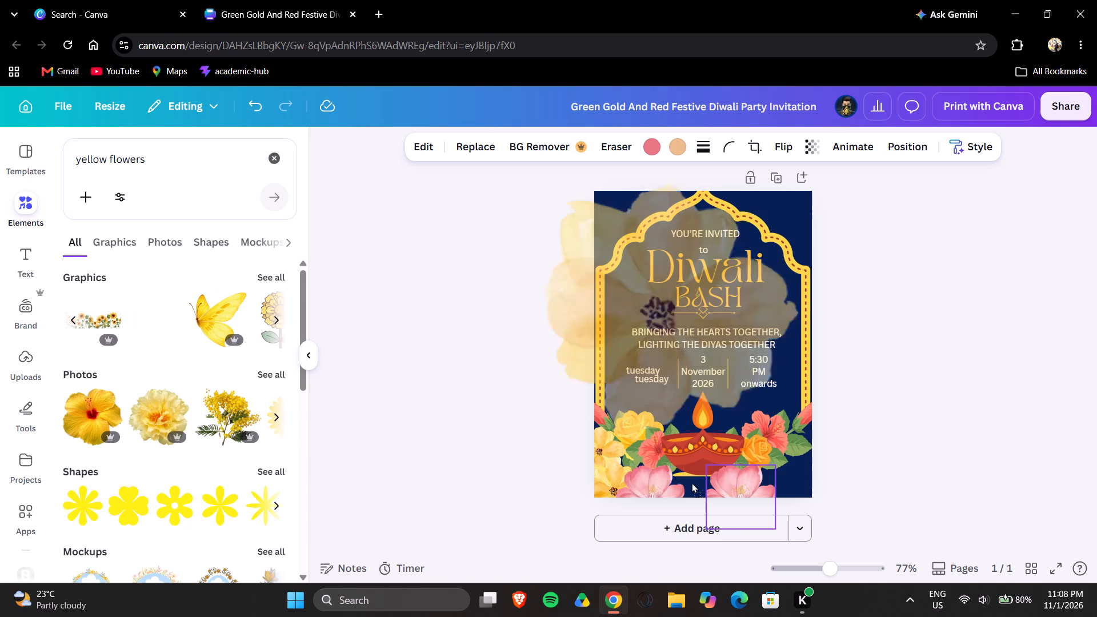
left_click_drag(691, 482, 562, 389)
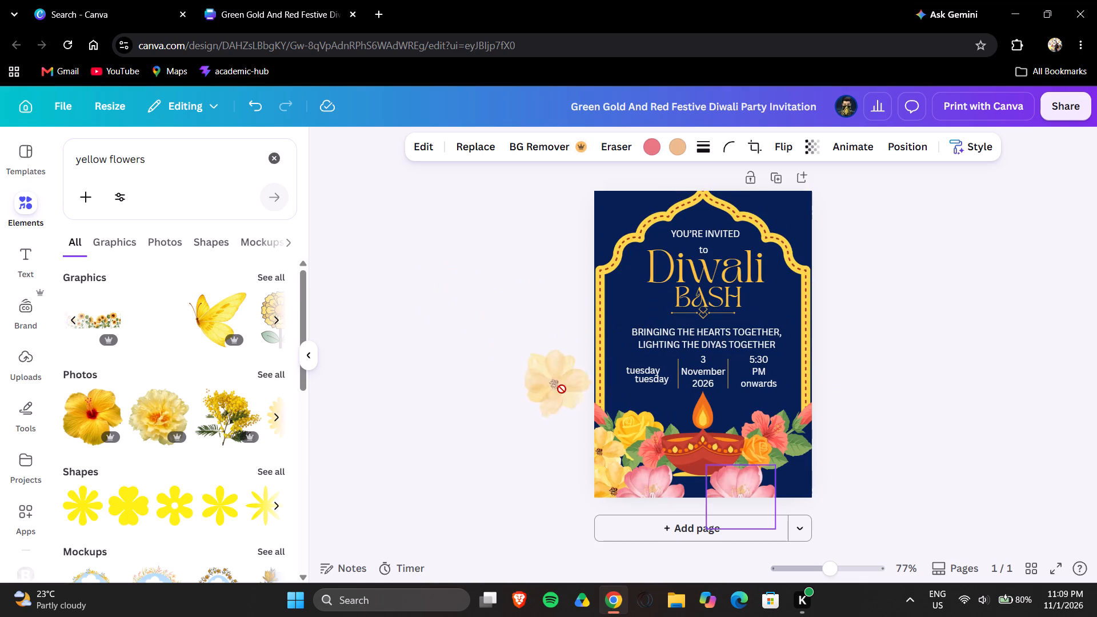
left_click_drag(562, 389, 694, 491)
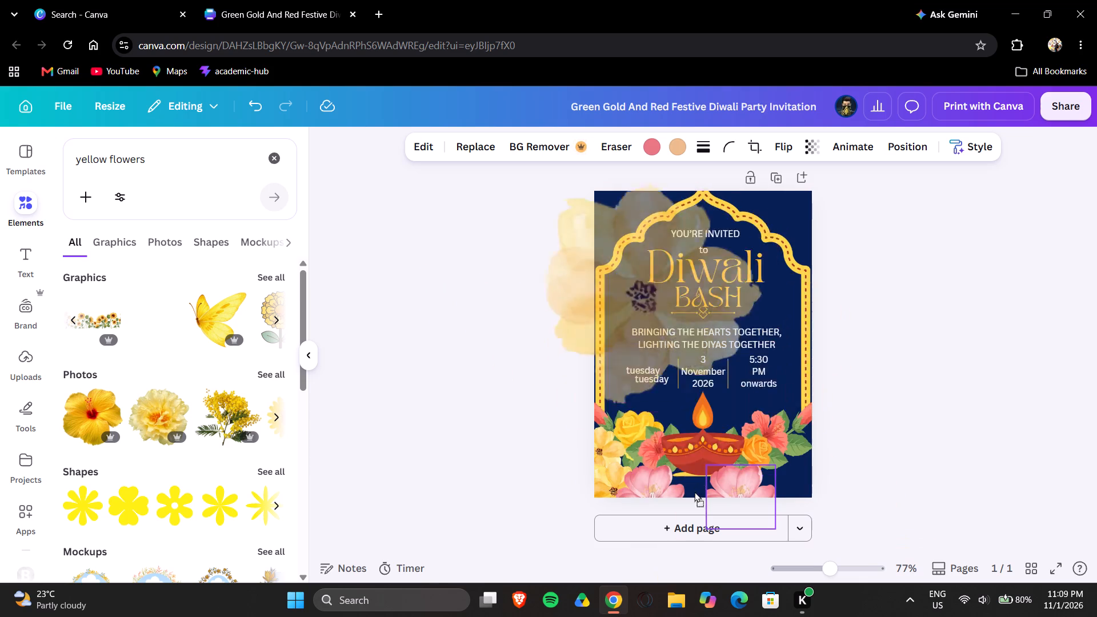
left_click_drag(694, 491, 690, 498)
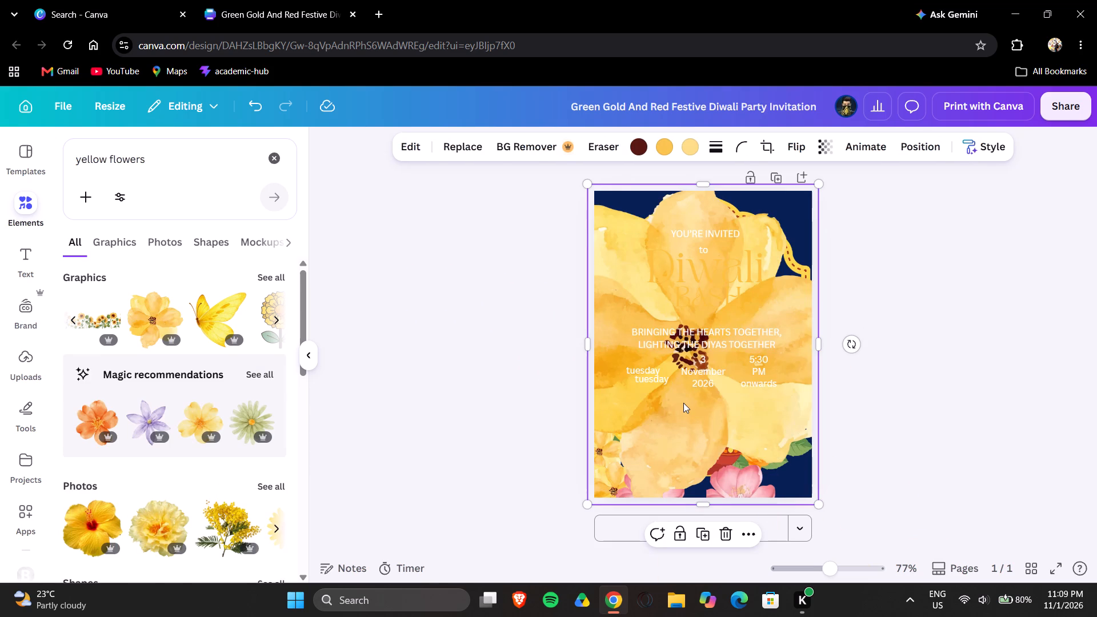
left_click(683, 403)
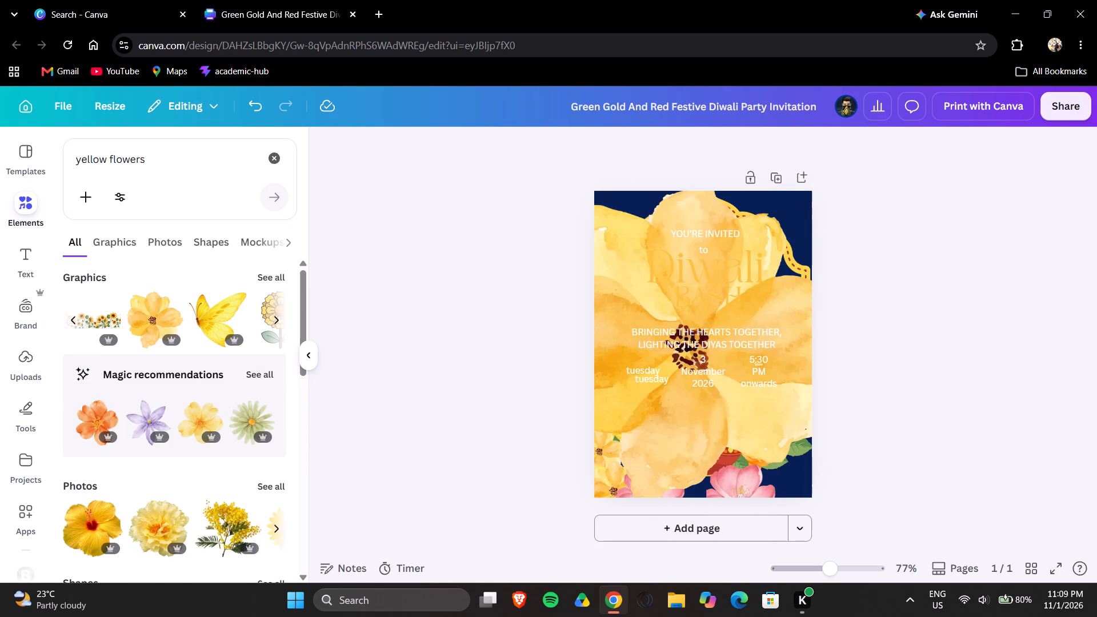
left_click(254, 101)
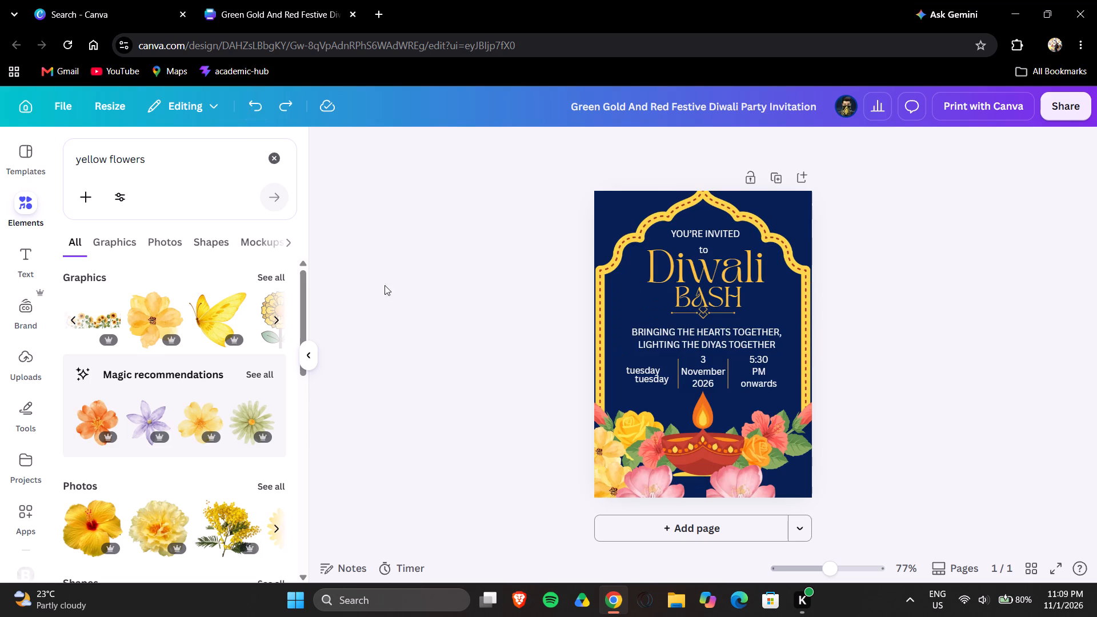
Add the open yellow flower, place it on the bottom edge between the two pink flowers, and enlarge it slightly to fill the gap.
left_click(150, 297)
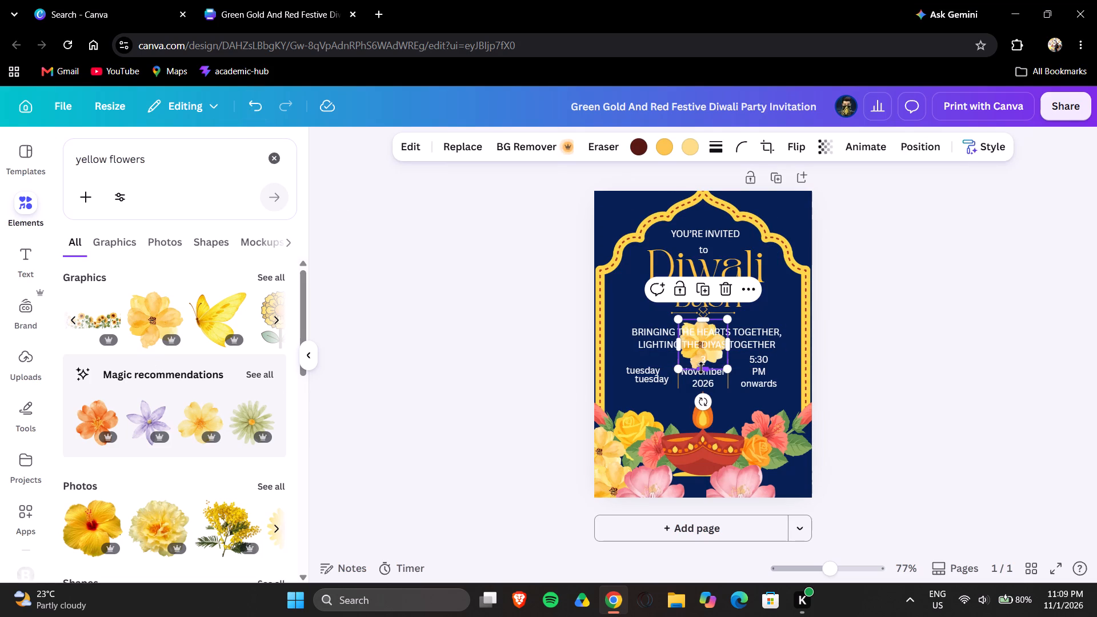
left_click_drag(696, 363, 689, 514)
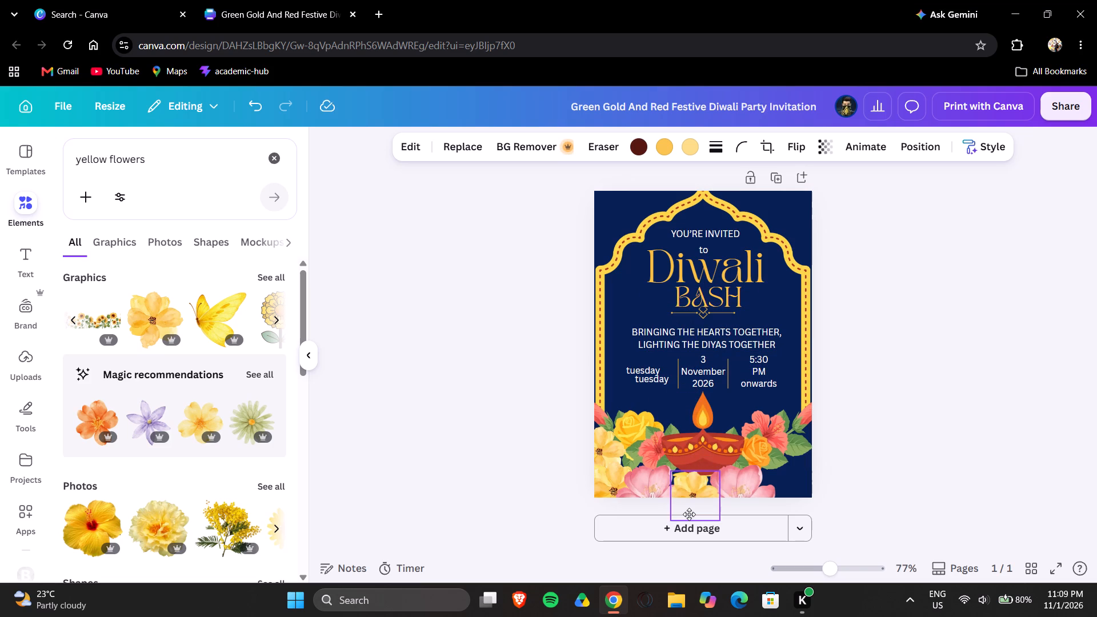
left_click_drag(689, 514, 689, 513)
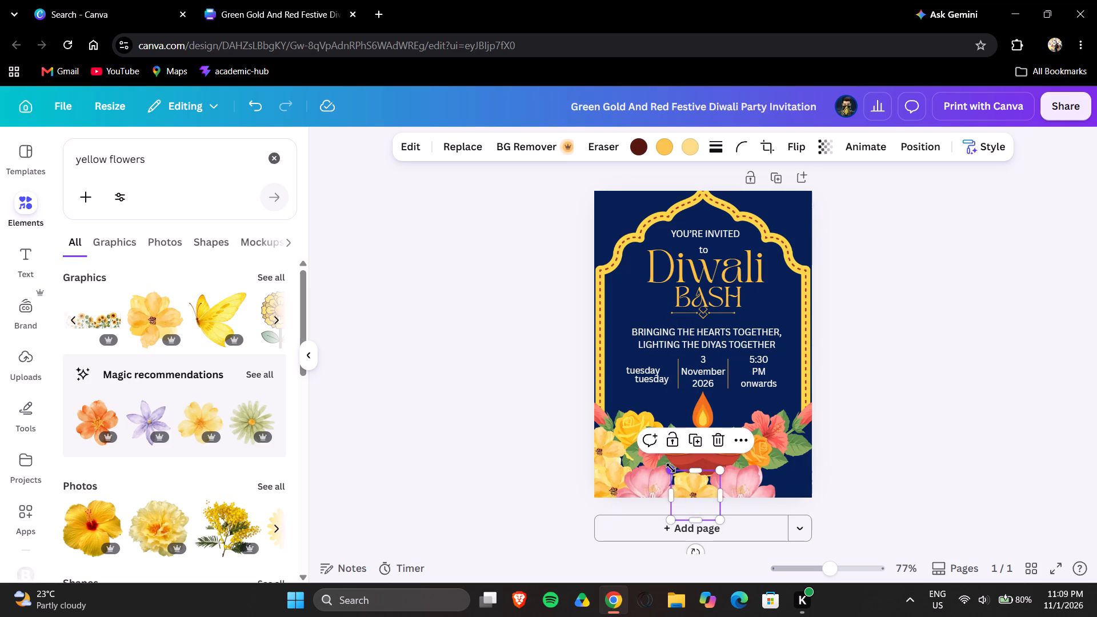
left_click_drag(672, 467, 667, 462)
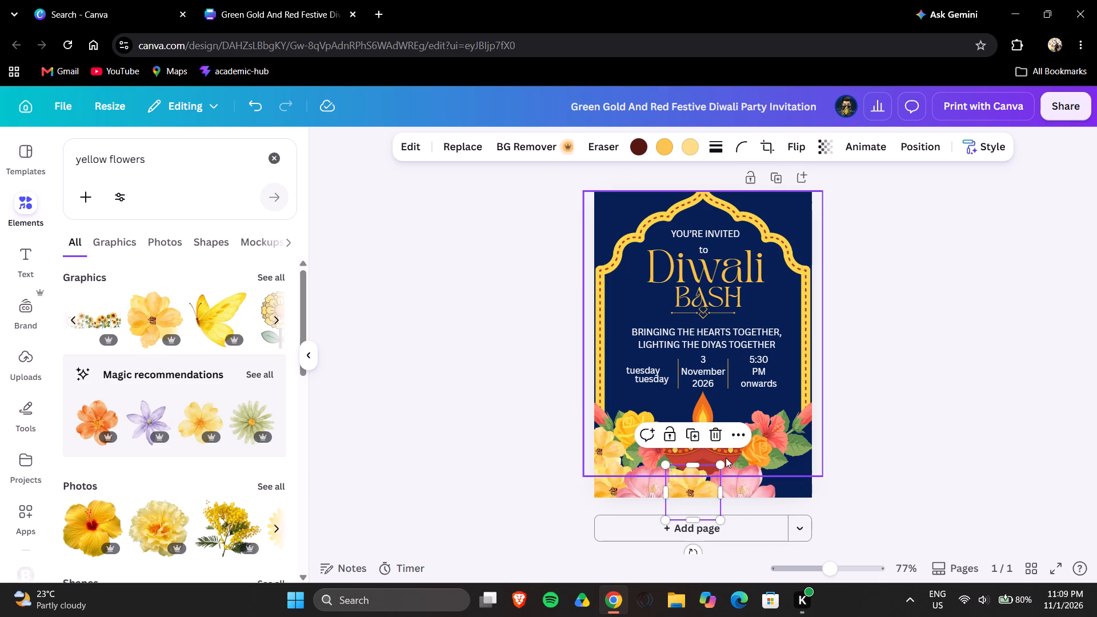
left_click_drag(719, 487, 720, 483)
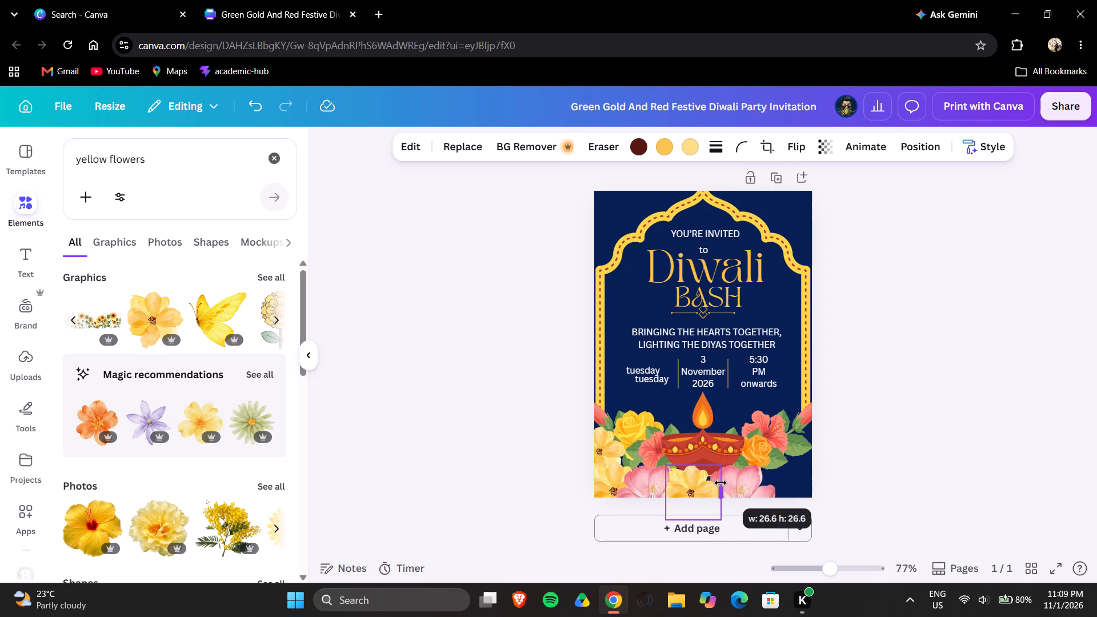
left_click_drag(720, 483, 724, 479)
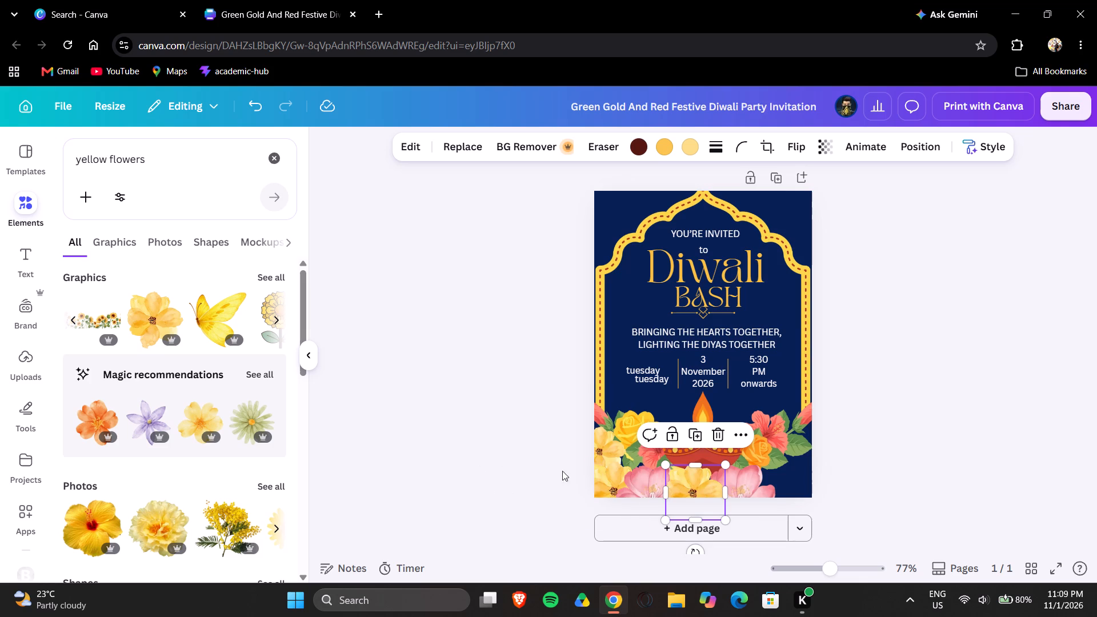
left_click(895, 417)
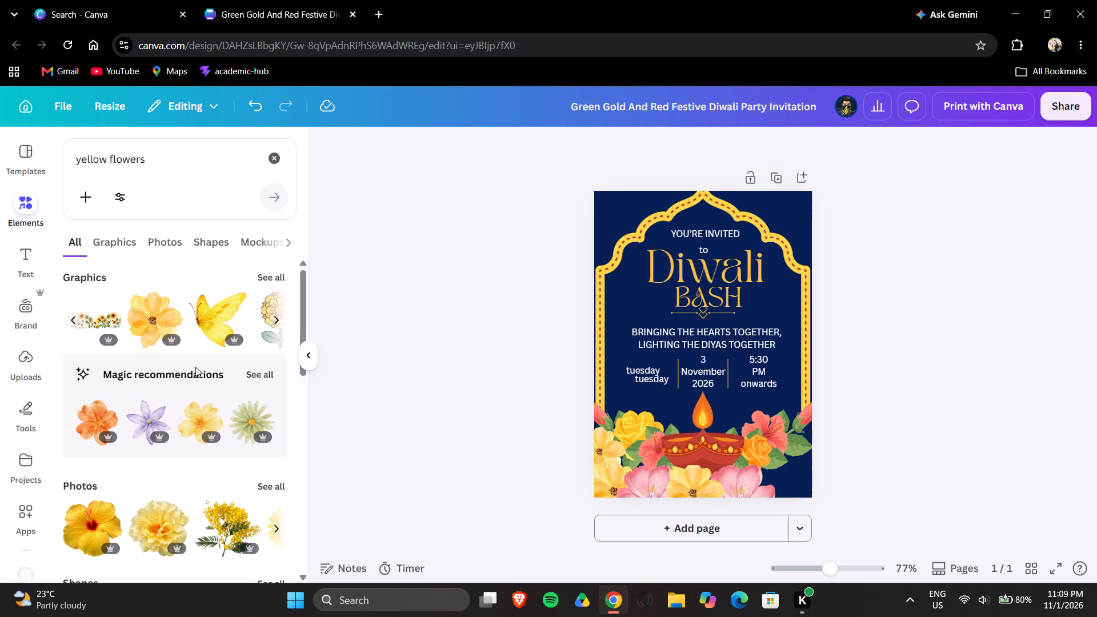
Add another copy of the yellow flower, shorten it slightly, and place it on the bottom edge beyond the second pink flower, near the bottom-right corner.
left_click(166, 311)
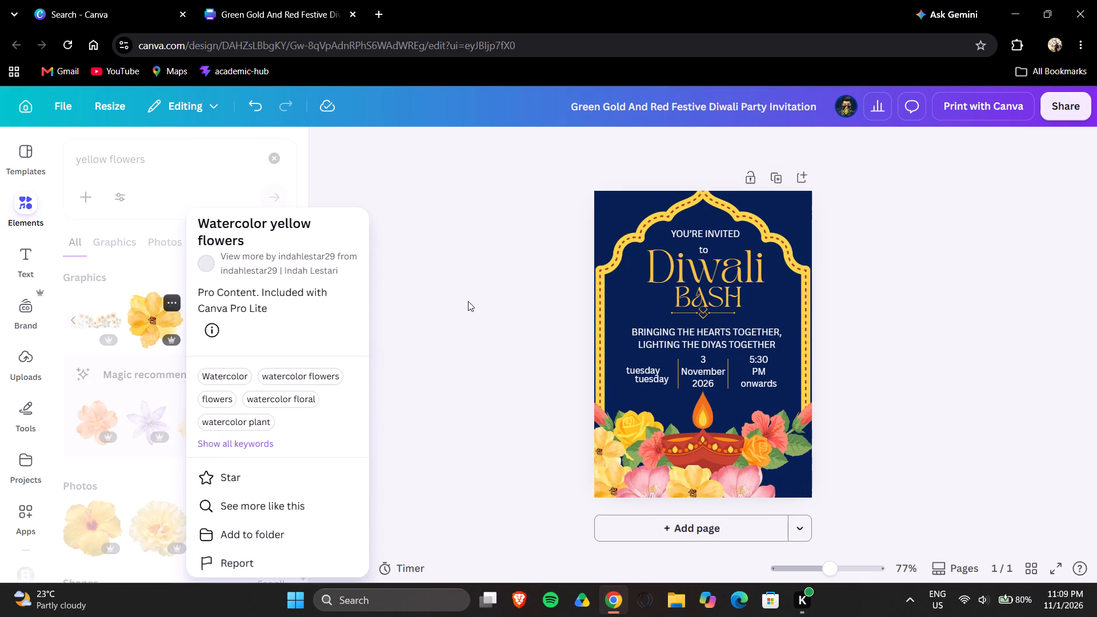
left_click_drag(468, 301, 159, 318)
left_click(159, 318)
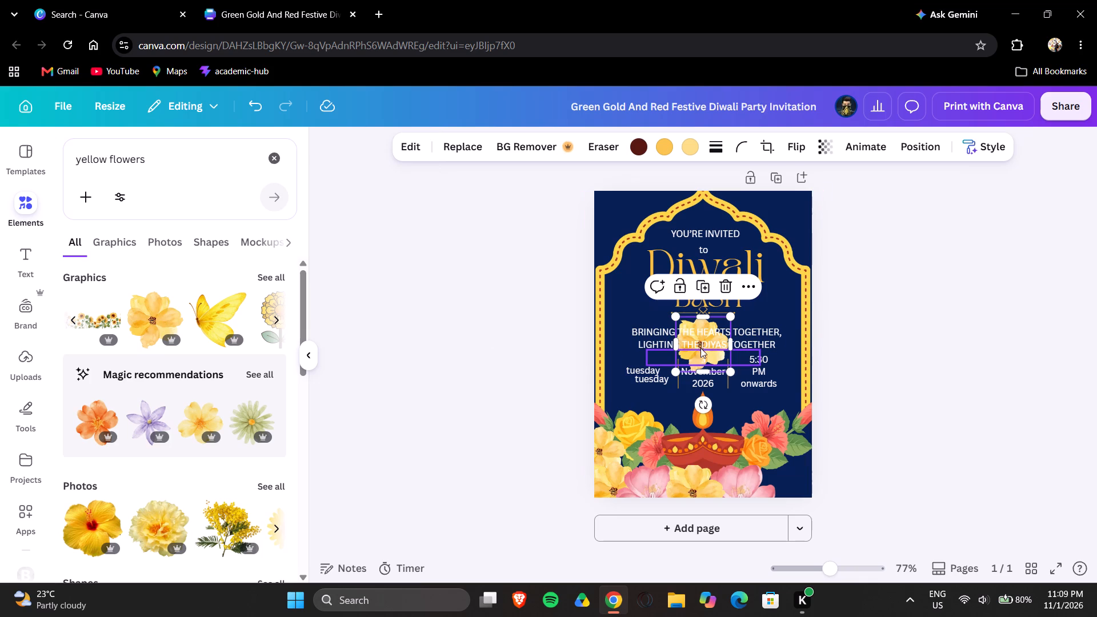
left_click_drag(703, 320, 714, 351)
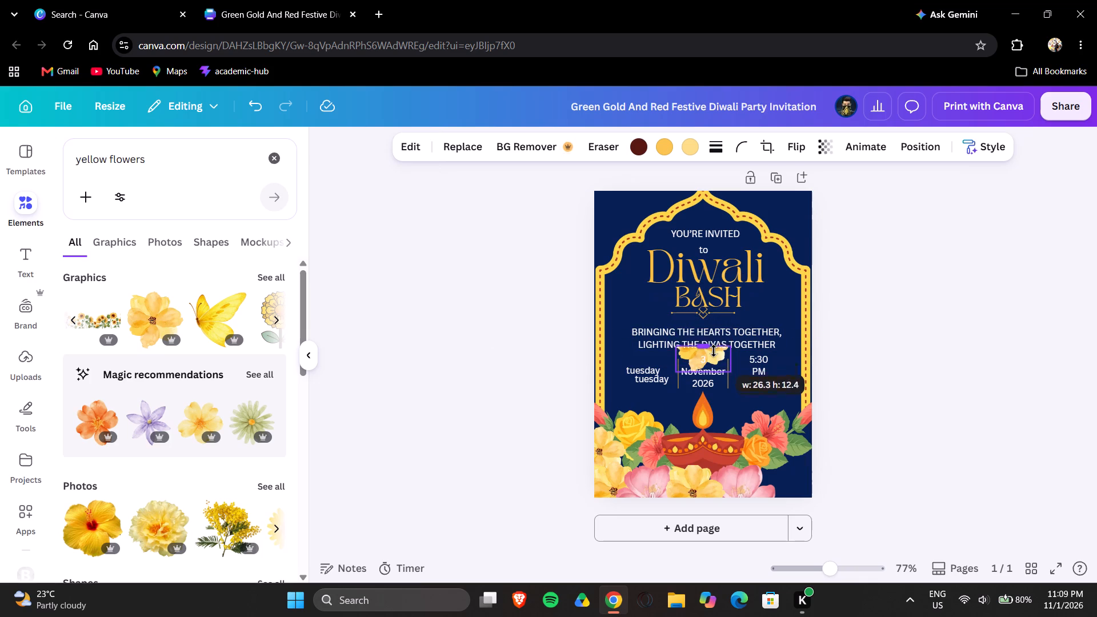
left_click_drag(714, 351, 721, 323)
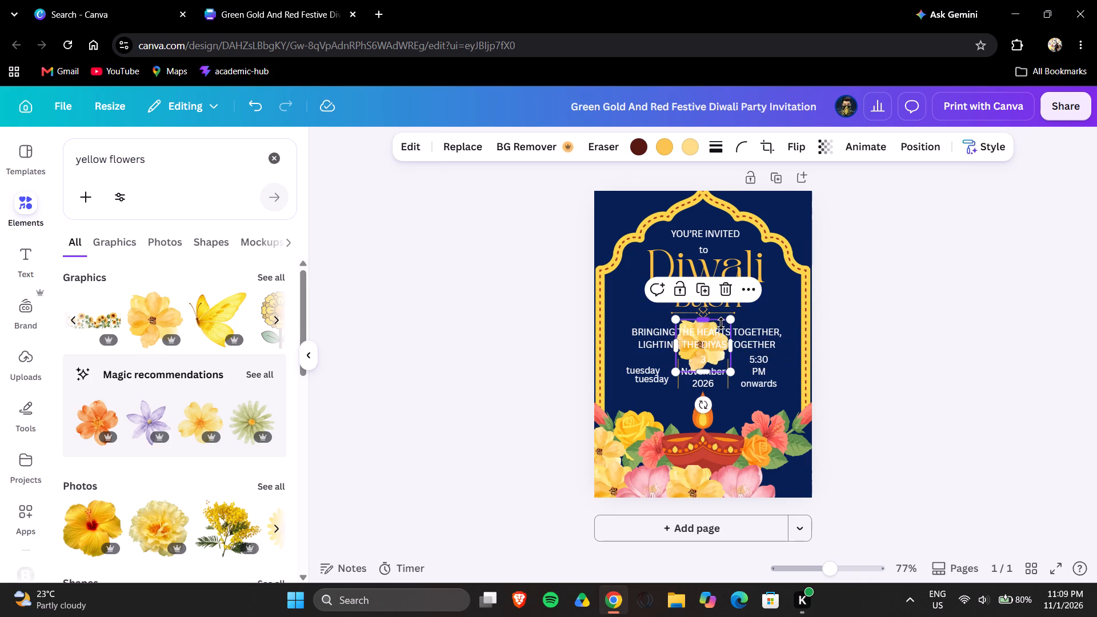
left_click_drag(703, 358, 713, 379)
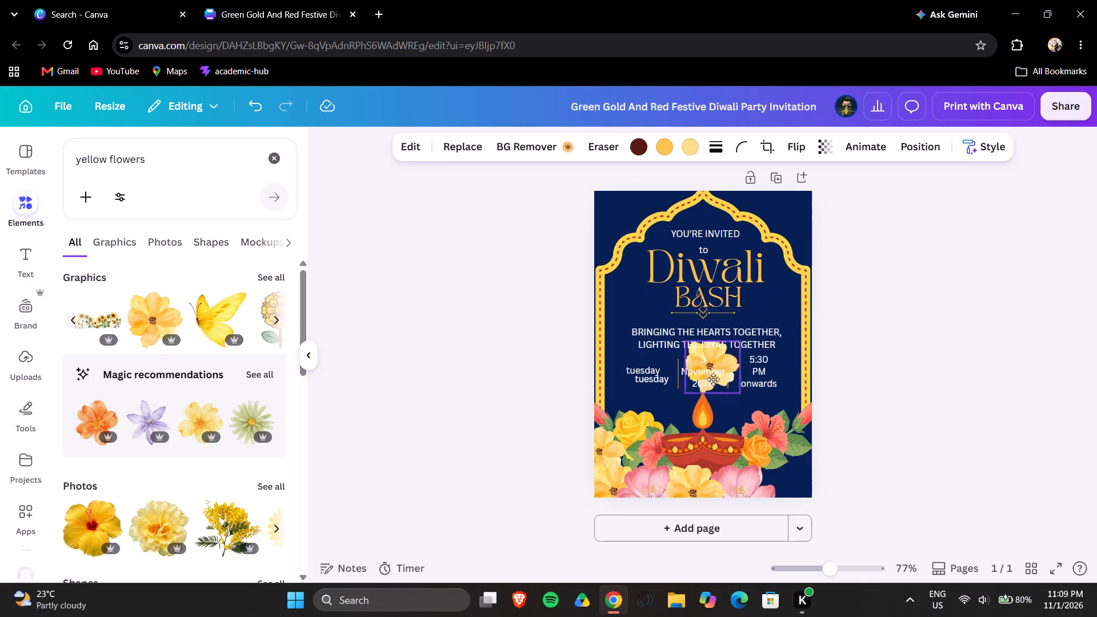
left_click_drag(713, 379, 773, 493)
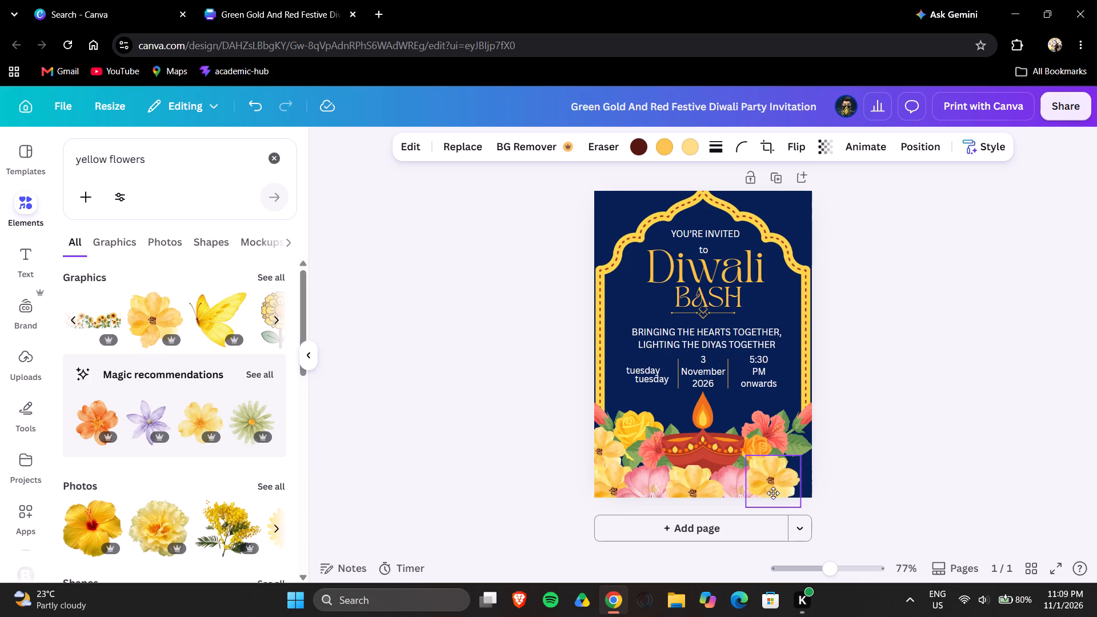
left_click_drag(773, 493, 771, 509)
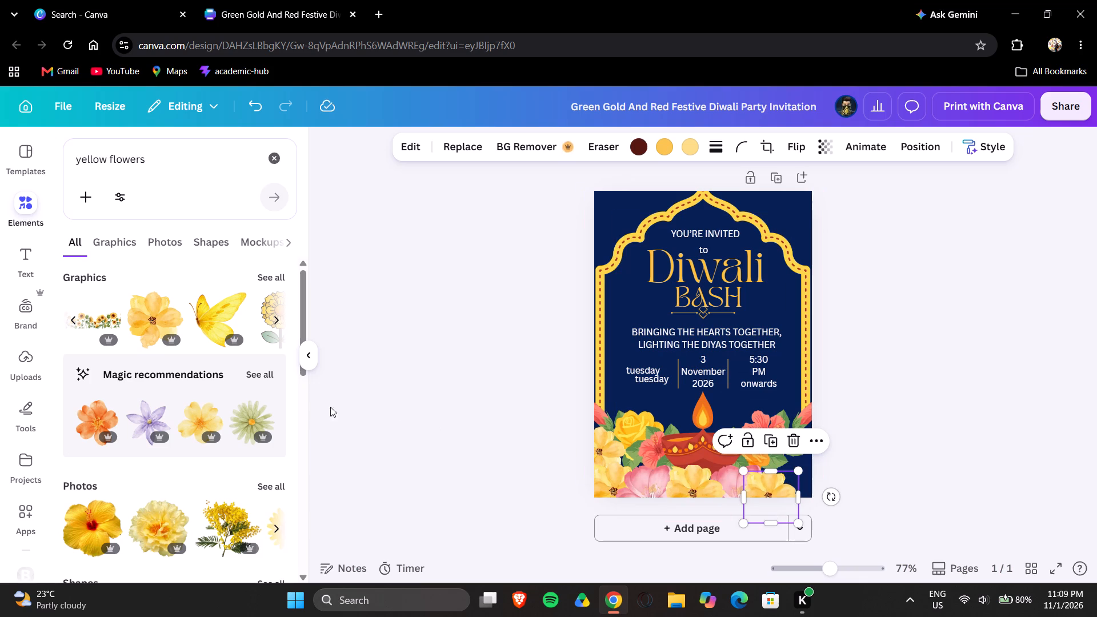
Switch the element search back to the recent "light pink flowers" query and find the coral-pink open flower in the graphics.
left_click(279, 154)
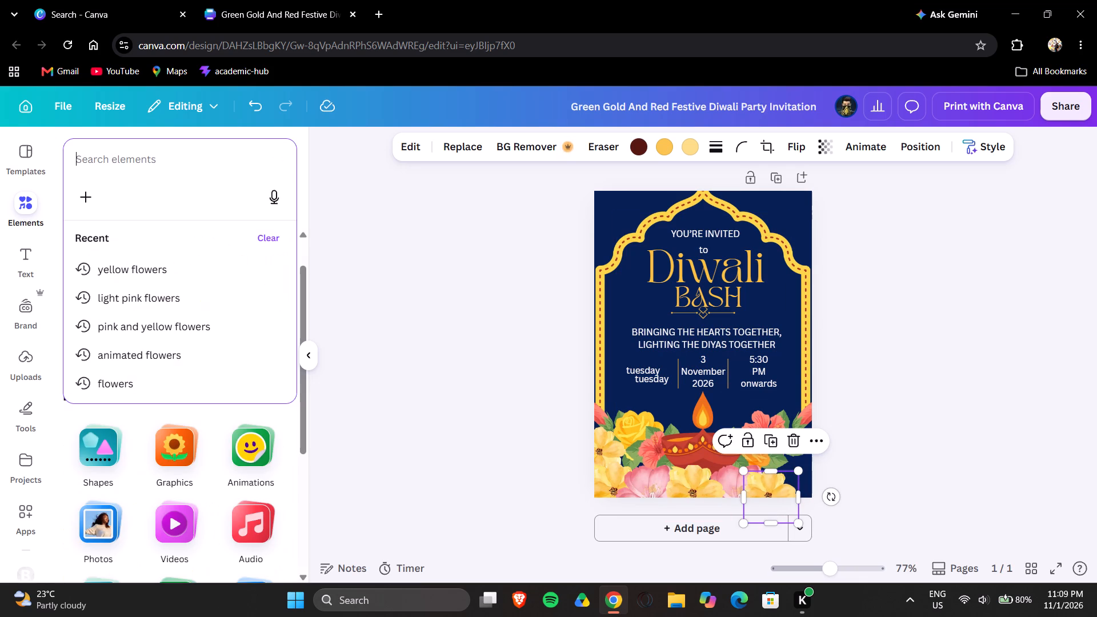
left_click(149, 293)
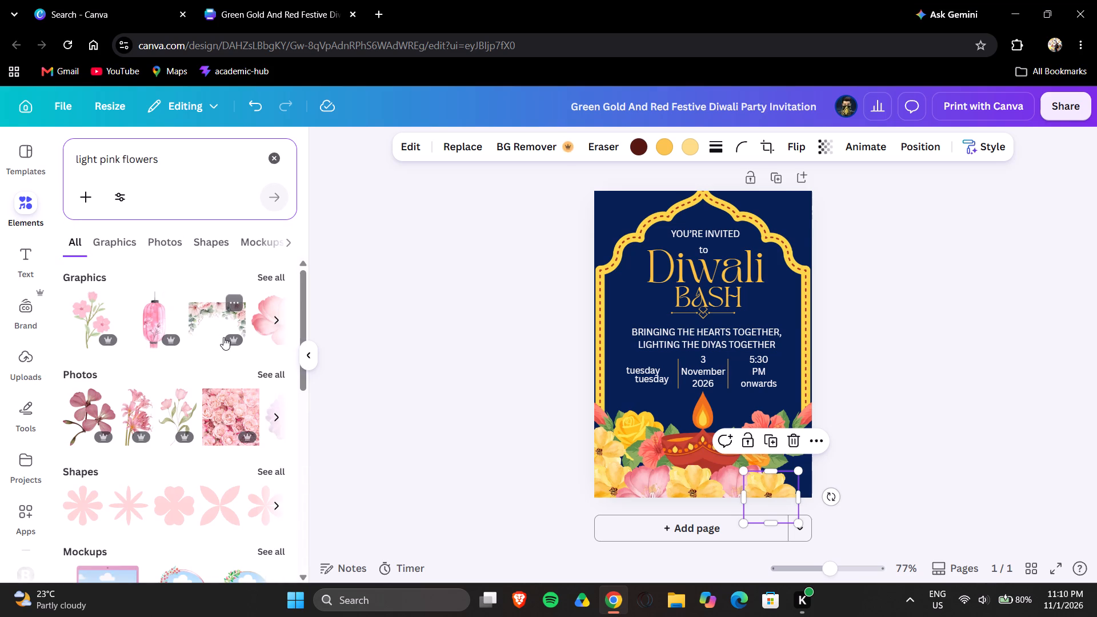
scroll(223, 337, "left", 2)
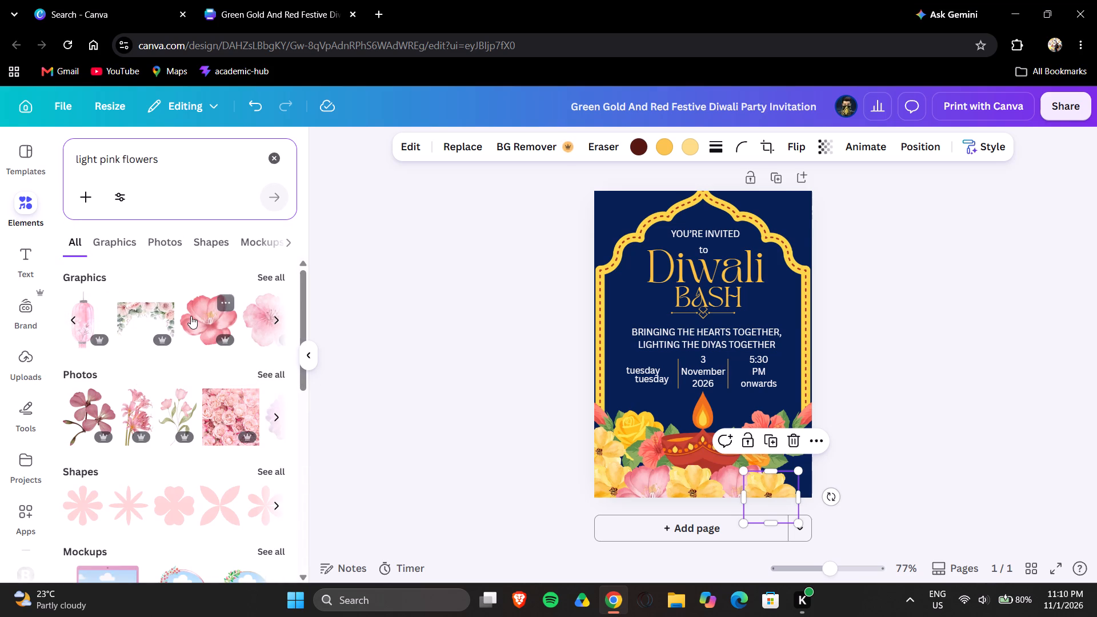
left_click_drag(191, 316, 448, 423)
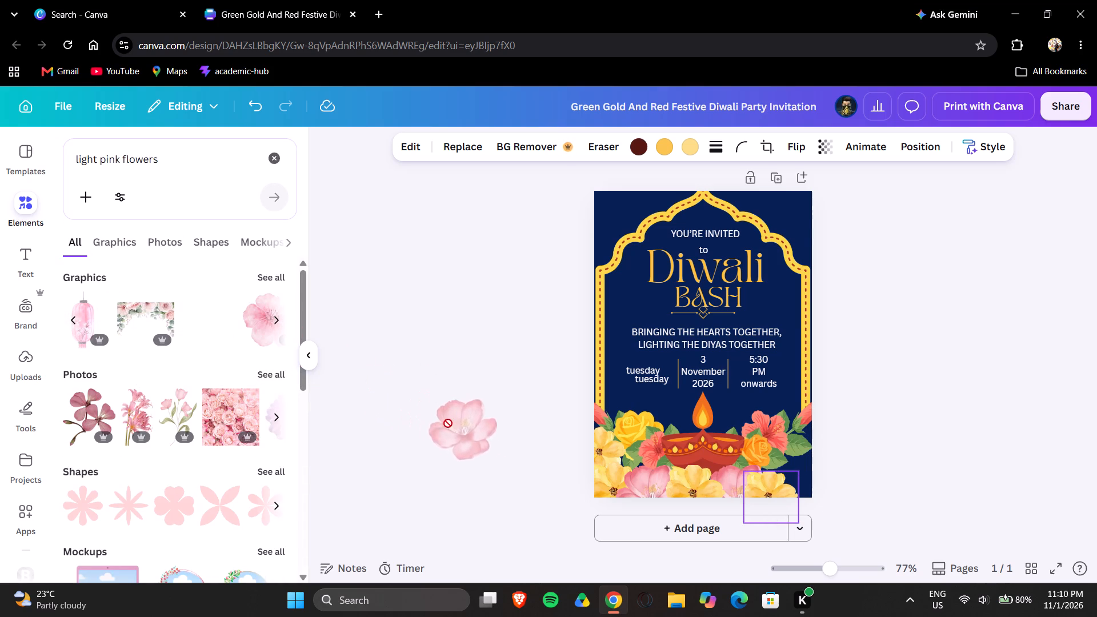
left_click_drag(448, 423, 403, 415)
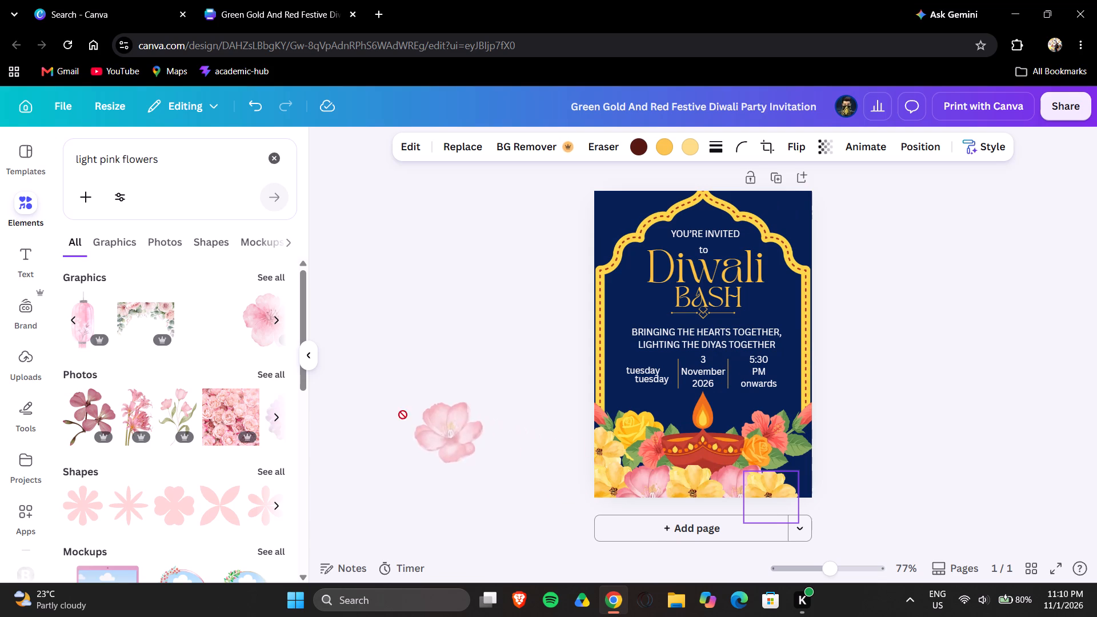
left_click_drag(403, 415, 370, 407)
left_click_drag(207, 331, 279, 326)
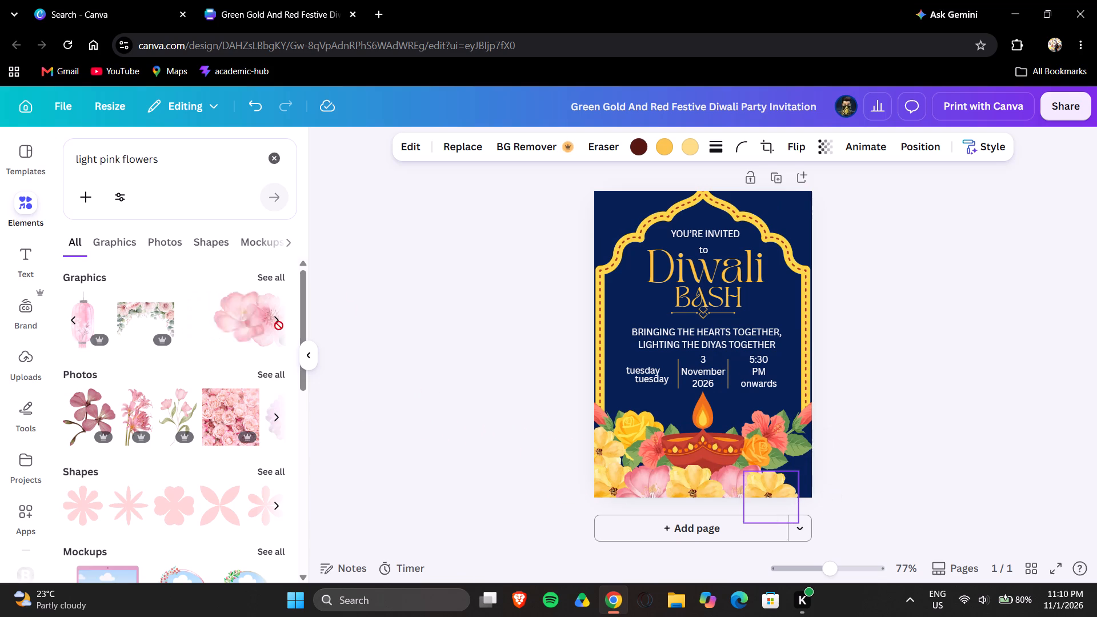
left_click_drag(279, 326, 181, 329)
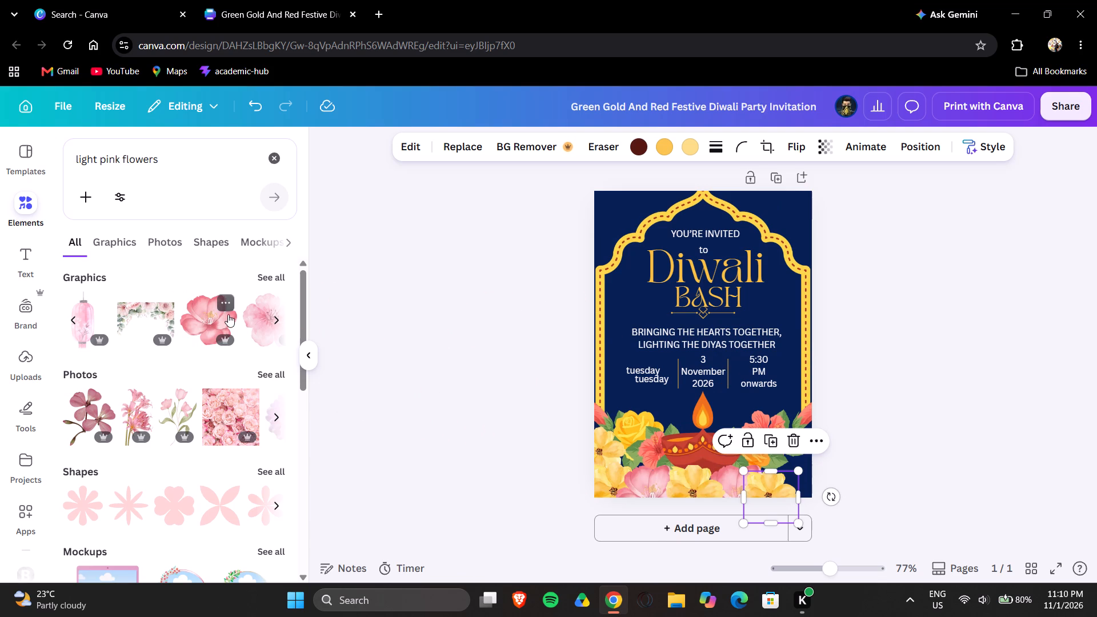
Add the coral-pink open flower and place it in the invitation's bottom-right corner, beside the yellow flower and partly off the page.
left_click(215, 316)
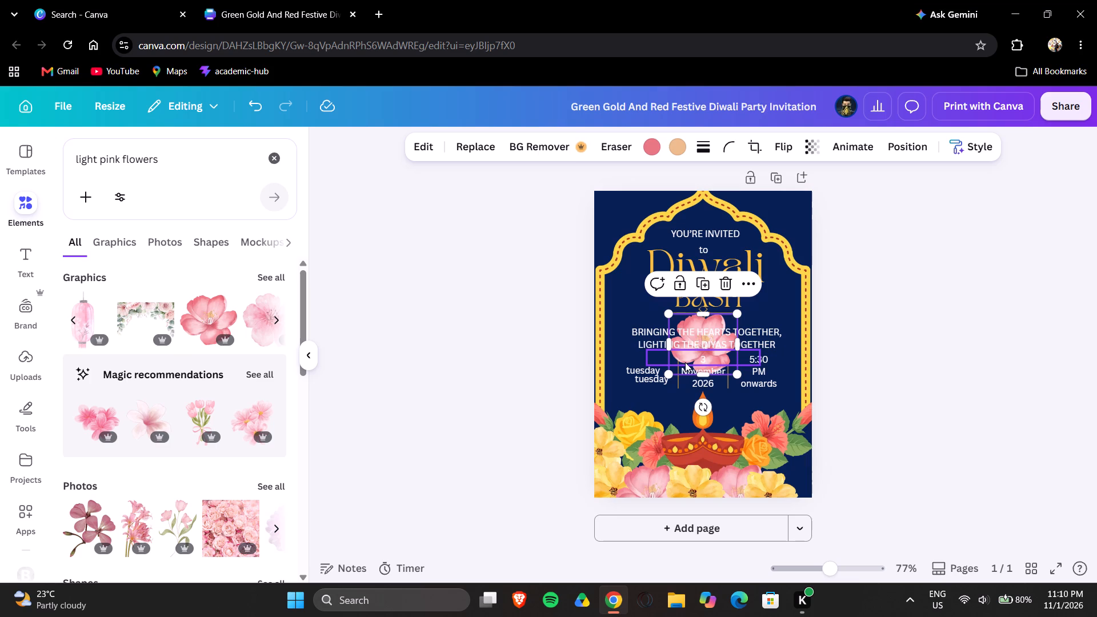
left_click_drag(690, 350, 690, 352)
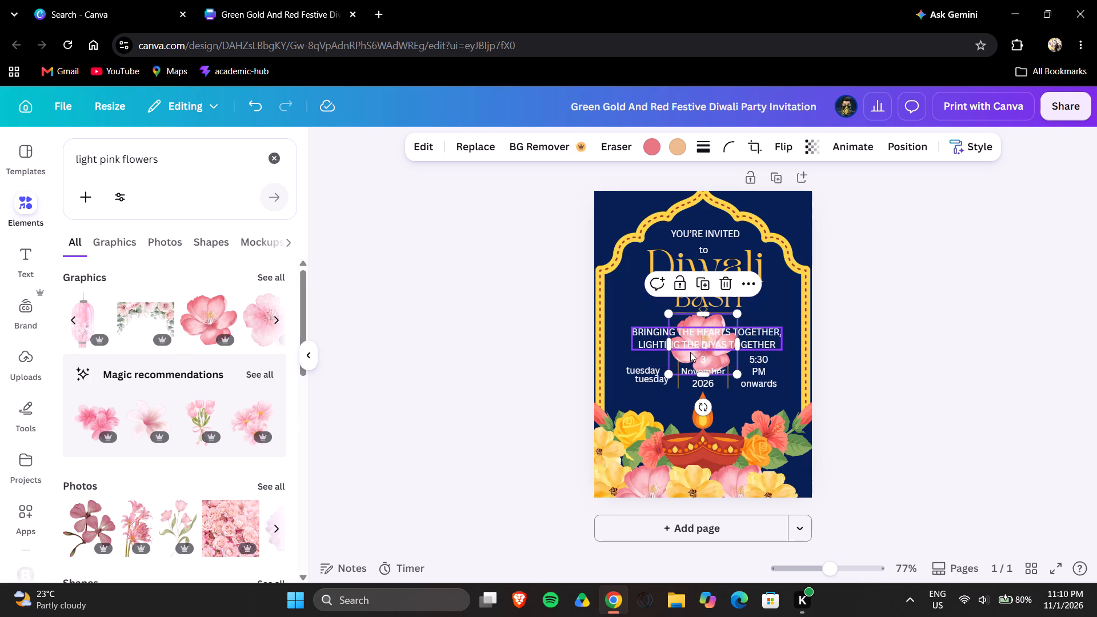
left_click_drag(690, 352, 777, 476)
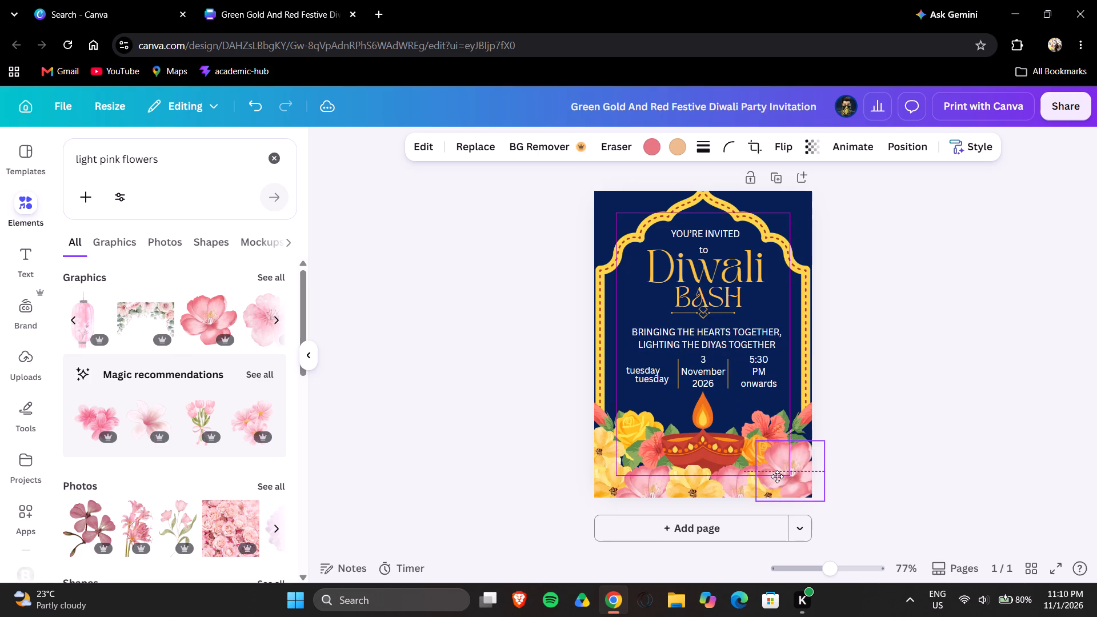
left_click_drag(777, 476, 790, 498)
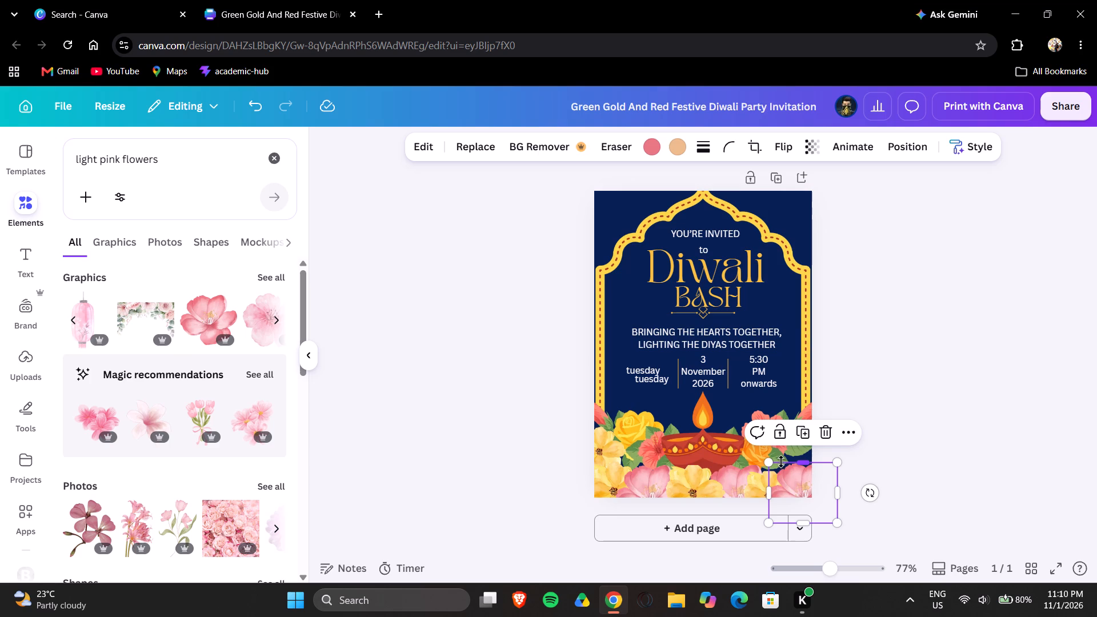
left_click_drag(786, 481, 784, 478)
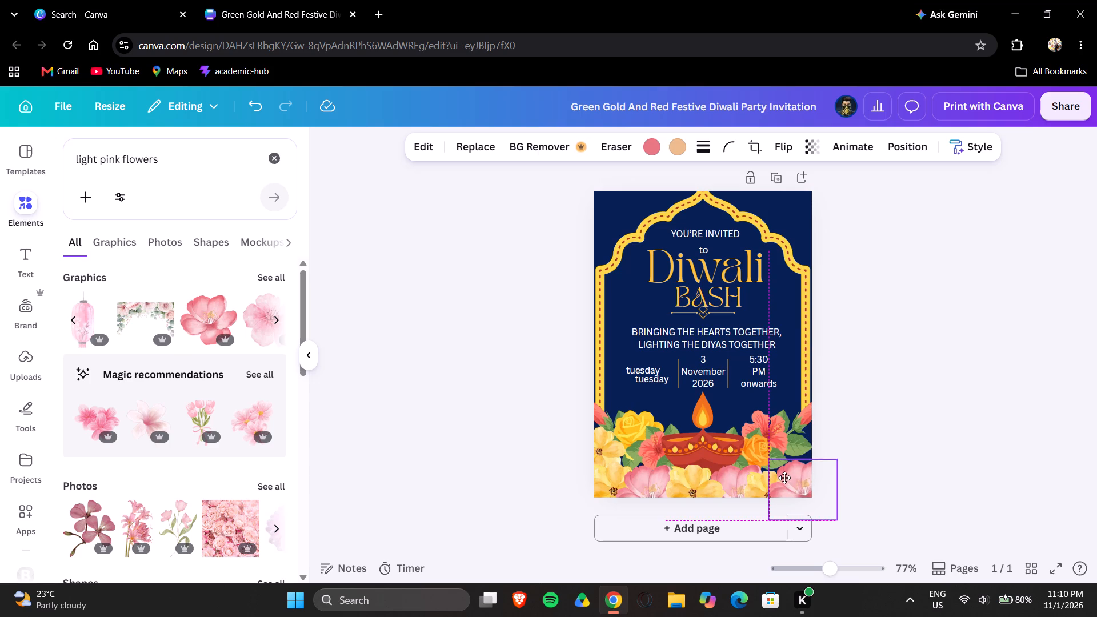
left_click_drag(784, 478, 780, 469)
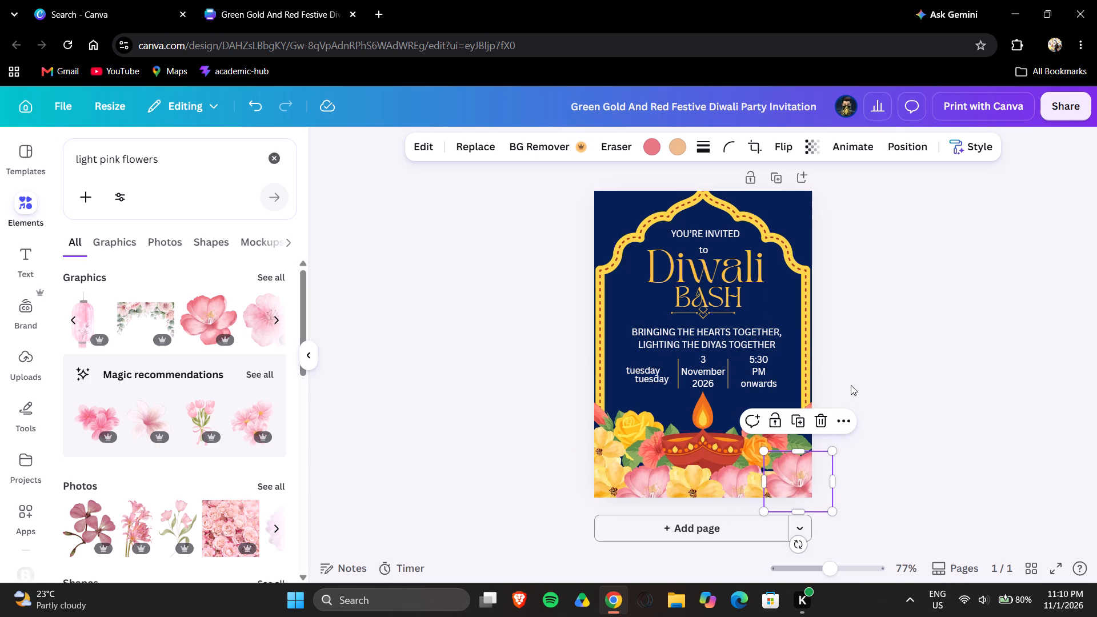
left_click(851, 383)
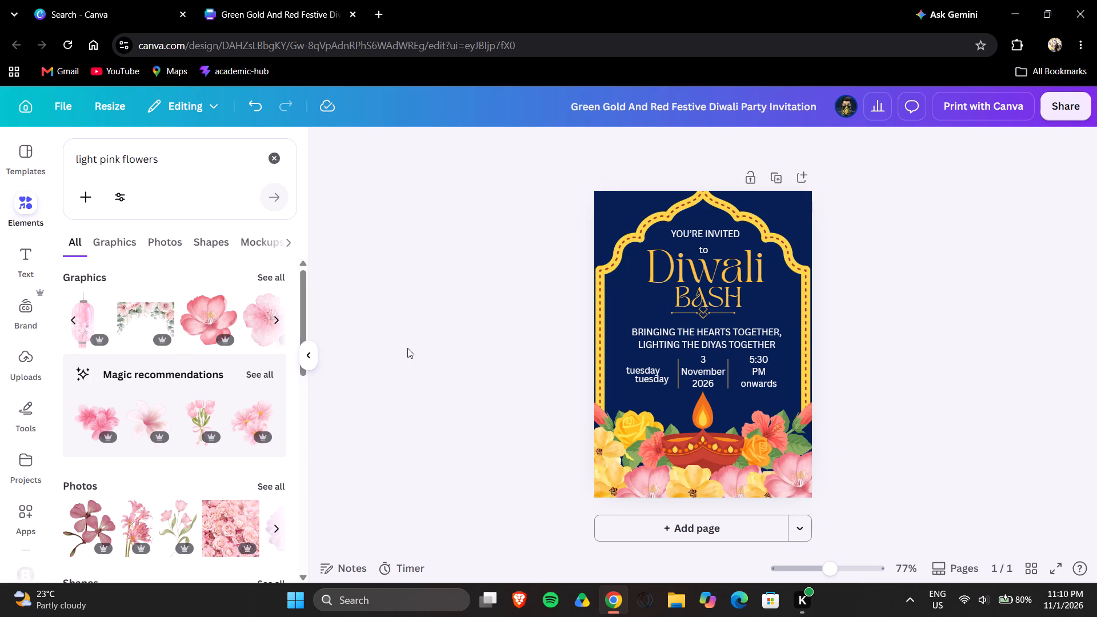
Replace the element search with "leaf".
left_click(273, 149)
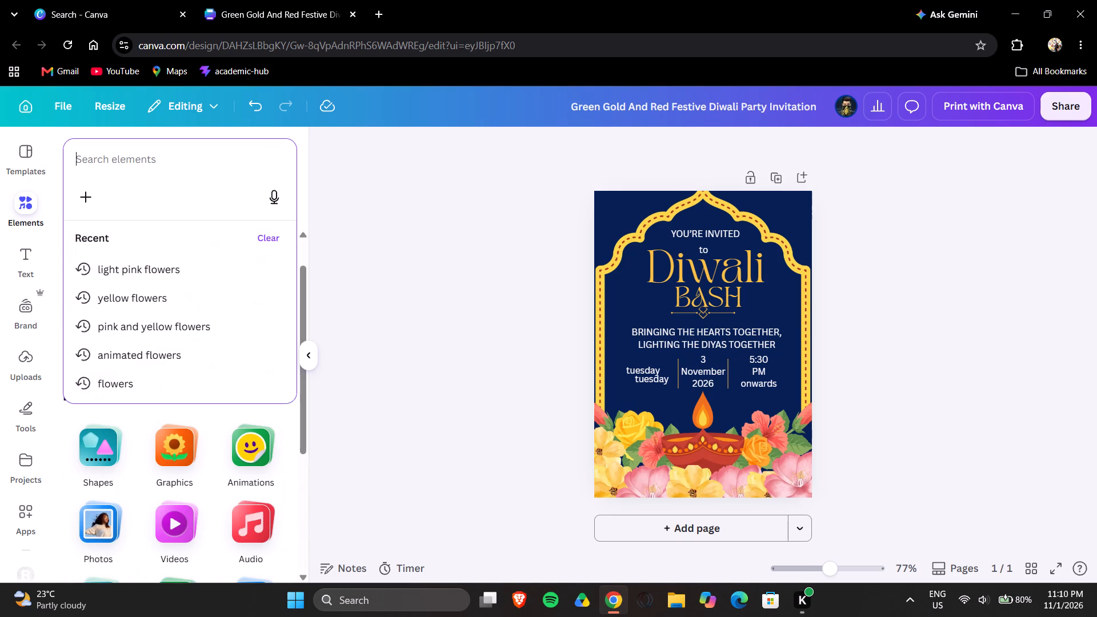
key("l")
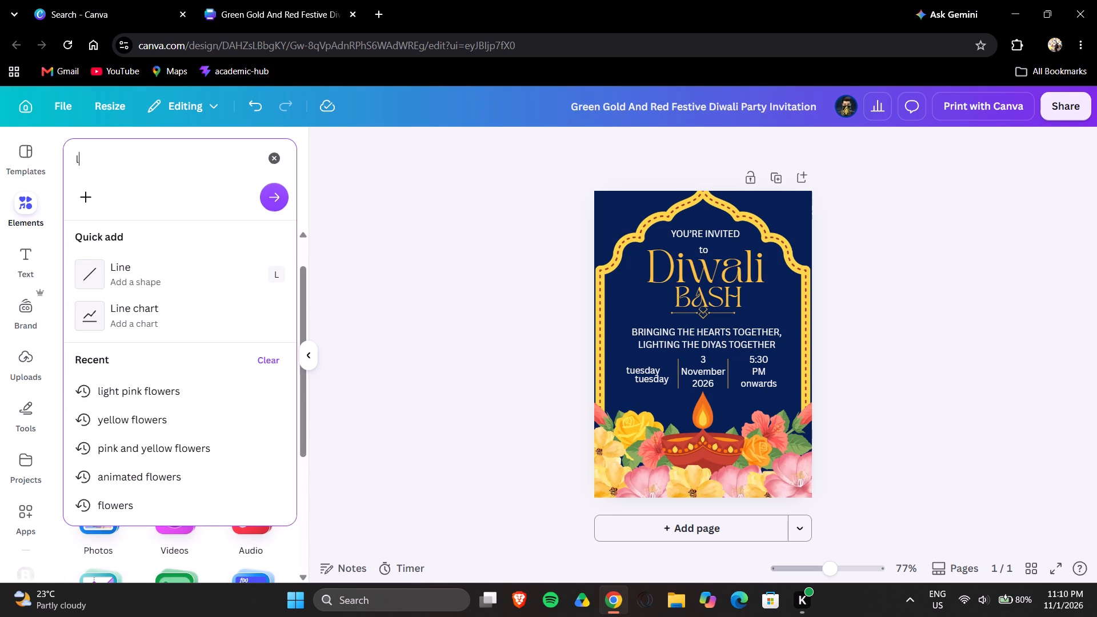
type("ea")
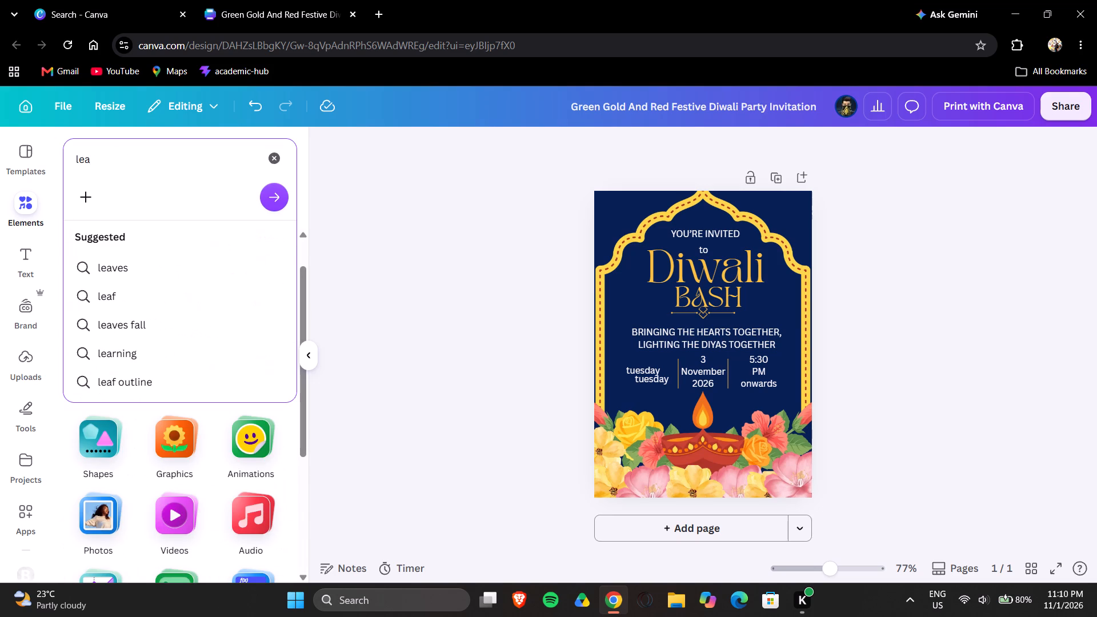
key("f")
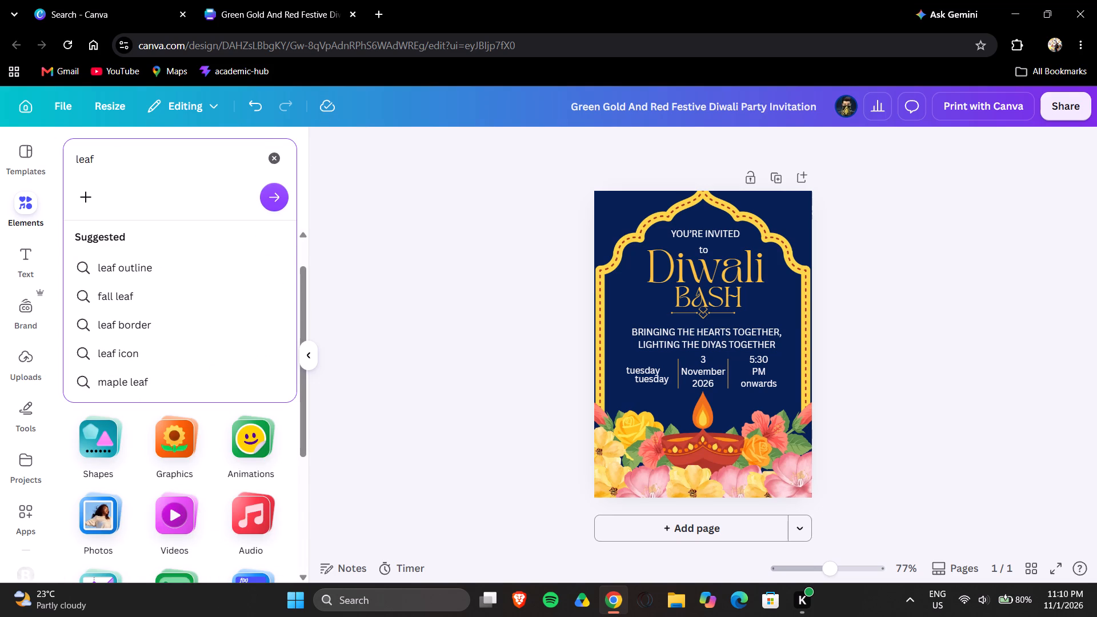
left_click(274, 201)
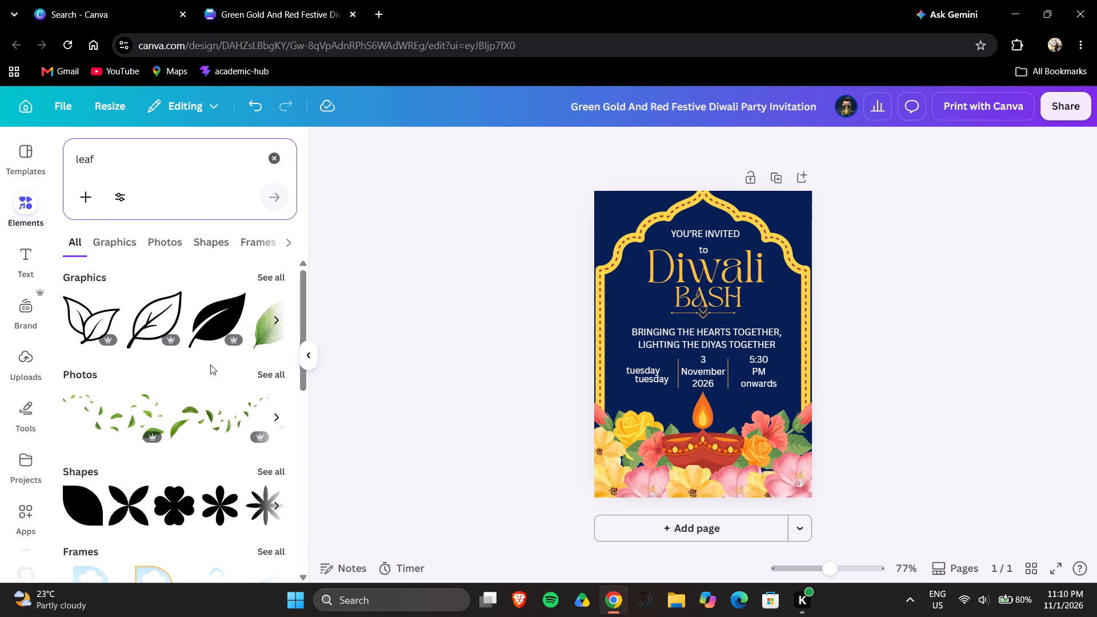
Add the glossy green leaf graphic, shrink it to a small size, and place it on the bottom edge between the first pink flower and the middle yellow one.
scroll(221, 347, "left", 1)
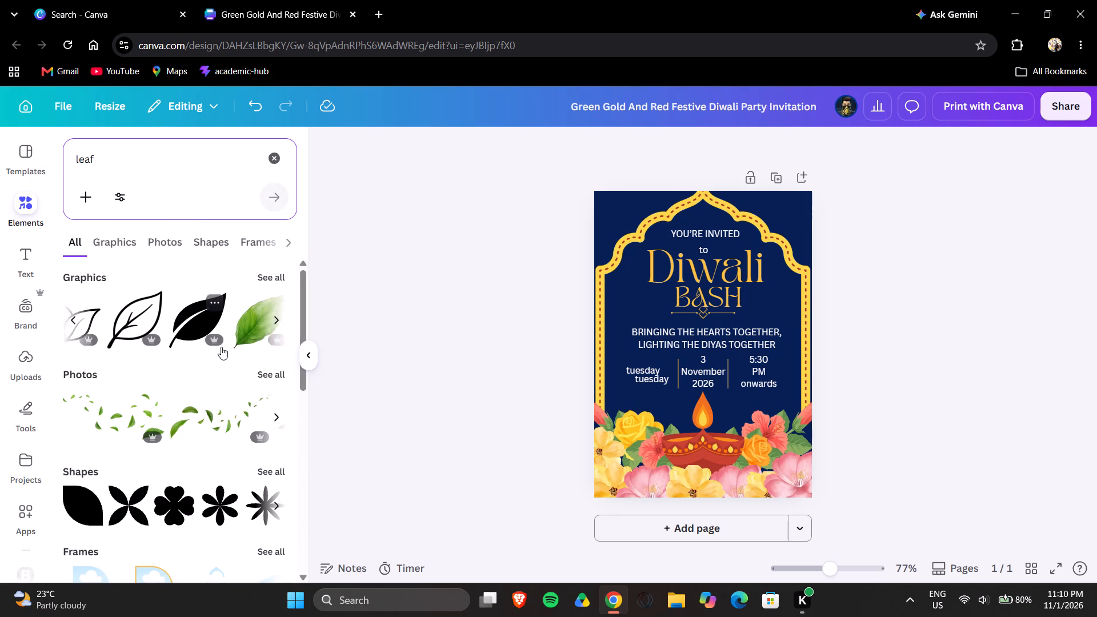
scroll(221, 347, "left", 2)
left_click(157, 325)
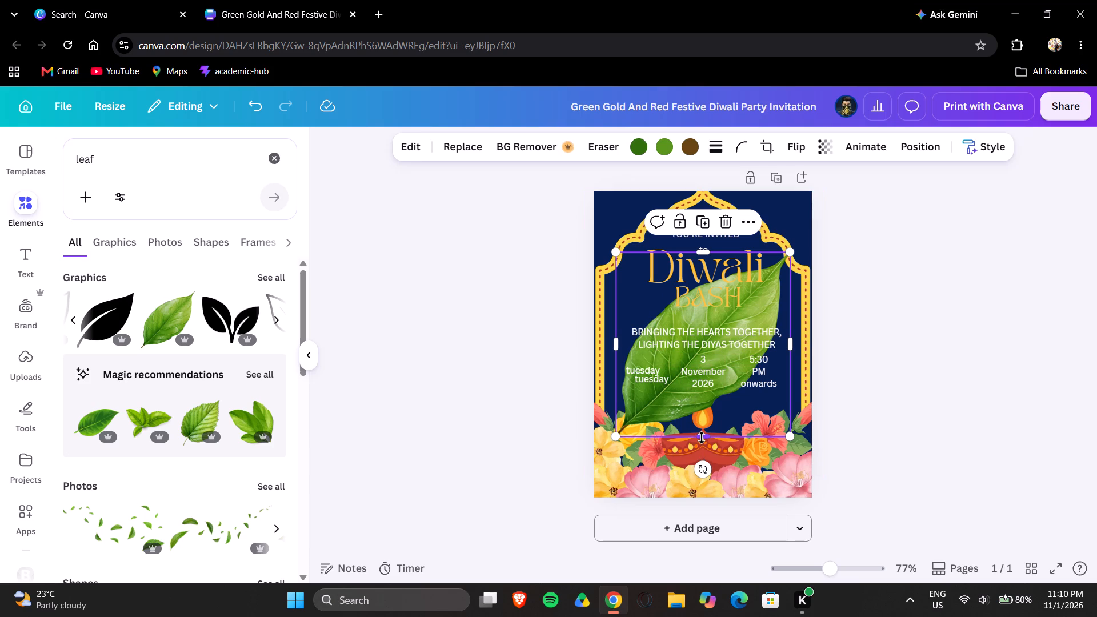
left_click_drag(702, 438, 706, 475)
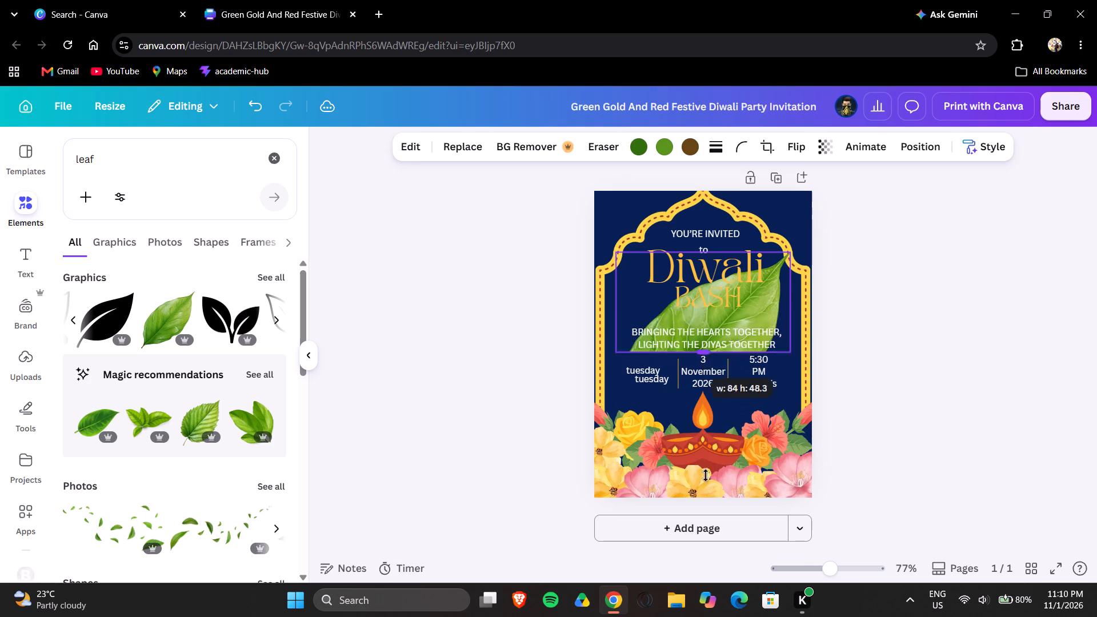
left_click_drag(706, 475, 718, 442)
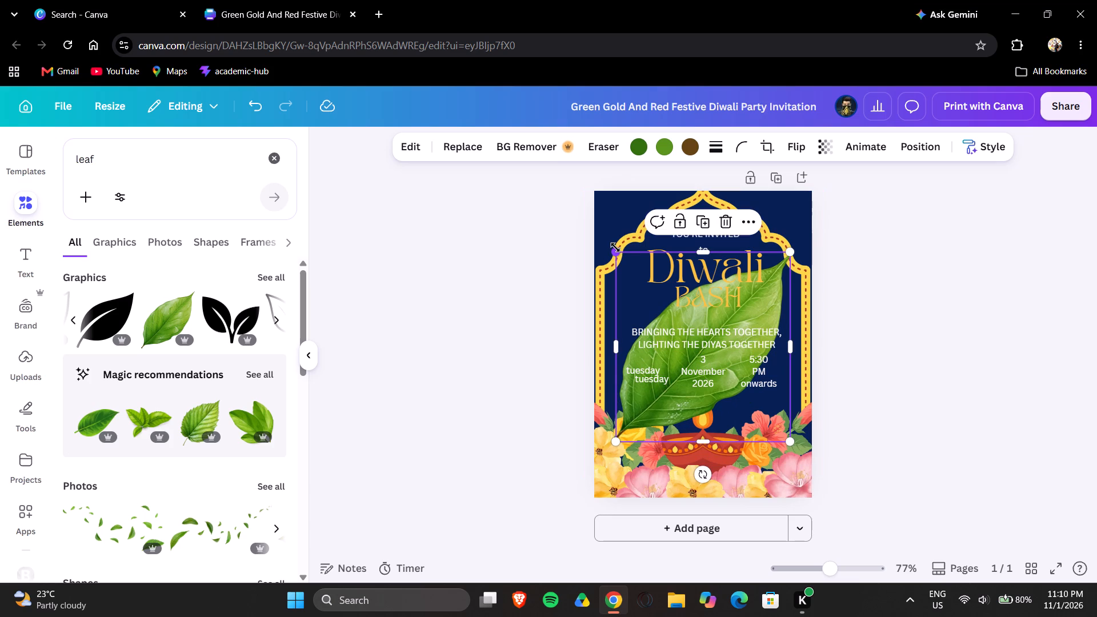
left_click_drag(615, 247, 748, 375)
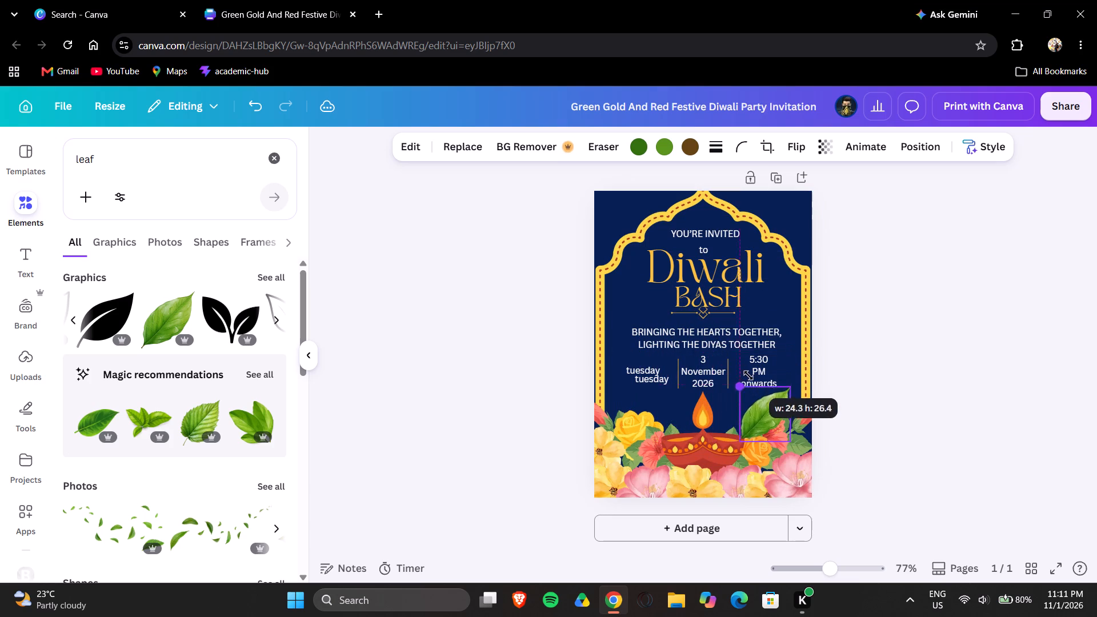
left_click_drag(748, 375, 756, 384)
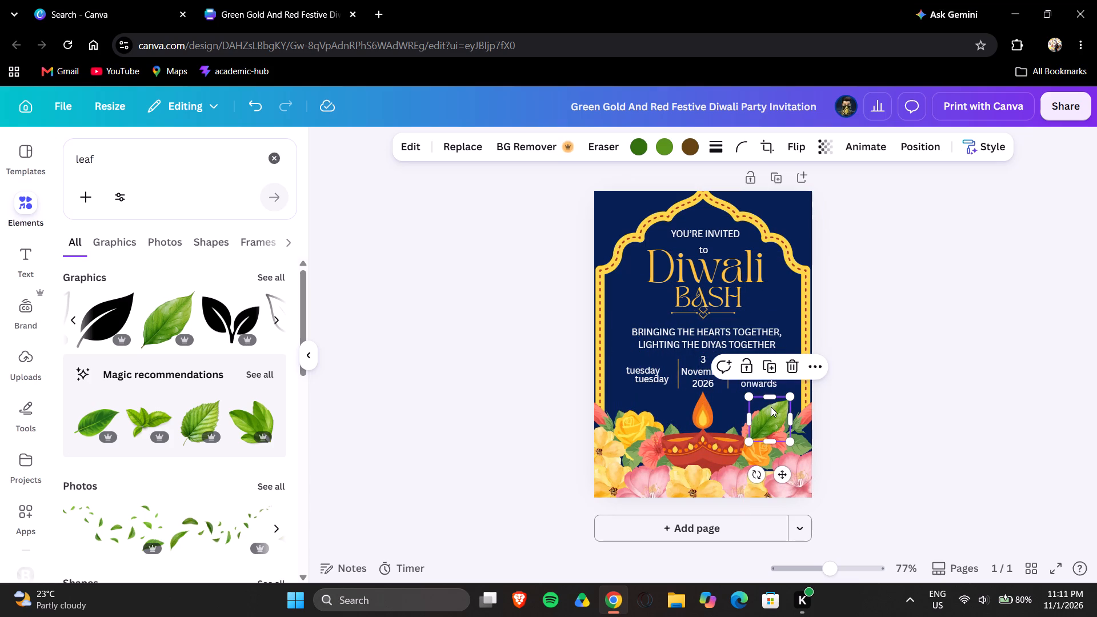
left_click_drag(773, 417, 766, 422)
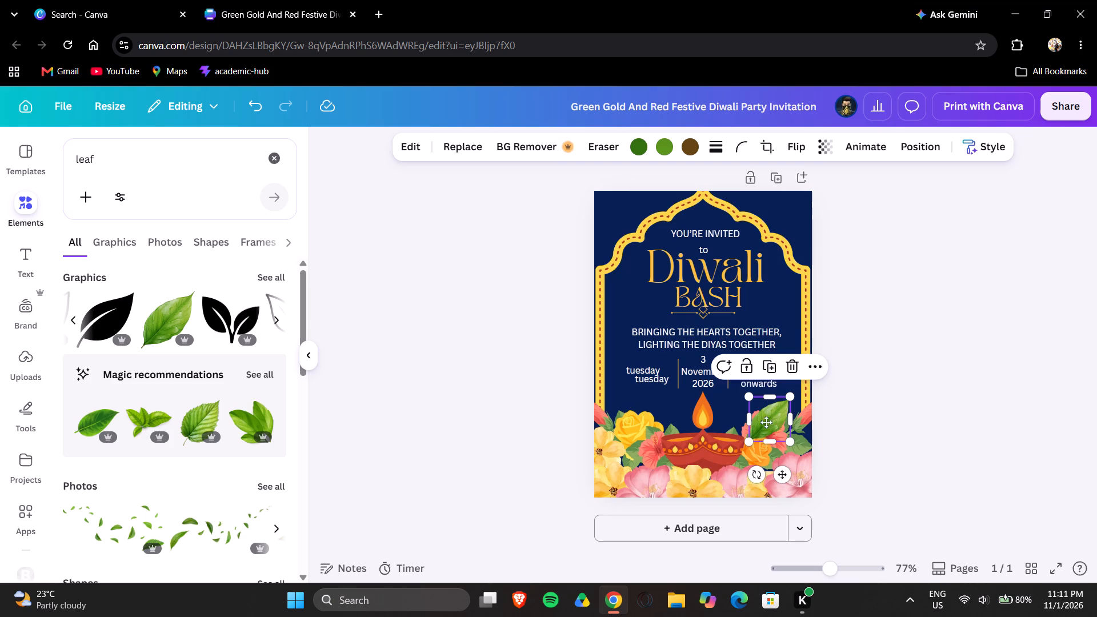
left_click_drag(766, 422, 673, 490)
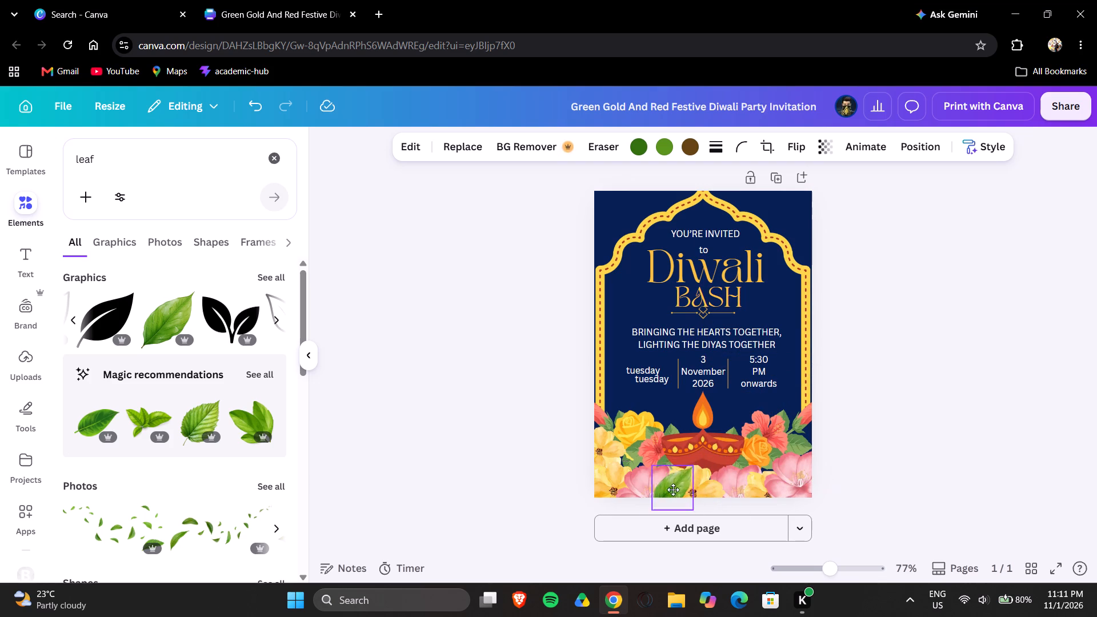
left_click_drag(673, 490, 662, 495)
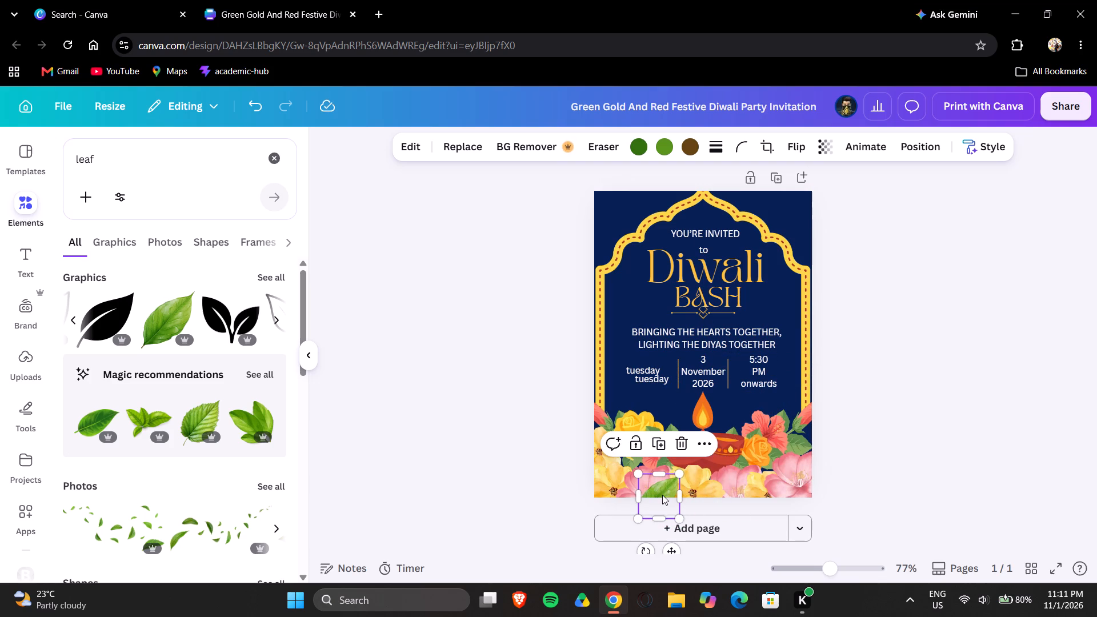
left_click_drag(904, 372, 904, 353)
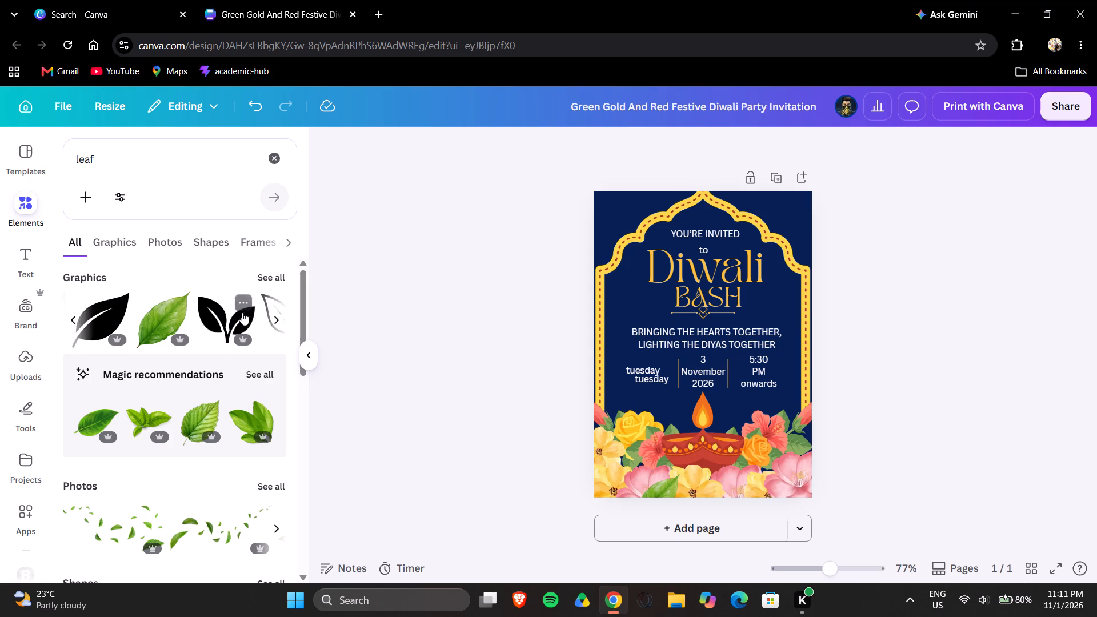
Add a second green leaf, rotate it about a quarter turn, shrink it slightly, and place it on the bottom edge over the second pink flower.
left_click(168, 329)
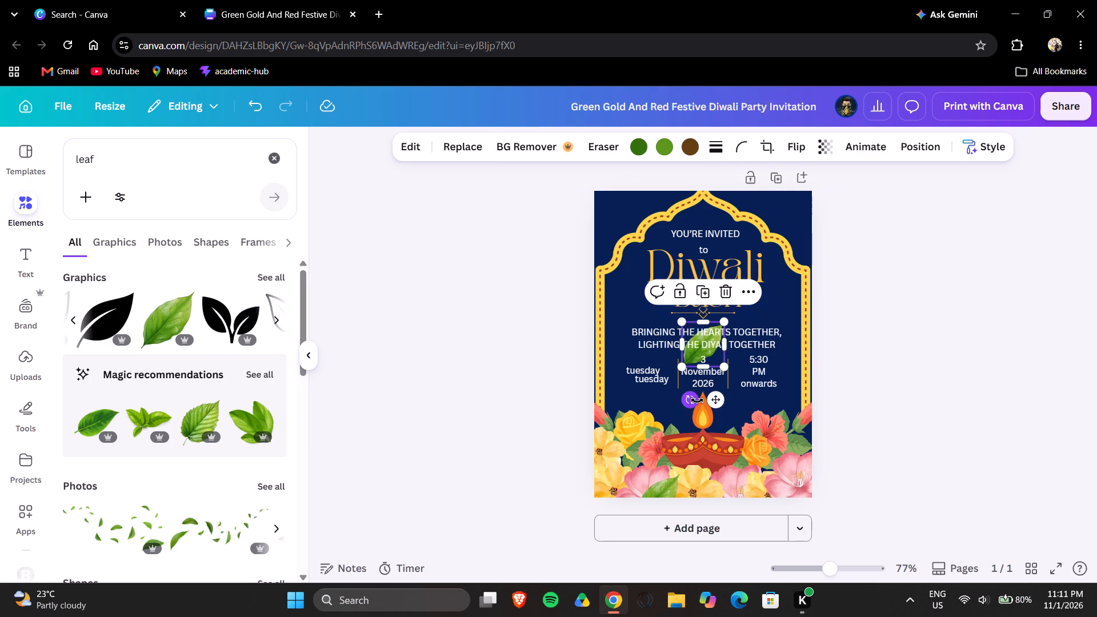
left_click_drag(697, 400, 752, 367)
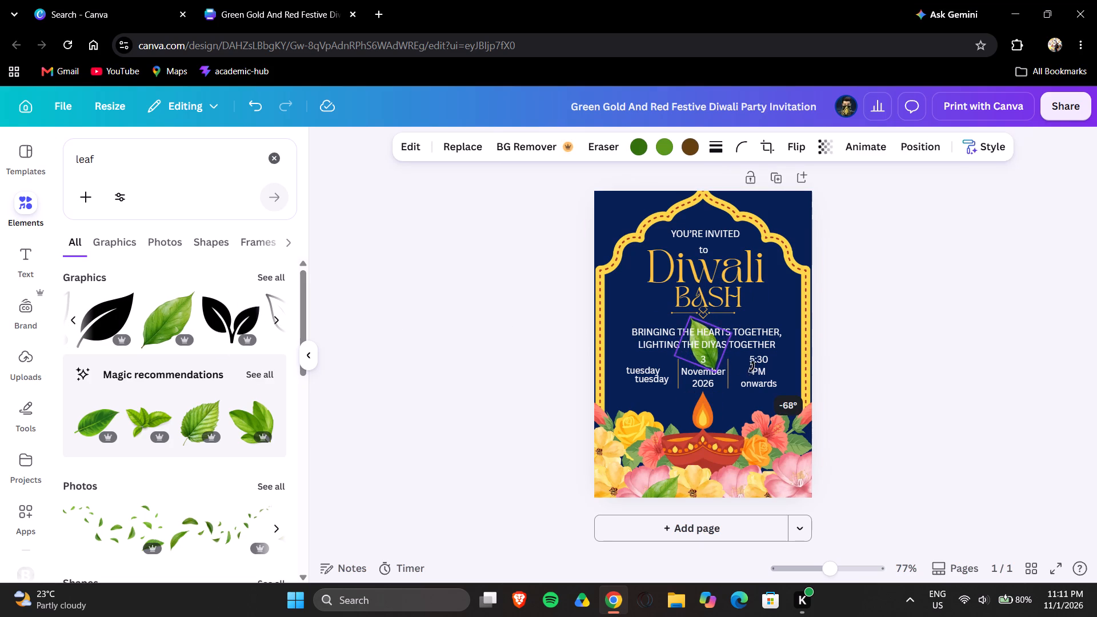
left_click_drag(752, 367, 755, 350)
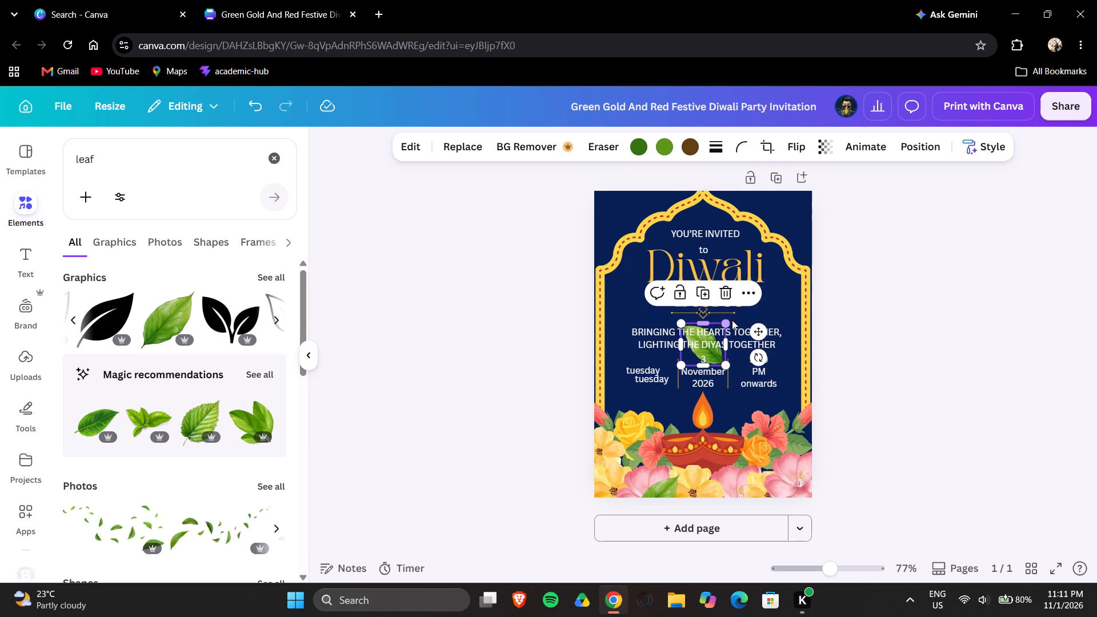
left_click_drag(728, 319, 728, 320)
left_click_drag(728, 320, 724, 338)
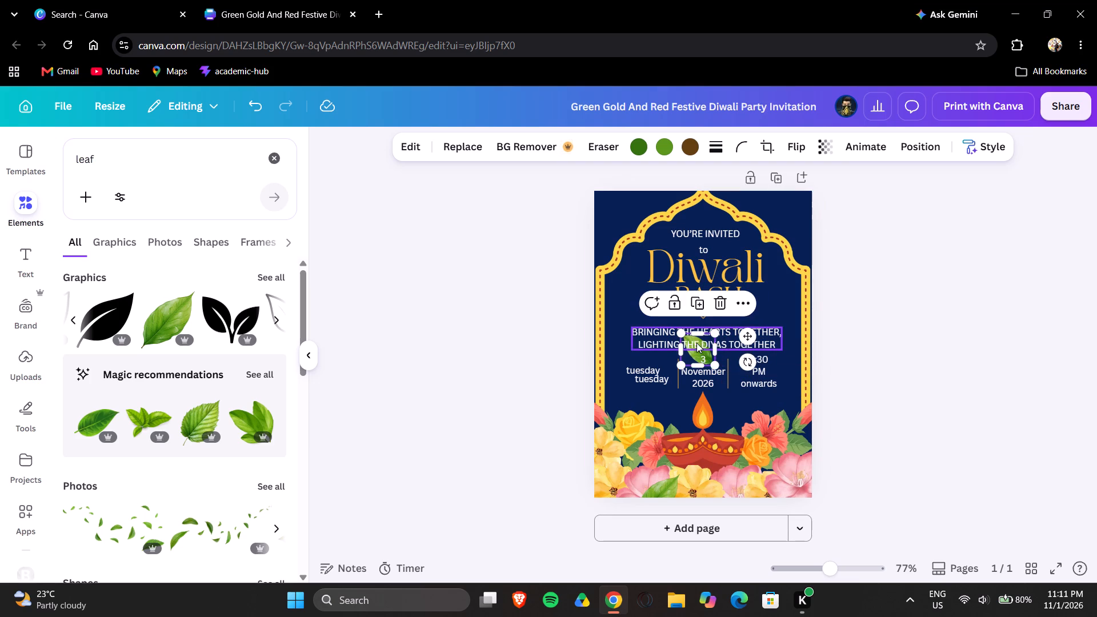
left_click_drag(696, 343, 736, 484)
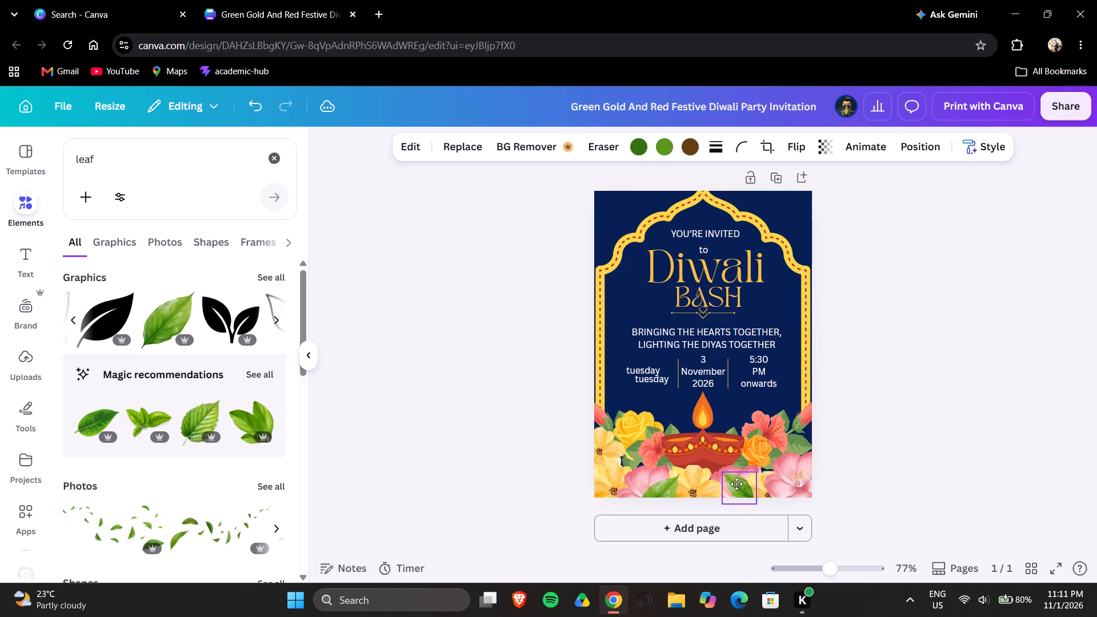
left_click_drag(736, 484, 735, 490)
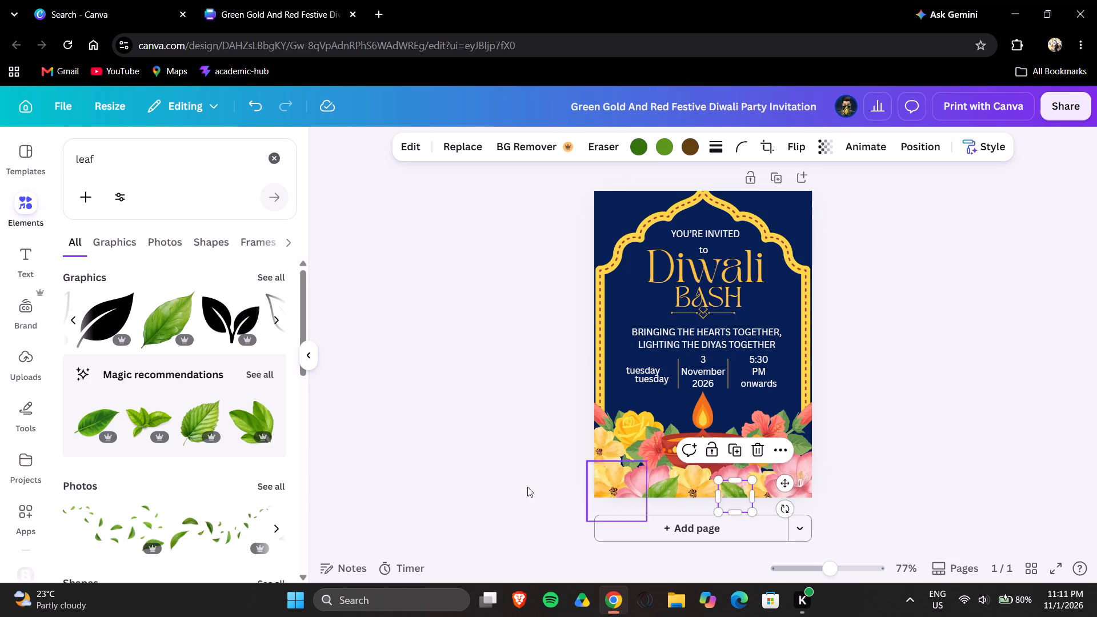
left_click(449, 484)
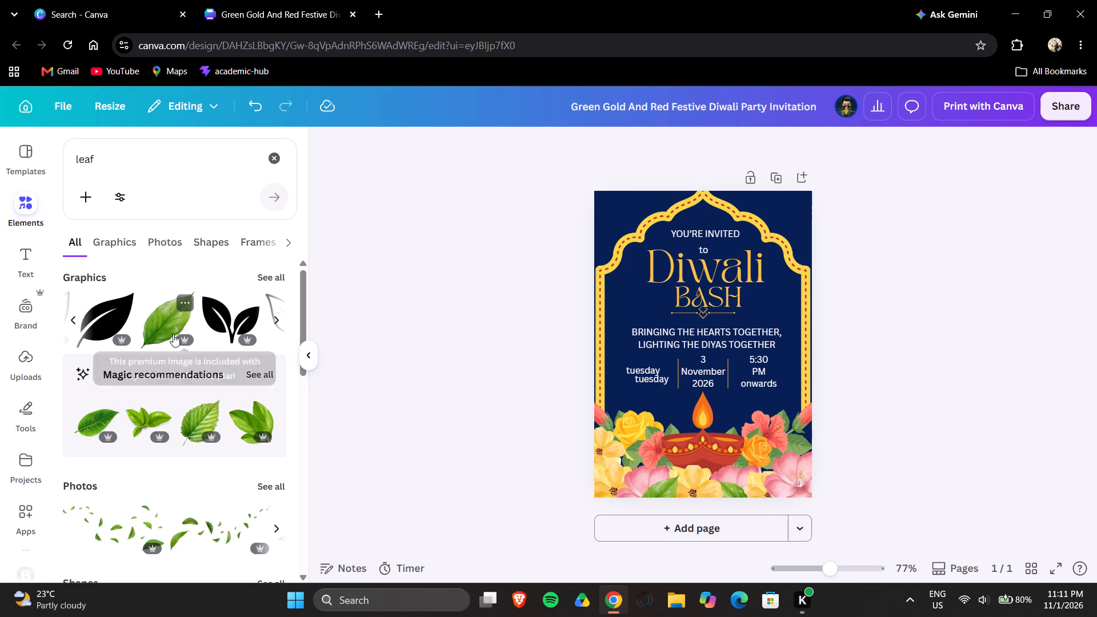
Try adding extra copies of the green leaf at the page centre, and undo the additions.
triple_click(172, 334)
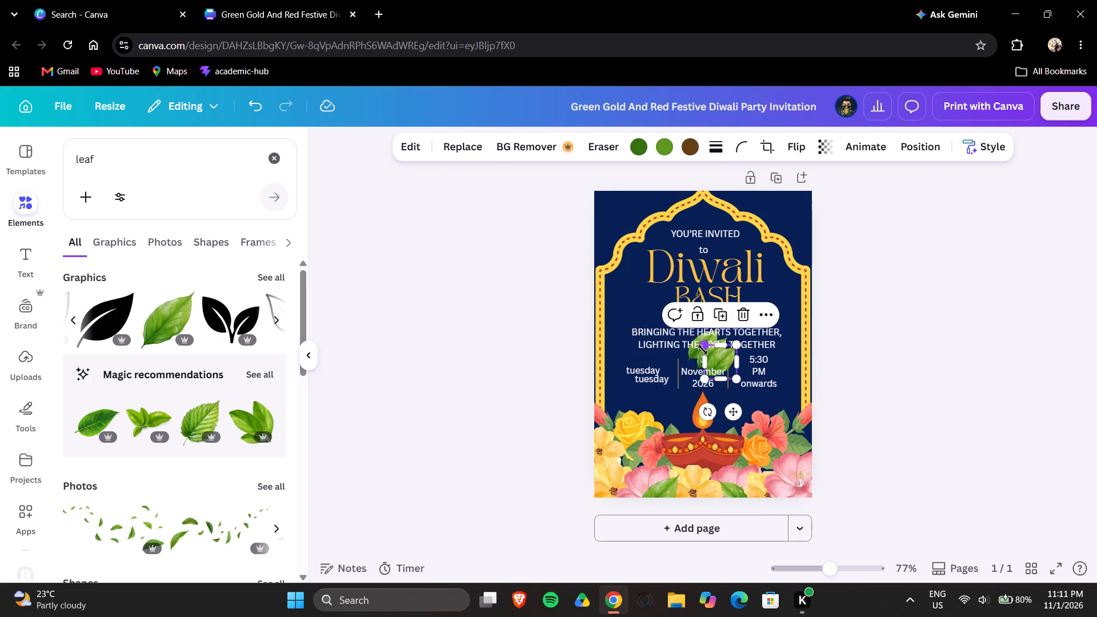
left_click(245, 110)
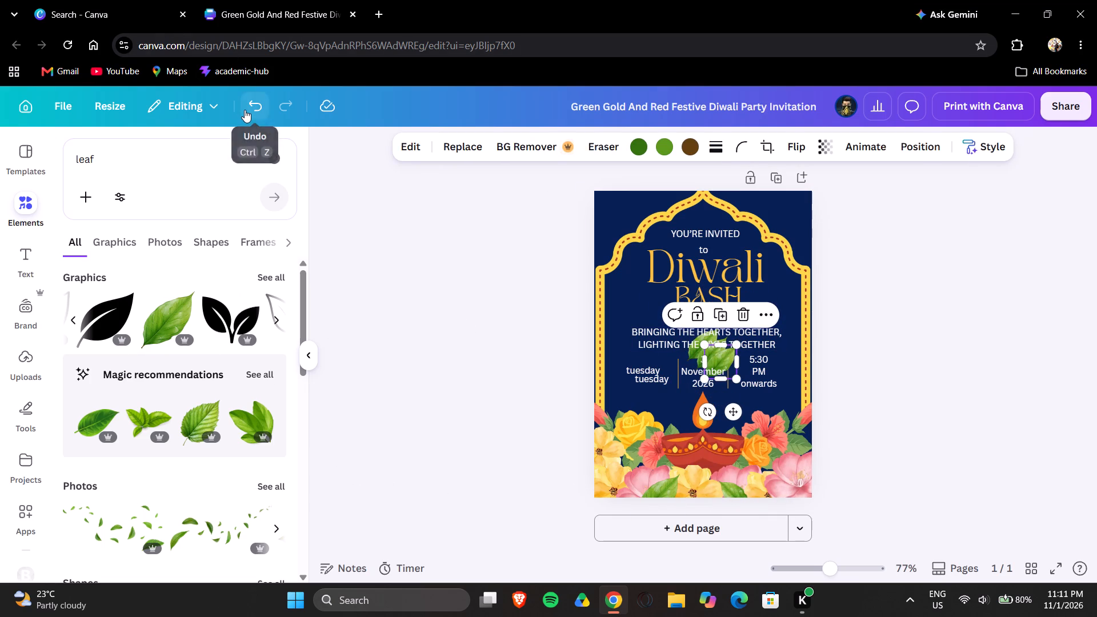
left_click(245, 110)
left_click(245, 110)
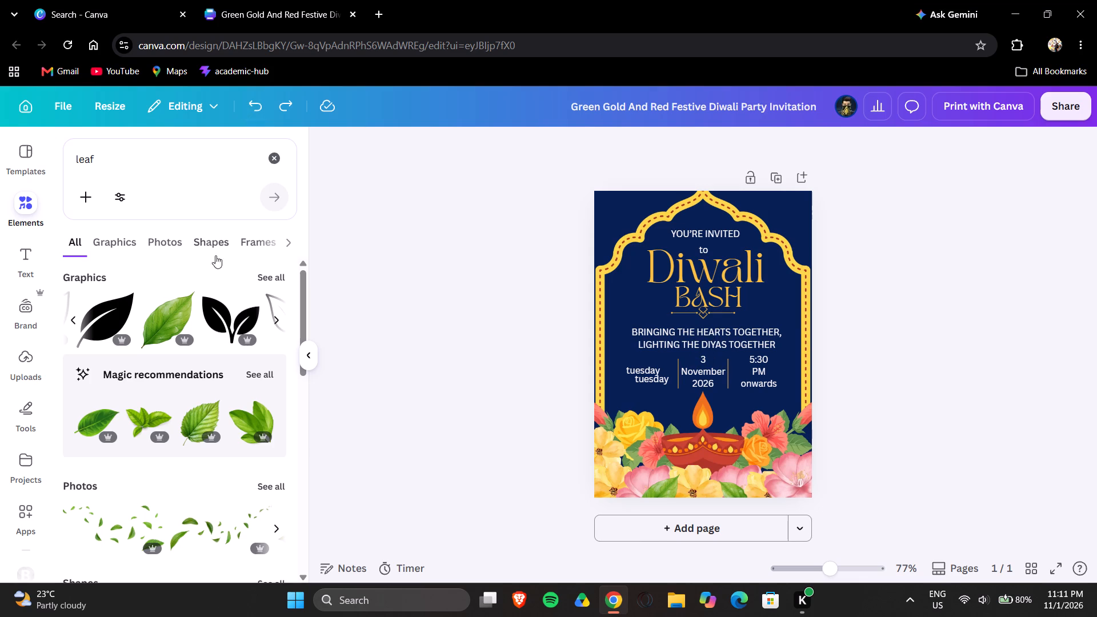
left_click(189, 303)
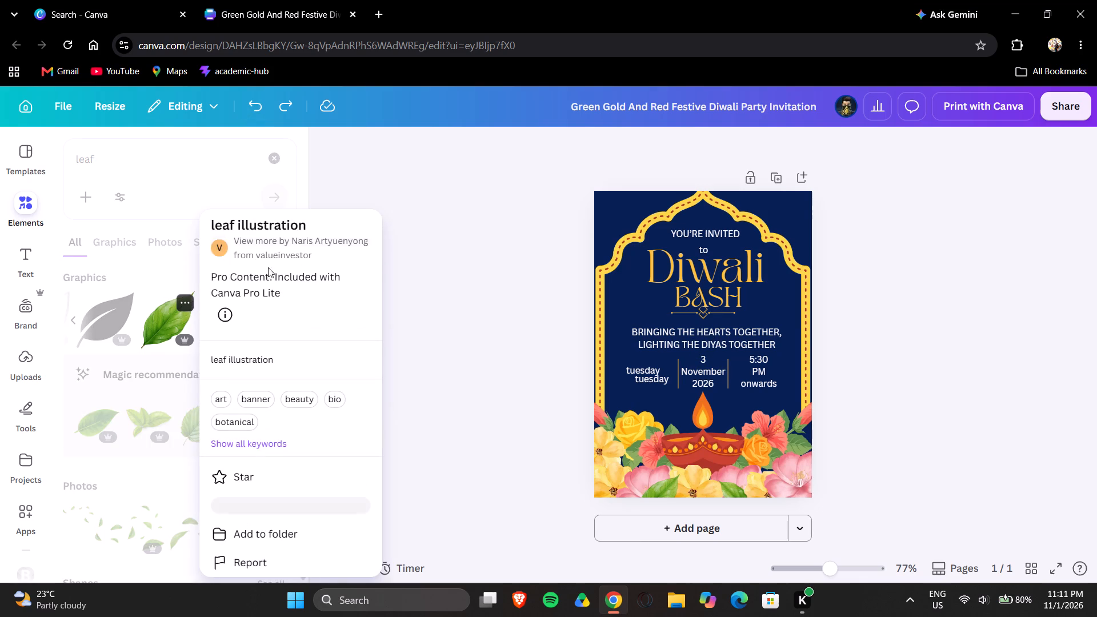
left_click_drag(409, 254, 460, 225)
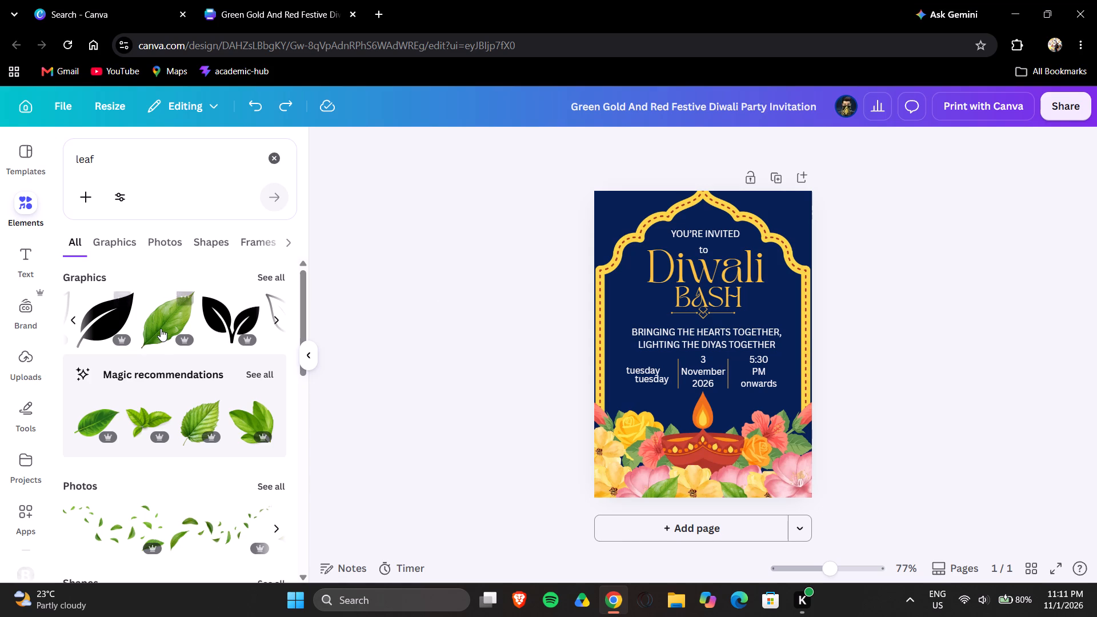
Add another small green leaf and place it on the invitation's left edge, between the two stacked yellow flowers.
left_click(161, 328)
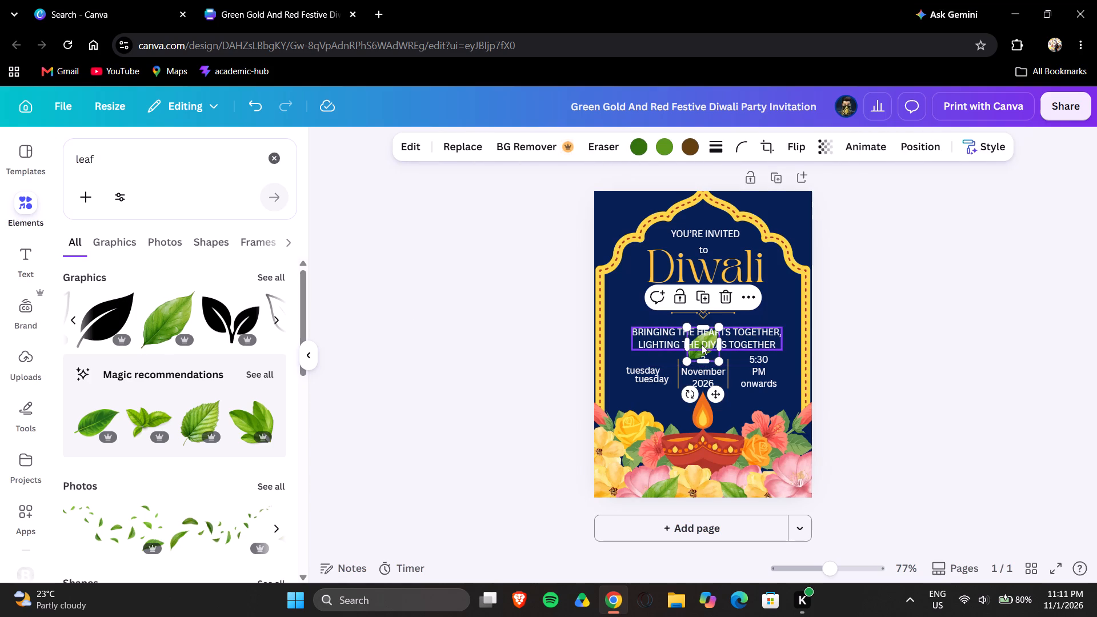
left_click_drag(702, 344, 755, 463)
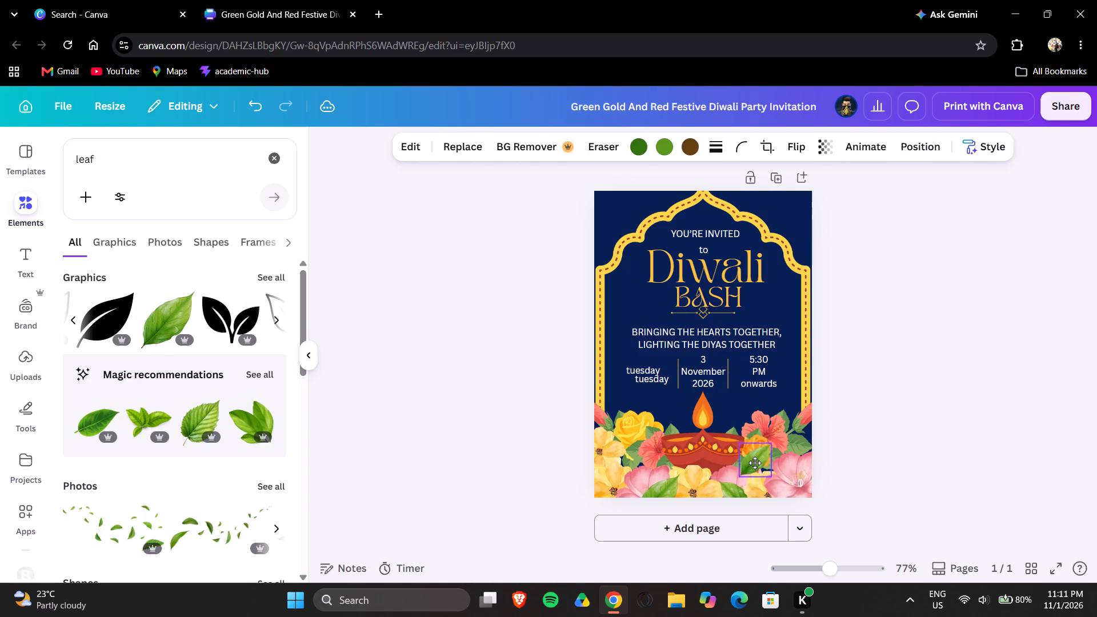
left_click_drag(755, 463, 603, 467)
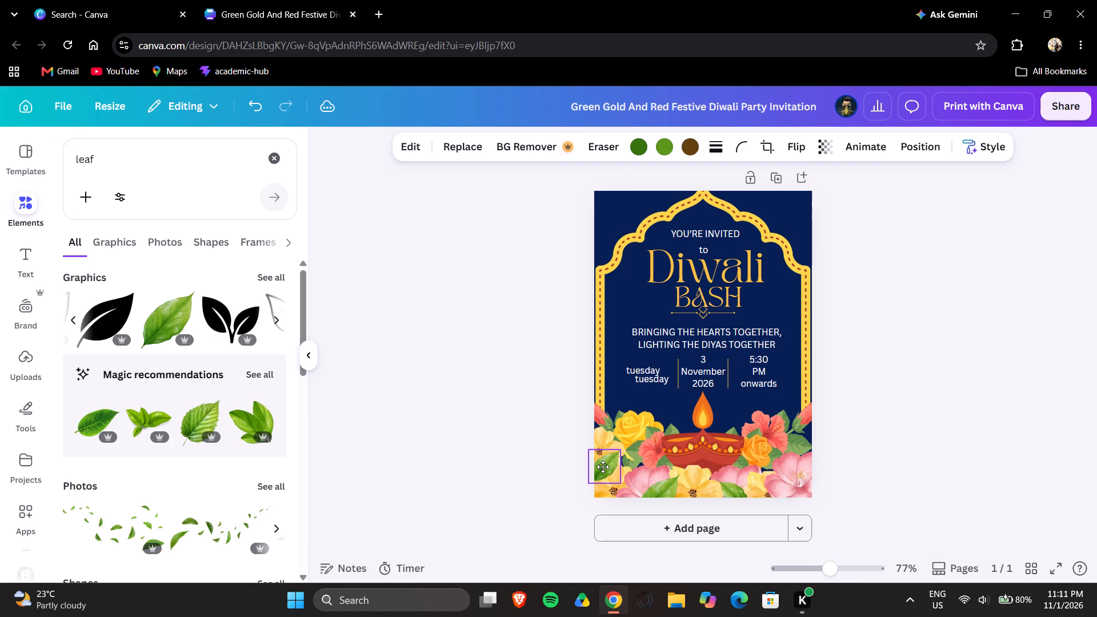
left_click_drag(603, 467, 598, 467)
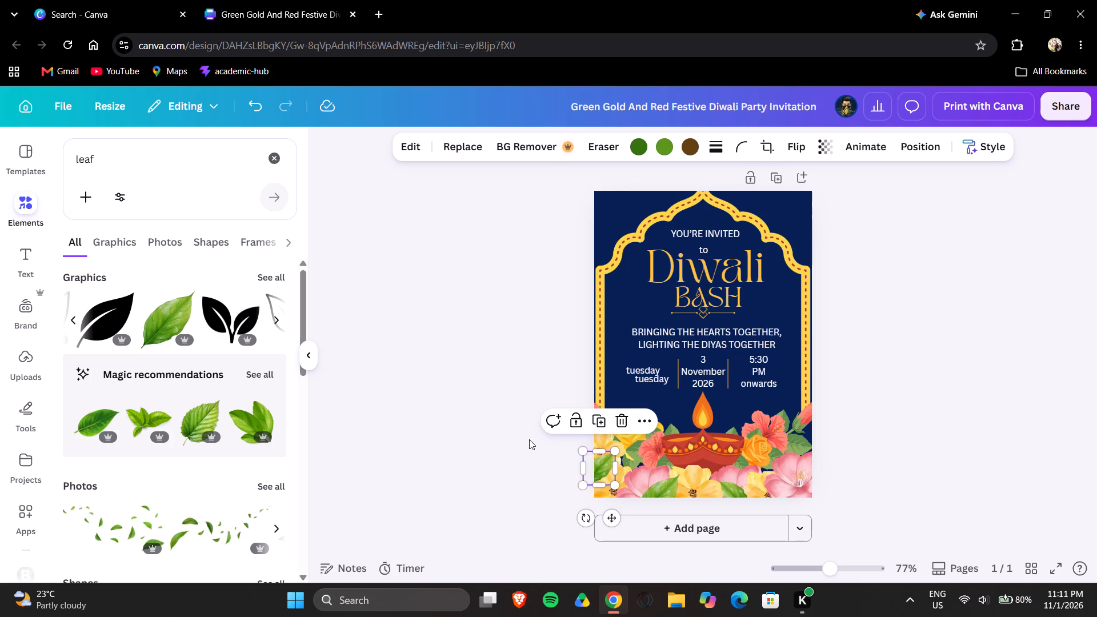
left_click(526, 439)
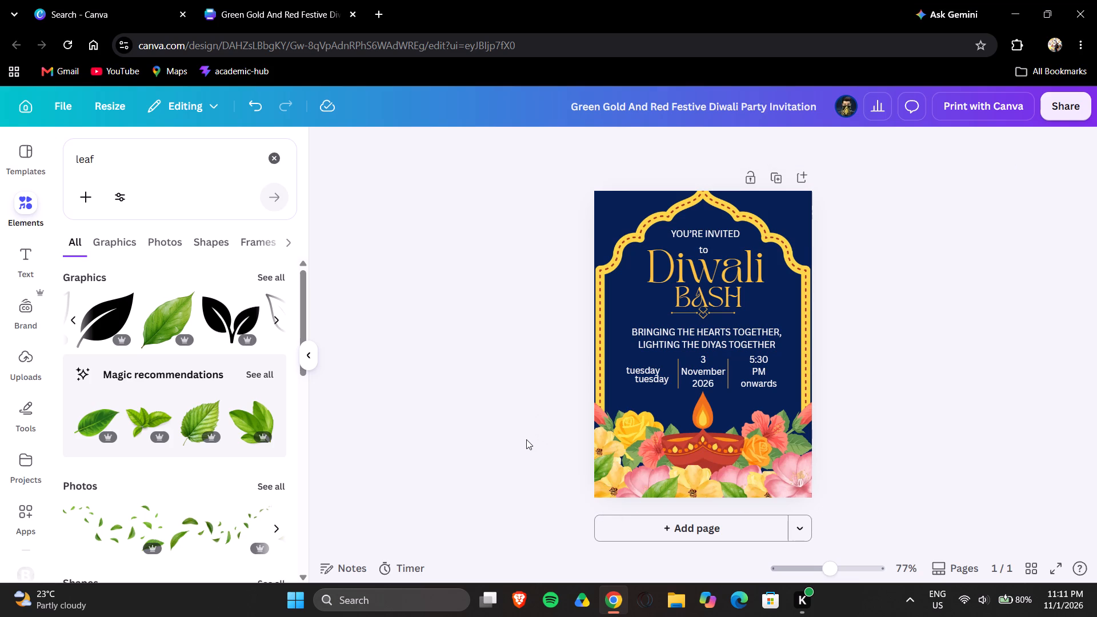
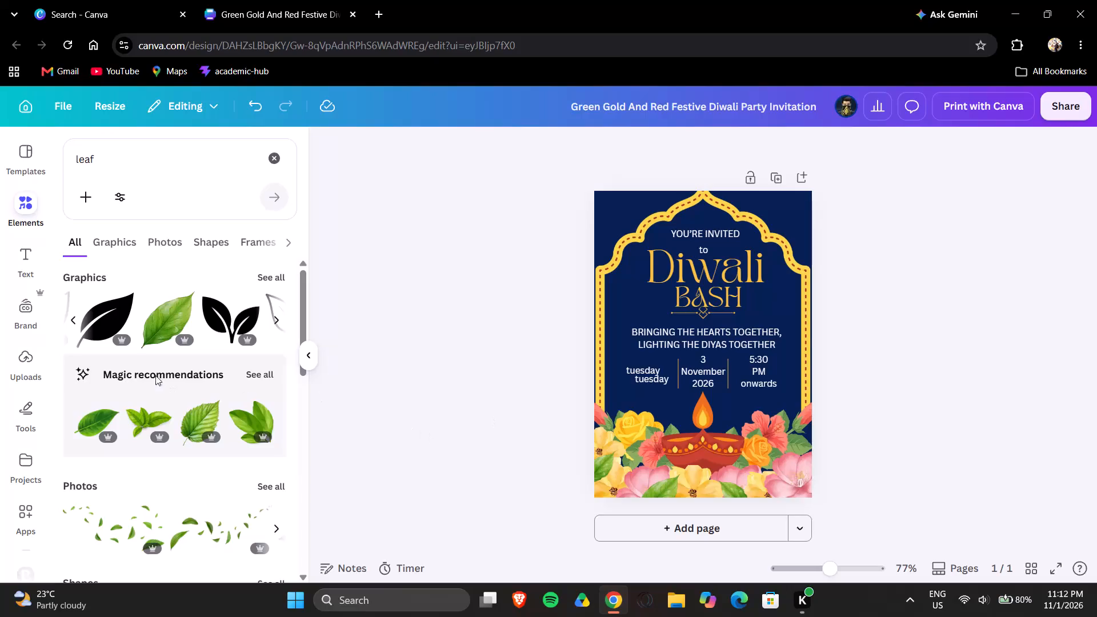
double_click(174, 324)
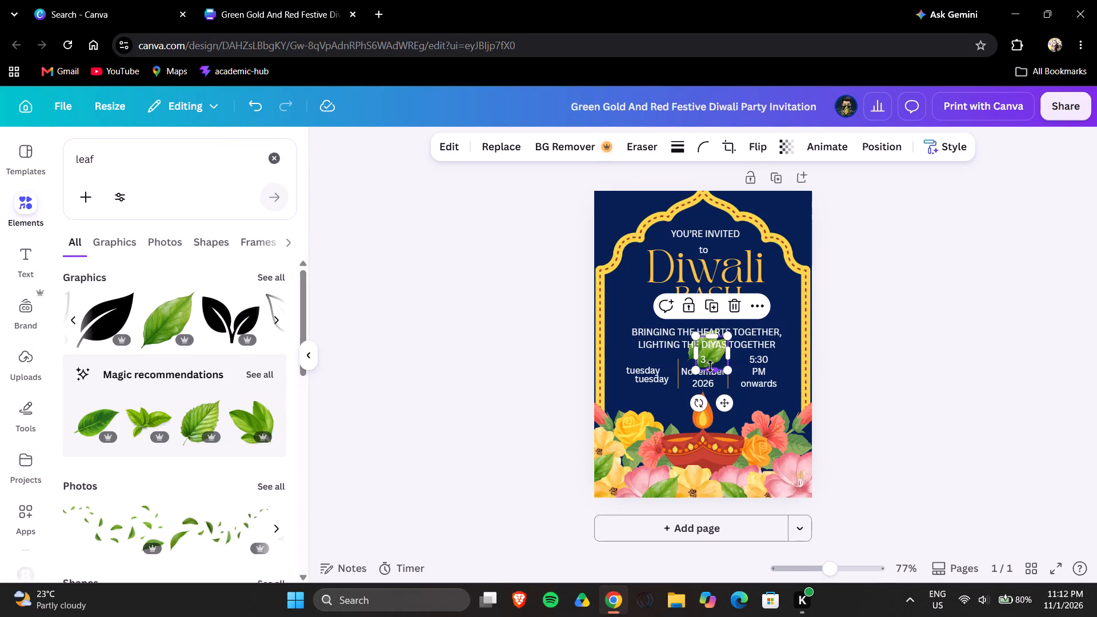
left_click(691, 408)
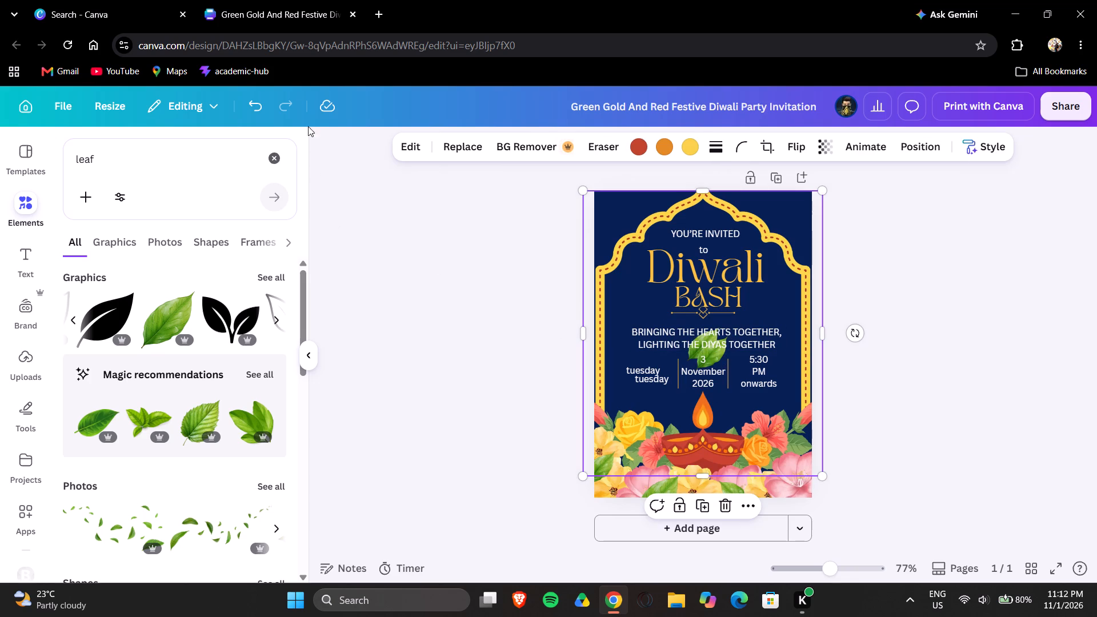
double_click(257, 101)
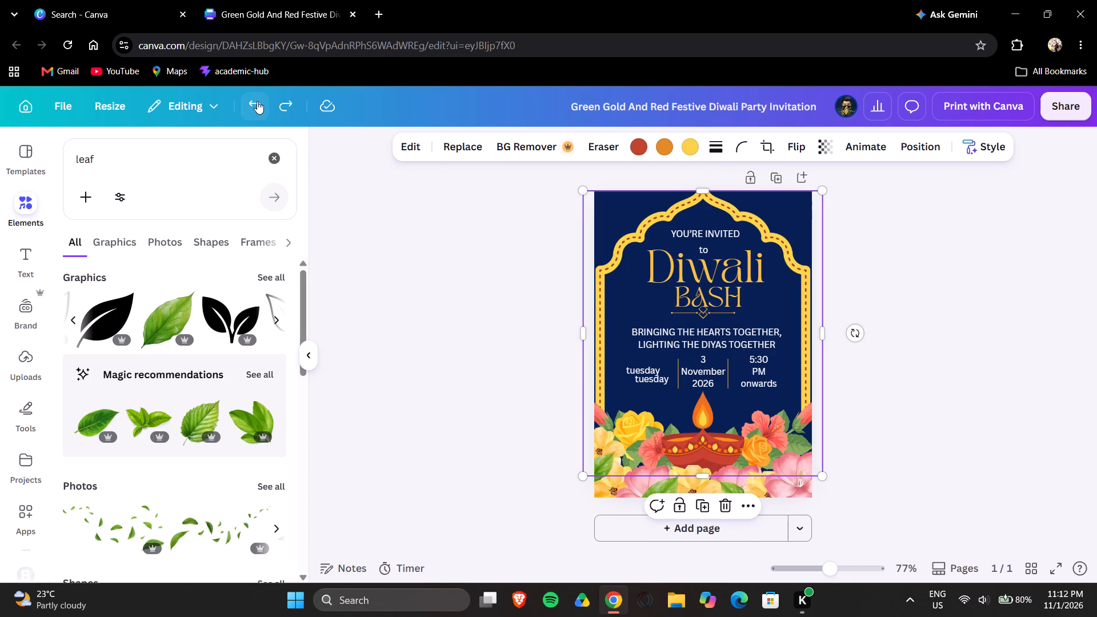
Add the single green leaf graphic, rotate it, and tuck it among the flowers at the invitation's bottom-right corner.
left_click(181, 324)
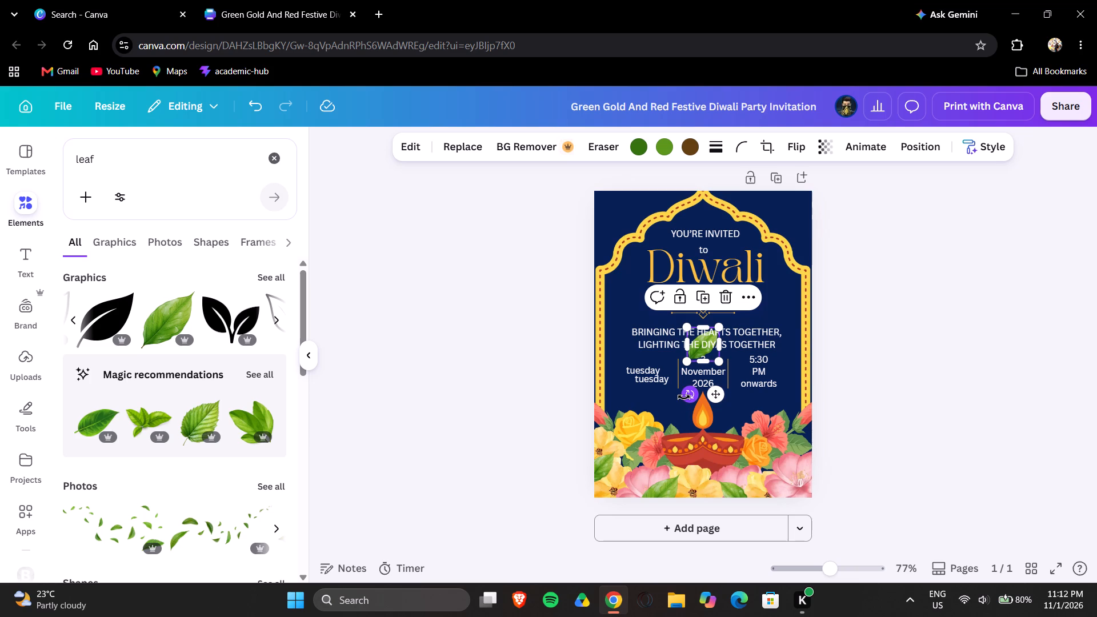
left_click_drag(684, 397, 738, 368)
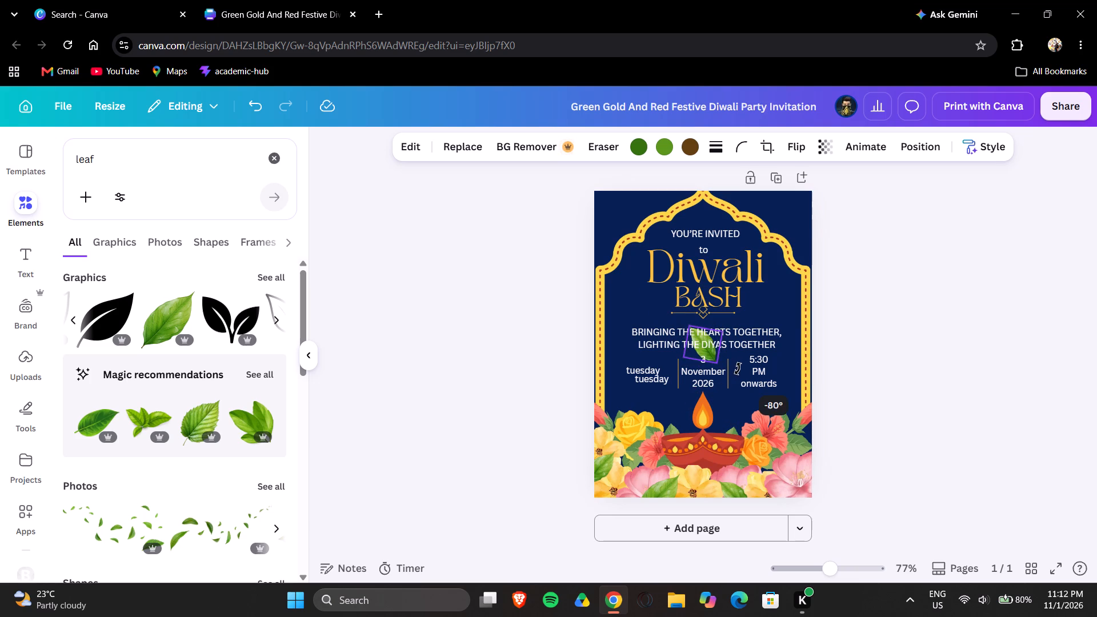
left_click_drag(738, 368, 740, 362)
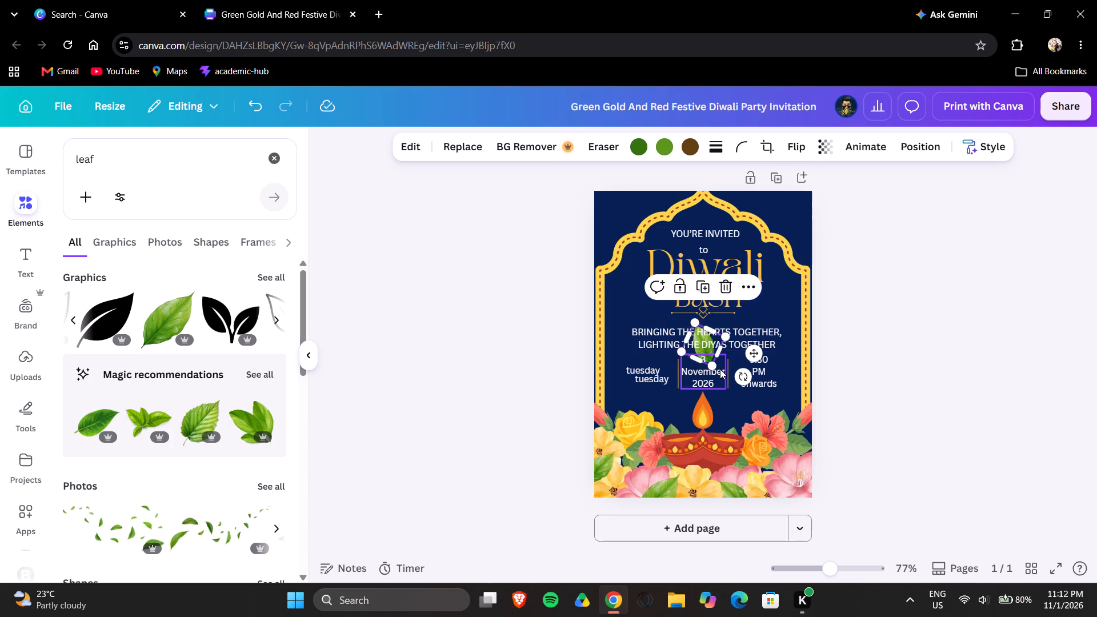
left_click_drag(706, 337, 807, 451)
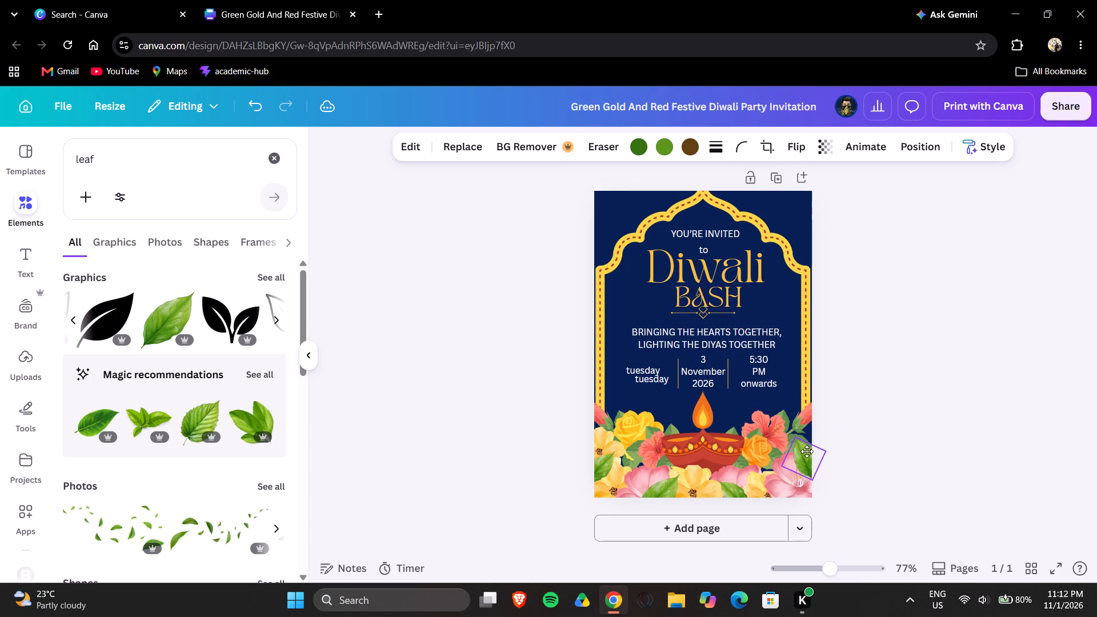
left_click_drag(807, 451, 804, 485)
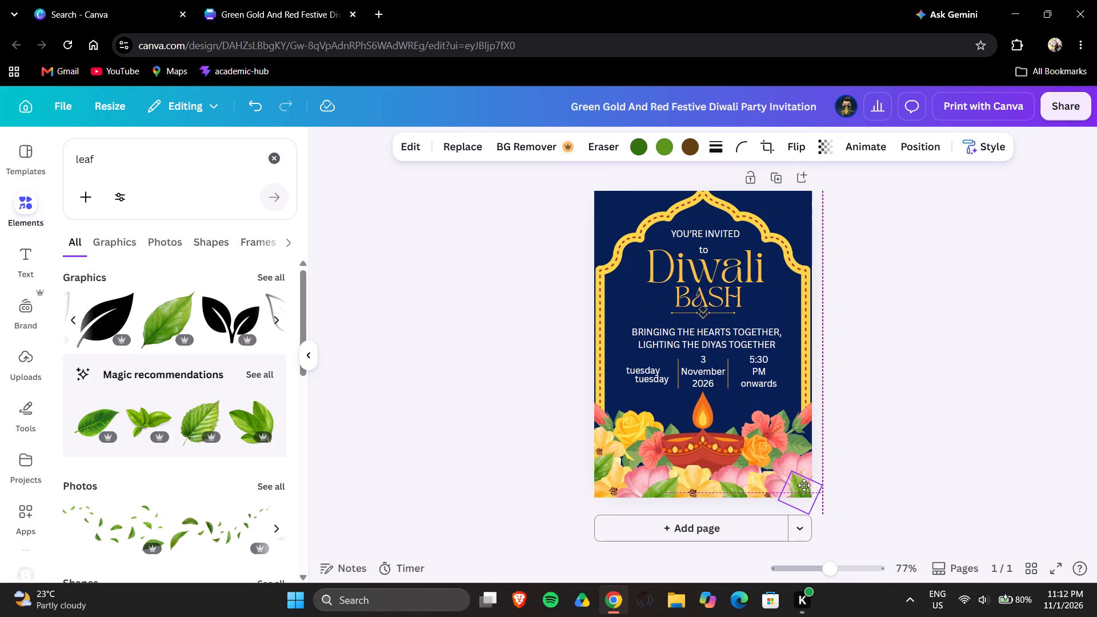
left_click_drag(804, 485, 844, 379)
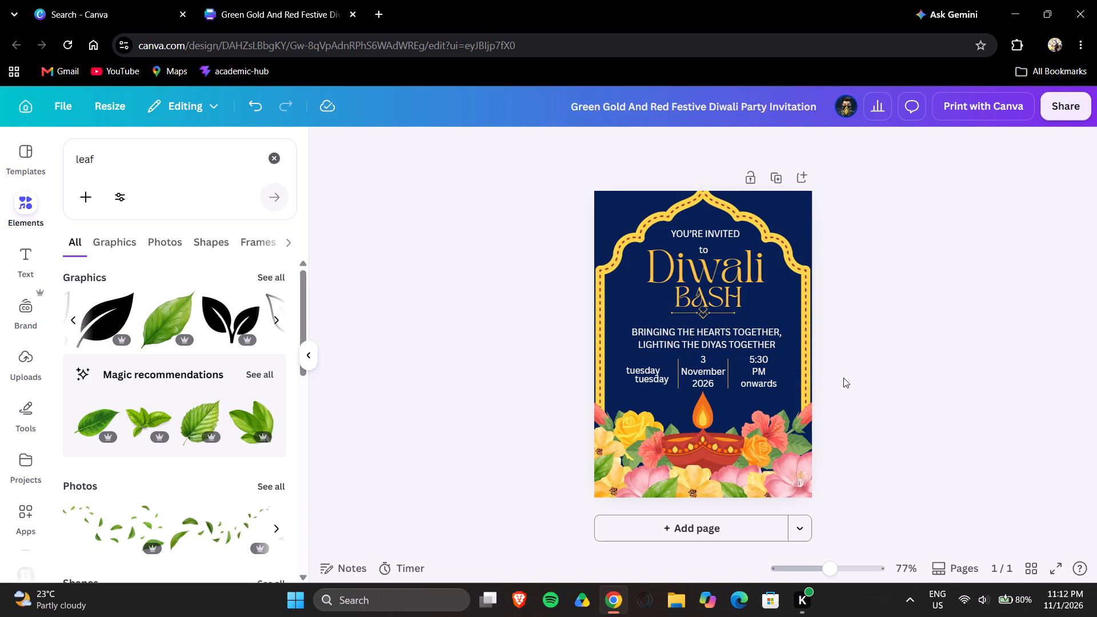
left_click(843, 378)
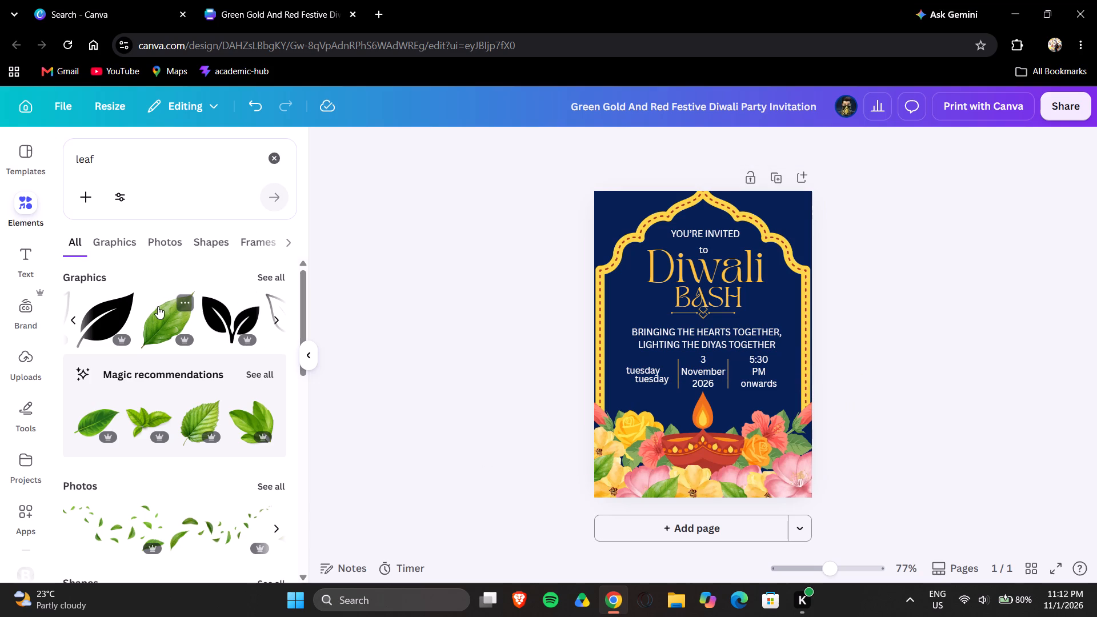
Add a second green leaf, rotate it to about -112°, and place it along the bottom edge just left of the corner leaf.
left_click(158, 306)
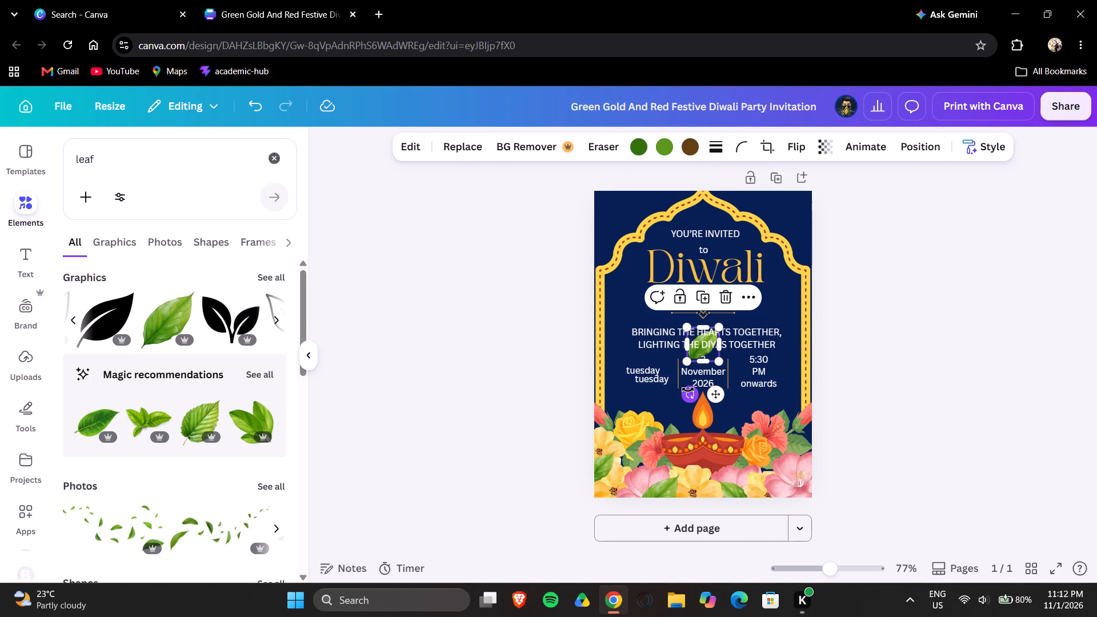
left_click_drag(688, 390, 742, 360)
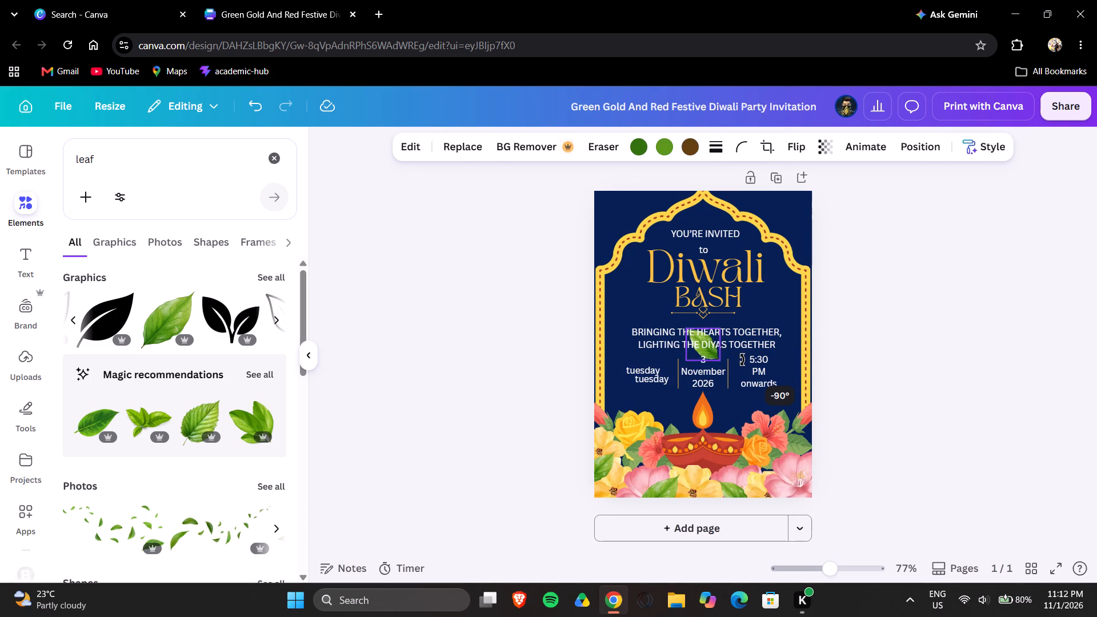
left_click_drag(742, 360, 754, 340)
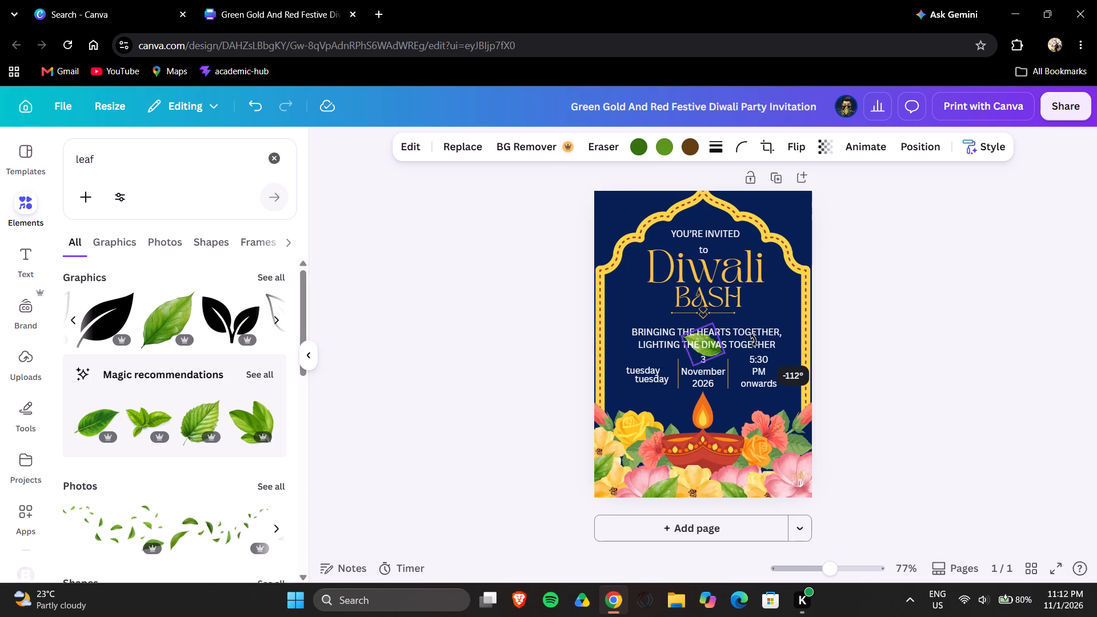
left_click_drag(754, 340, 755, 338)
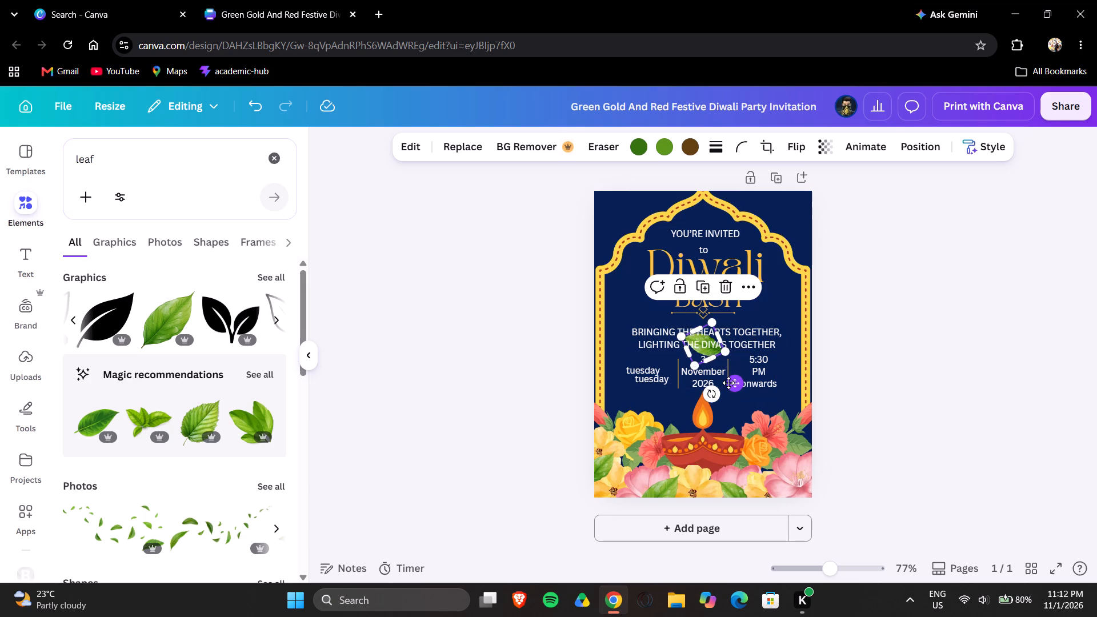
left_click_drag(740, 384, 825, 520)
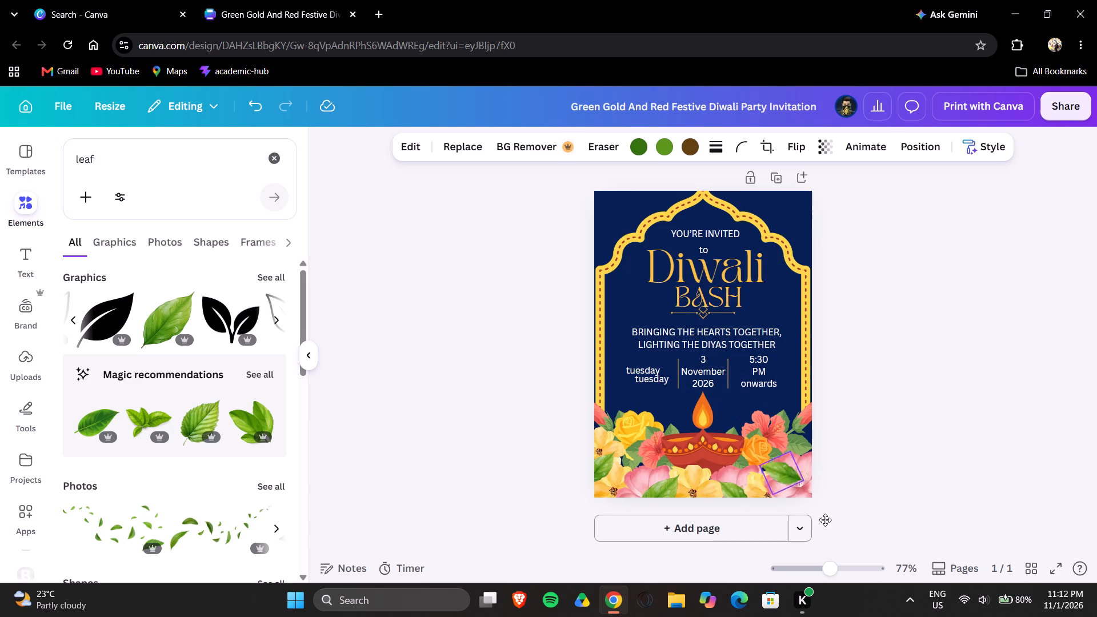
left_click_drag(825, 520, 815, 538)
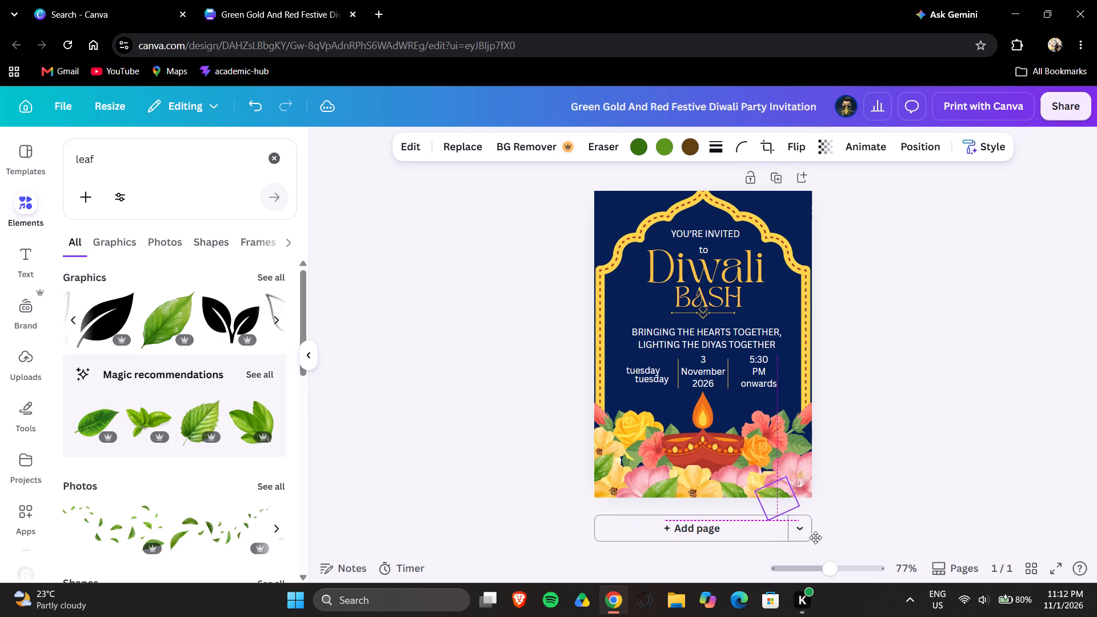
left_click_drag(815, 538, 817, 537)
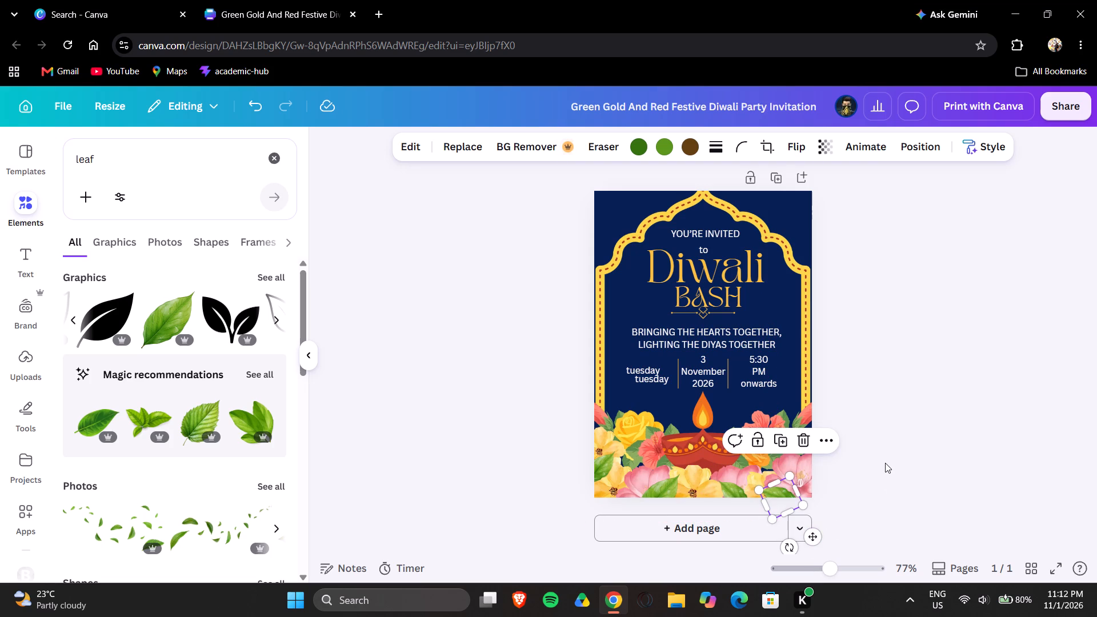
left_click(885, 463)
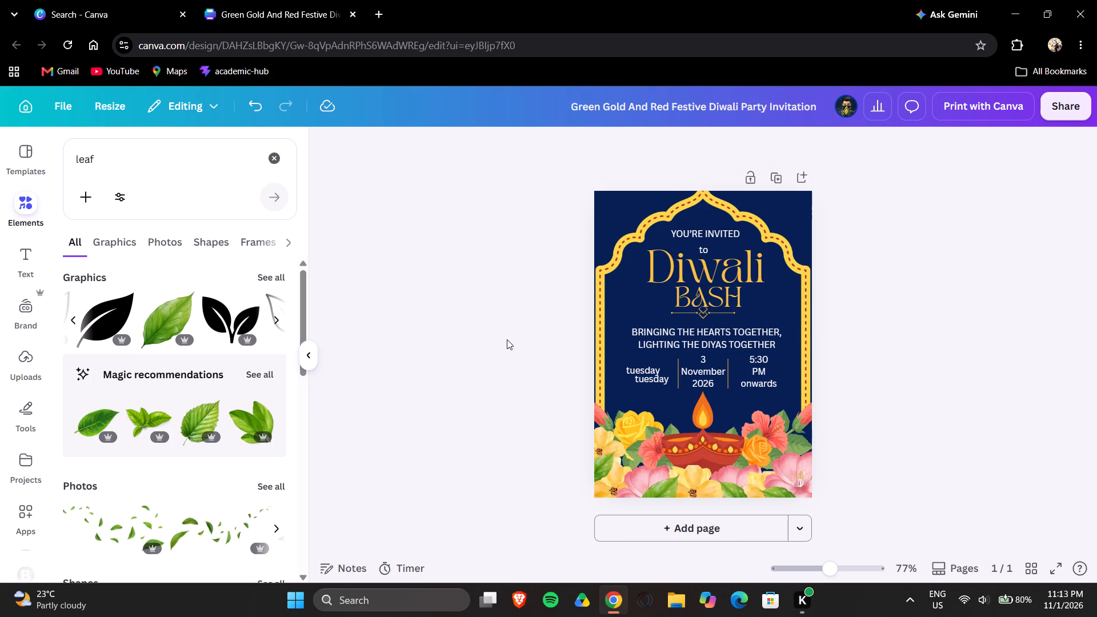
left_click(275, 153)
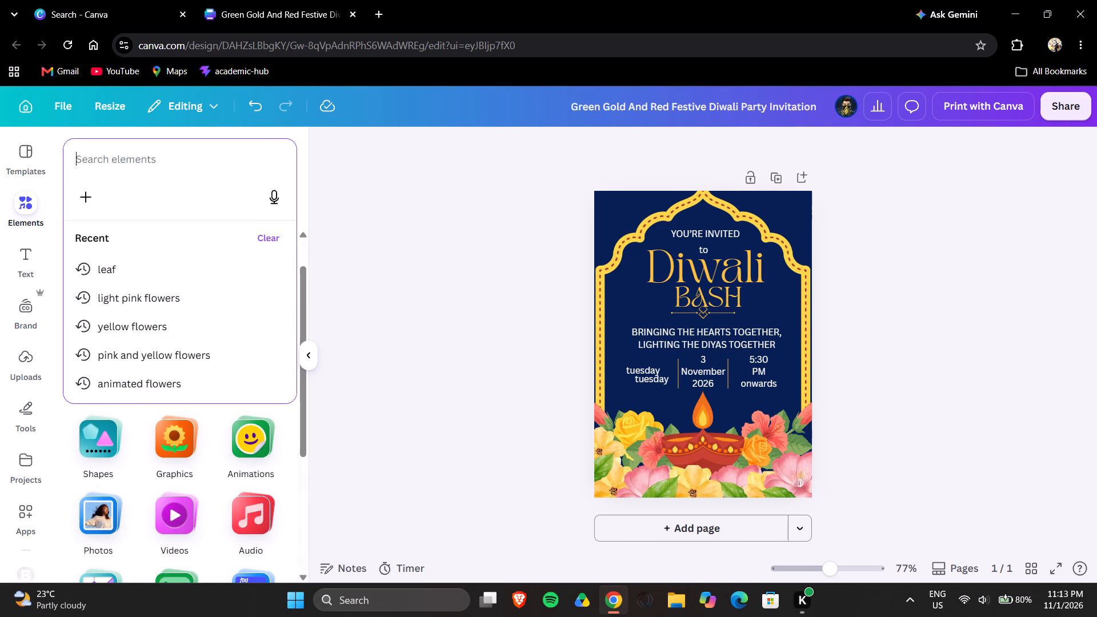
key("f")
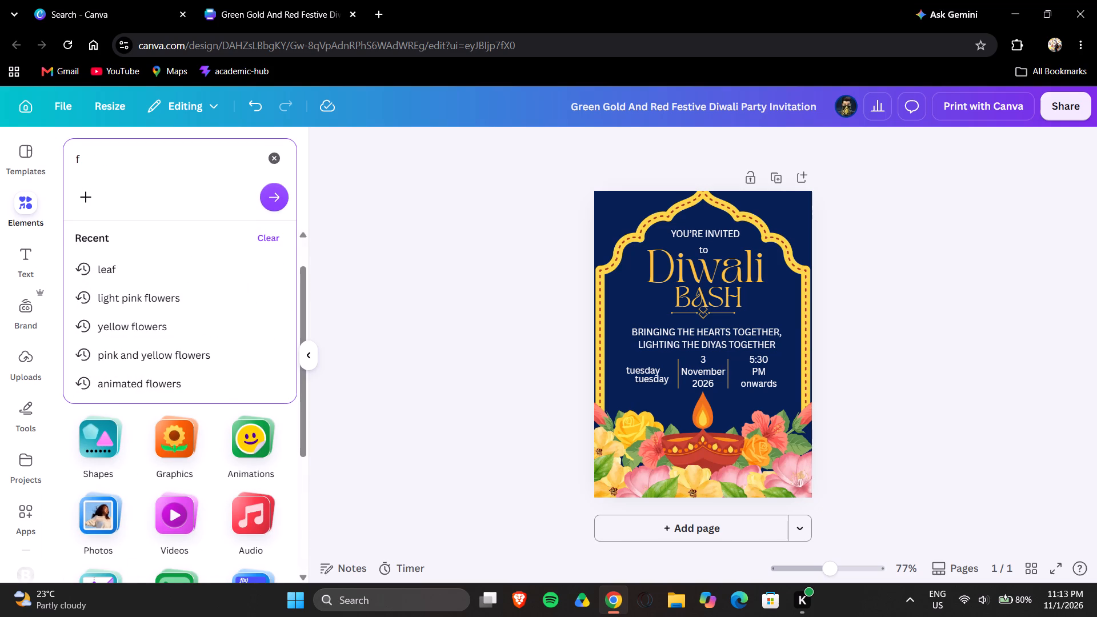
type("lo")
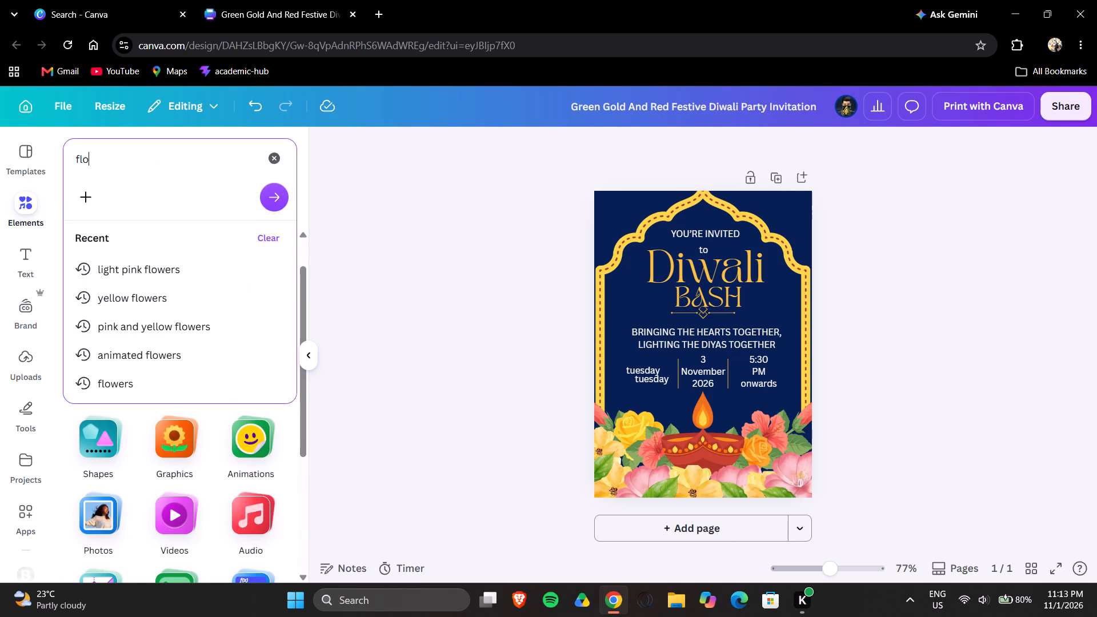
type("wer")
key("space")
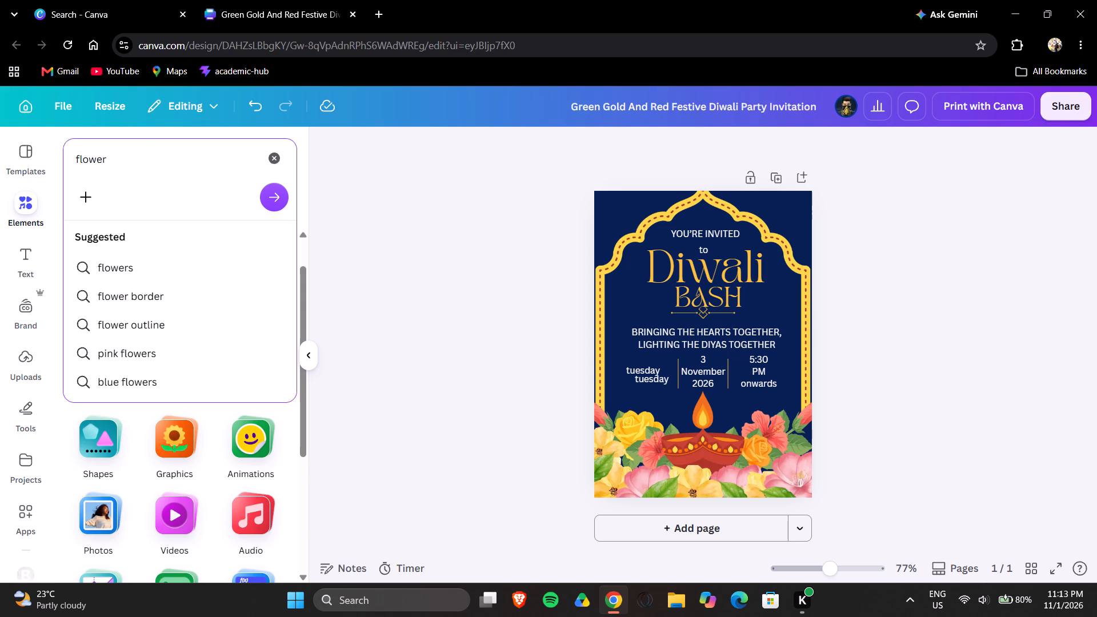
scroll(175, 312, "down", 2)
Clear the element search and add the red firecracker rockets graphic from the recommended elements to the invitation.
left_click(276, 160)
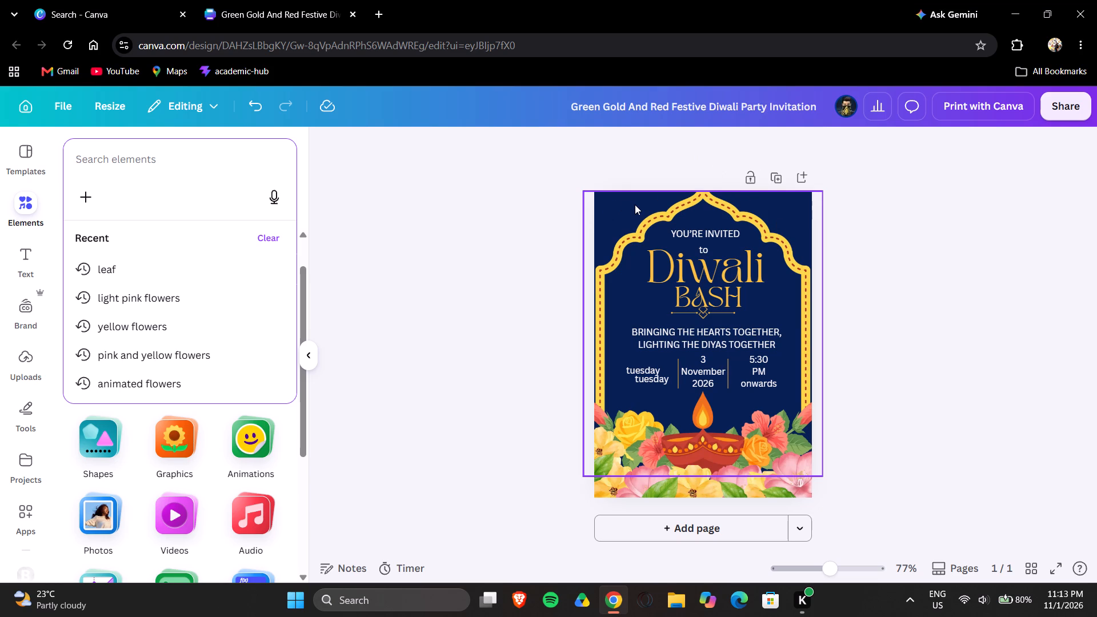
left_click(445, 206)
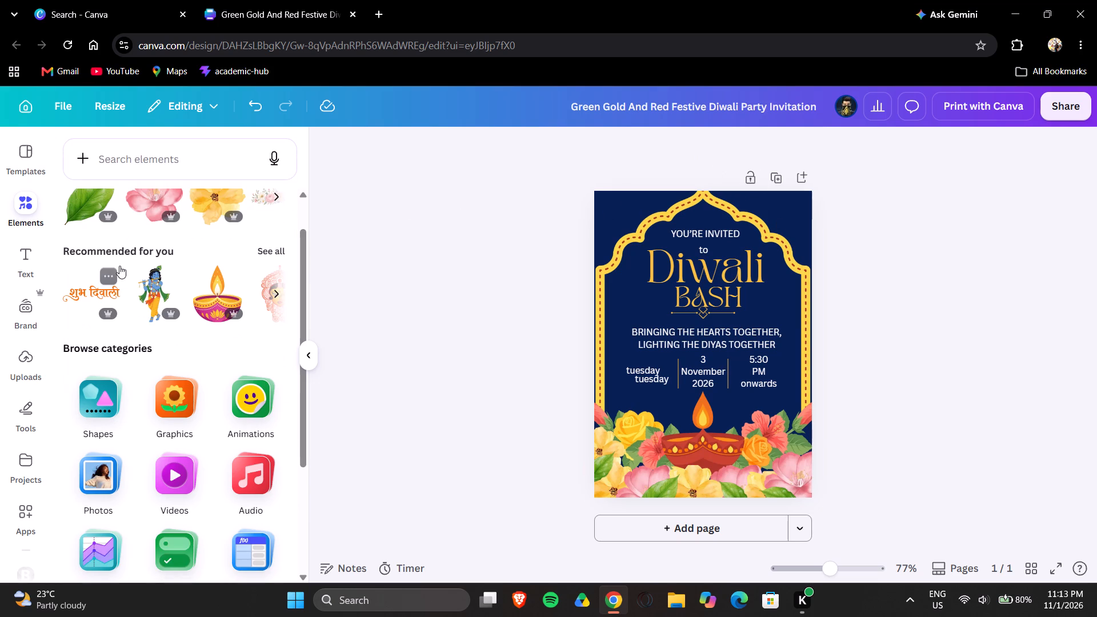
scroll(198, 274, "left", 1)
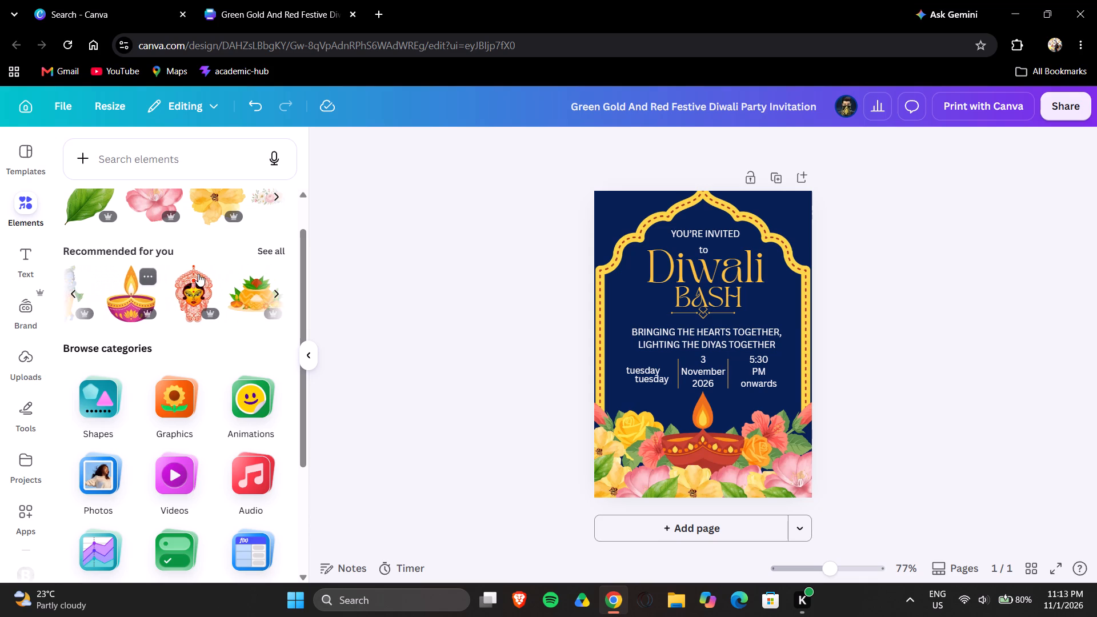
scroll(198, 274, "left", 5)
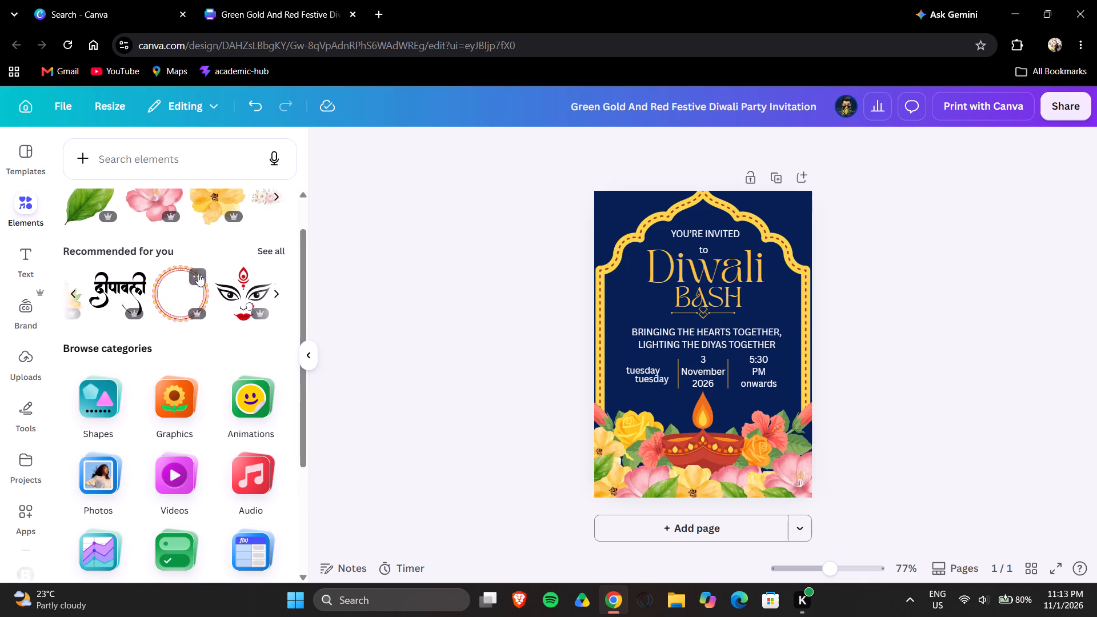
scroll(198, 274, "left", 4)
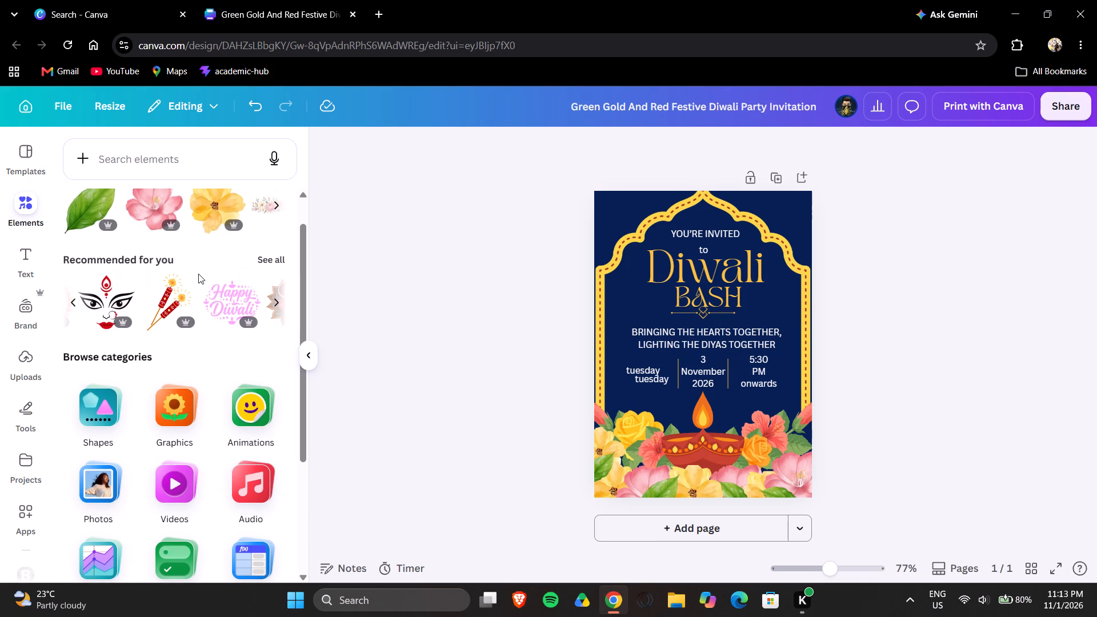
left_click(173, 309)
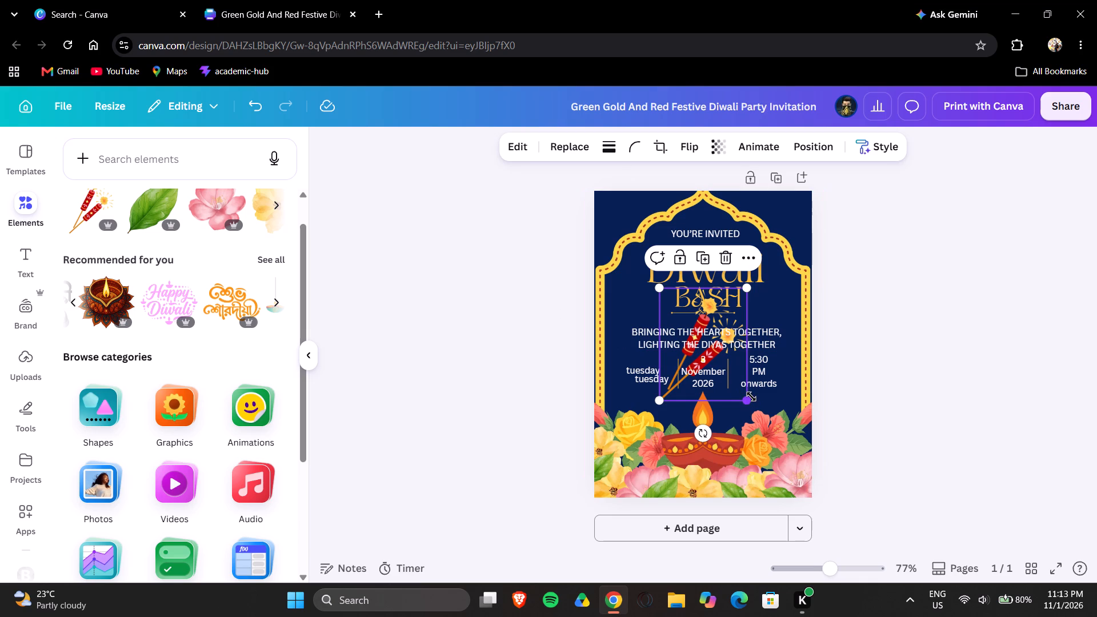
Shrink the firecracker graphic and move it beside the Diwali Bash title, to the left of the word BASH.
left_click_drag(751, 396, 698, 321)
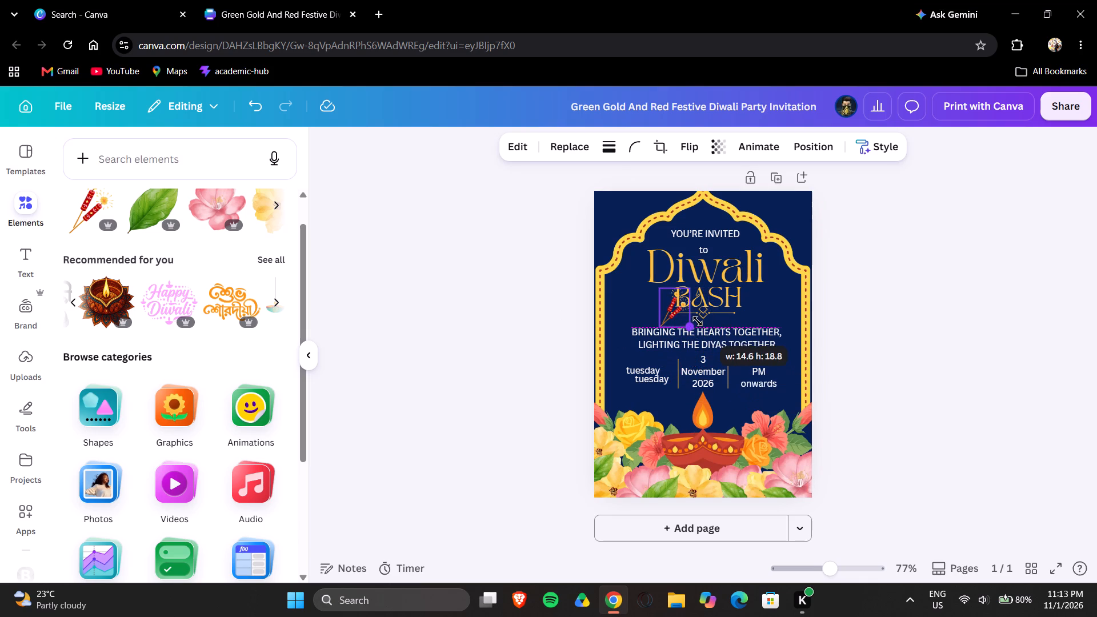
left_click_drag(698, 321, 704, 326)
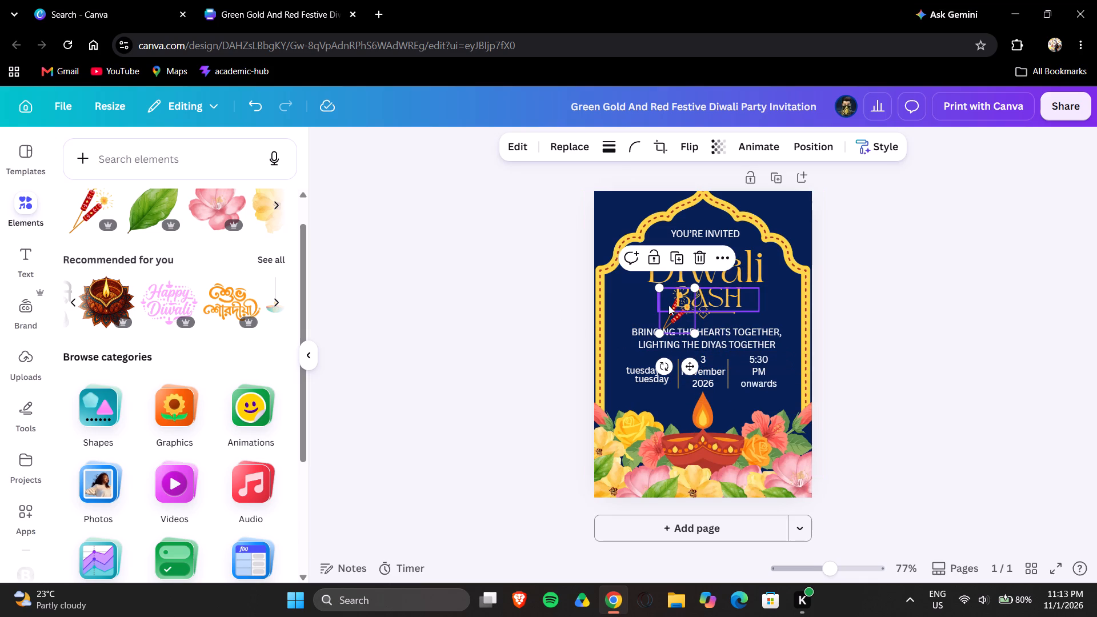
left_click_drag(670, 306, 657, 307)
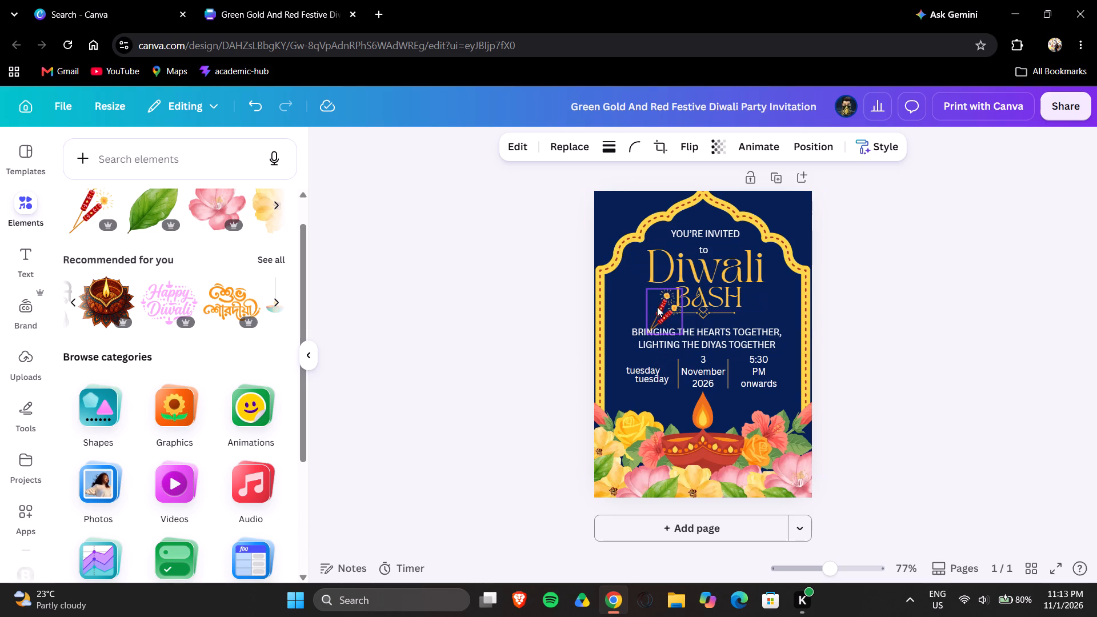
left_click_drag(657, 307, 631, 297)
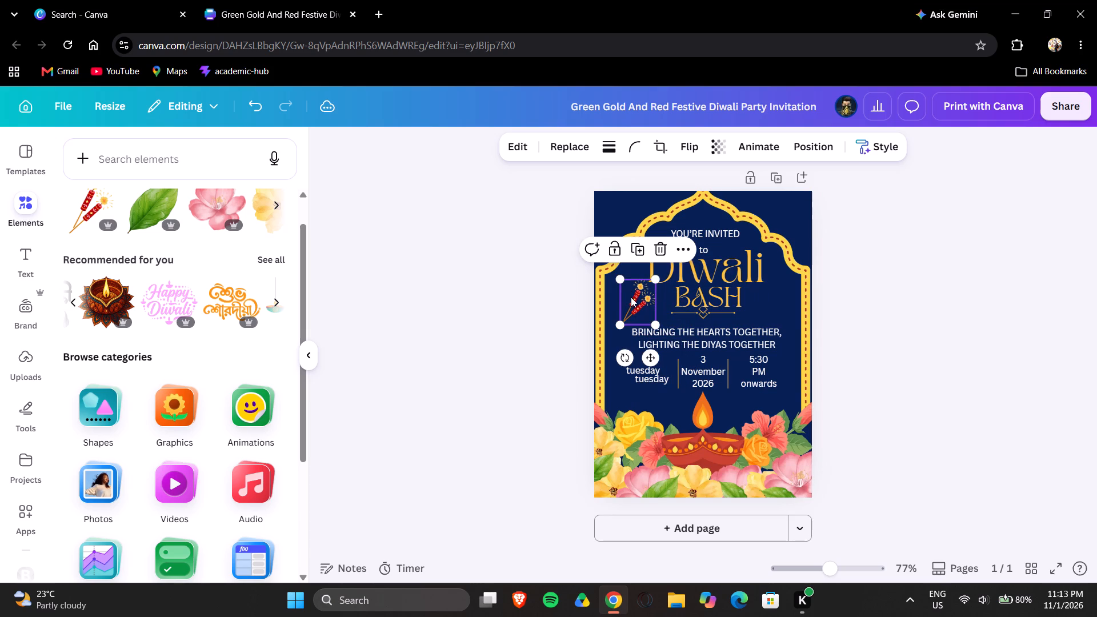
left_click_drag(533, 322, 361, 305)
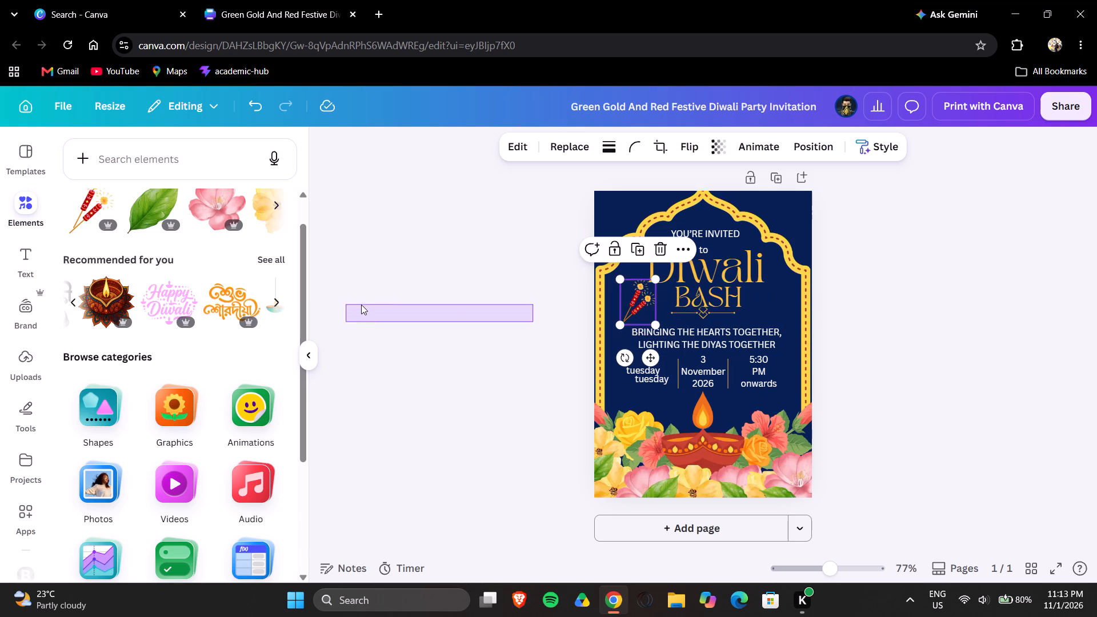
Add the golden hanging diyas graphic from the recommended elements, shrink it, and place it in the invitation's top-left corner.
left_click_drag(361, 305, 463, 299)
left_click_drag(463, 299, 457, 295)
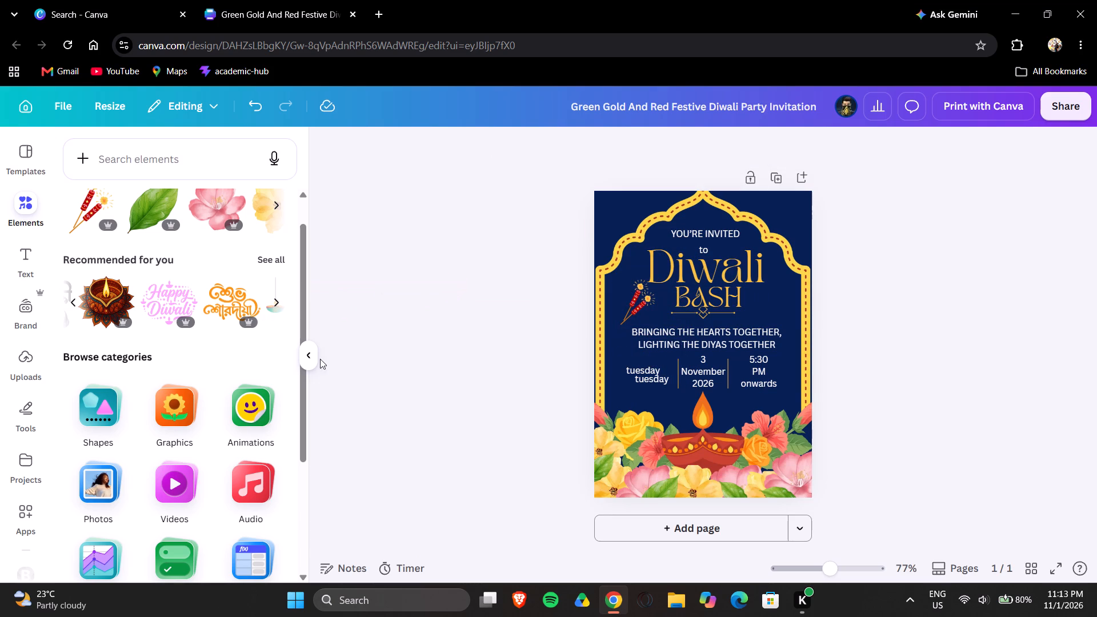
scroll(222, 303, "left", 2)
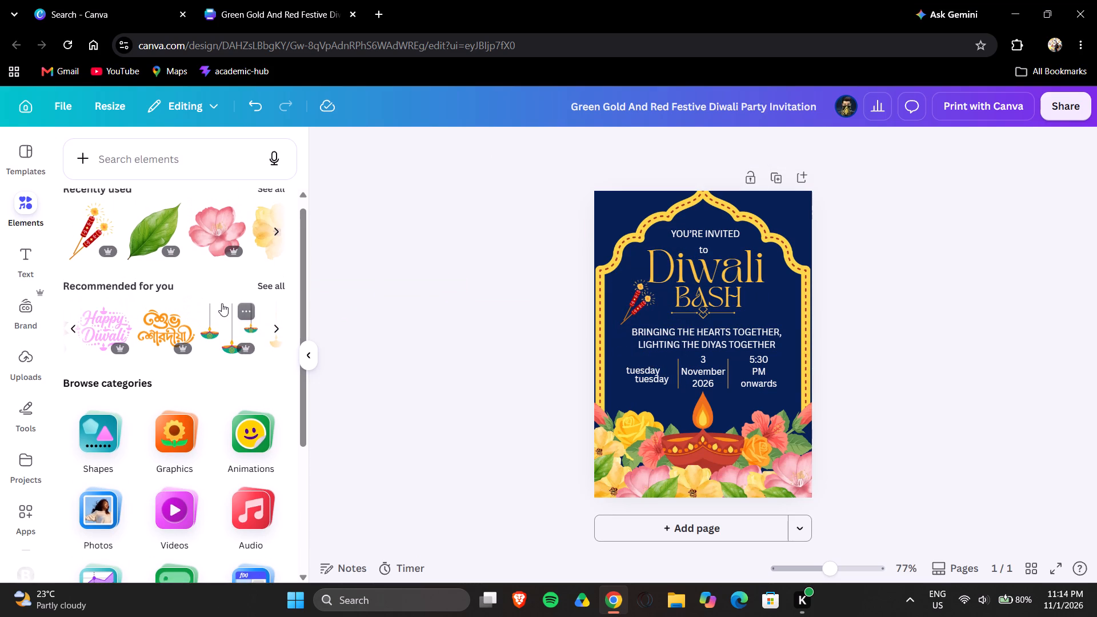
scroll(222, 303, "left", 4)
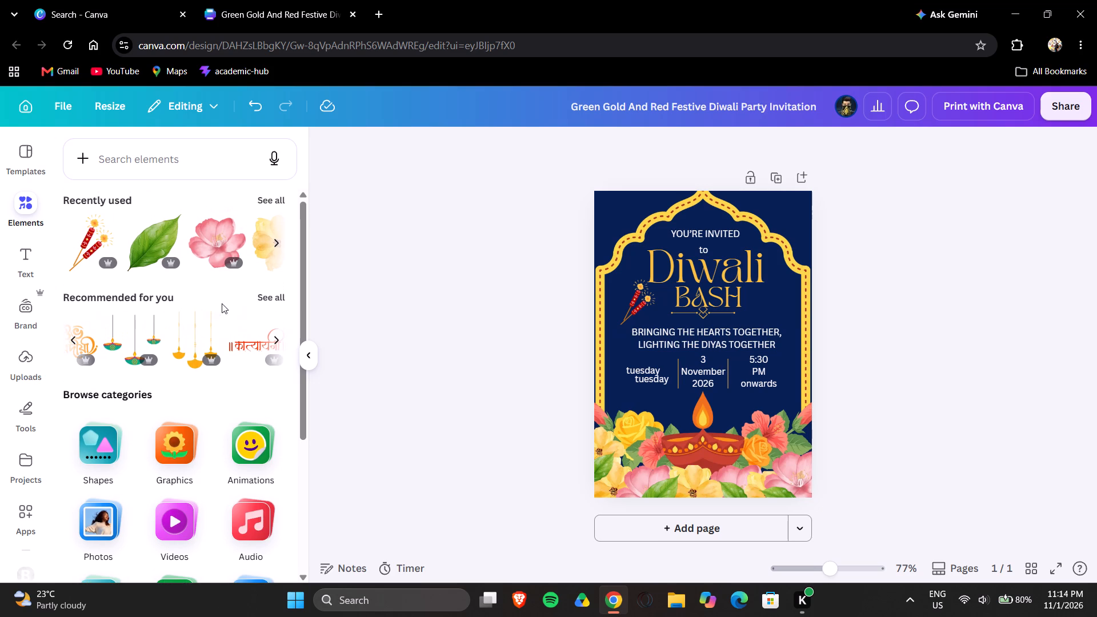
left_click(197, 341)
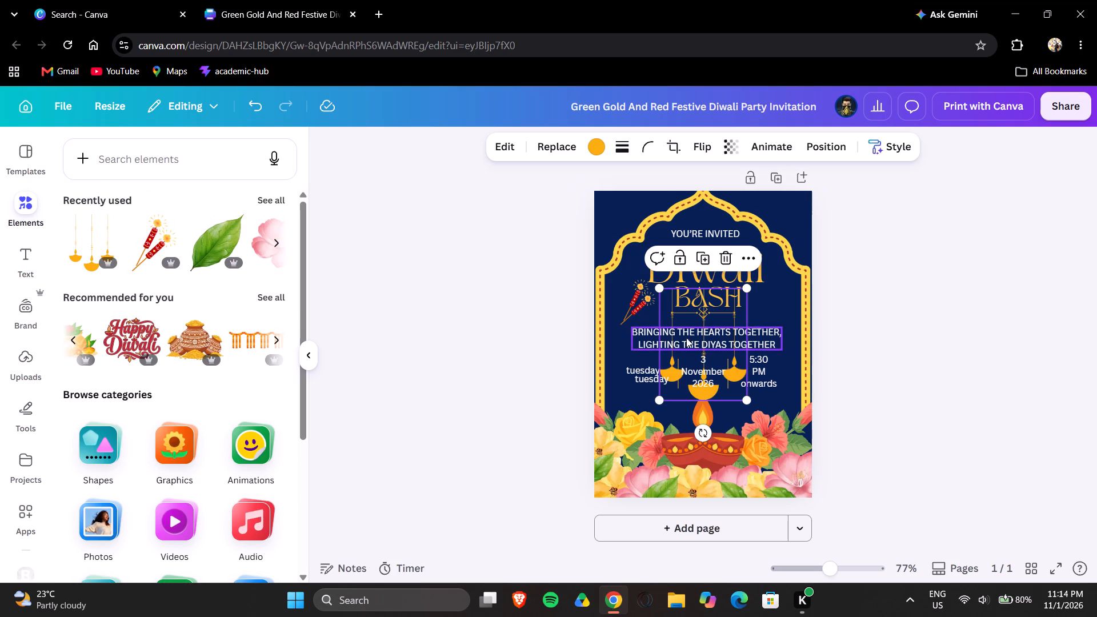
left_click_drag(743, 399, 742, 399)
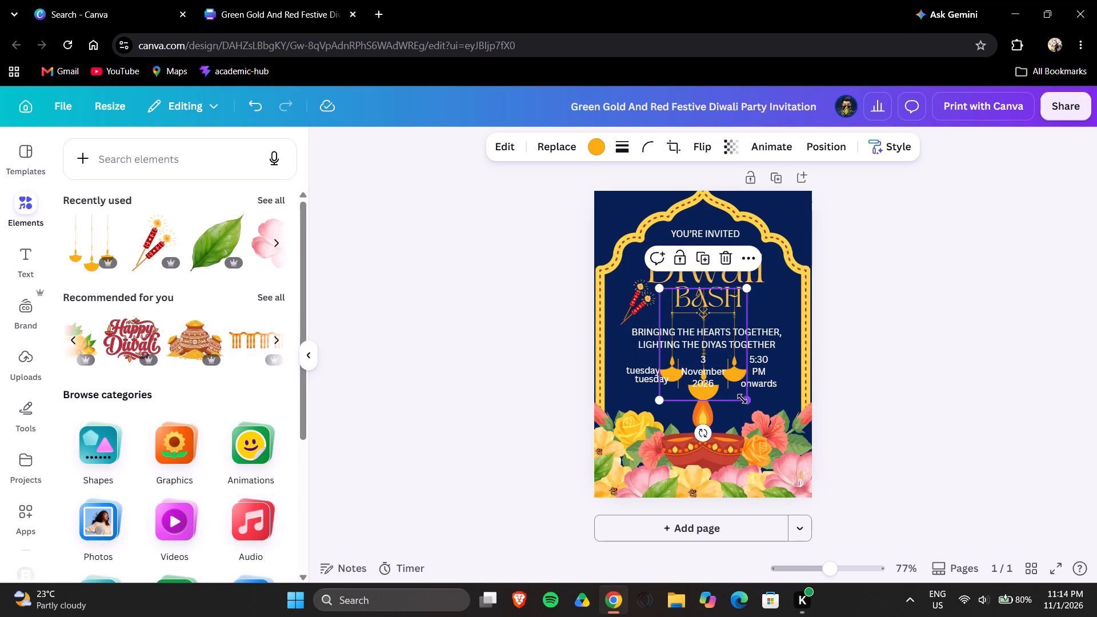
left_click_drag(742, 399, 687, 343)
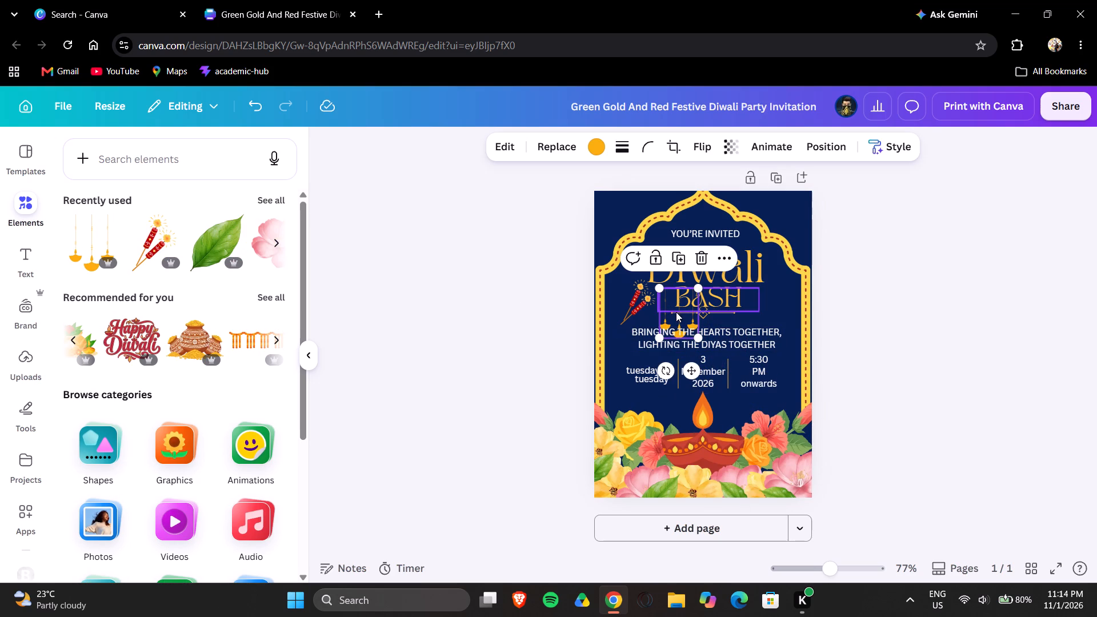
left_click_drag(672, 304, 610, 202)
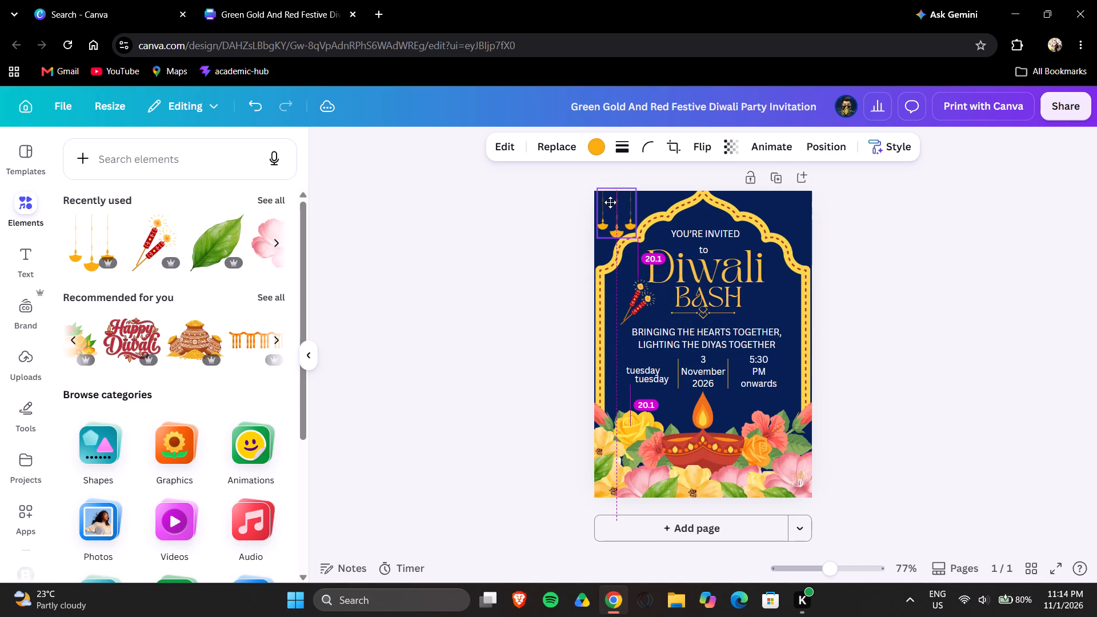
left_click_drag(610, 202, 607, 206)
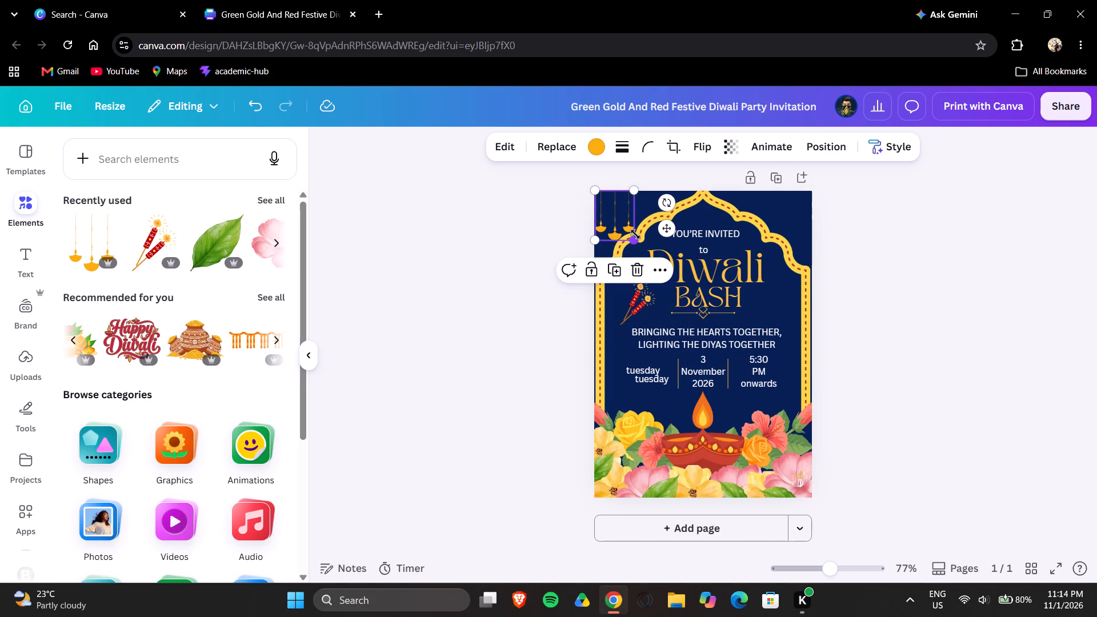
Resize the hanging diyas in the top-left corner to about 16.2 wide by 20.7 high.
left_click_drag(635, 241, 646, 249)
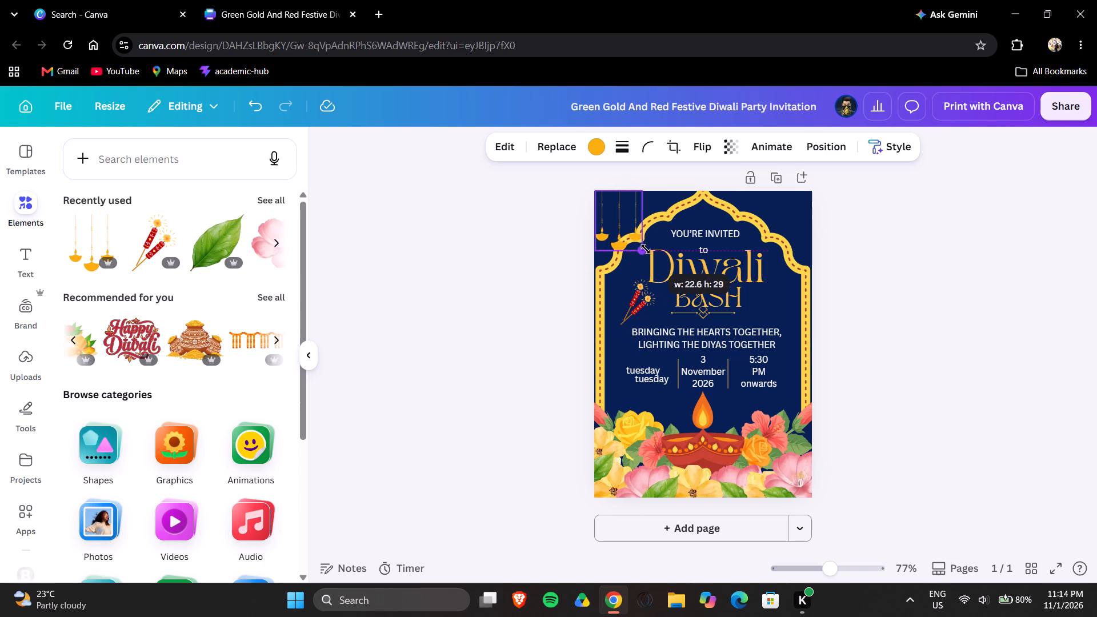
left_click_drag(646, 249, 666, 282)
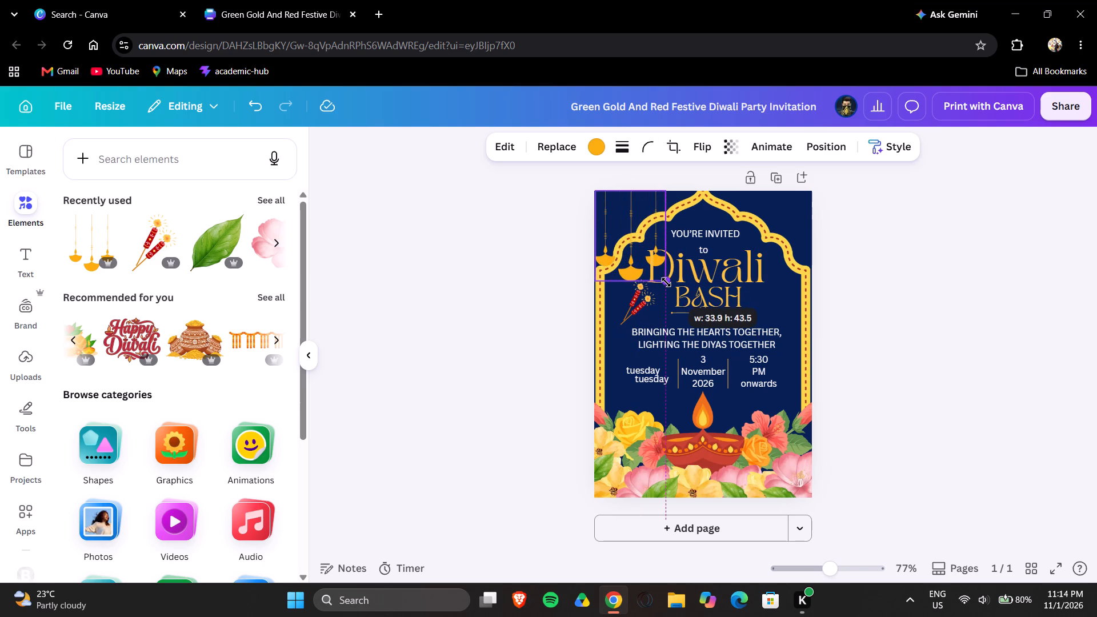
left_click_drag(666, 282, 628, 237)
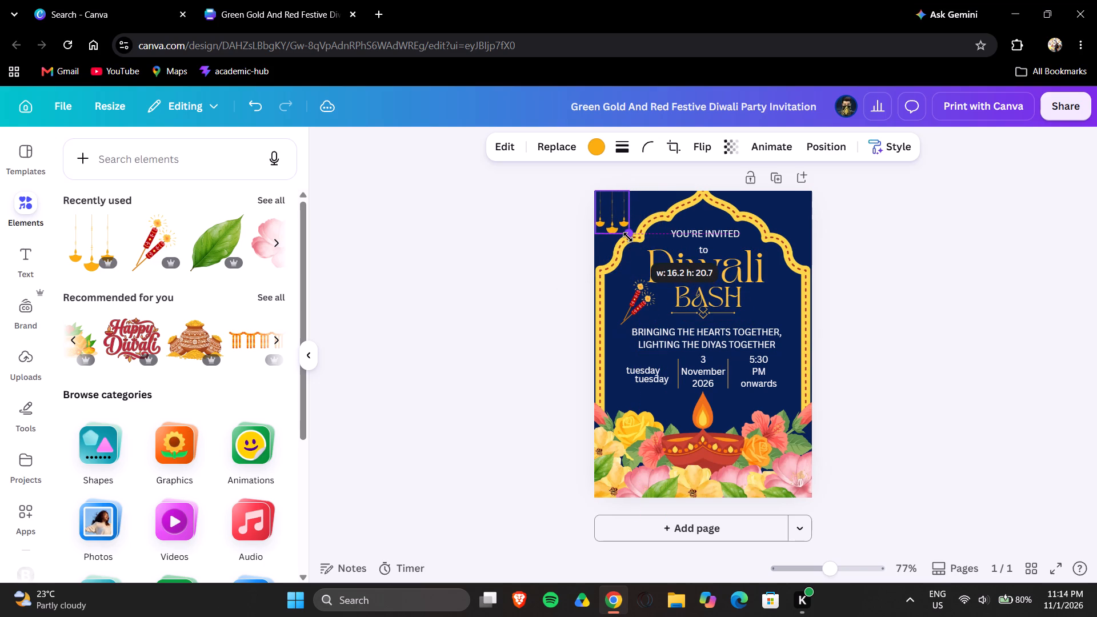
left_click_drag(628, 237, 627, 234)
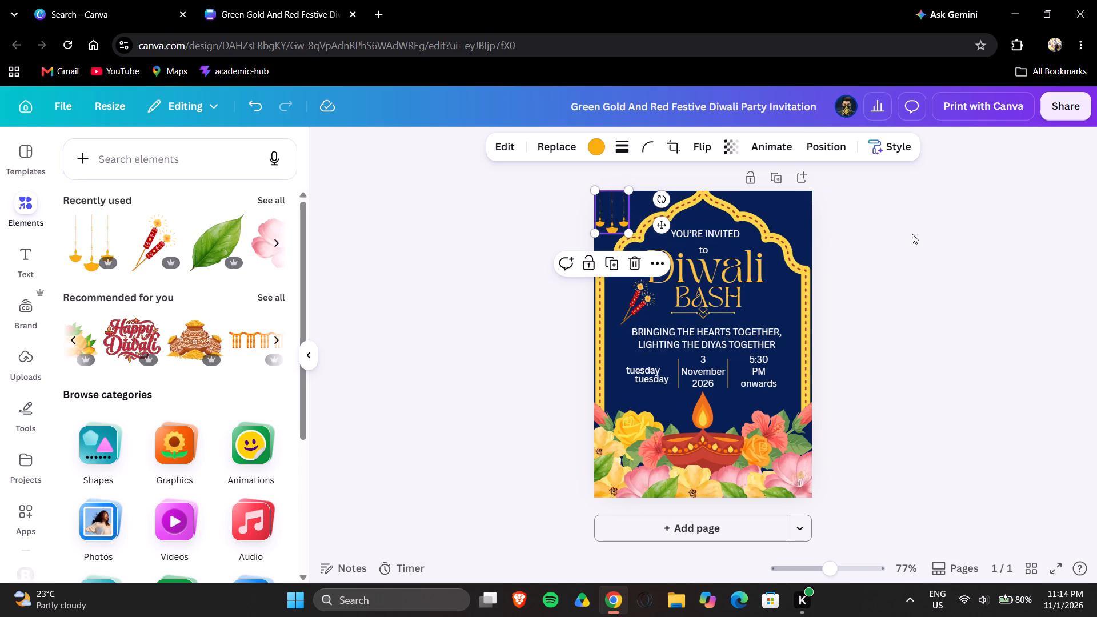
left_click(939, 233)
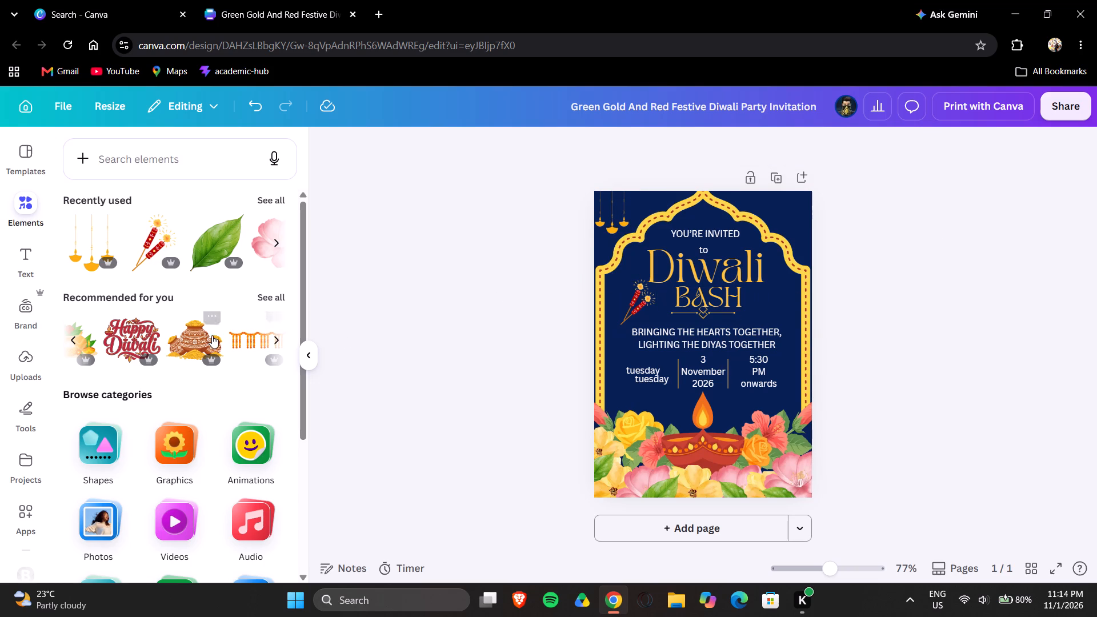
Add a second golden hanging diyas graphic and place it along the top edge, slightly higher and just right of the first.
left_click_drag(89, 238, 175, 240)
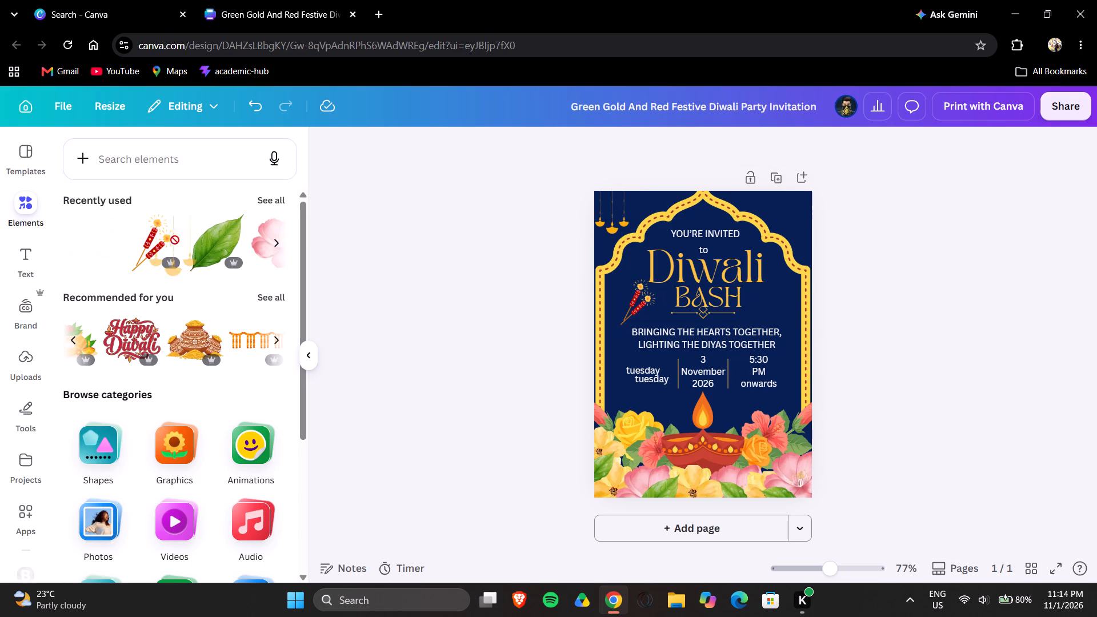
left_click_drag(175, 240, 394, 260)
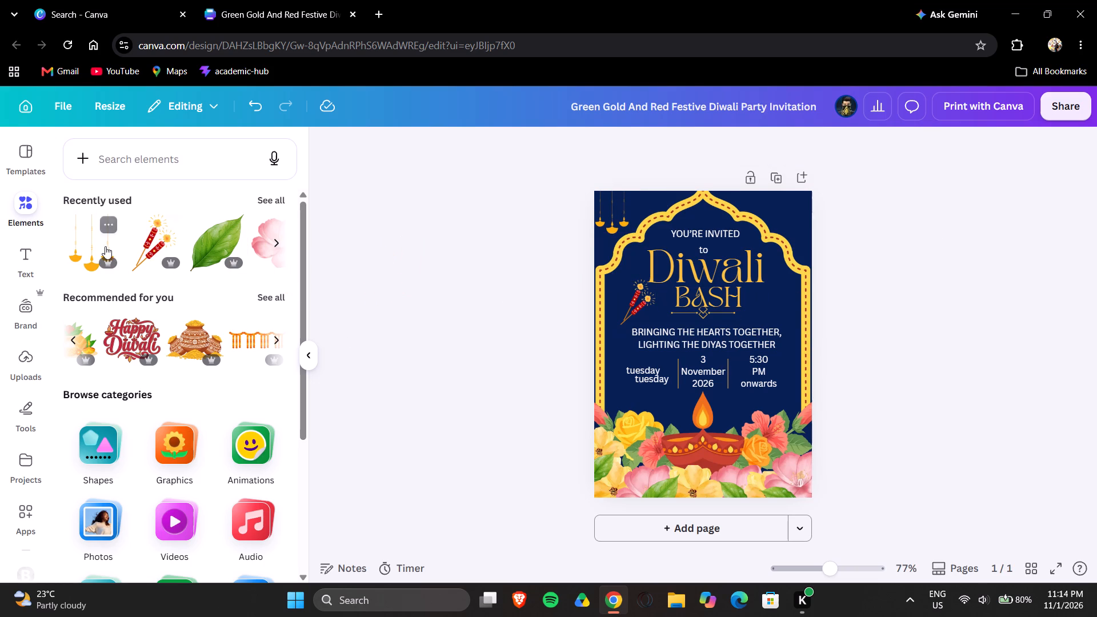
left_click(102, 244)
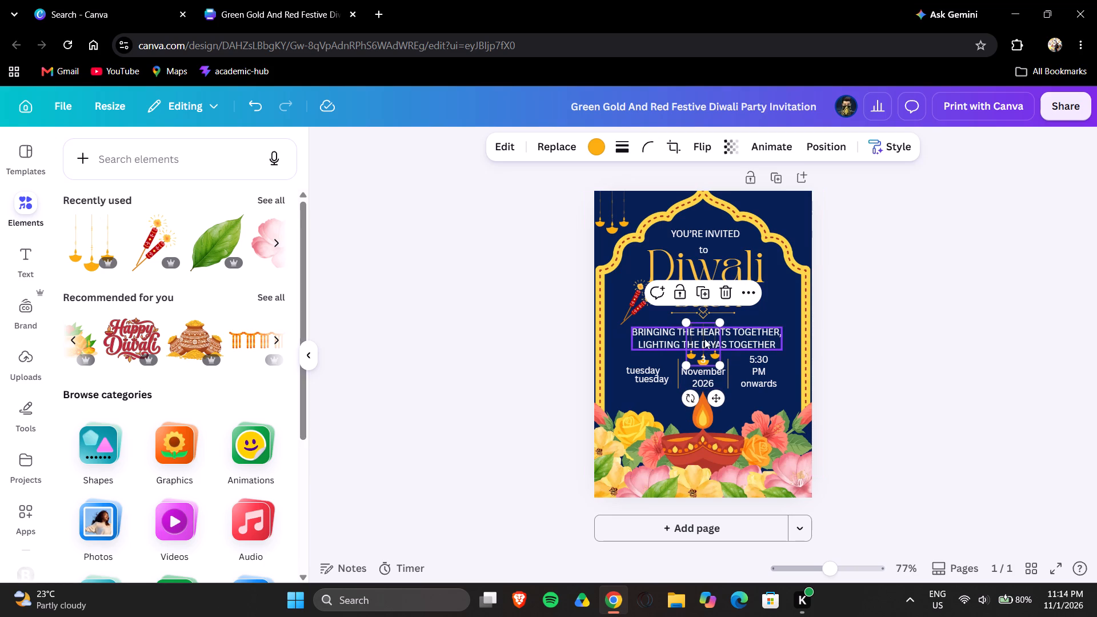
left_click_drag(704, 339, 643, 195)
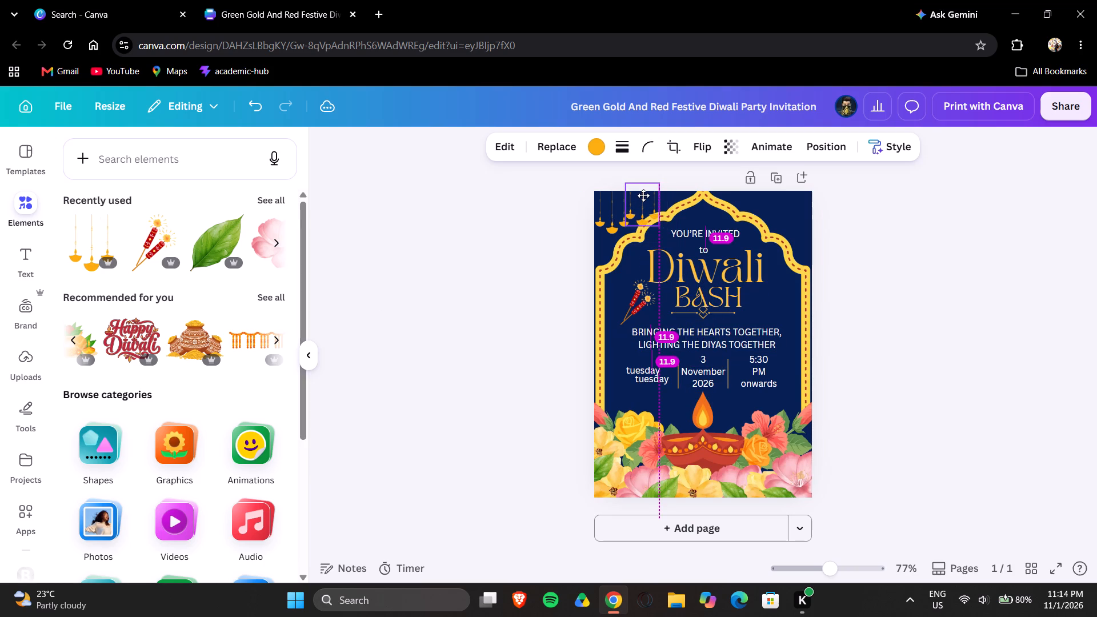
left_click_drag(643, 195, 640, 197)
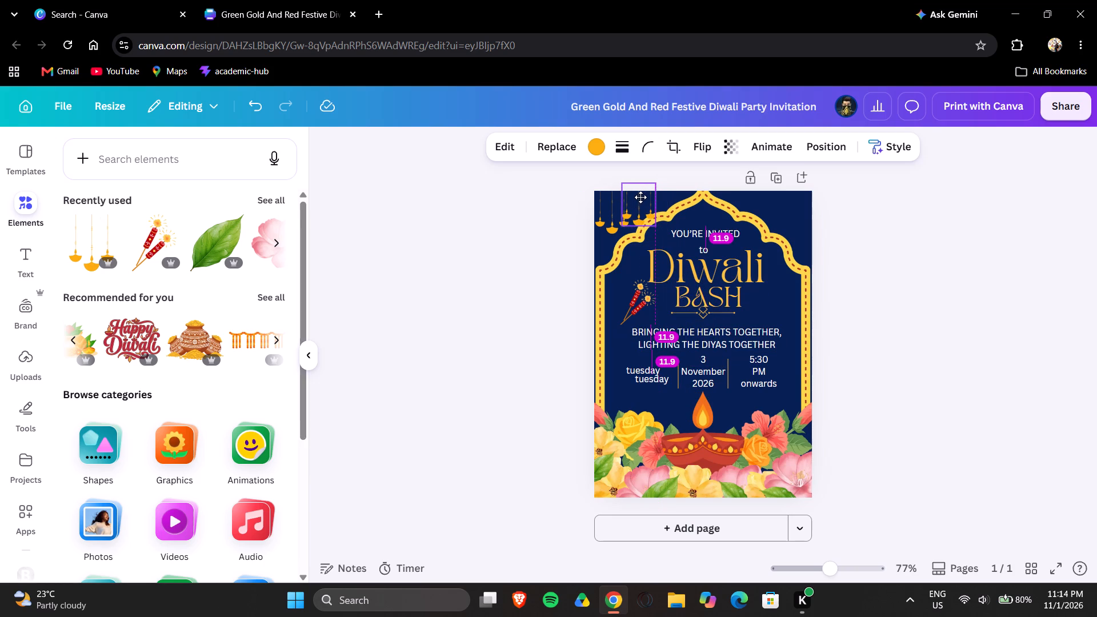
left_click_drag(640, 197, 642, 194)
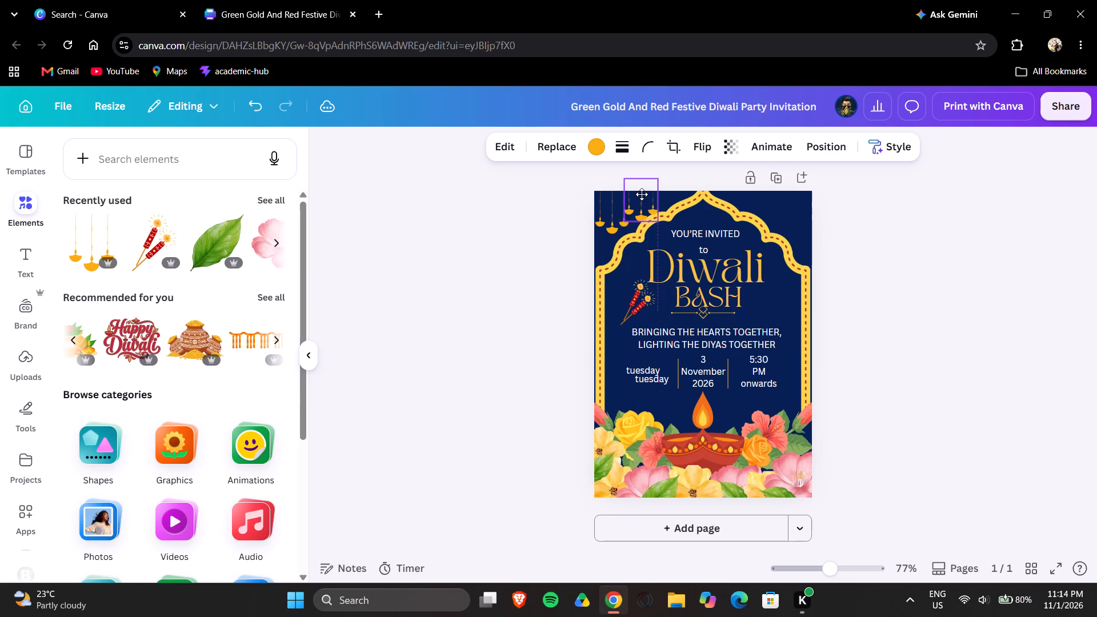
left_click_drag(642, 194, 647, 196)
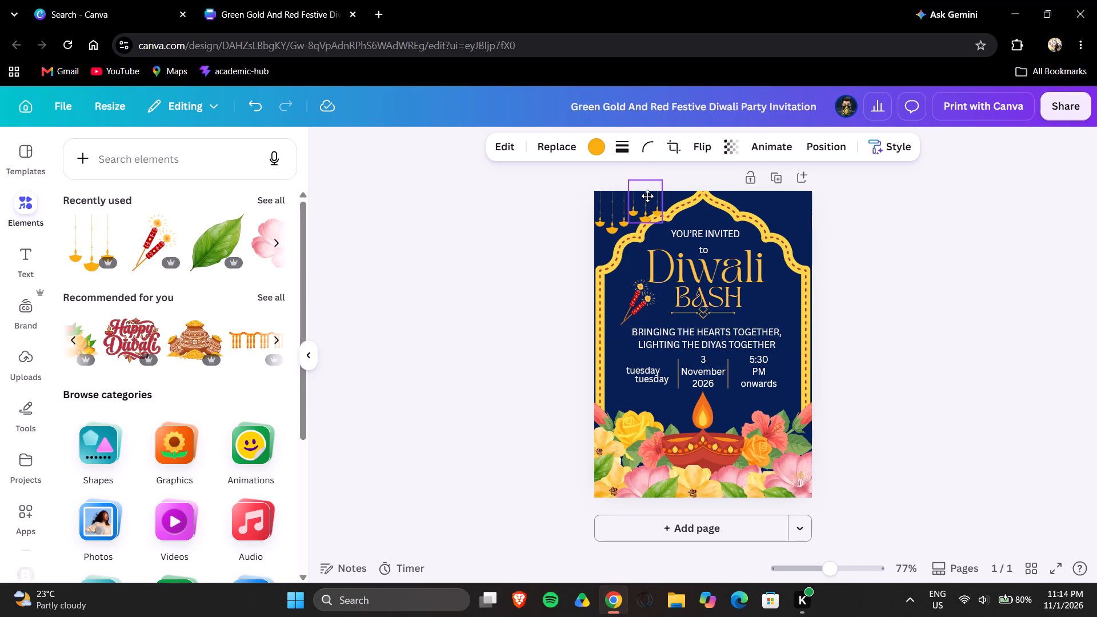
left_click_drag(647, 196, 643, 193)
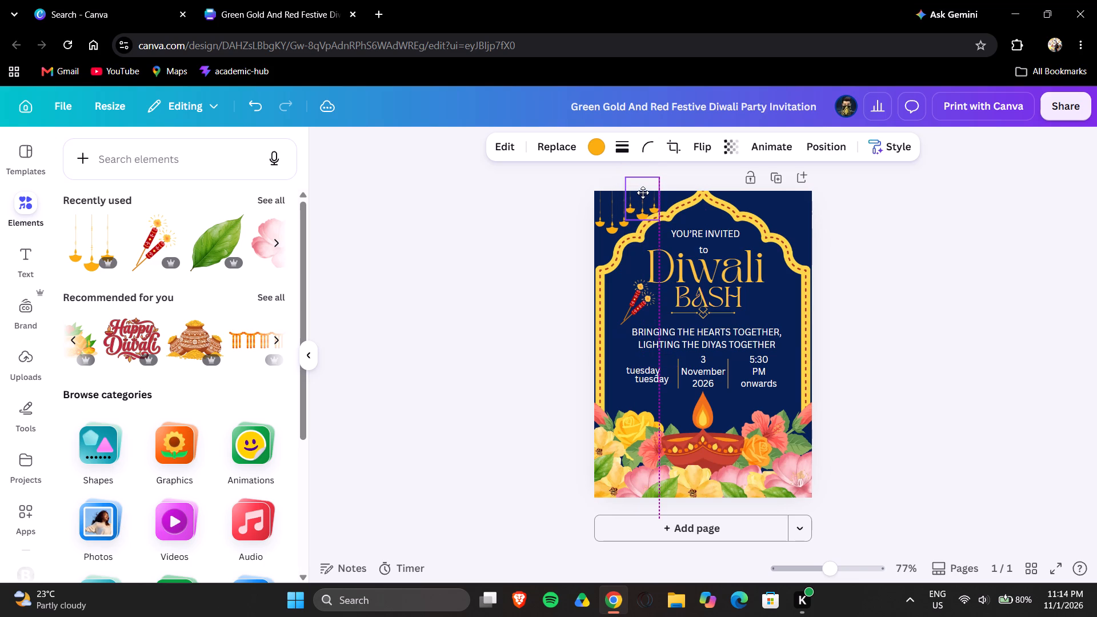
left_click_drag(643, 193, 642, 193)
left_click(939, 231)
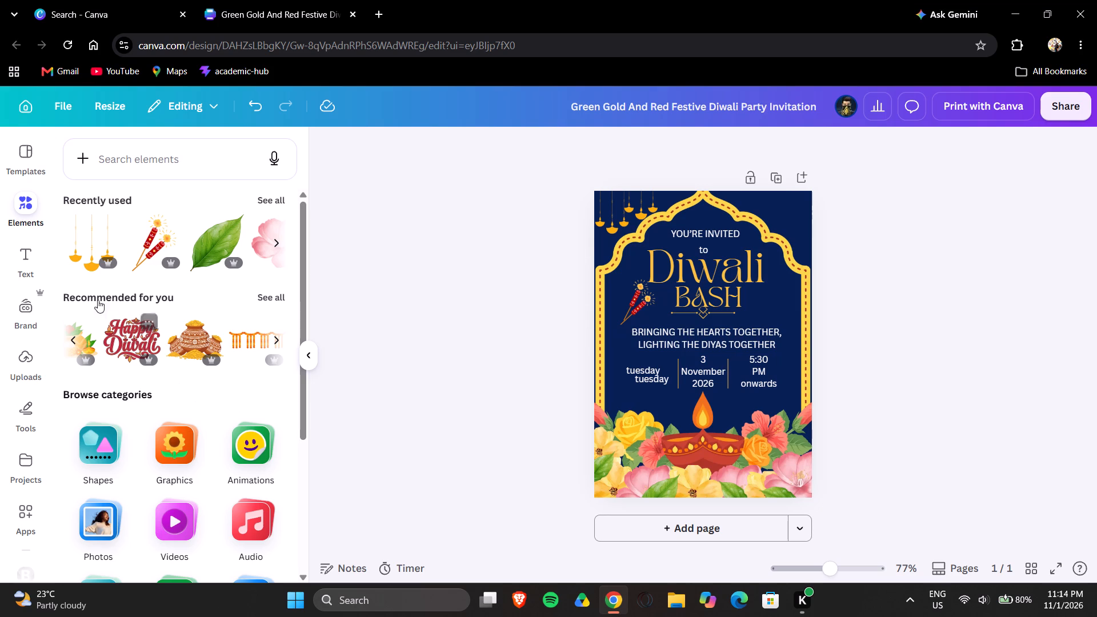
Add a third golden hanging diyas graphic and place it below the corner one, partly overhanging the invitation's left edge.
left_click_drag(85, 250, 427, 326)
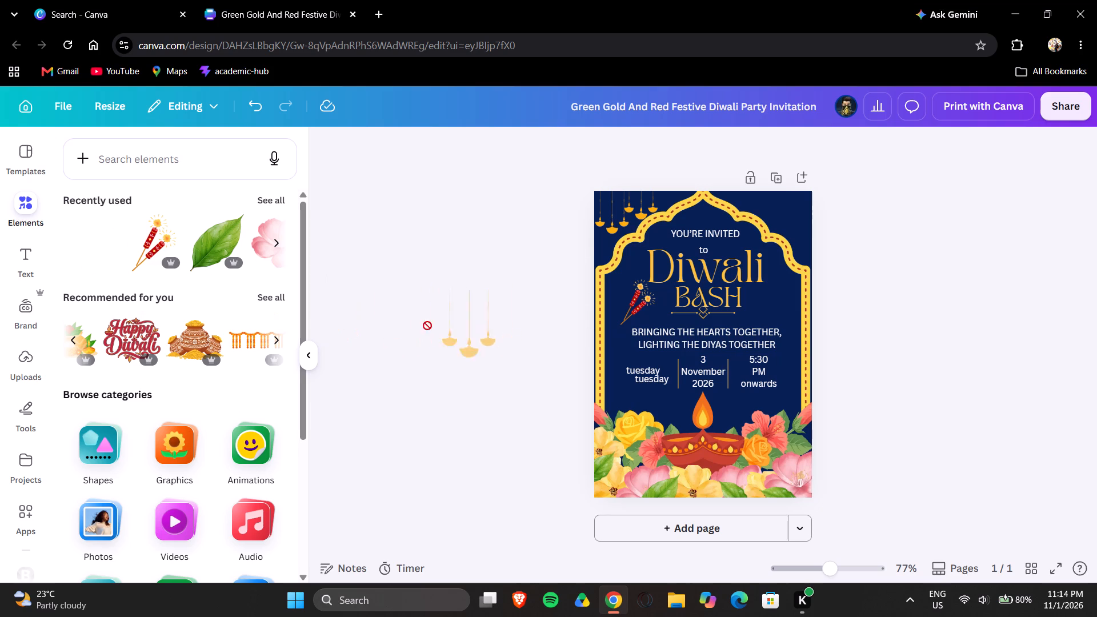
left_click_drag(427, 326, 75, 274)
left_click(88, 255)
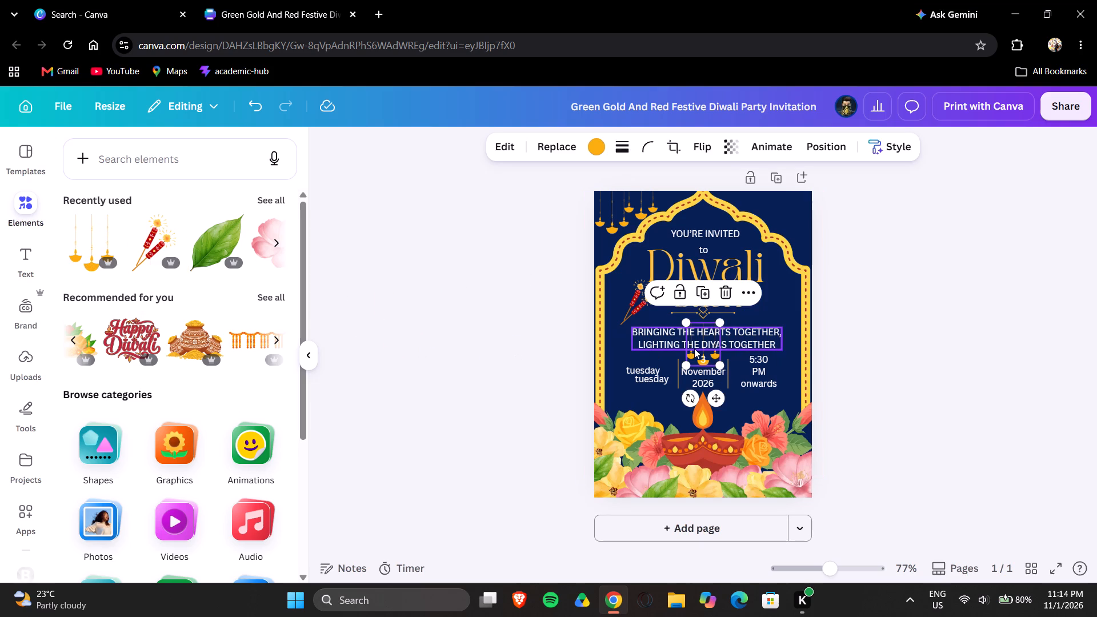
left_click_drag(700, 346, 597, 238)
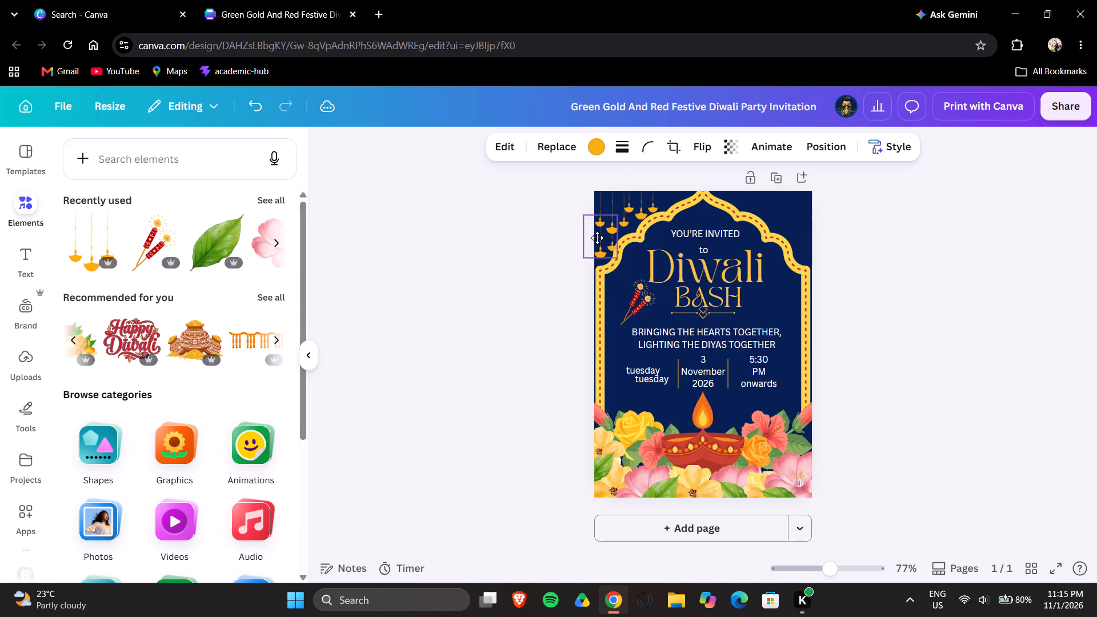
left_click_drag(597, 238, 595, 243)
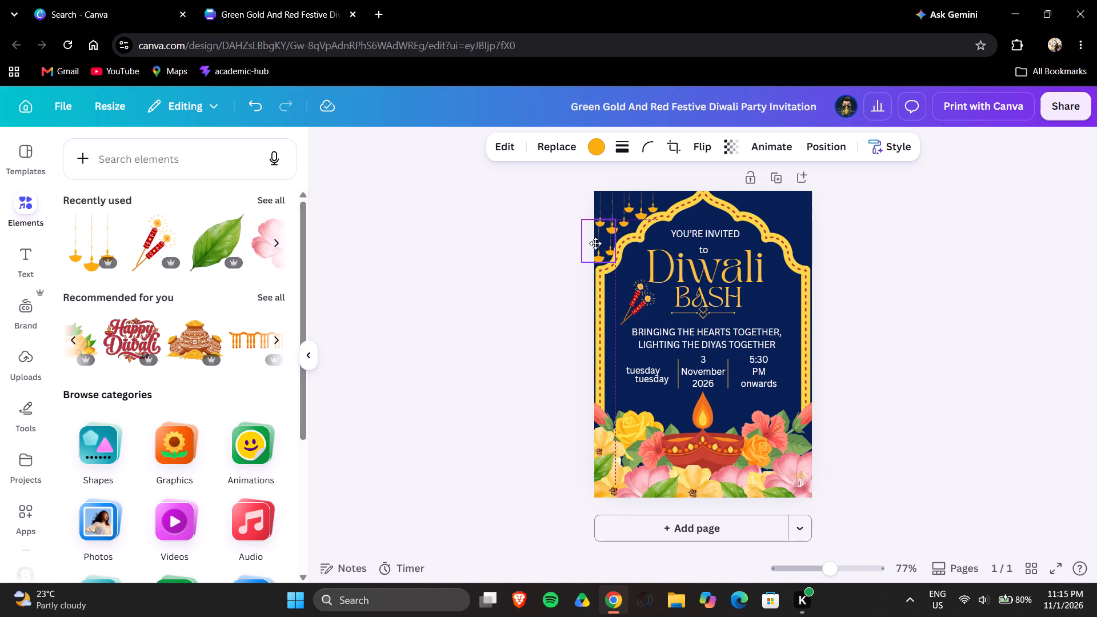
left_click_drag(595, 243, 589, 241)
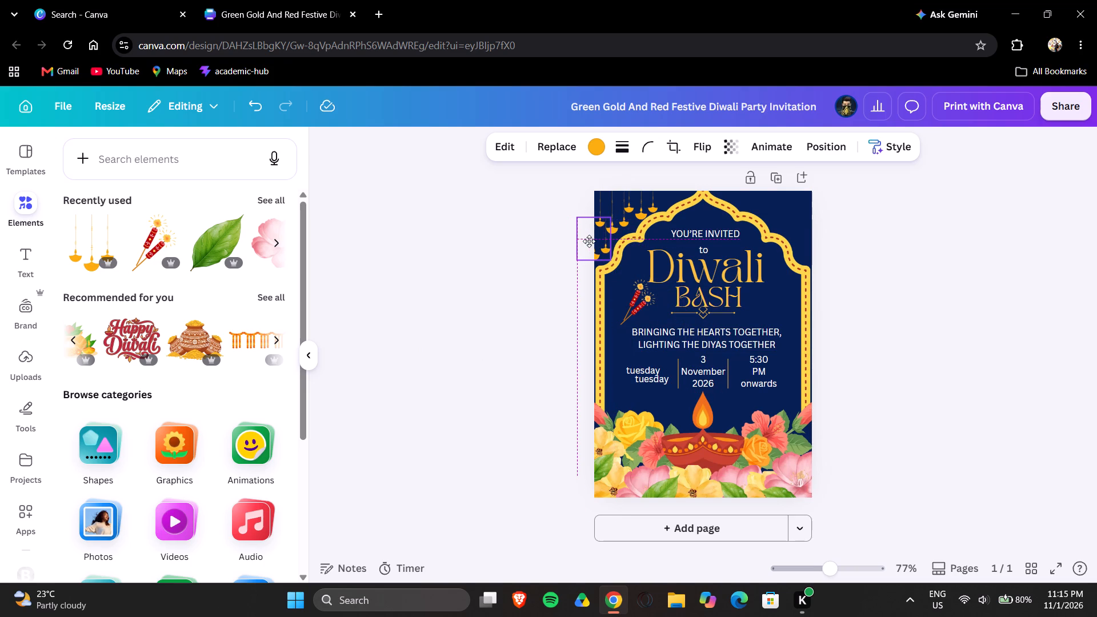
left_click_drag(589, 241, 590, 241)
left_click_drag(590, 241, 584, 241)
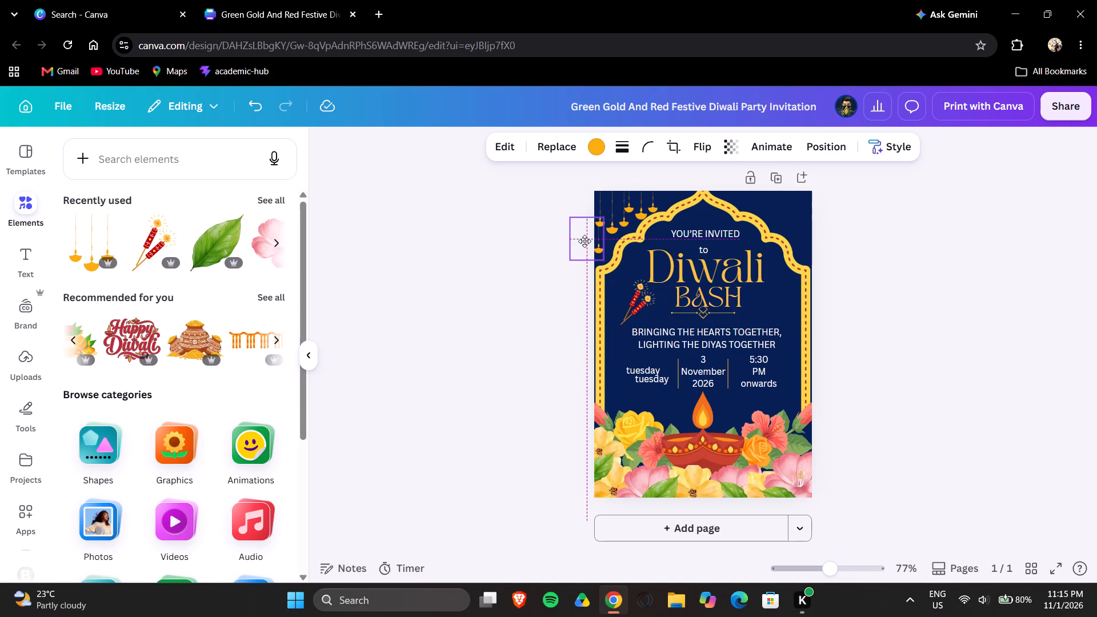
left_click_drag(584, 241, 592, 239)
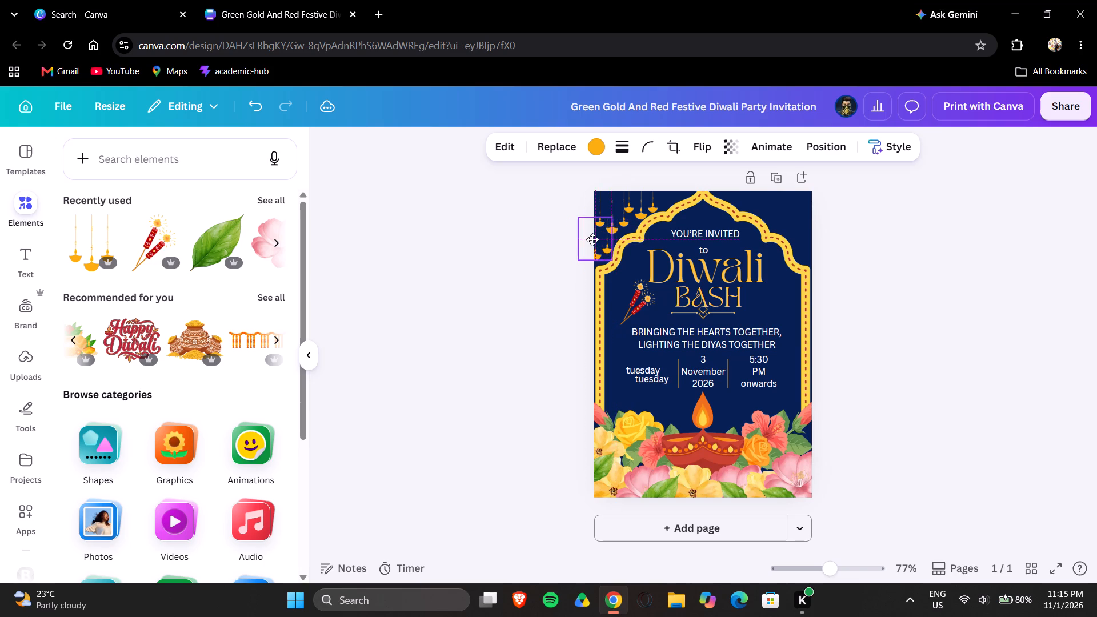
left_click_drag(592, 239, 592, 239)
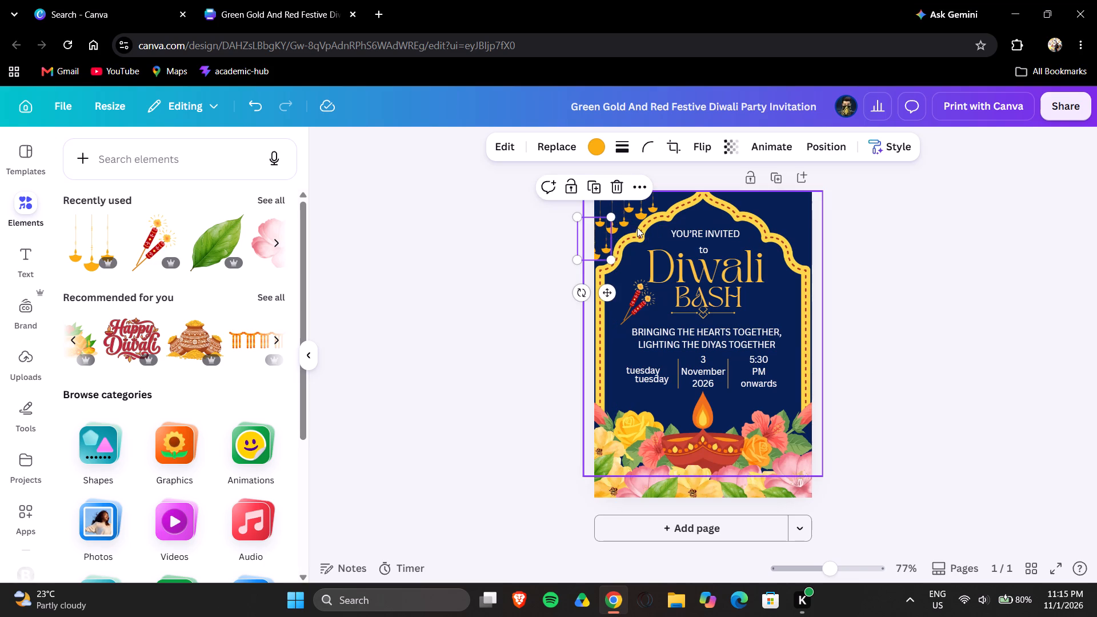
left_click(586, 230)
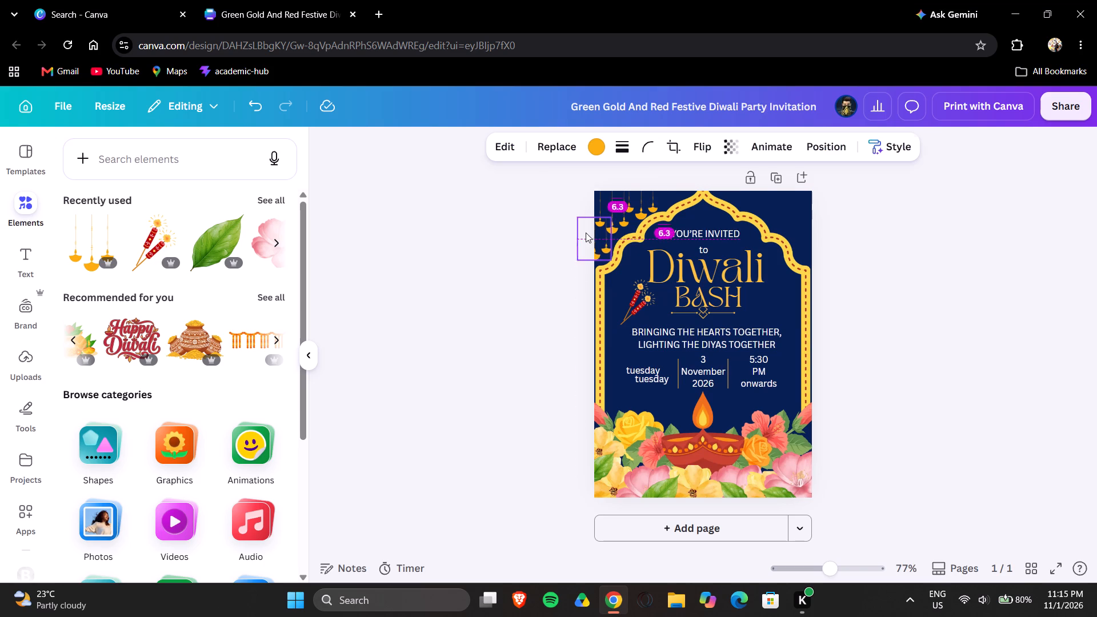
left_click(982, 213)
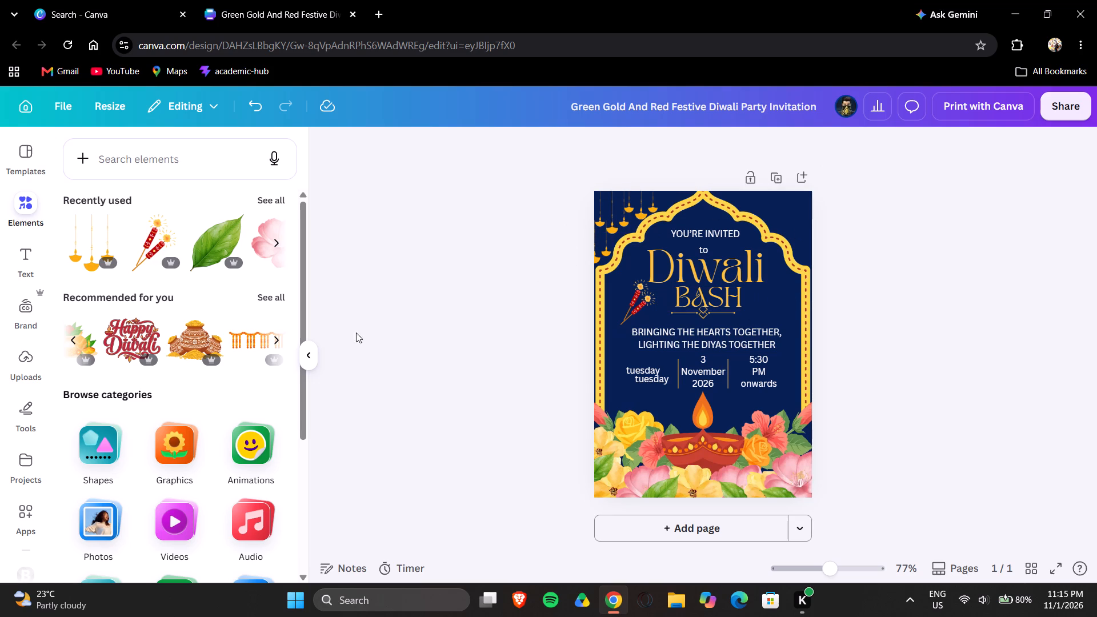
Add another golden hanging diyas graphic and place it in the invitation's top-right corner.
left_click(93, 243)
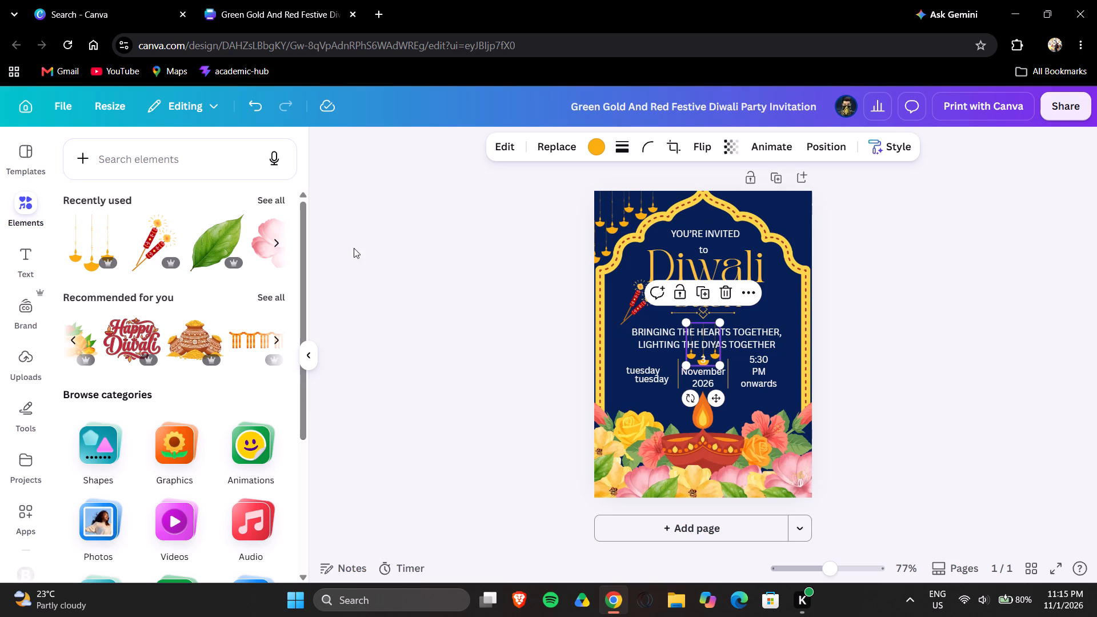
left_click_drag(706, 352, 734, 307)
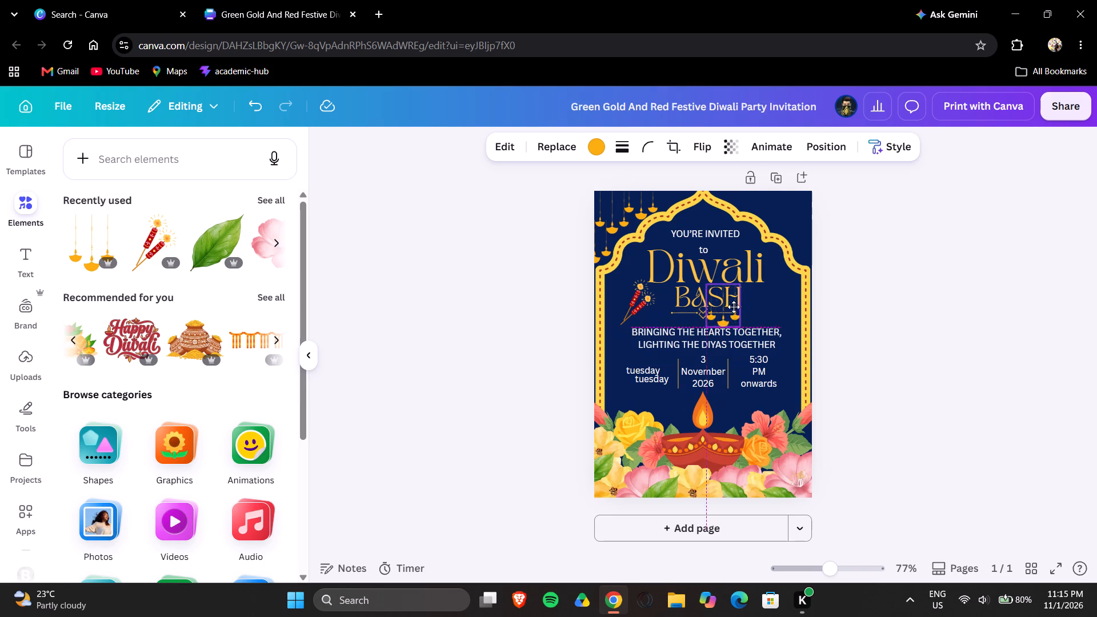
left_click_drag(734, 307, 794, 218)
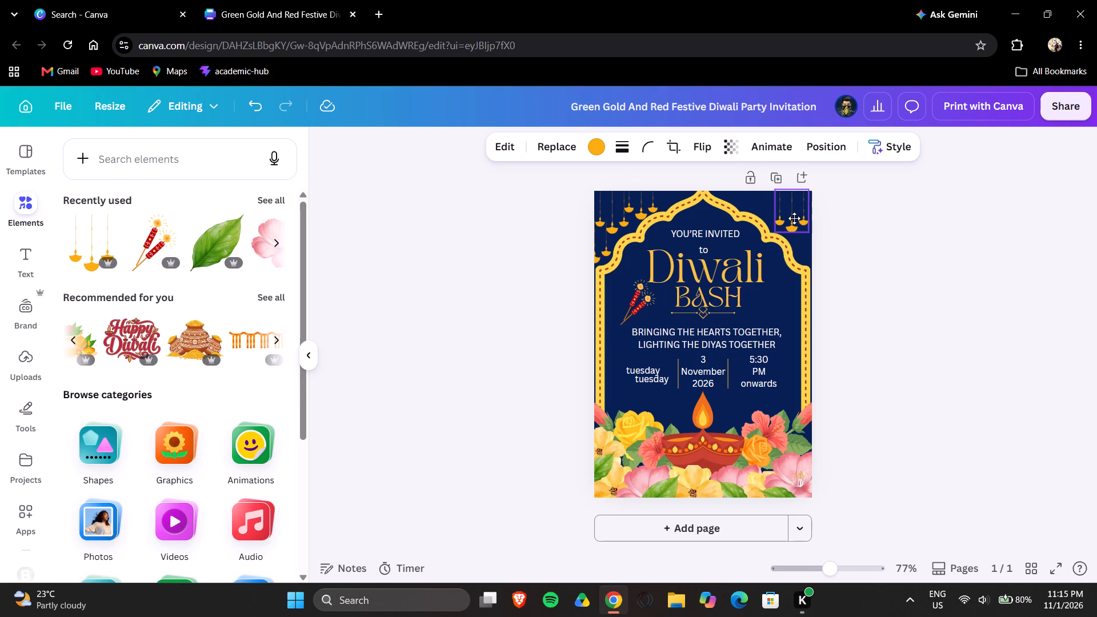
left_click_drag(794, 218, 795, 219)
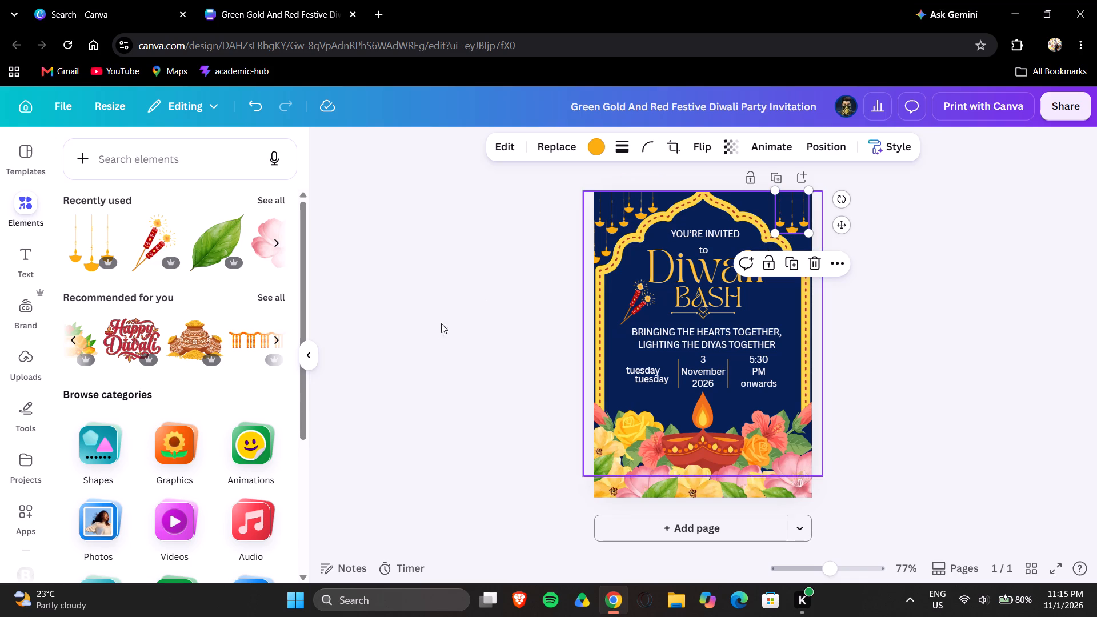
Add another golden hanging diyas graphic and place it along the top edge, slightly higher and just left of the top-right corner one.
left_click(74, 240)
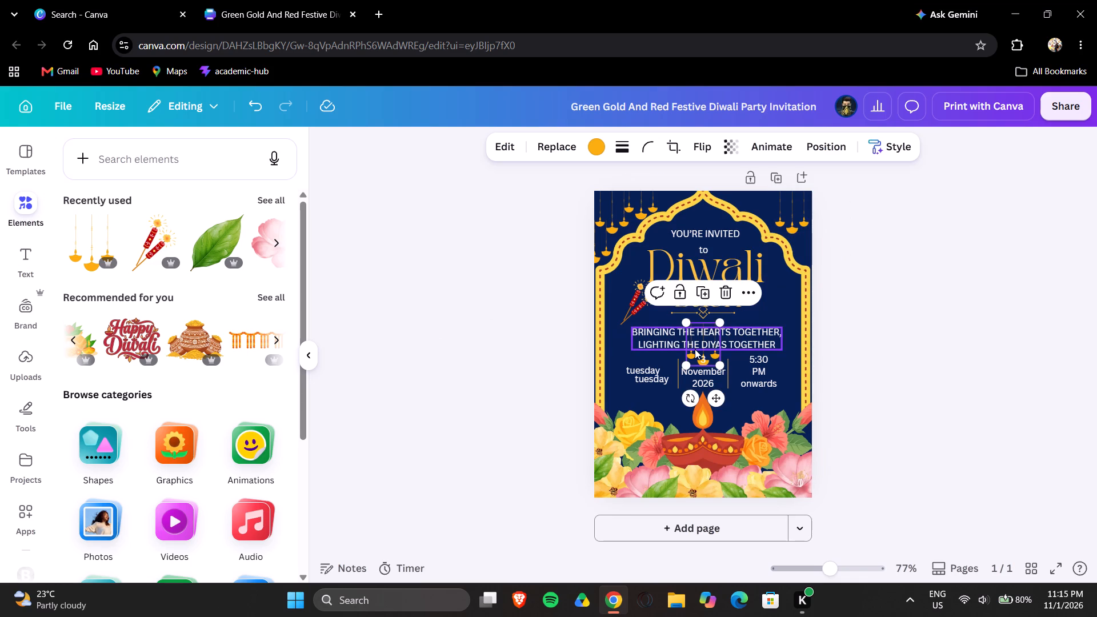
left_click_drag(695, 349, 762, 202)
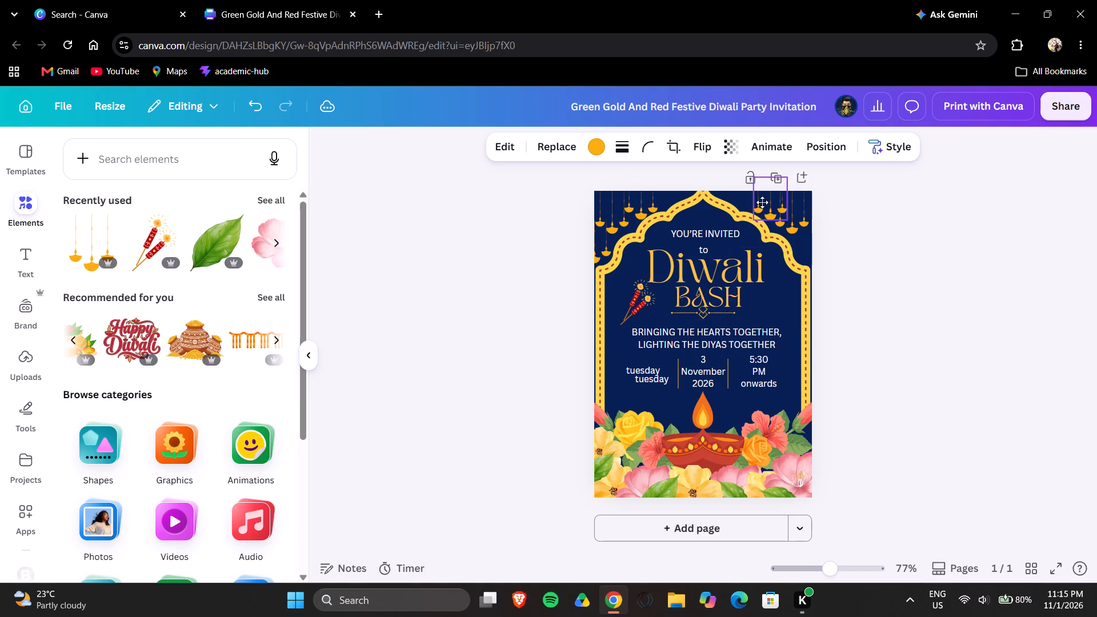
left_click_drag(762, 202, 753, 194)
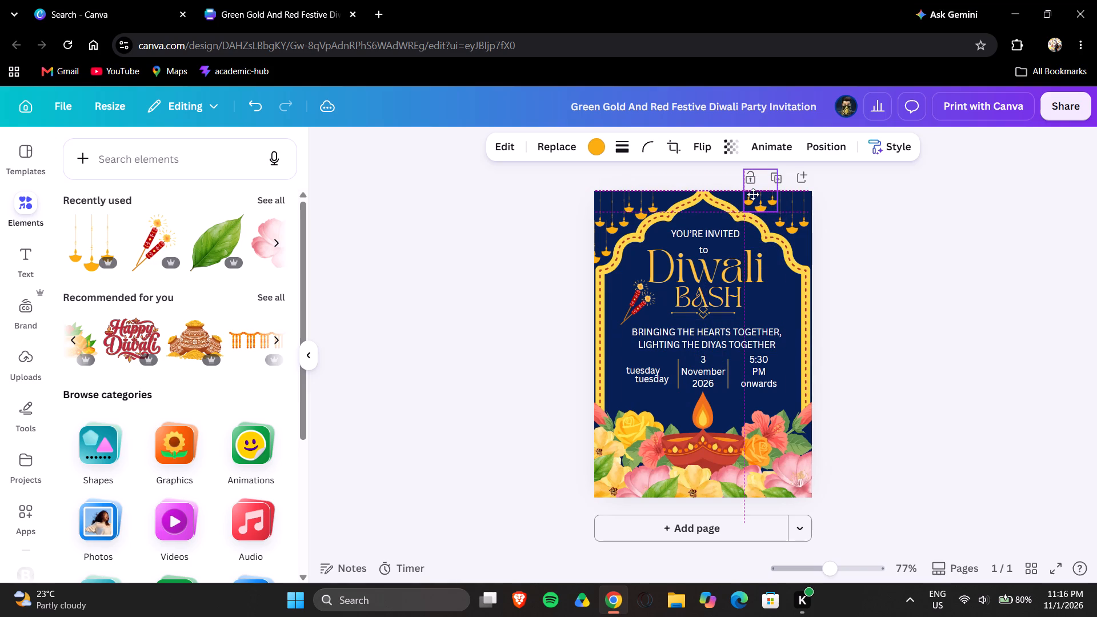
left_click_drag(753, 194, 755, 195)
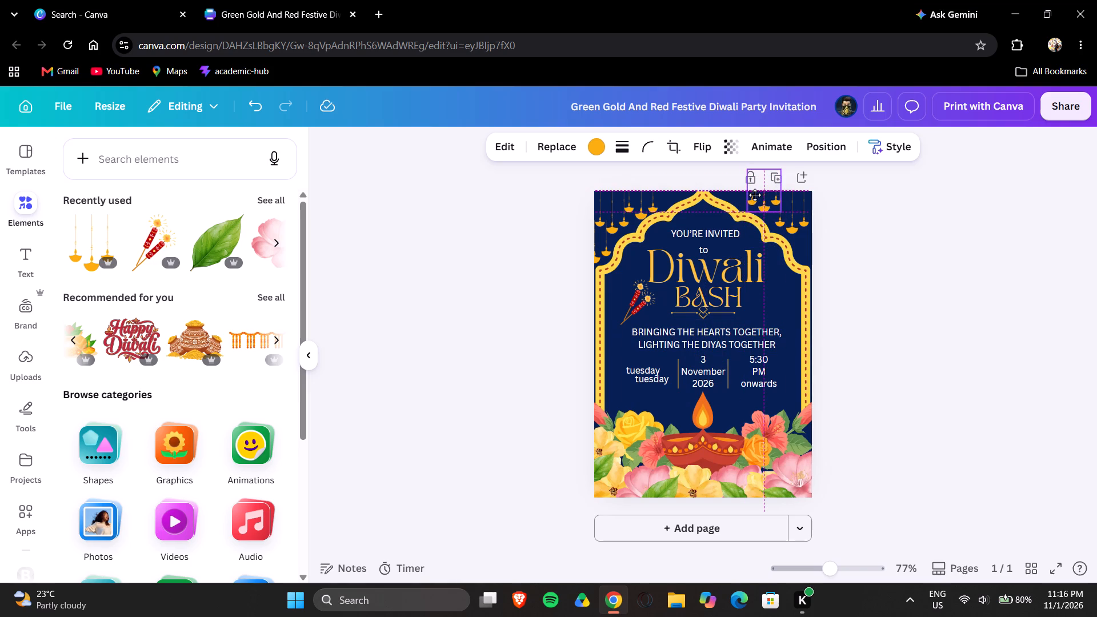
left_click_drag(755, 195, 752, 200)
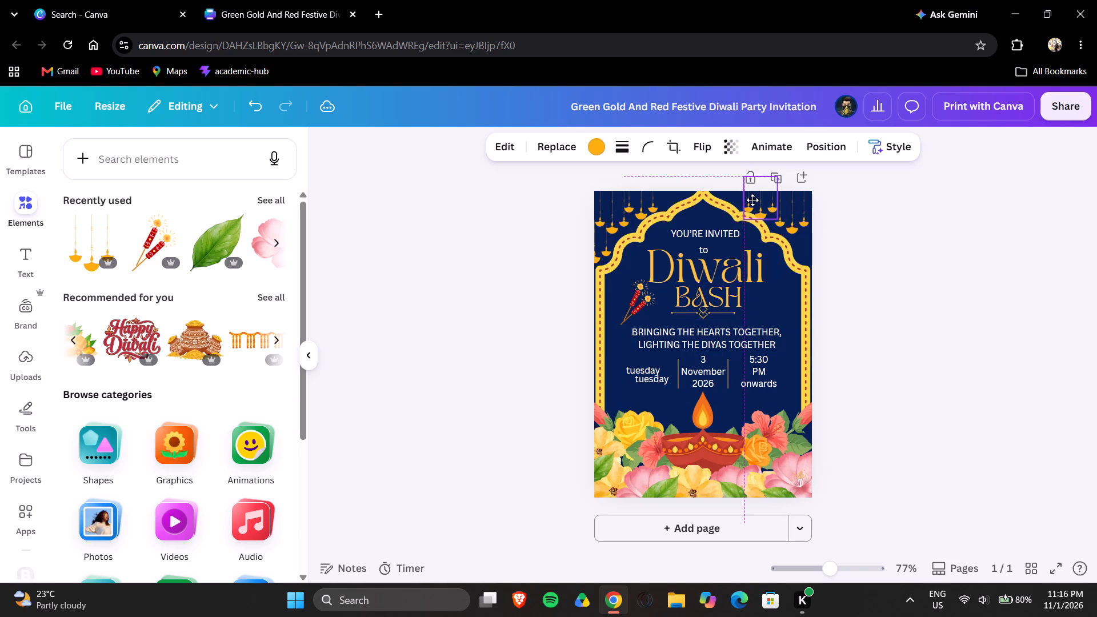
left_click_drag(752, 200, 752, 198)
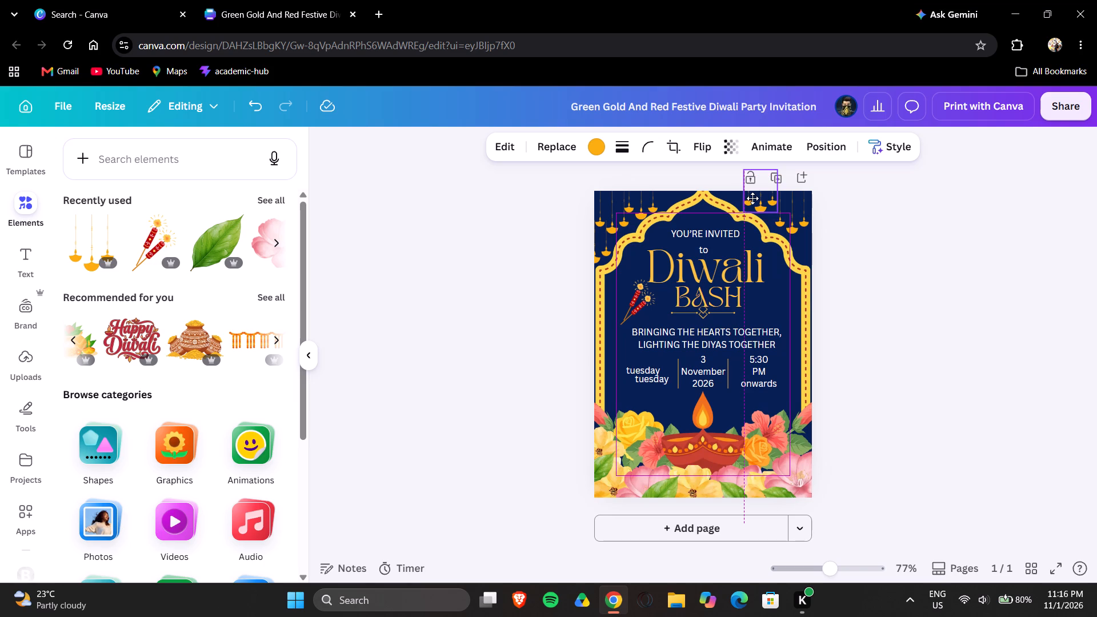
left_click_drag(752, 198, 754, 198)
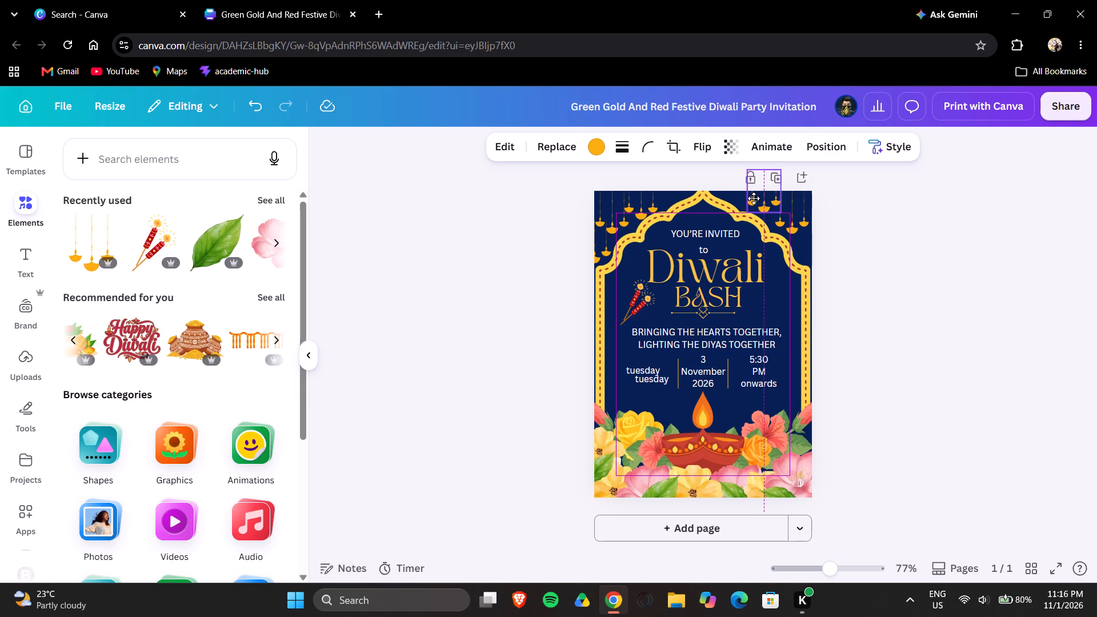
left_click_drag(754, 198, 755, 200)
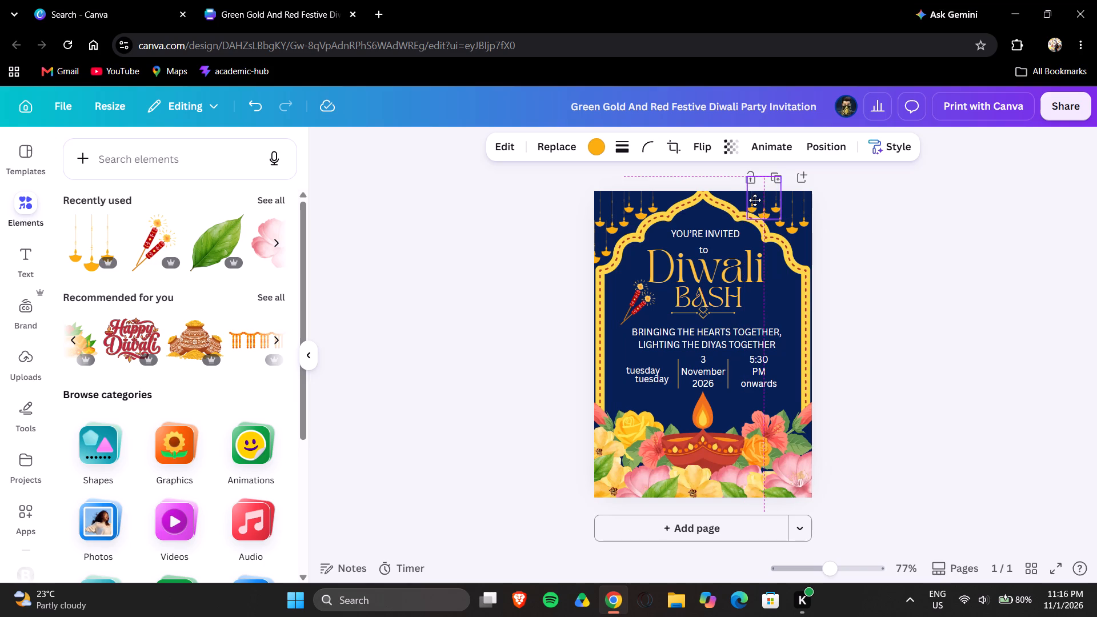
left_click_drag(755, 200, 756, 197)
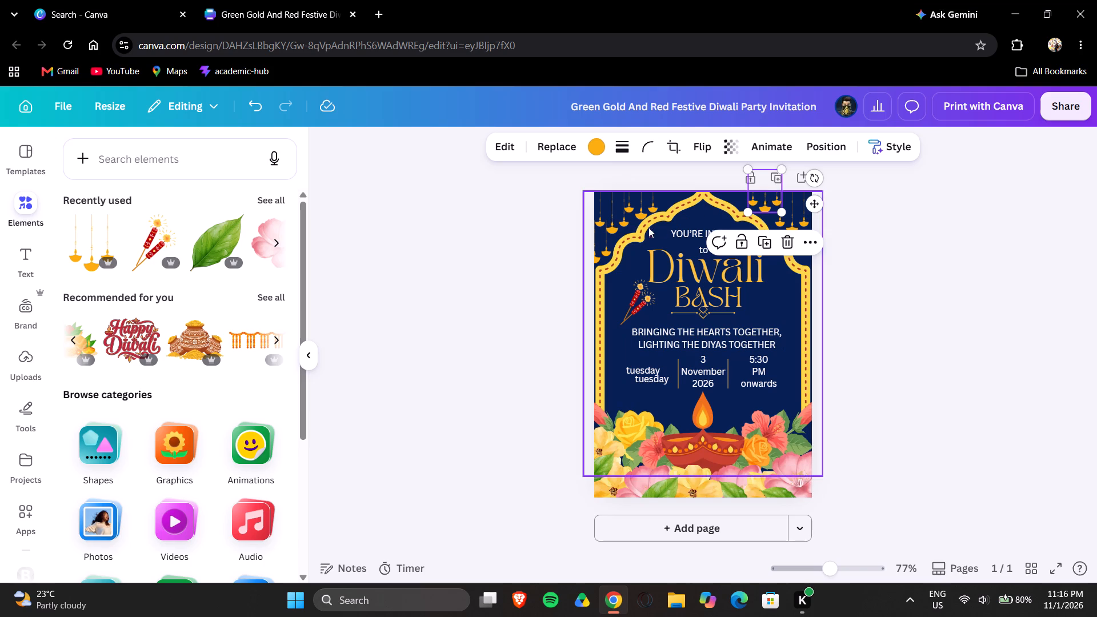
left_click(566, 249)
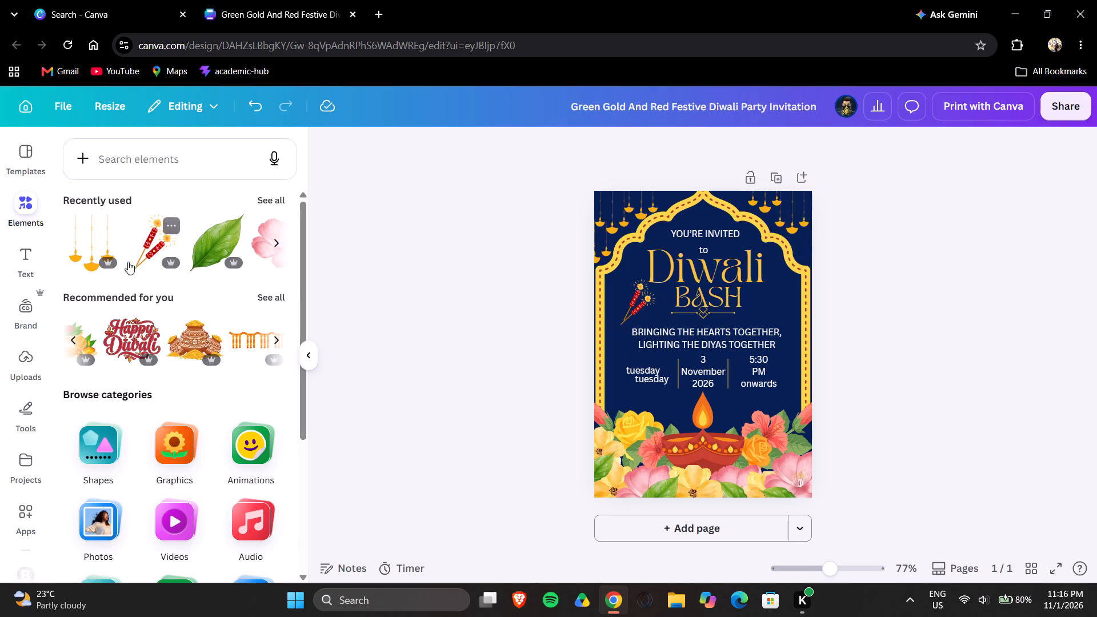
Add another golden hanging diyas graphic and place it below the top-right corner one, partly overhanging the invitation's right edge.
left_click(90, 247)
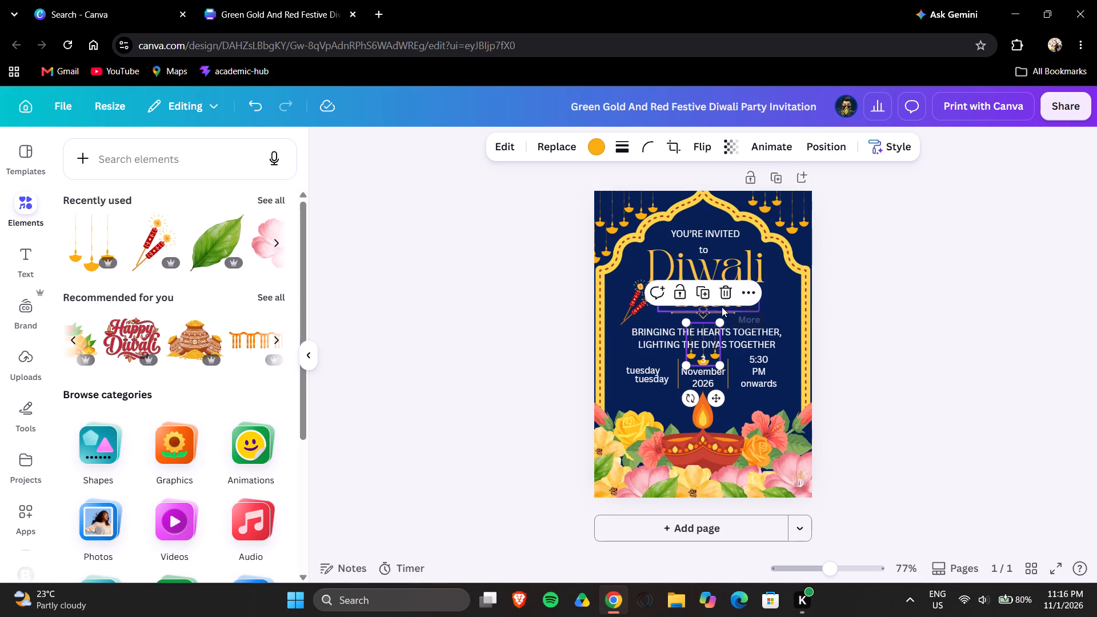
left_click_drag(702, 336, 800, 242)
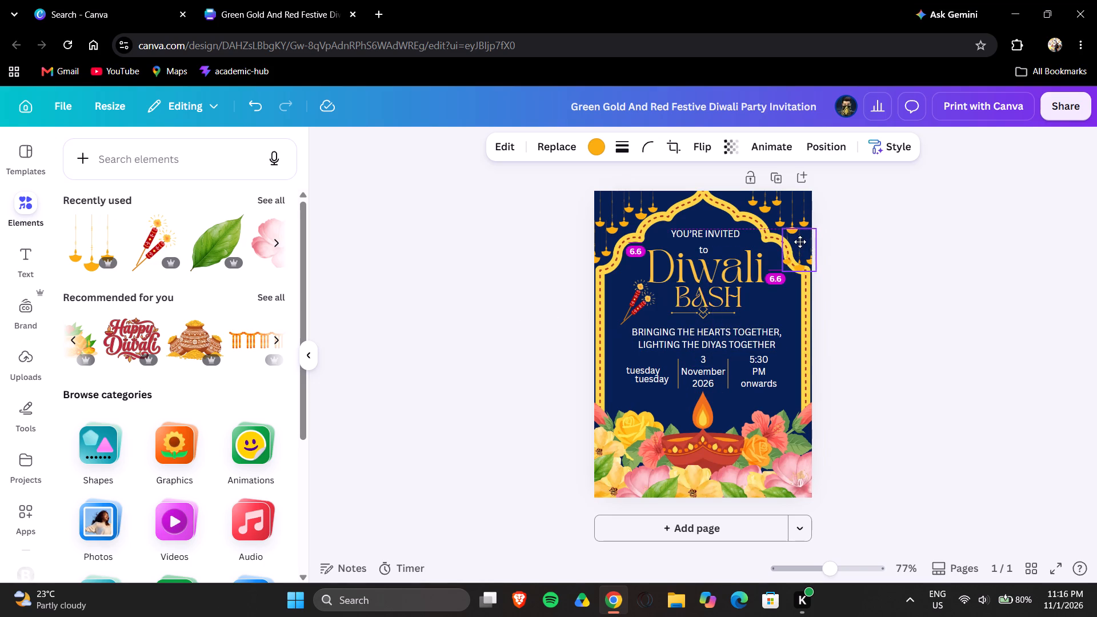
left_click_drag(800, 242, 813, 229)
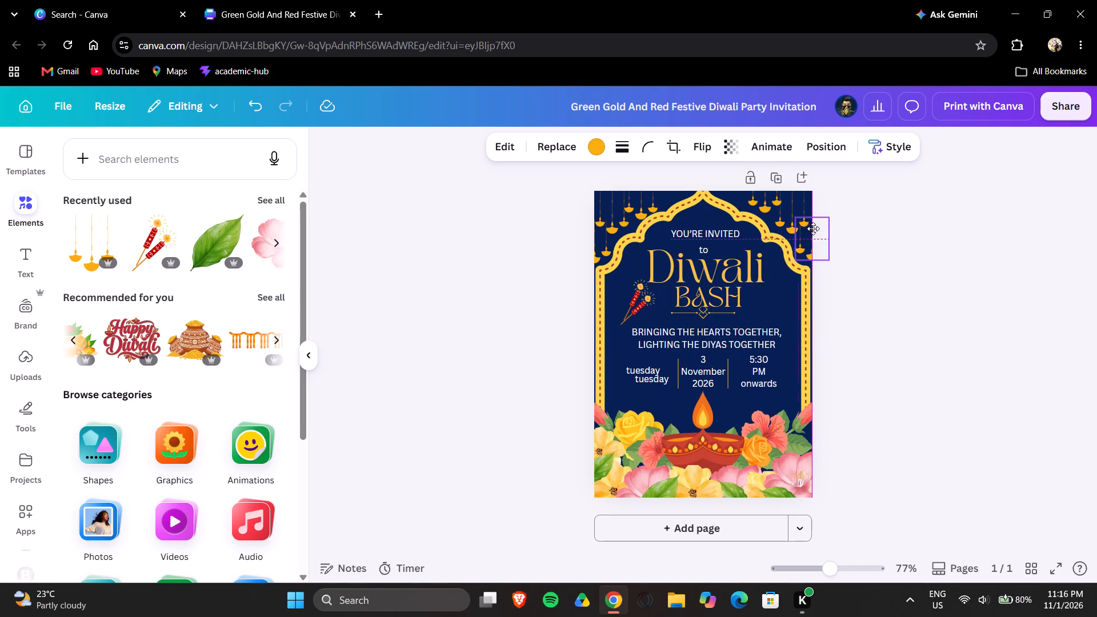
left_click_drag(813, 229, 815, 230)
left_click(963, 231)
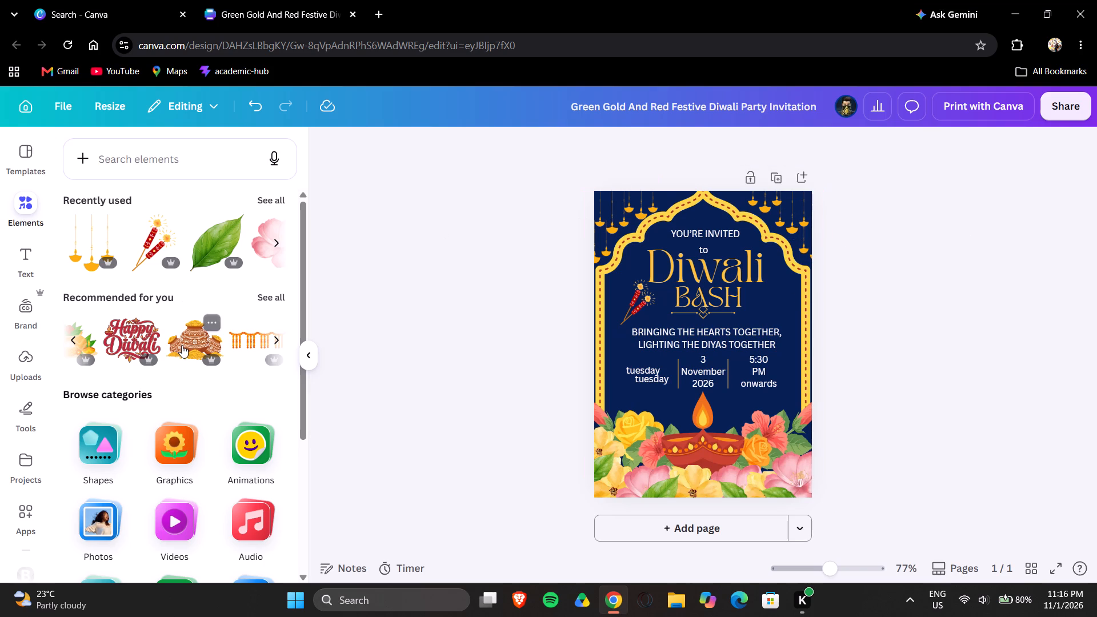
Browse the recommended elements for another festive decoration for the invitation.
scroll(182, 345, "left", 4)
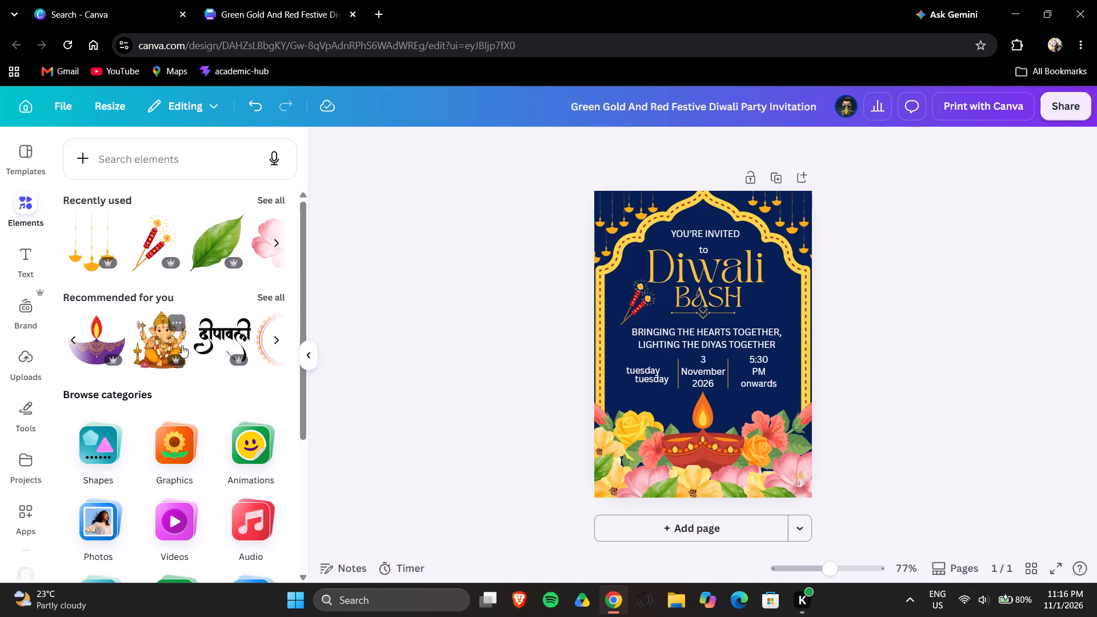
scroll(182, 345, "left", 3)
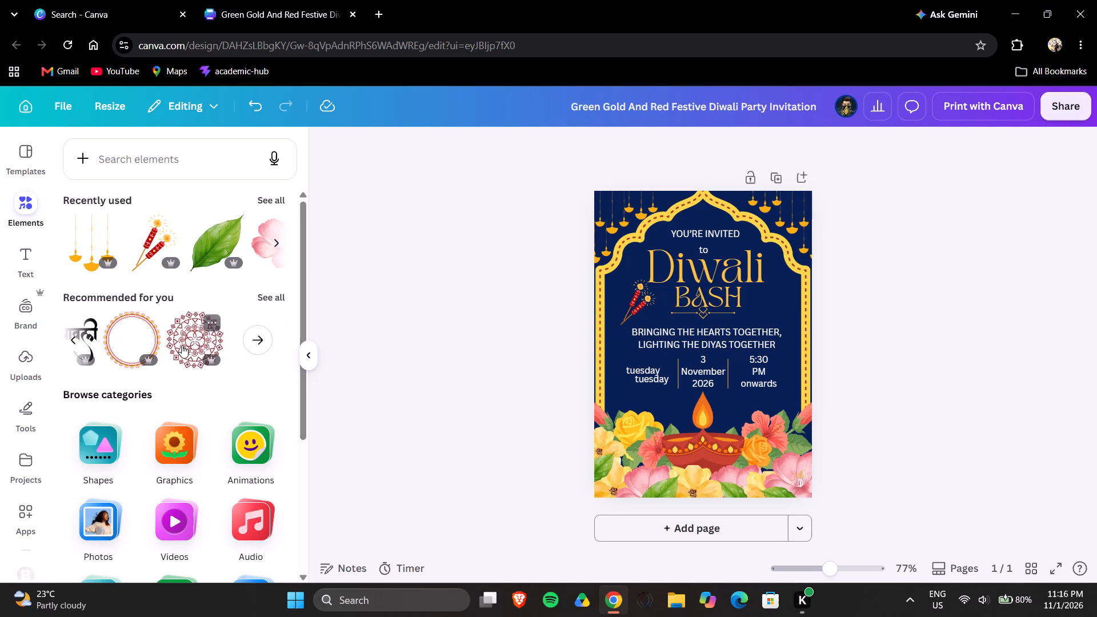
scroll(182, 345, "left", 2)
scroll(119, 368, "right", 4)
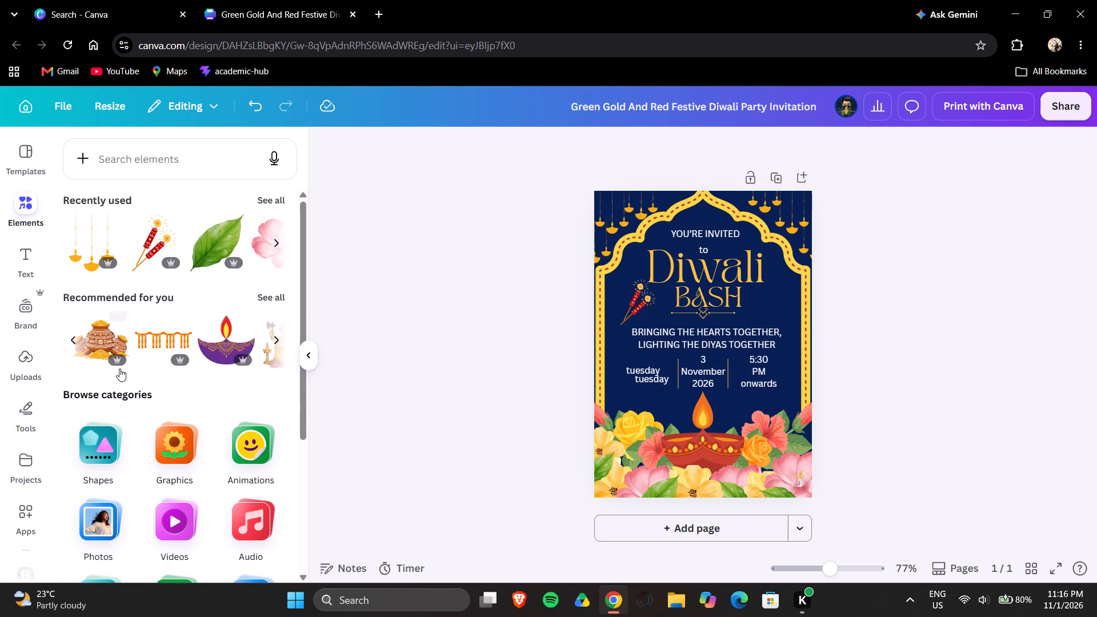
scroll(119, 368, "right", 8)
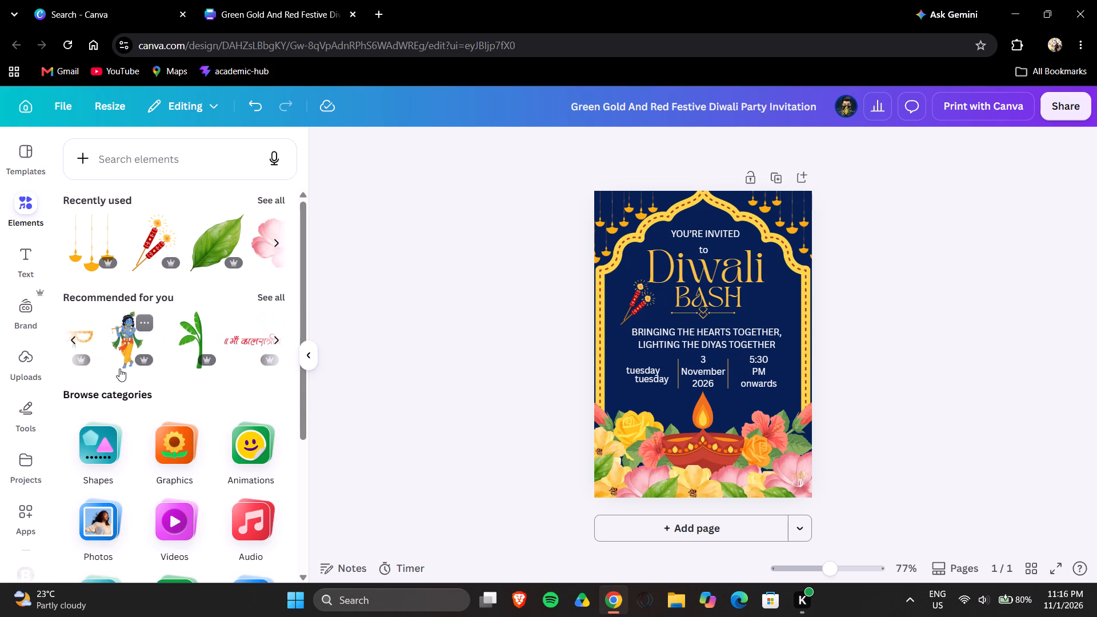
scroll(119, 368, "right", 2)
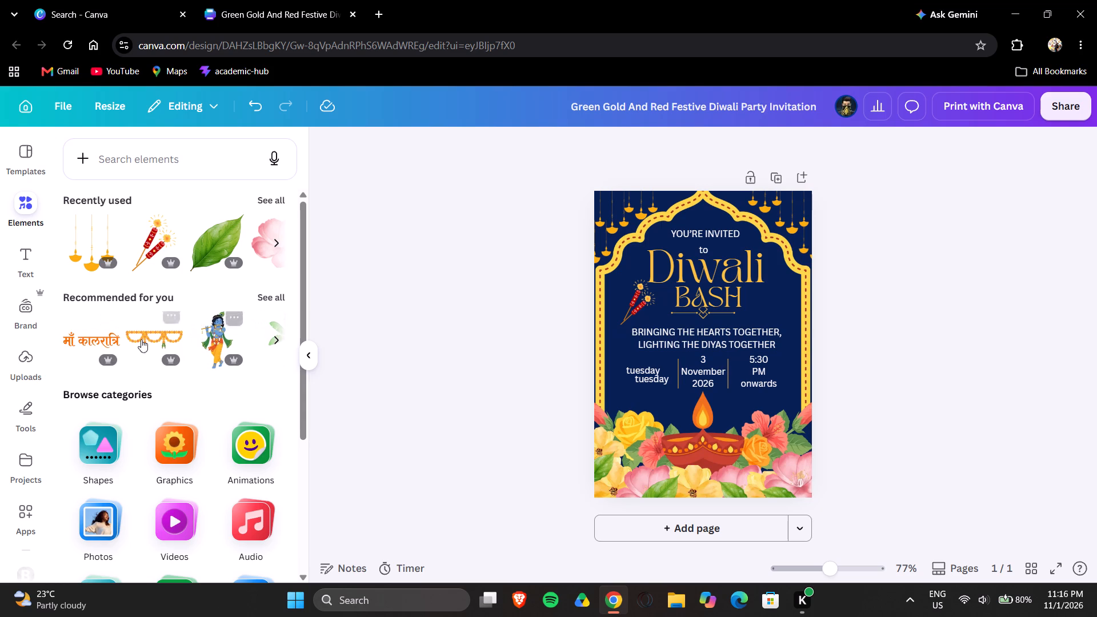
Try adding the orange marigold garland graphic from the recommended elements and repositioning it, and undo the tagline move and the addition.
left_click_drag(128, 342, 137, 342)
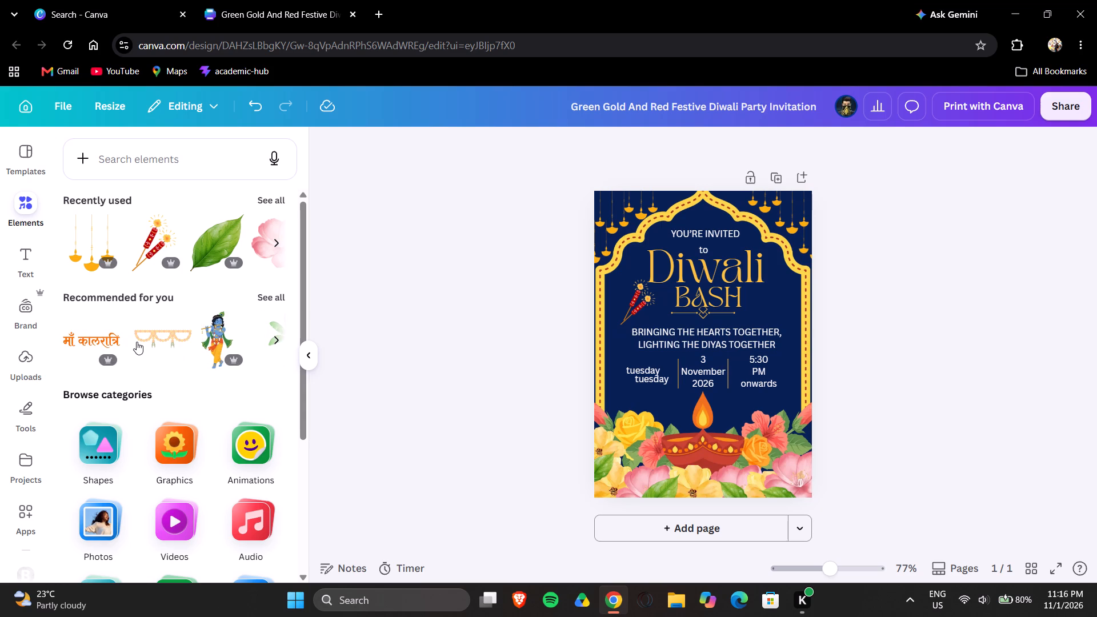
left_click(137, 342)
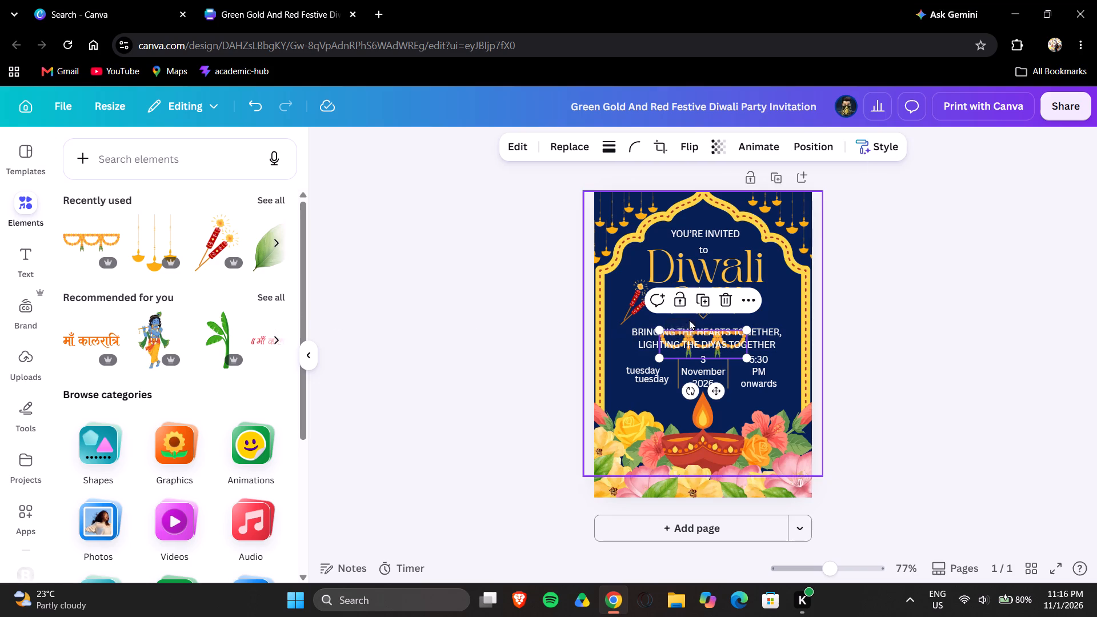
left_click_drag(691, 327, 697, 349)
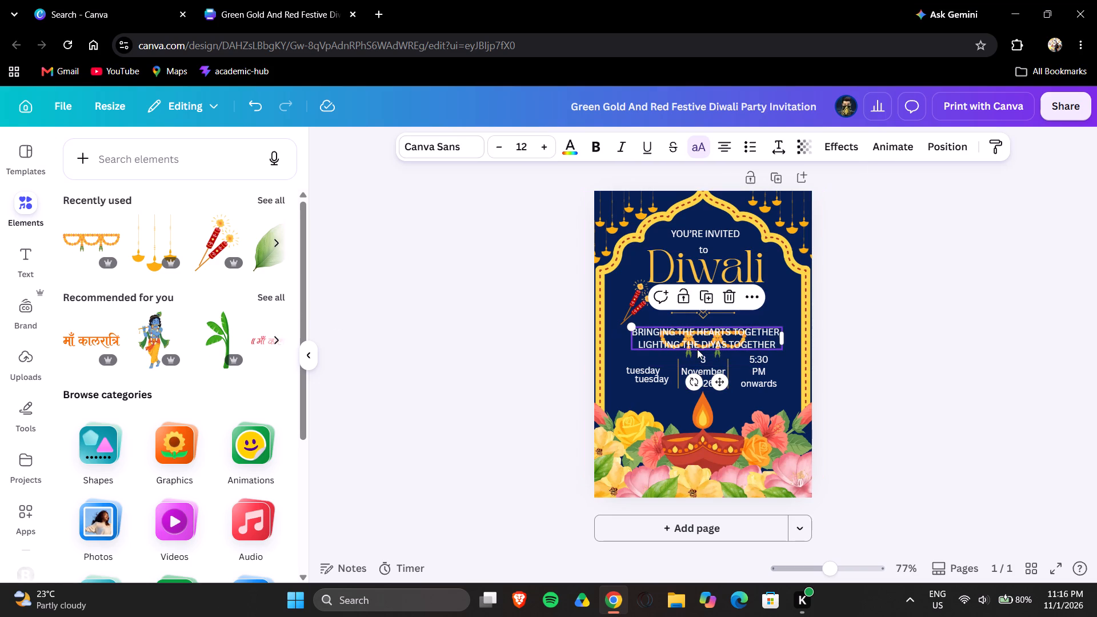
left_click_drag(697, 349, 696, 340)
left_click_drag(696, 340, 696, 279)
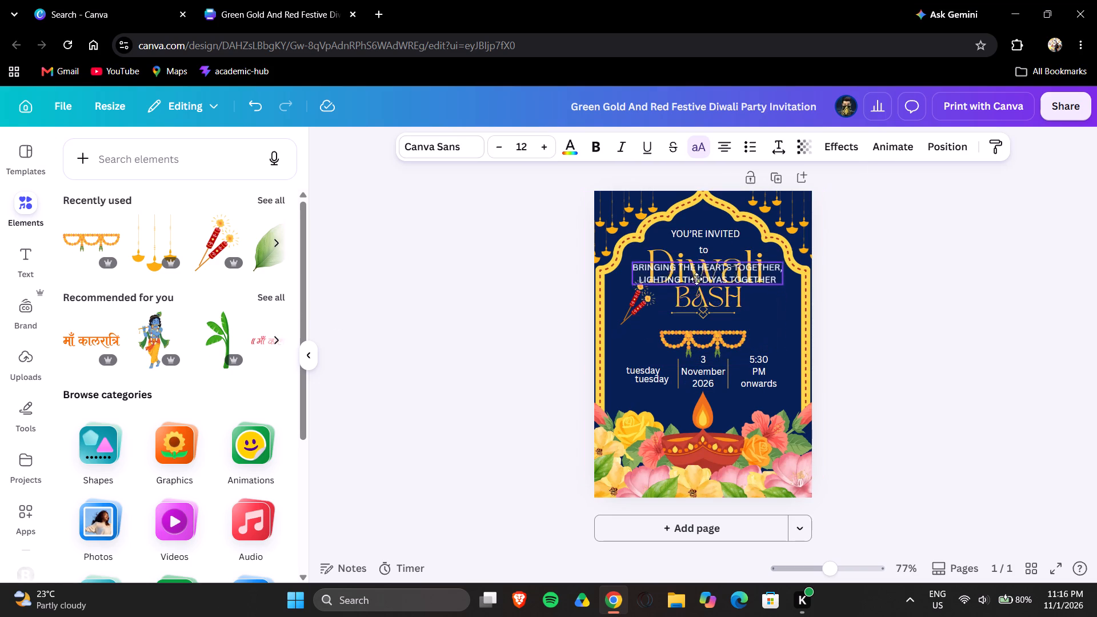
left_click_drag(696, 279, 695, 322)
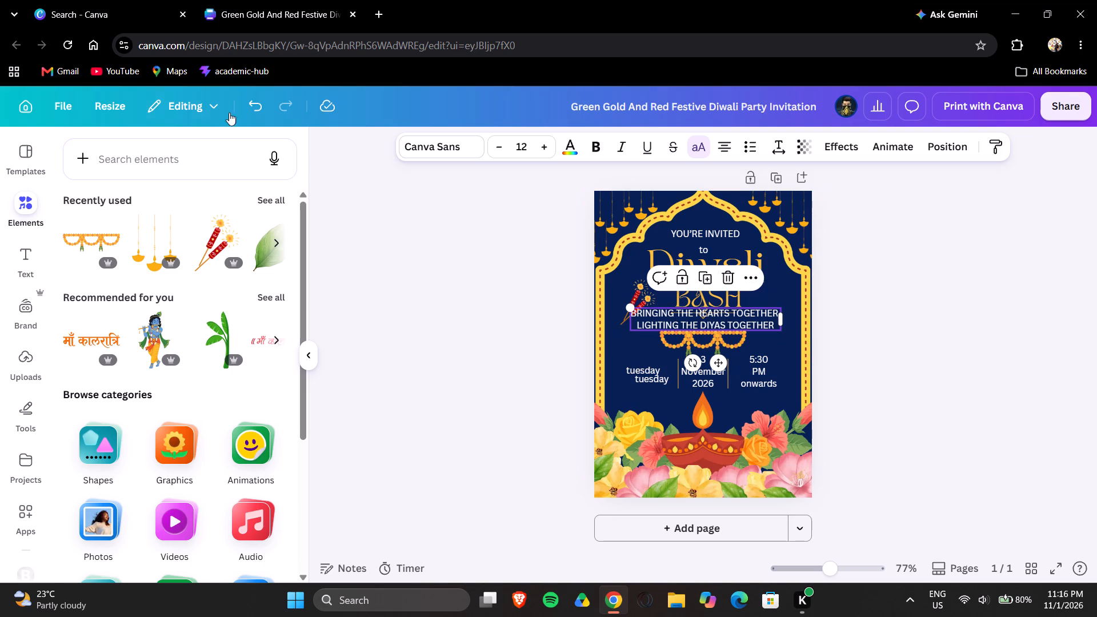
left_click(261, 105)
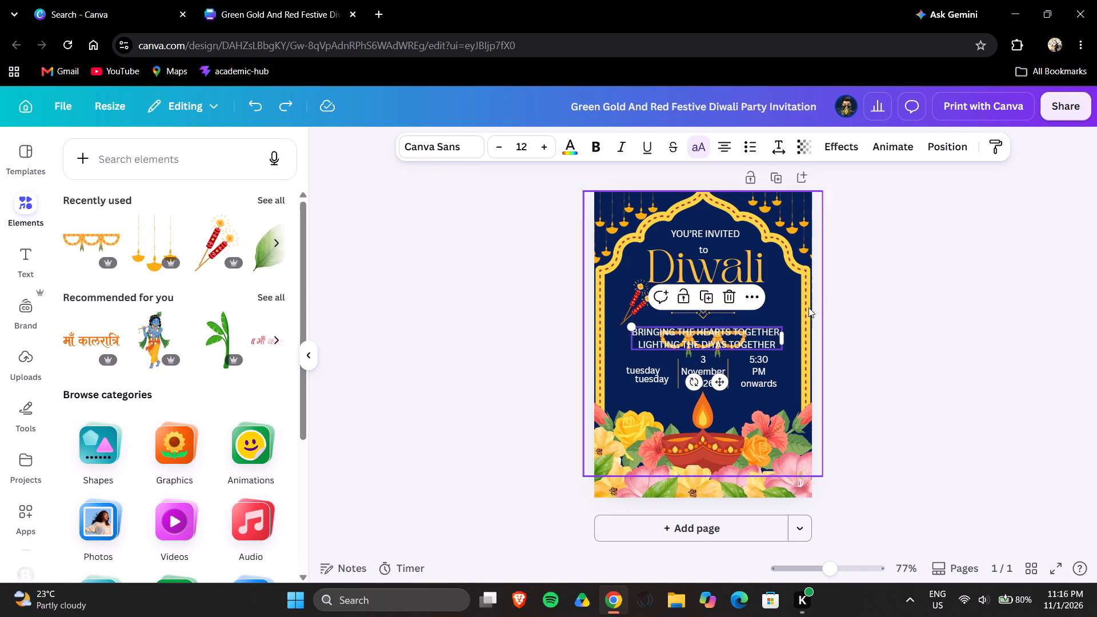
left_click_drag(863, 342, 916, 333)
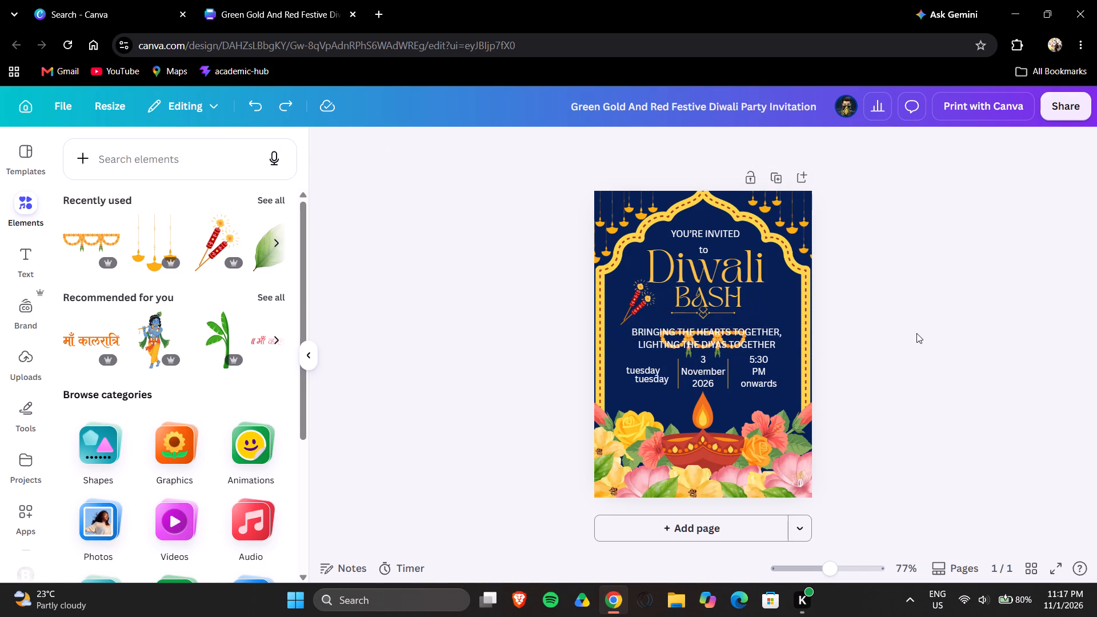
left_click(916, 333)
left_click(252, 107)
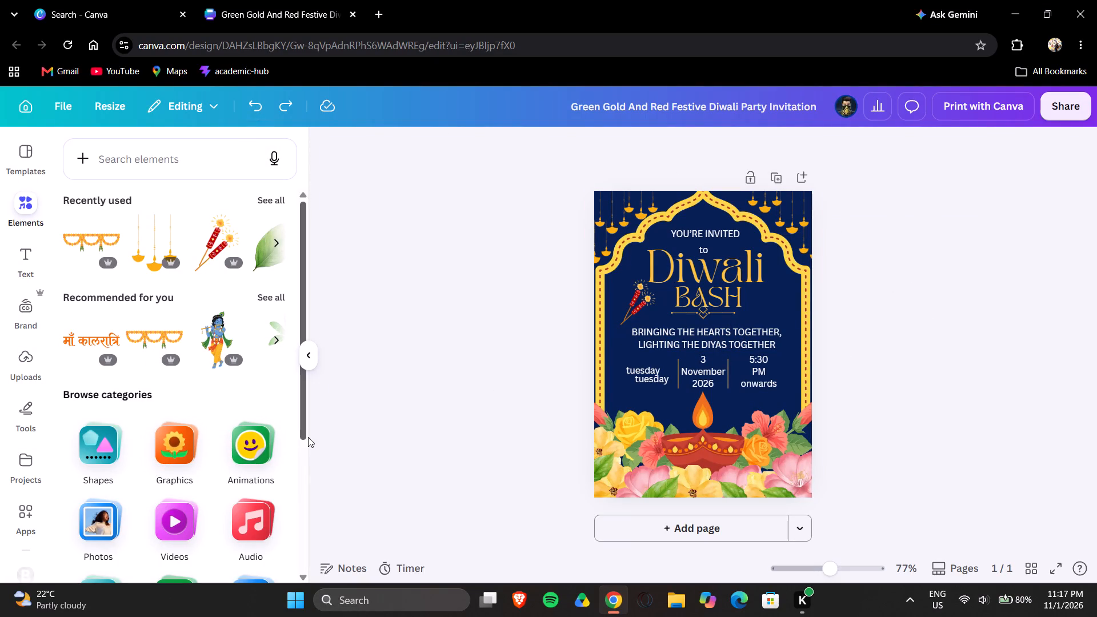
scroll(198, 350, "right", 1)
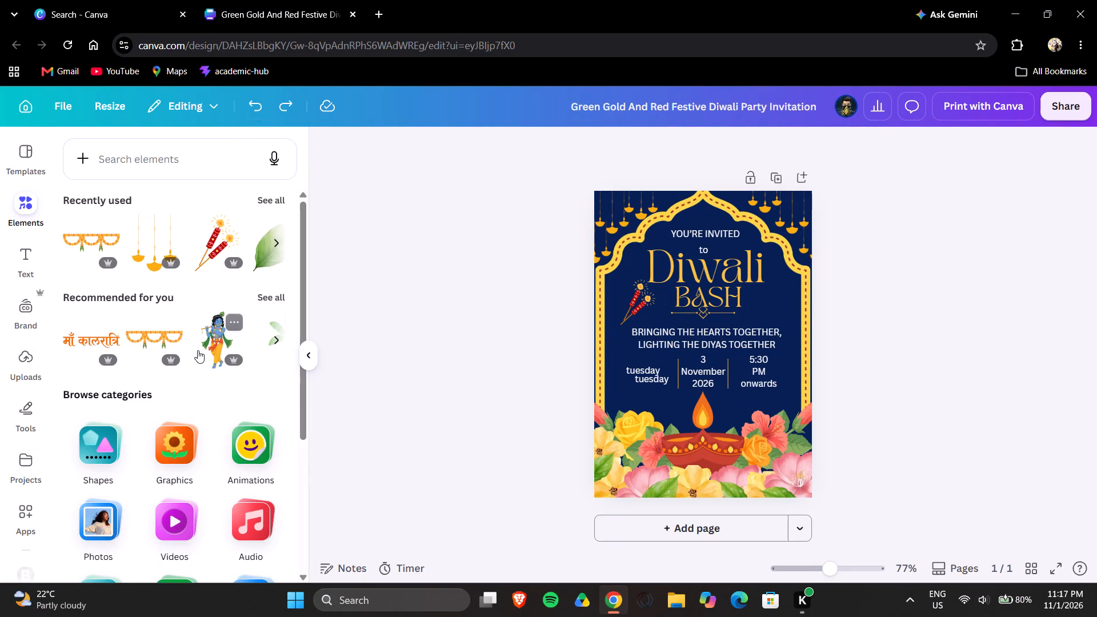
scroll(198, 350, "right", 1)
Add a body text box to the invitation and replace its placeholder with the venue line, starting with "VENUE:GREEN".
left_click(21, 265)
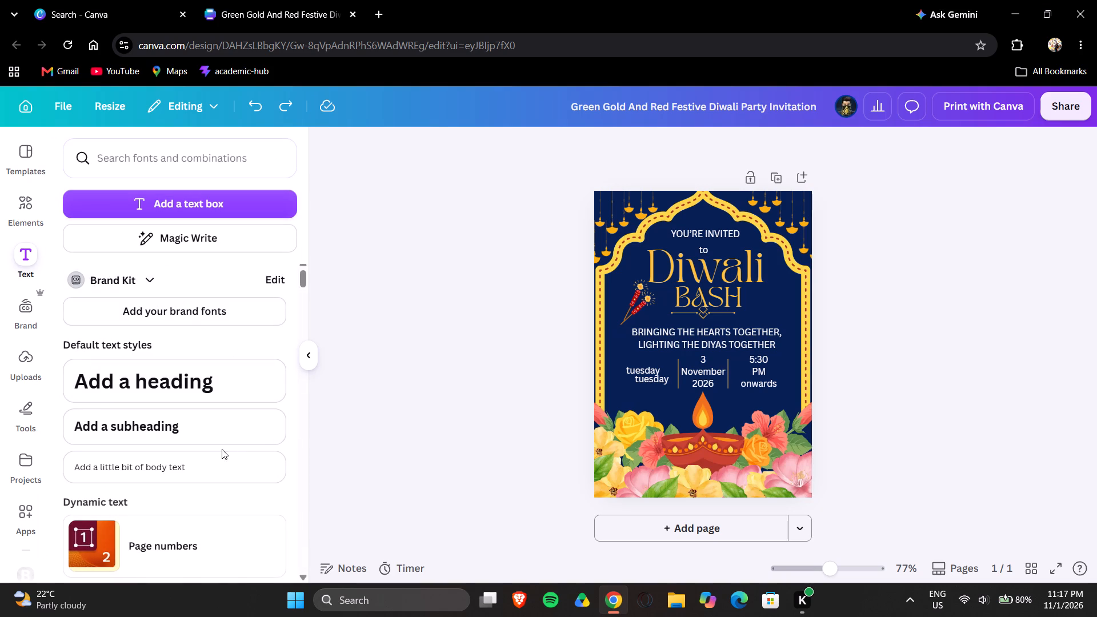
left_click(221, 461)
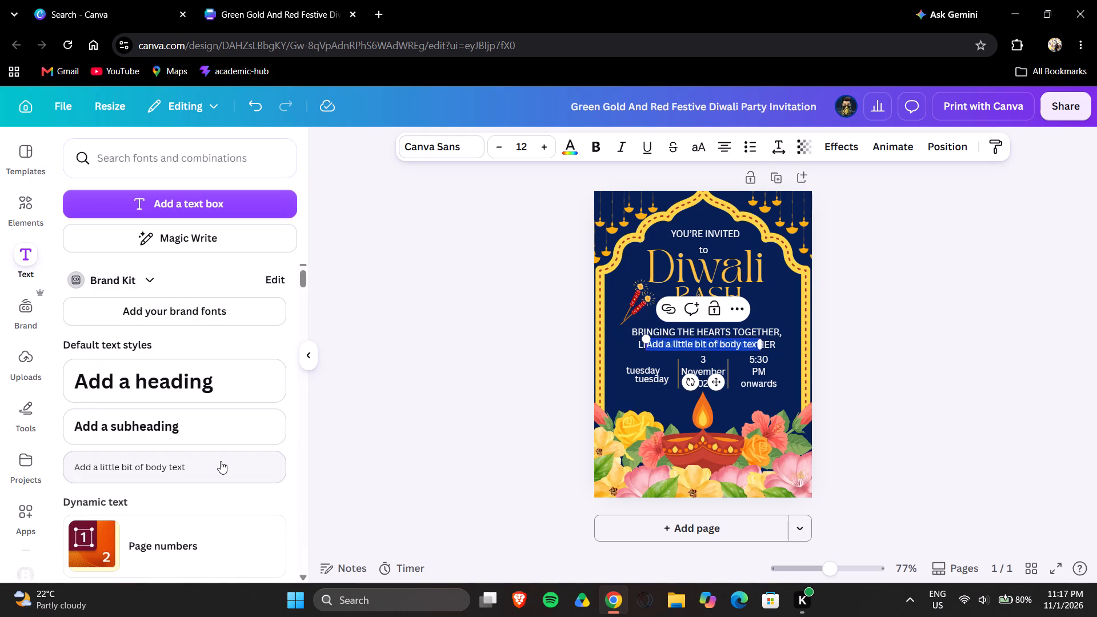
key("BackSpace")
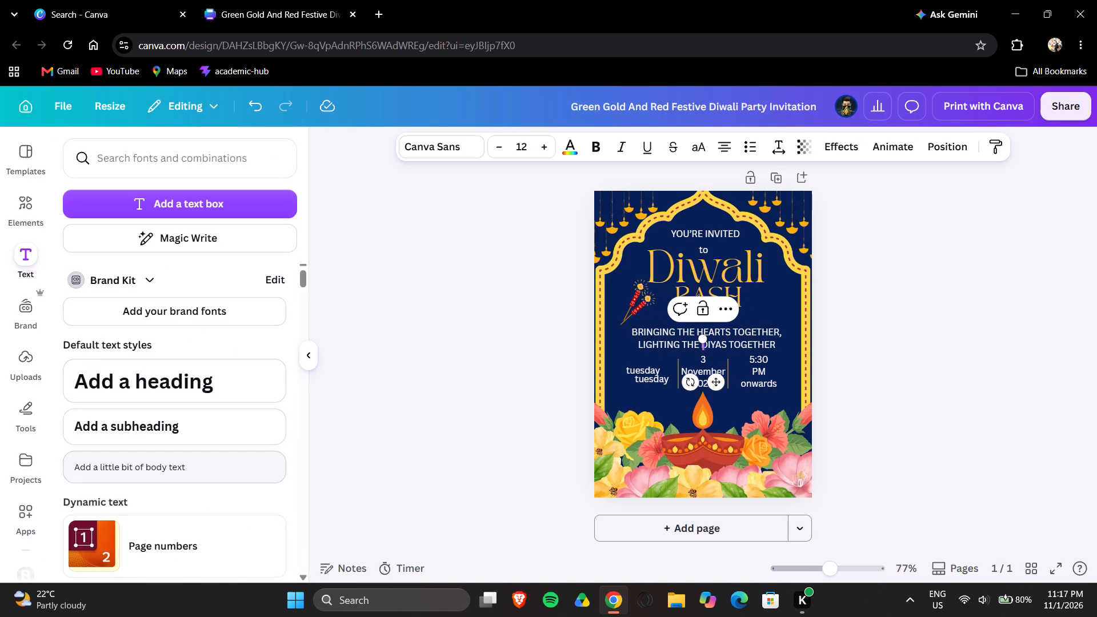
key("v")
key("e")
type("NU")
key("e")
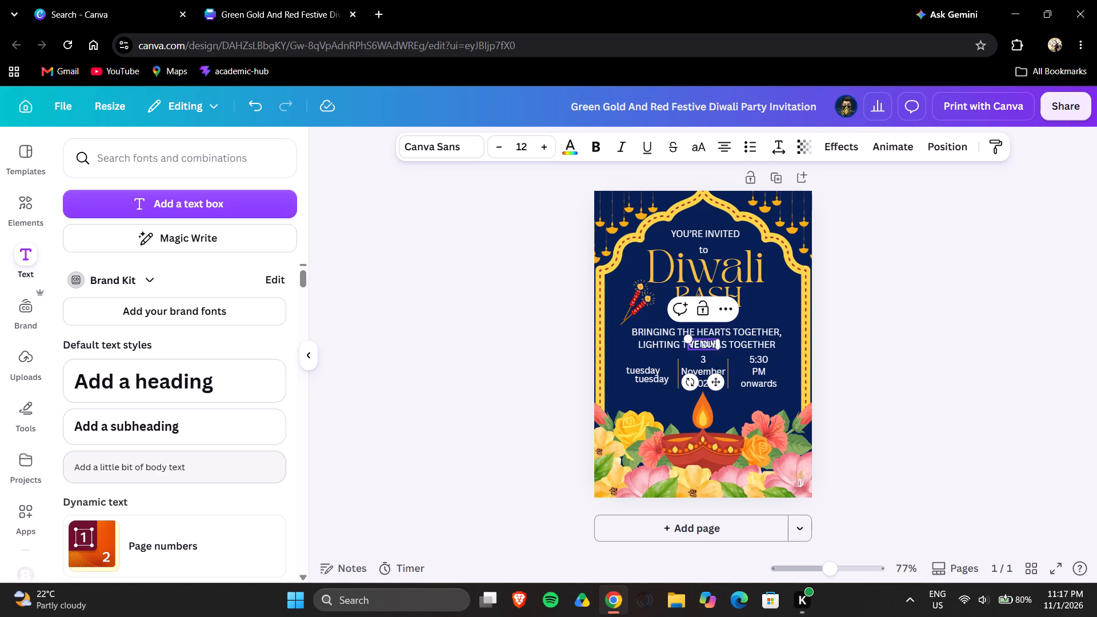
key("shift+colon")
type("GREE")
key("n")
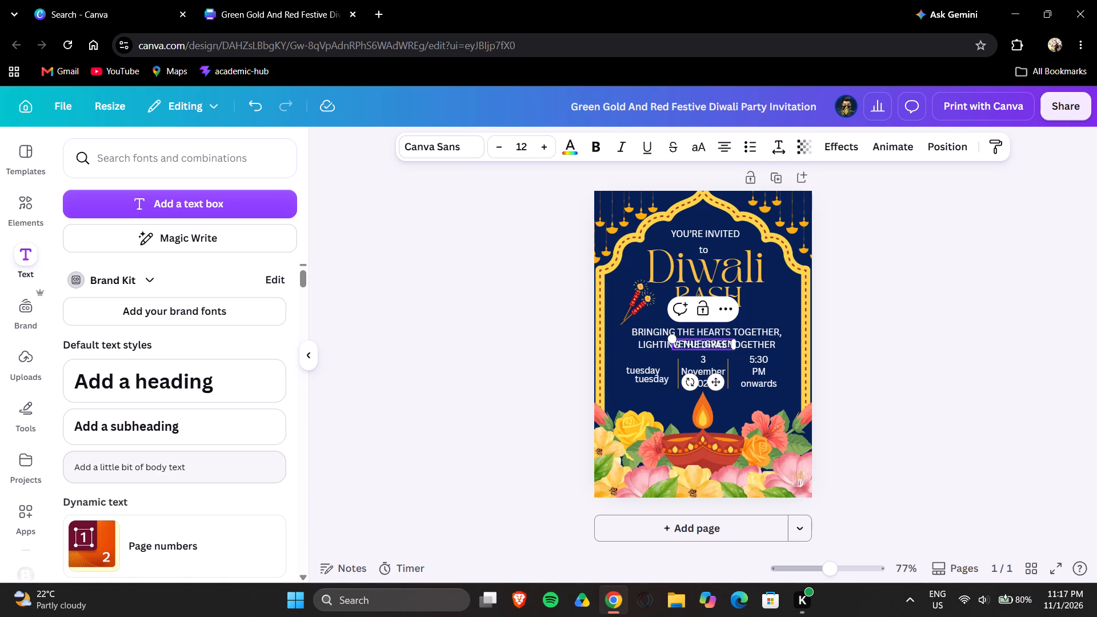
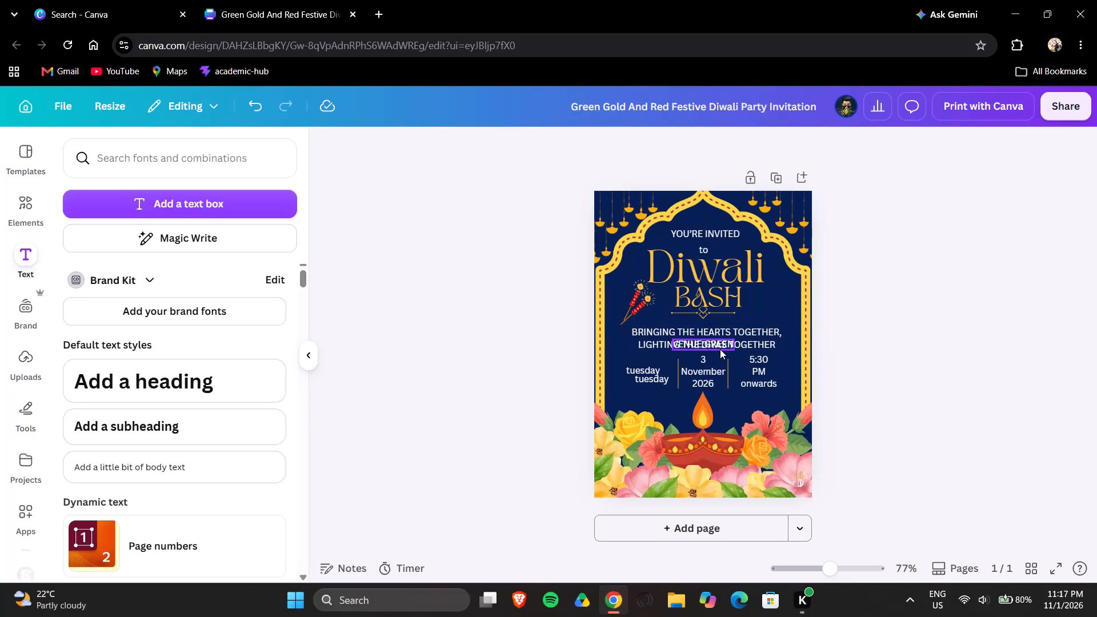
Delete the unfinished "VENUE:GREEN" text box overlapping the tagline.
left_click(720, 349)
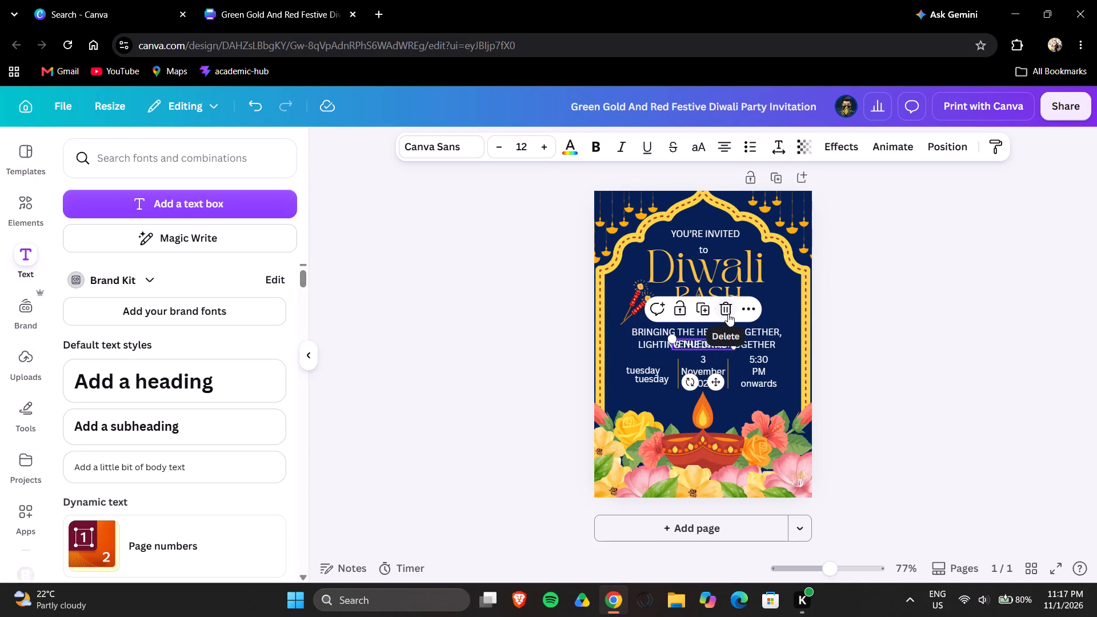
left_click(728, 314)
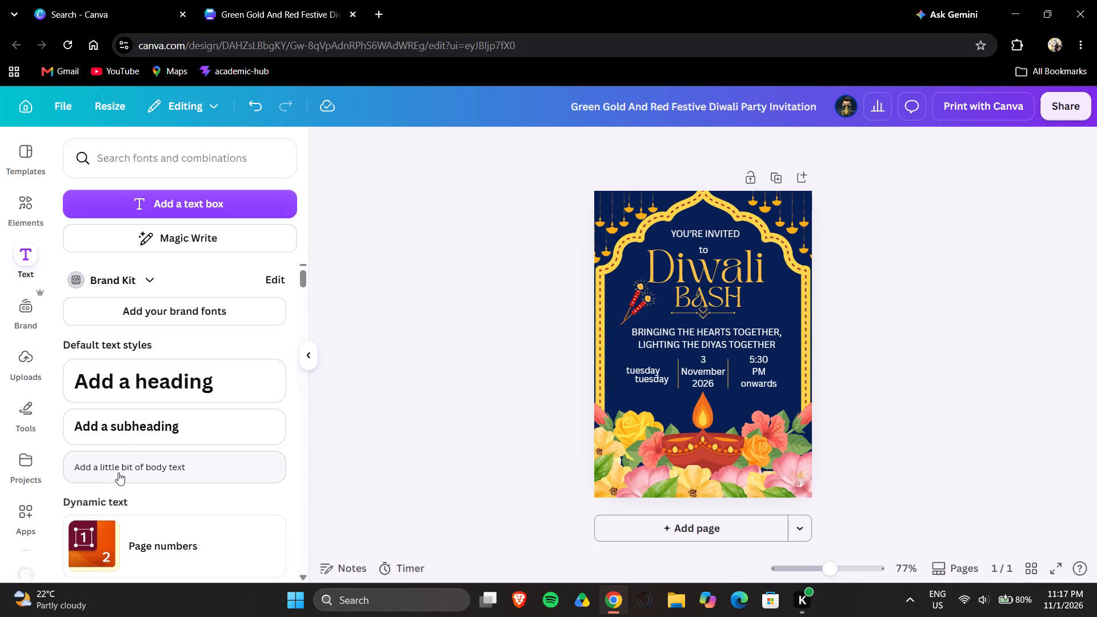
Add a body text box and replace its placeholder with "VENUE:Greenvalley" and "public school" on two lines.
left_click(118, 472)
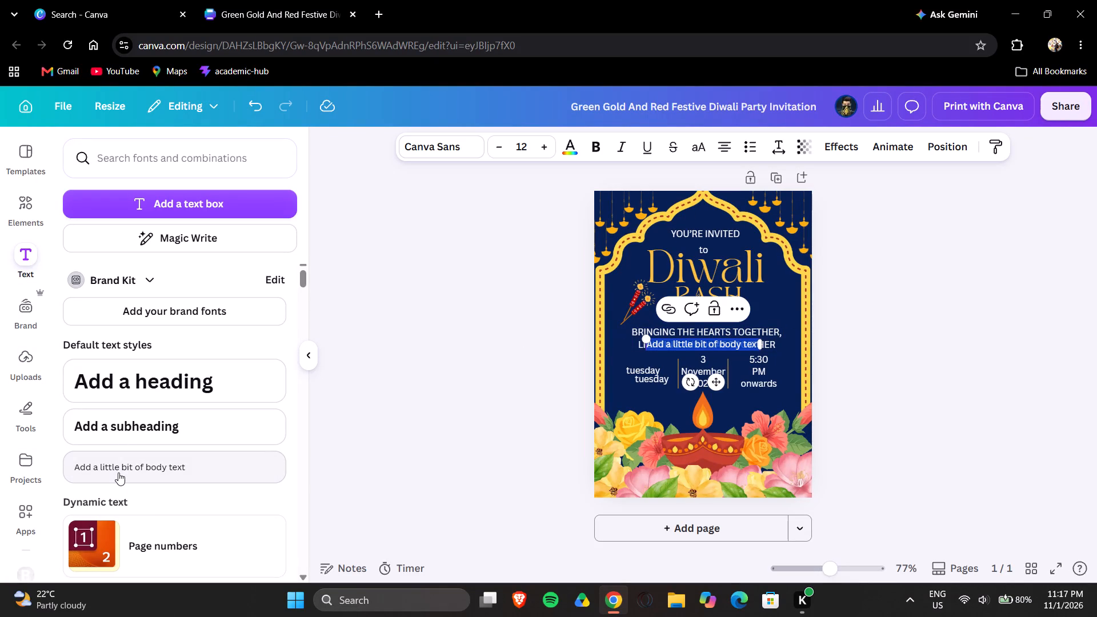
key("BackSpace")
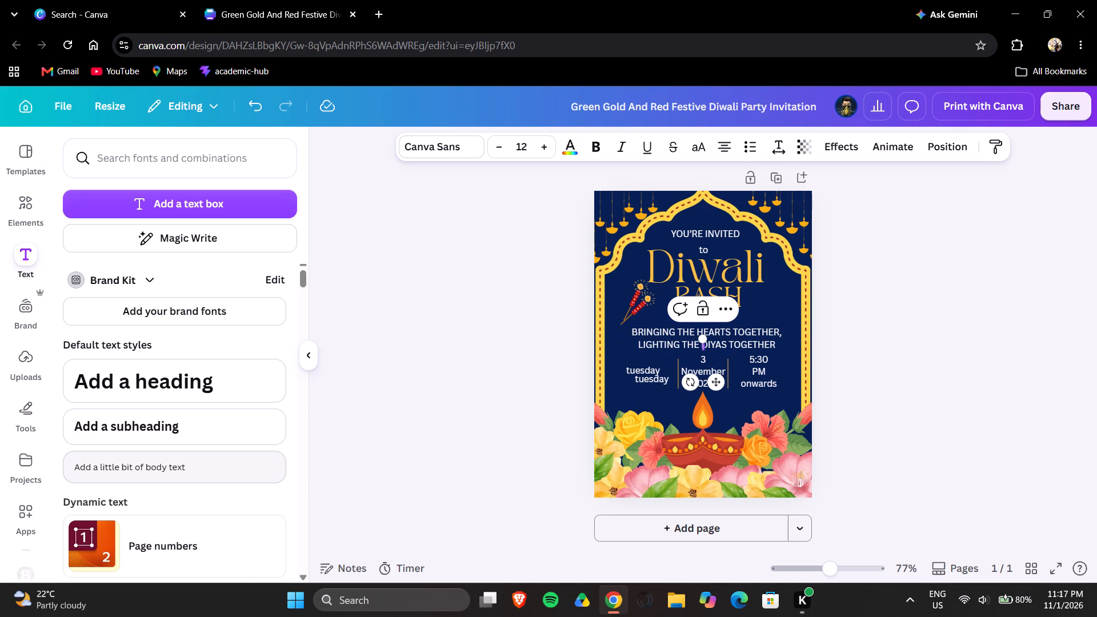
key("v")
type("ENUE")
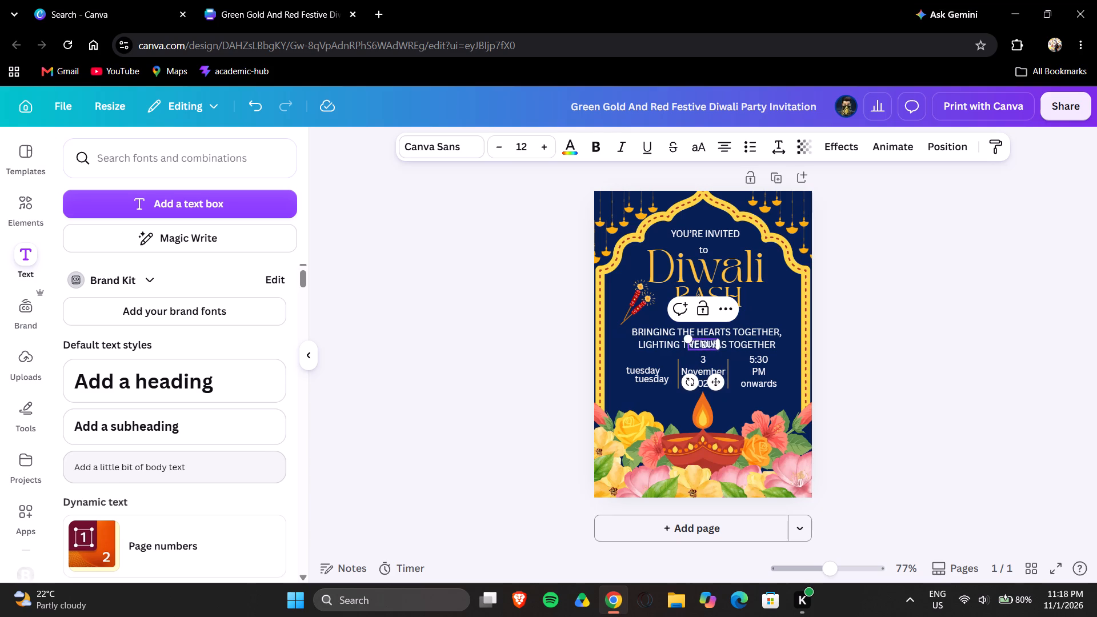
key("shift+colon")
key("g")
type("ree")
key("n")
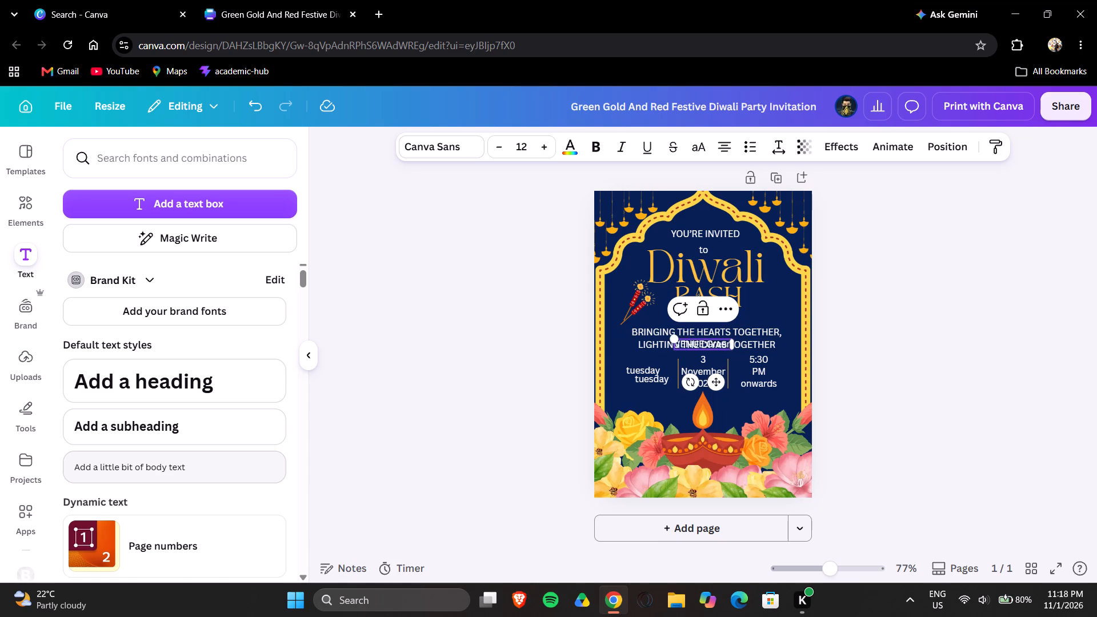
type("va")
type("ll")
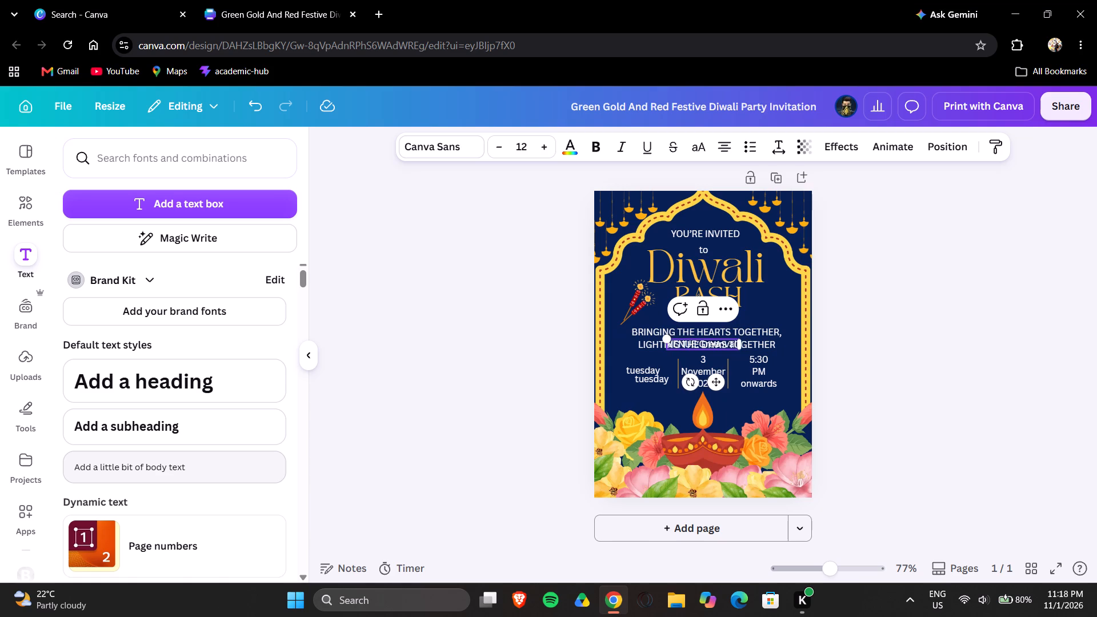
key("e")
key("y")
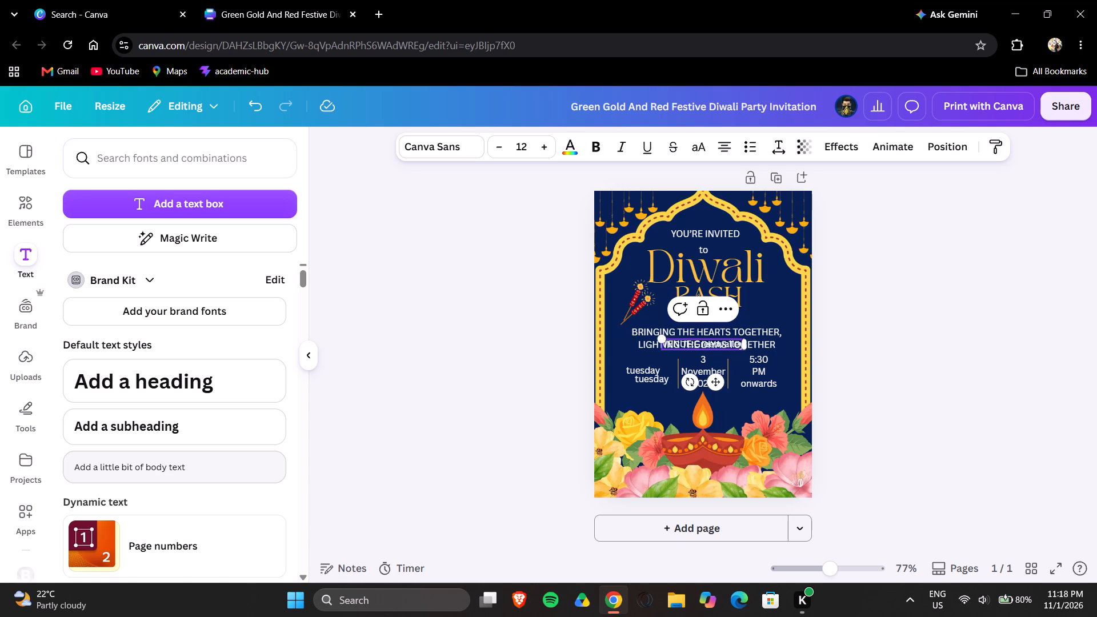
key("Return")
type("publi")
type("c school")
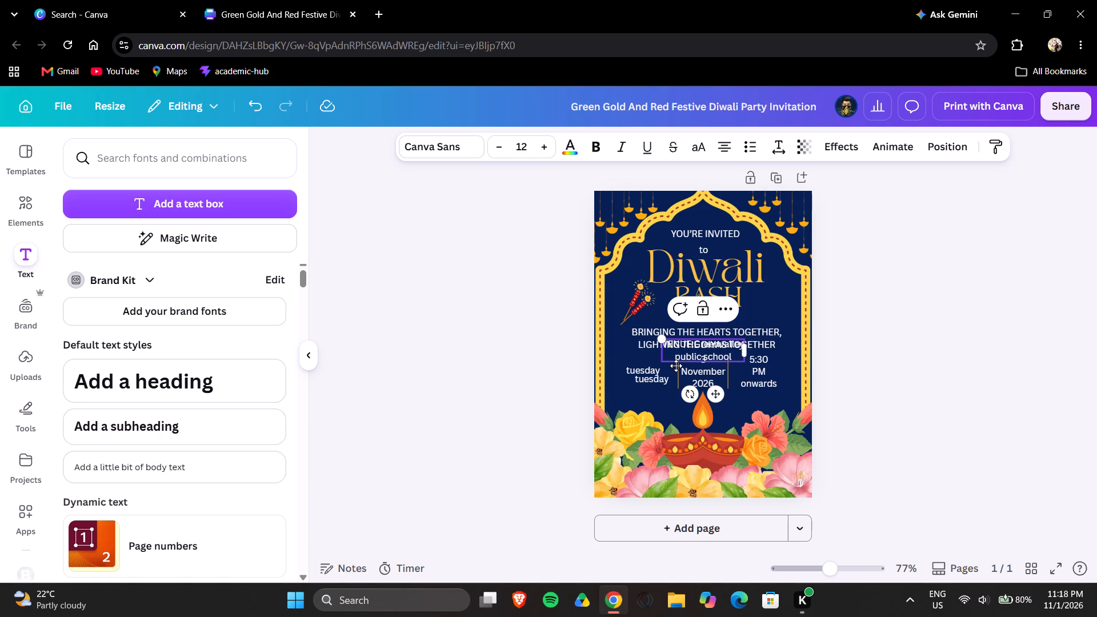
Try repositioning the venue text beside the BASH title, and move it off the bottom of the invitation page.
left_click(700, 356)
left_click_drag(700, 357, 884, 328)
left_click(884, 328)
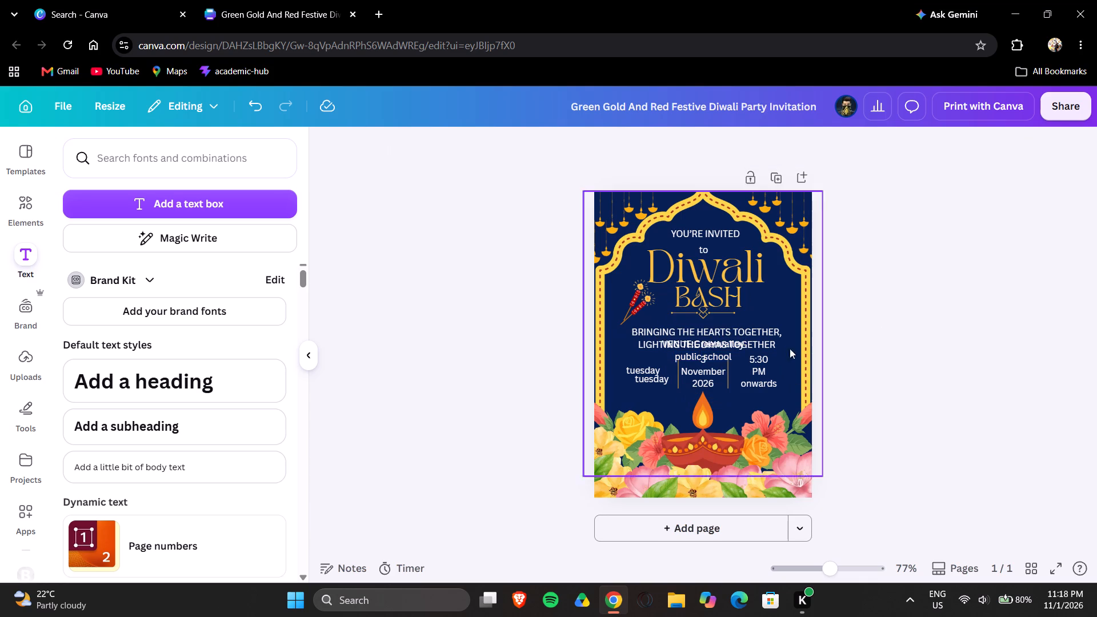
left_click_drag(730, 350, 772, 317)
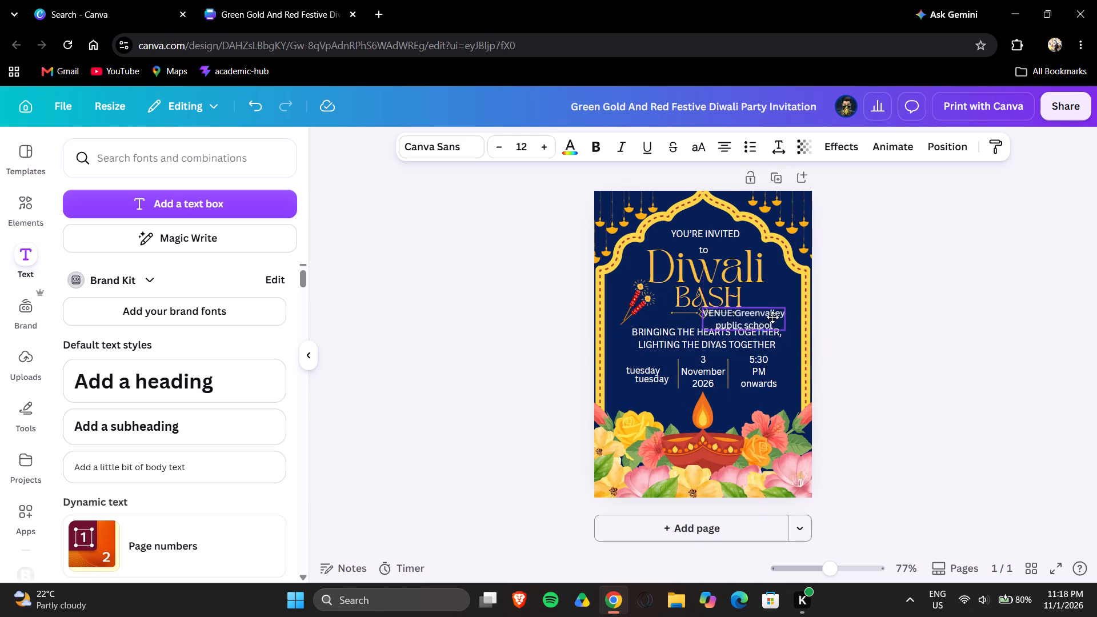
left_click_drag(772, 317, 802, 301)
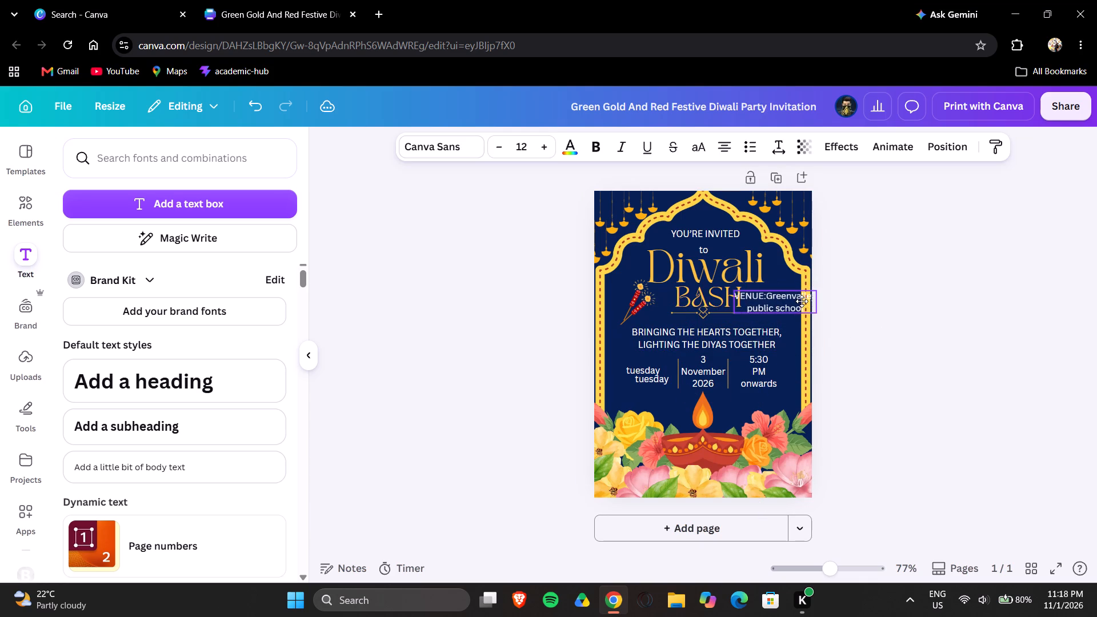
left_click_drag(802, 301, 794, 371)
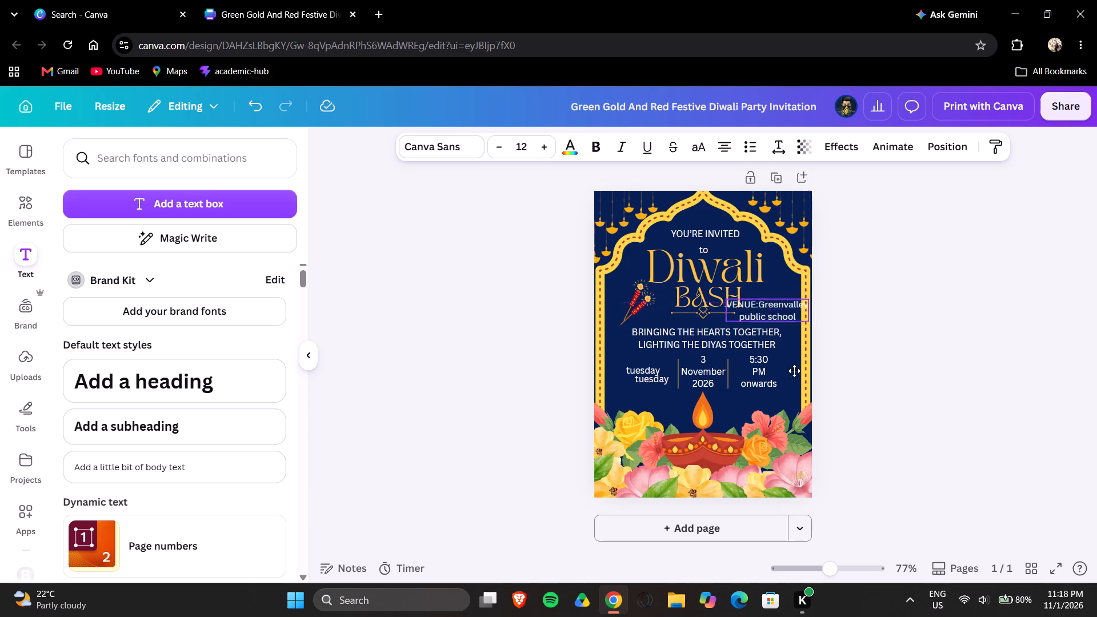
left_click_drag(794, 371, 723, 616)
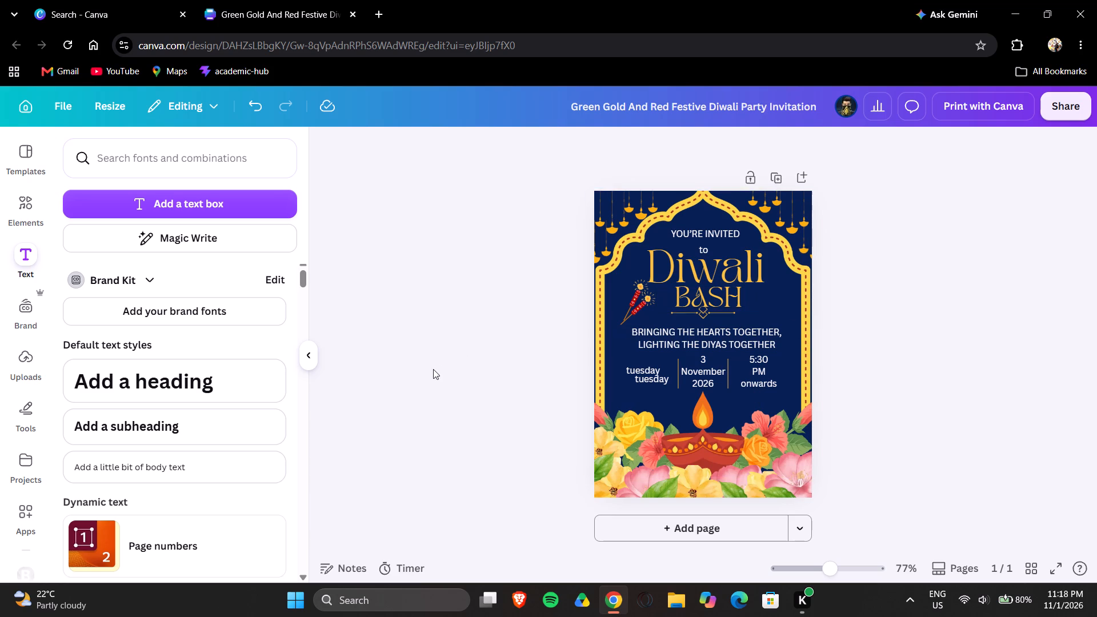
Download the invitation as a High quality PNG and save it in Downloads as "Green Gold And Red Festive Diwali Party Invitation".
left_click(1054, 107)
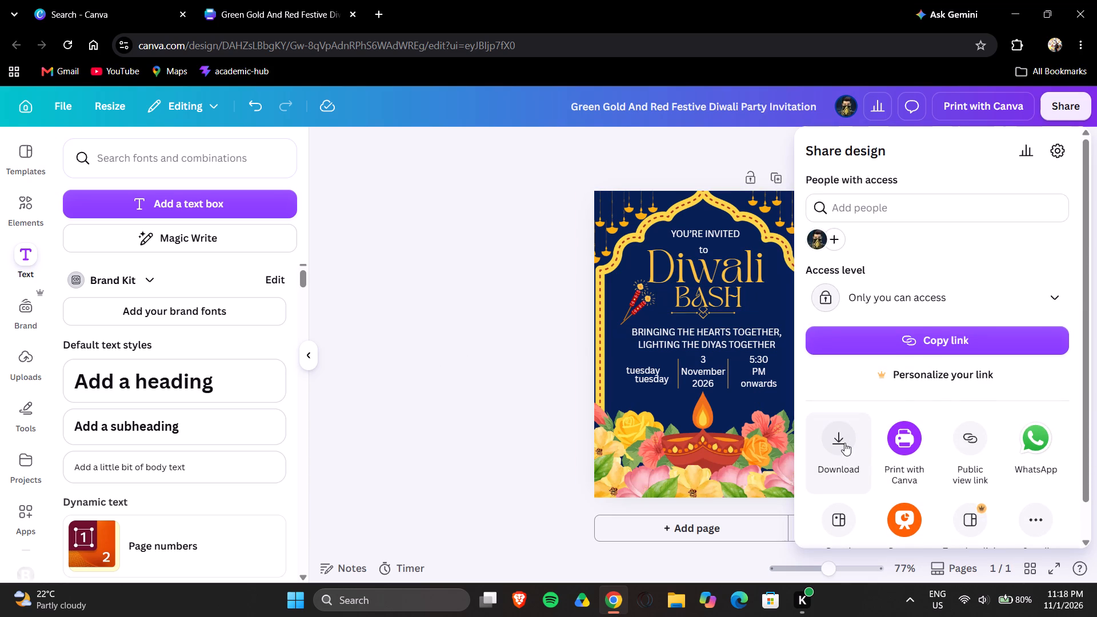
left_click(844, 443)
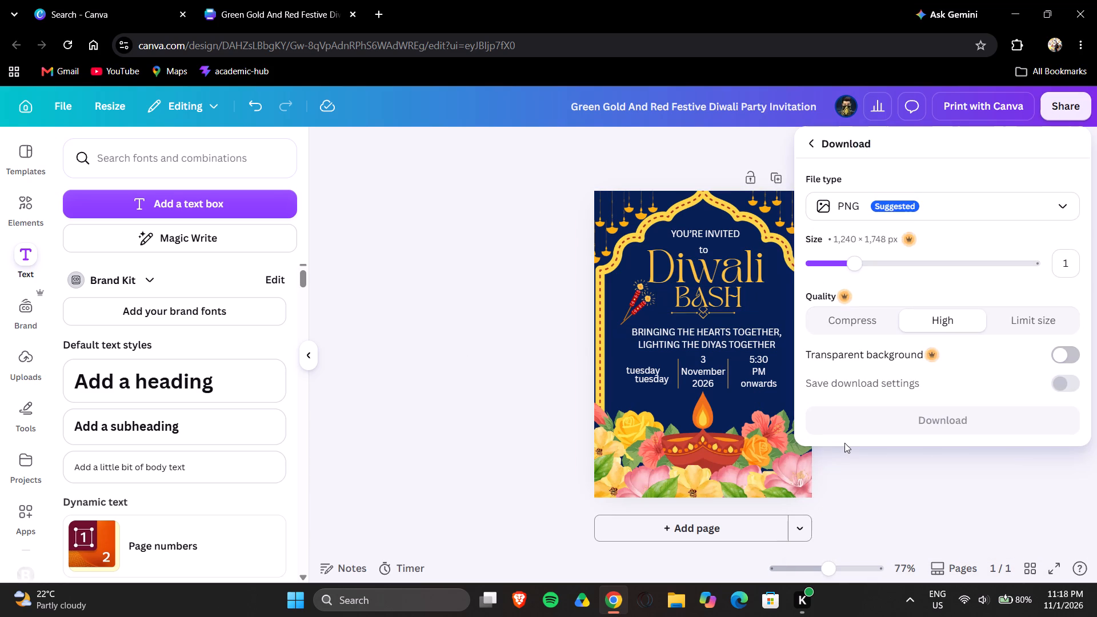
left_click(1044, 323)
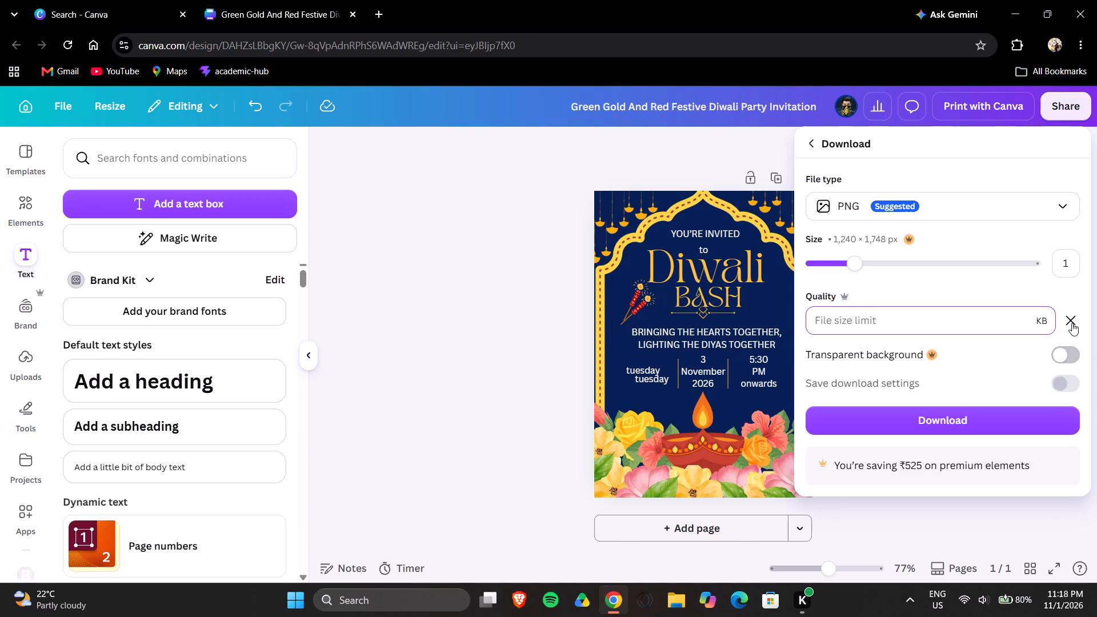
left_click(1074, 323)
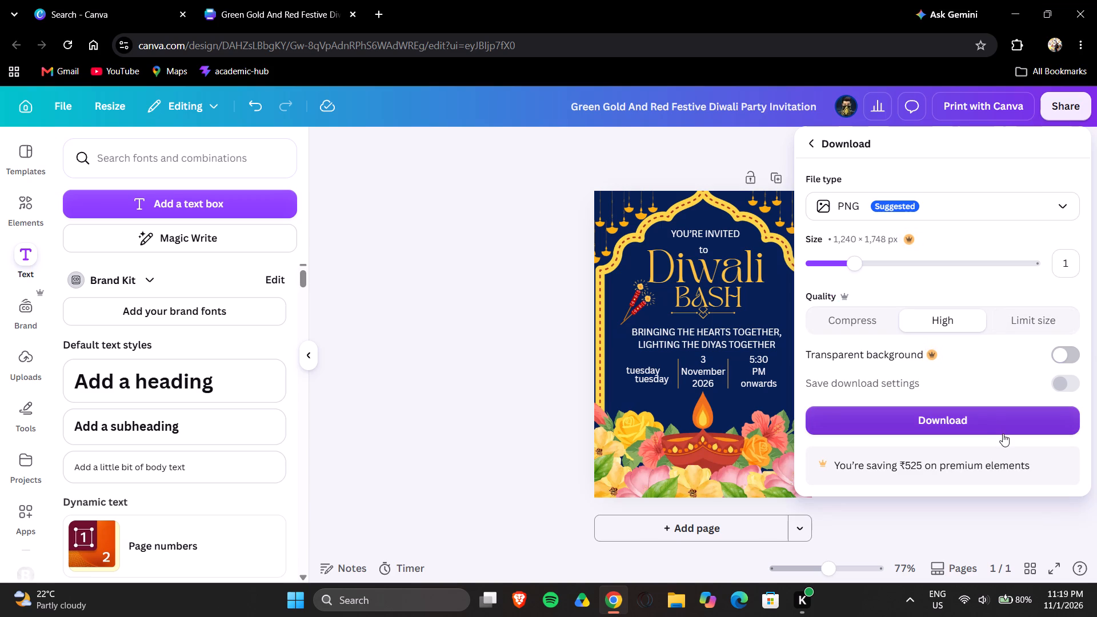
left_click(1004, 422)
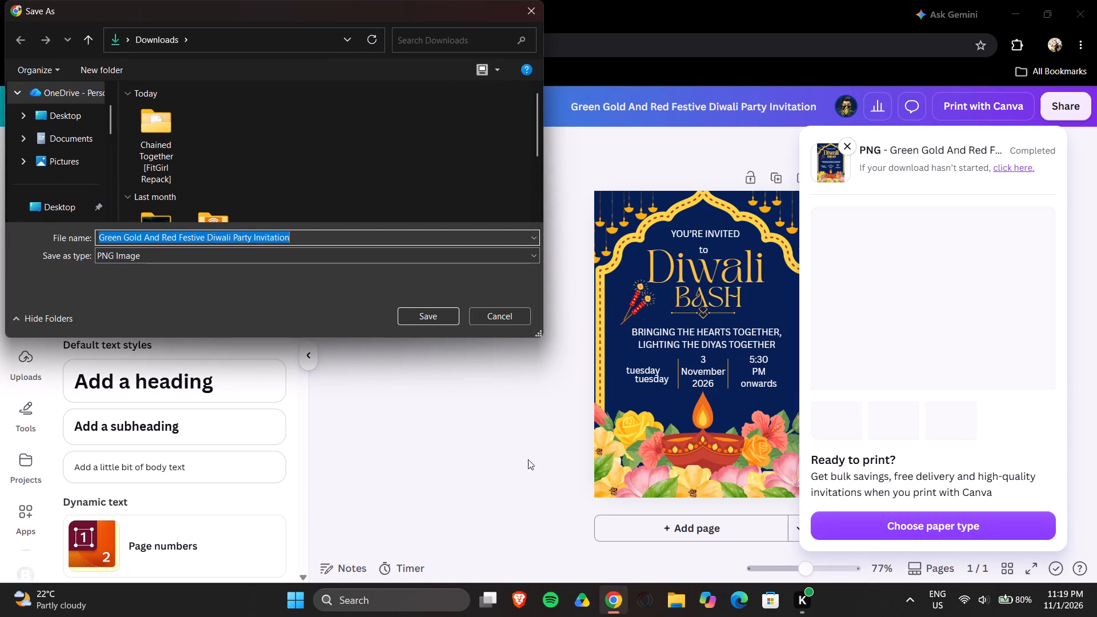
left_click(437, 308)
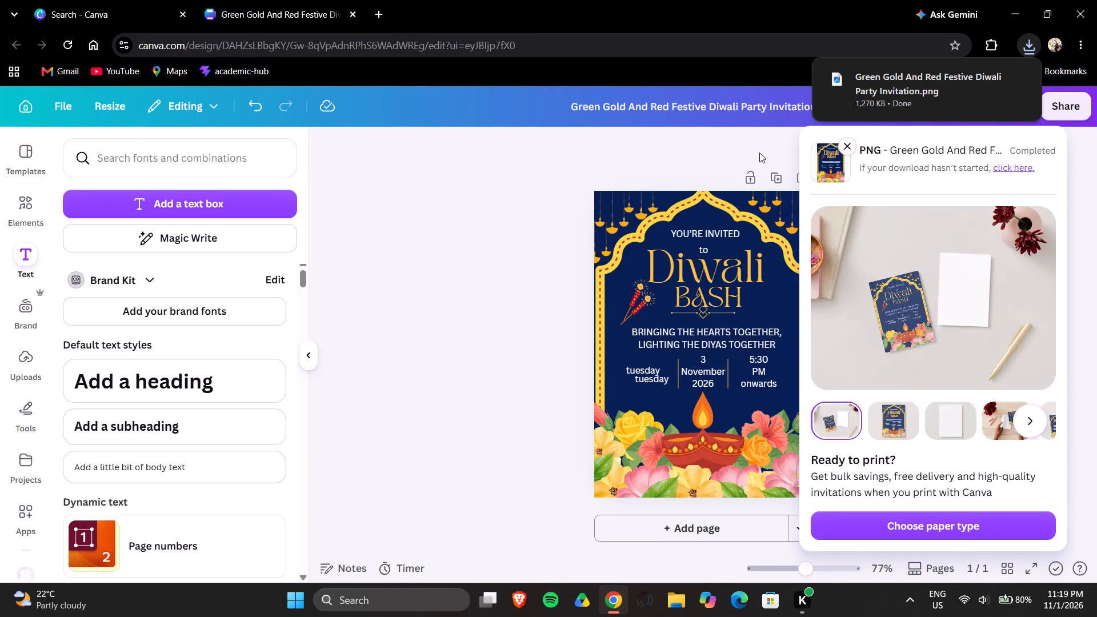
Open the downloaded invitation PNG in Photos to check it, and close the viewer.
left_click(863, 91)
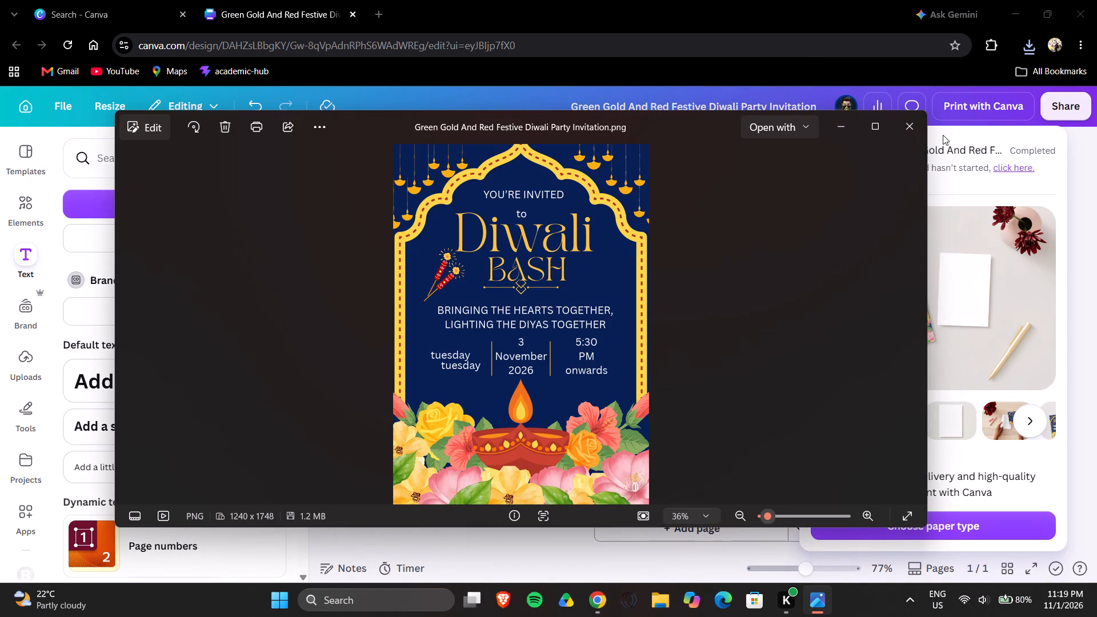
left_click(917, 124)
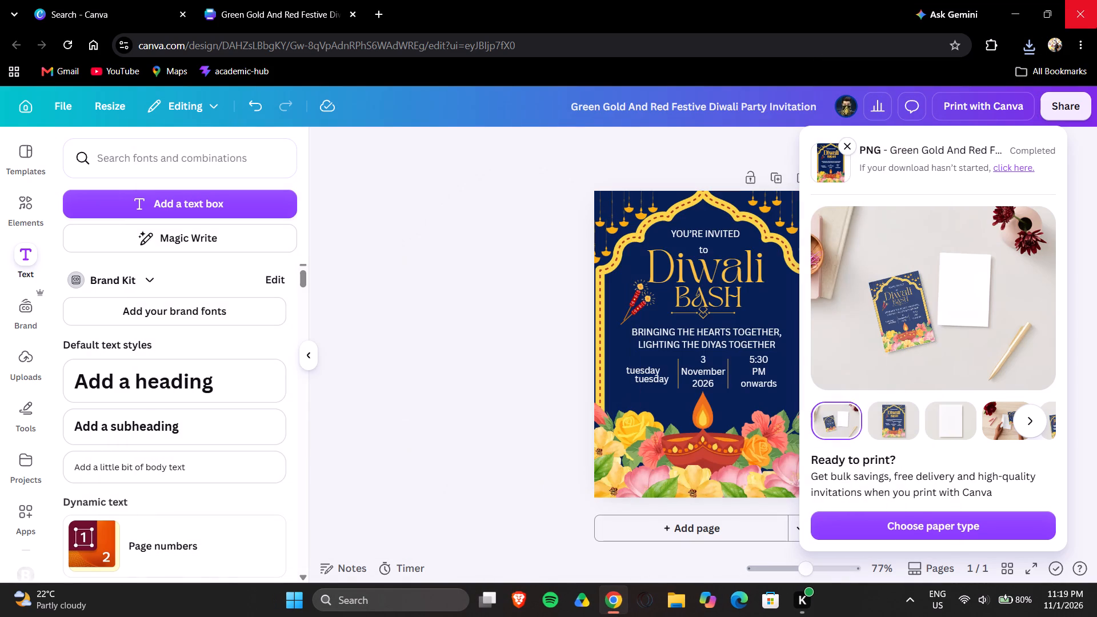